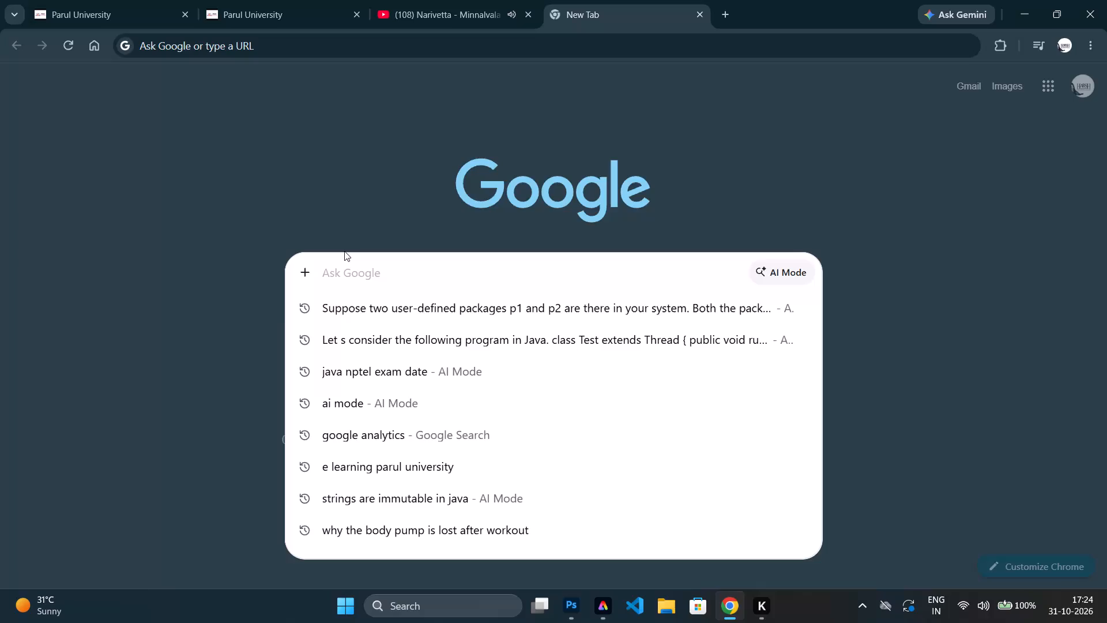
Search Google for "amouage" and show the image results.
type("amouage")
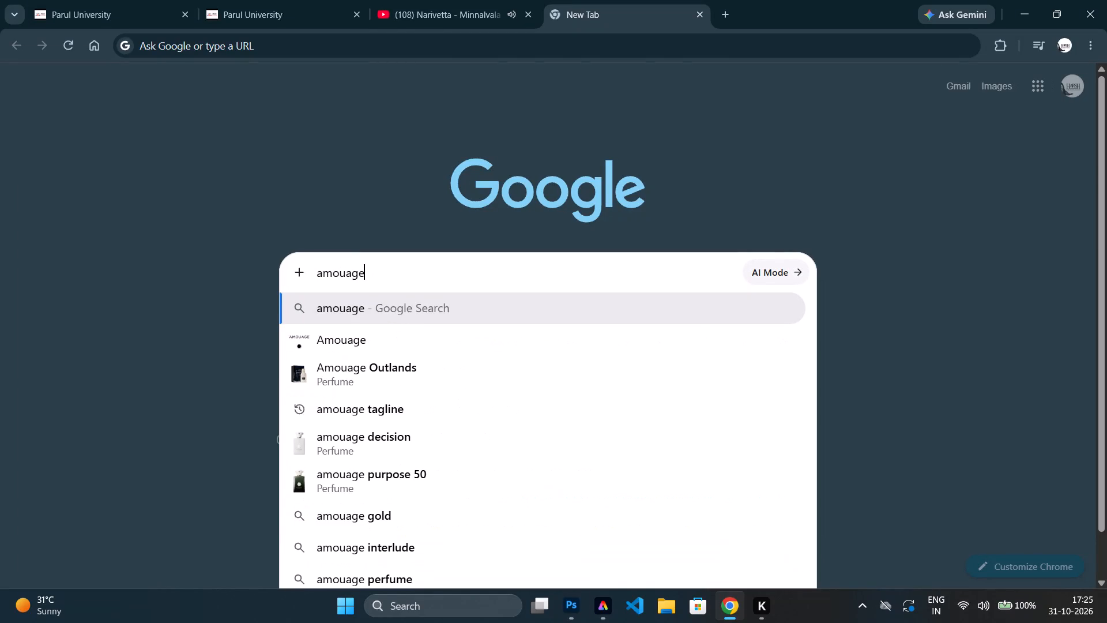
key("space")
key("Return")
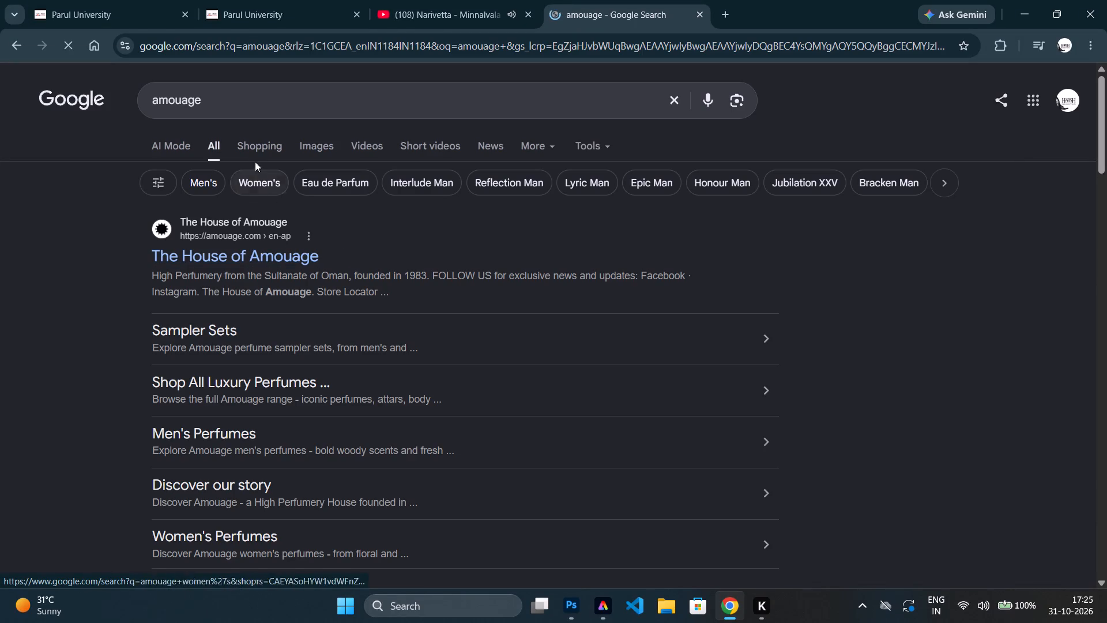
left_click(335, 142)
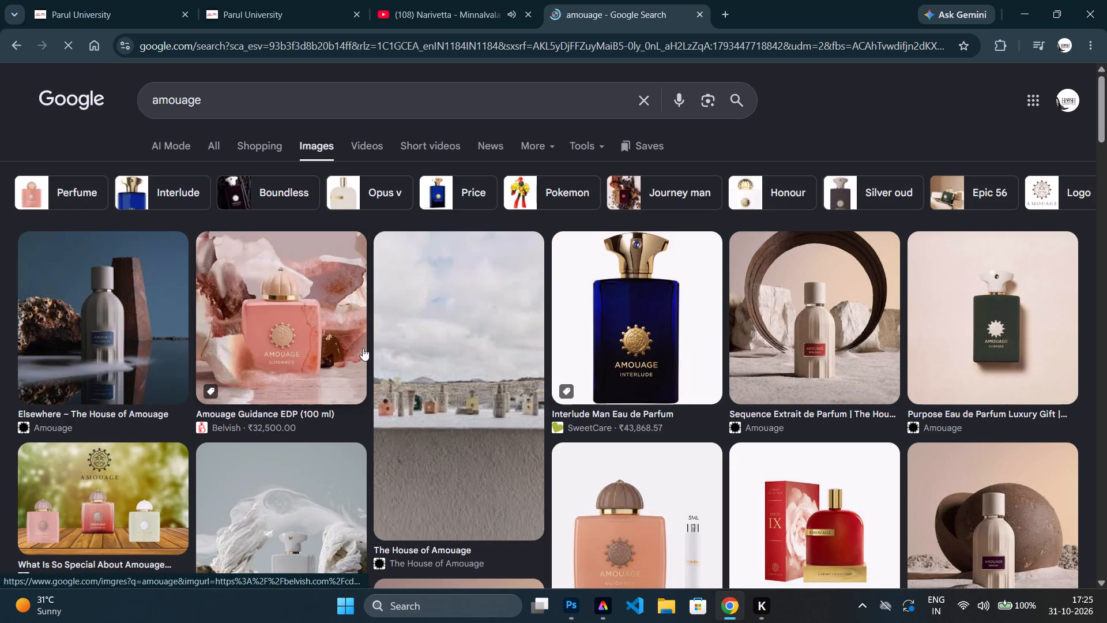
Preview the green Purpose bottle photo and look through the Amouage image results for a suitable perfume.
left_click(982, 285)
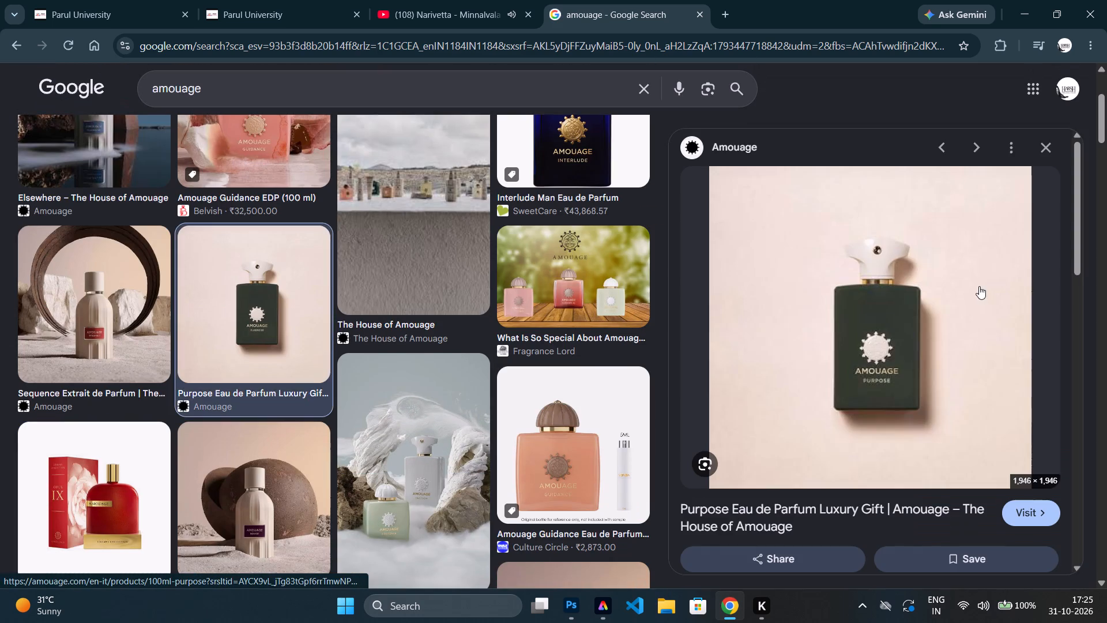
scroll(297, 322, "down", 1)
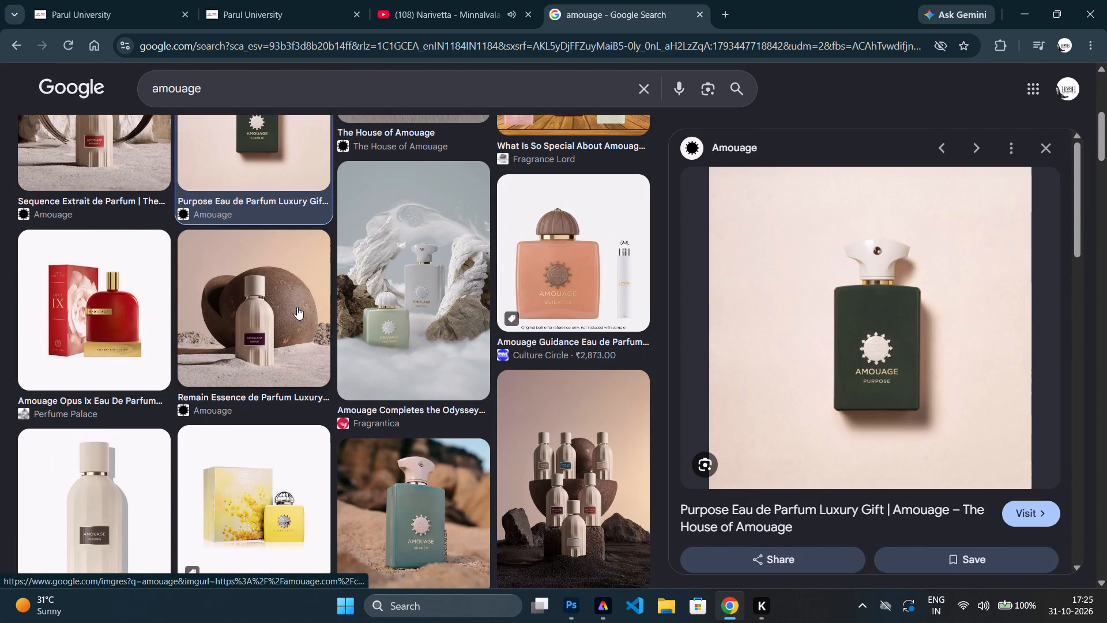
scroll(337, 306, "down", 3)
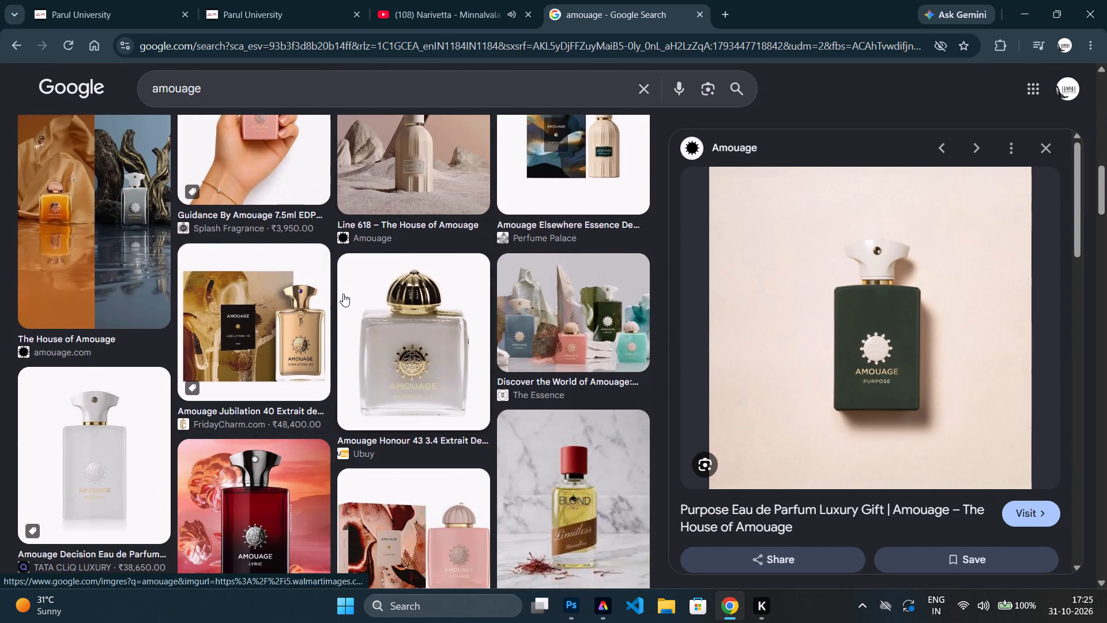
scroll(342, 292, "down", 1)
Refine the image search to "amouage decision 42".
left_click(277, 87)
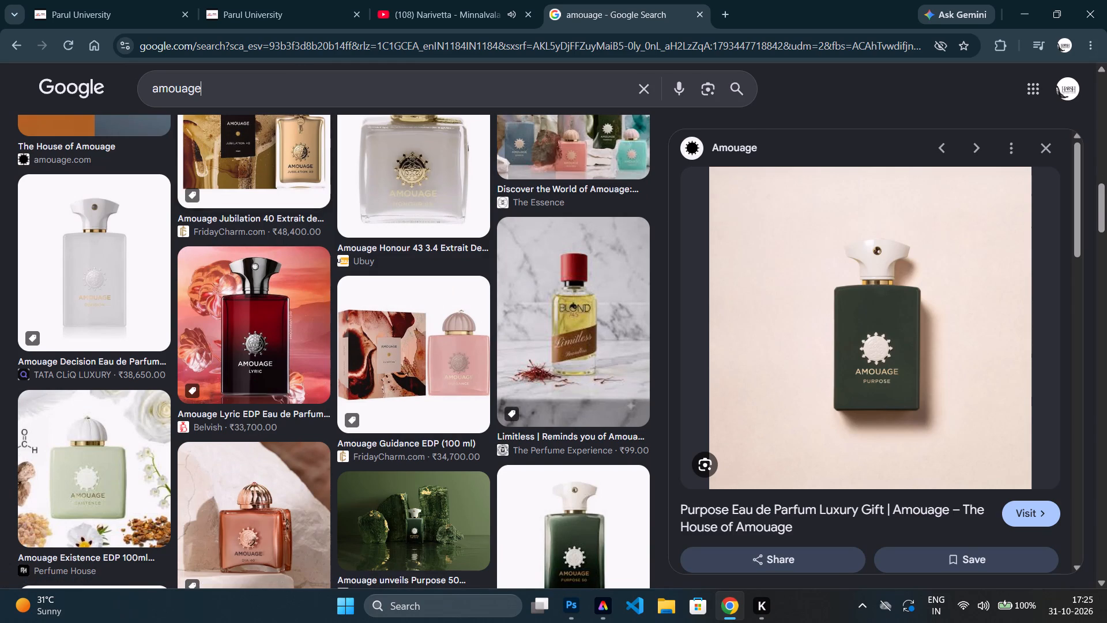
key("space")
type("e")
key("BackSpace")
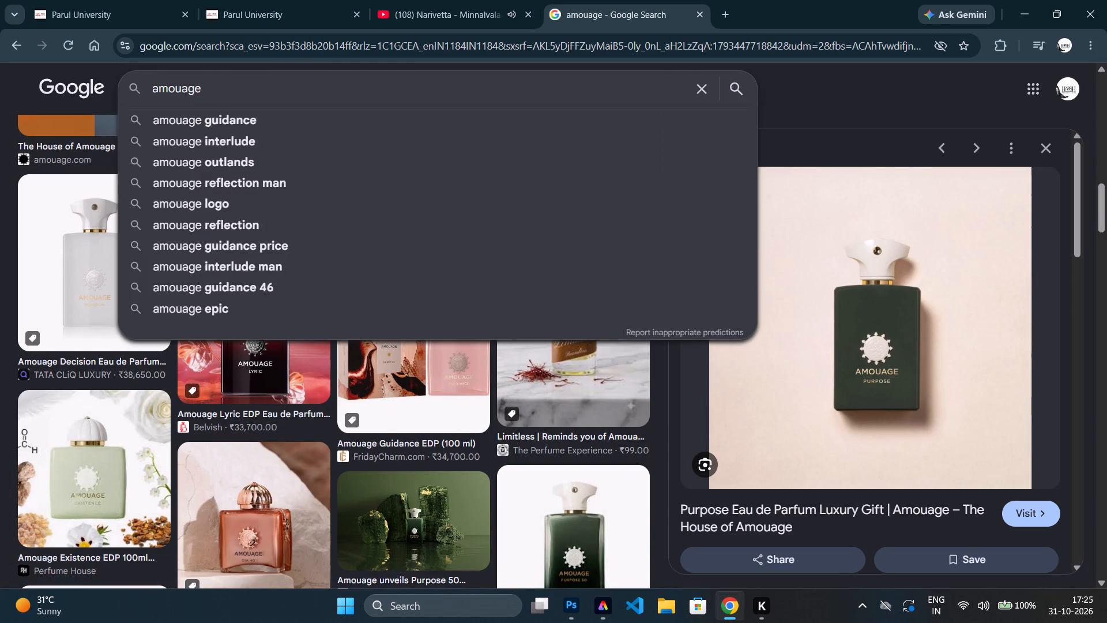
type("decisio")
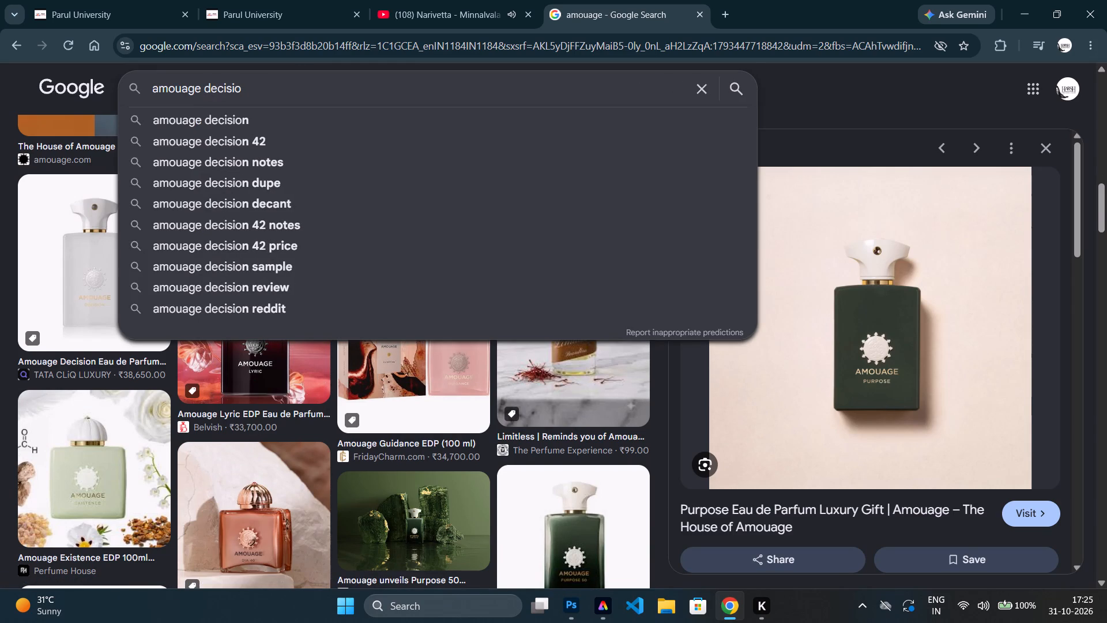
key("Down")
key("Down")
key("Return")
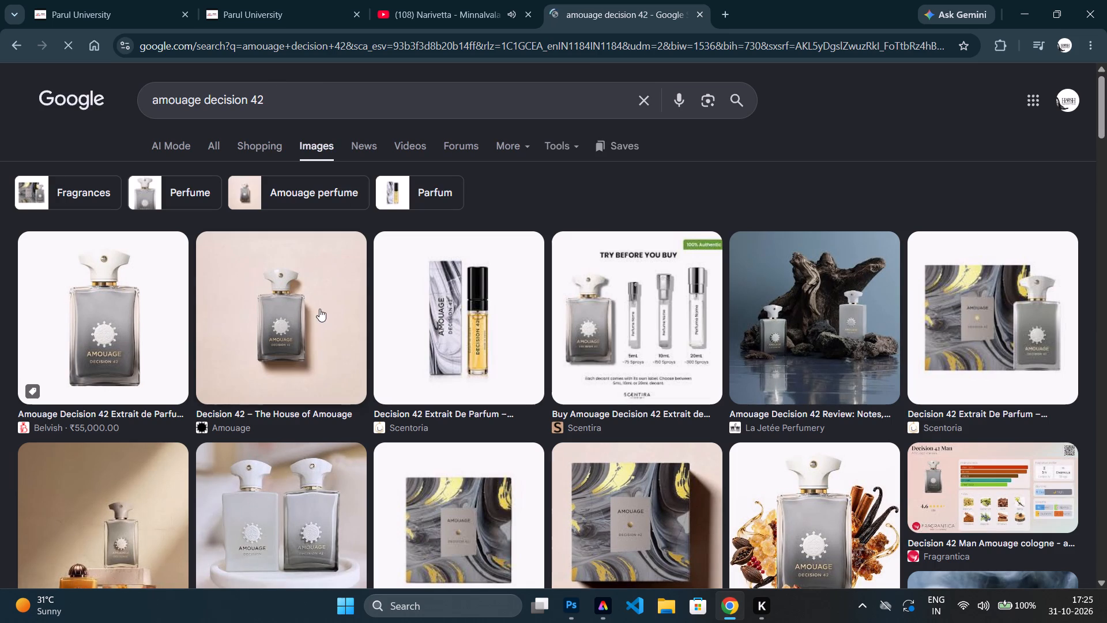
Save the House of Amouage Decision 42 bottle photo on the beige background as a PNG in Downloads.
left_click(311, 321)
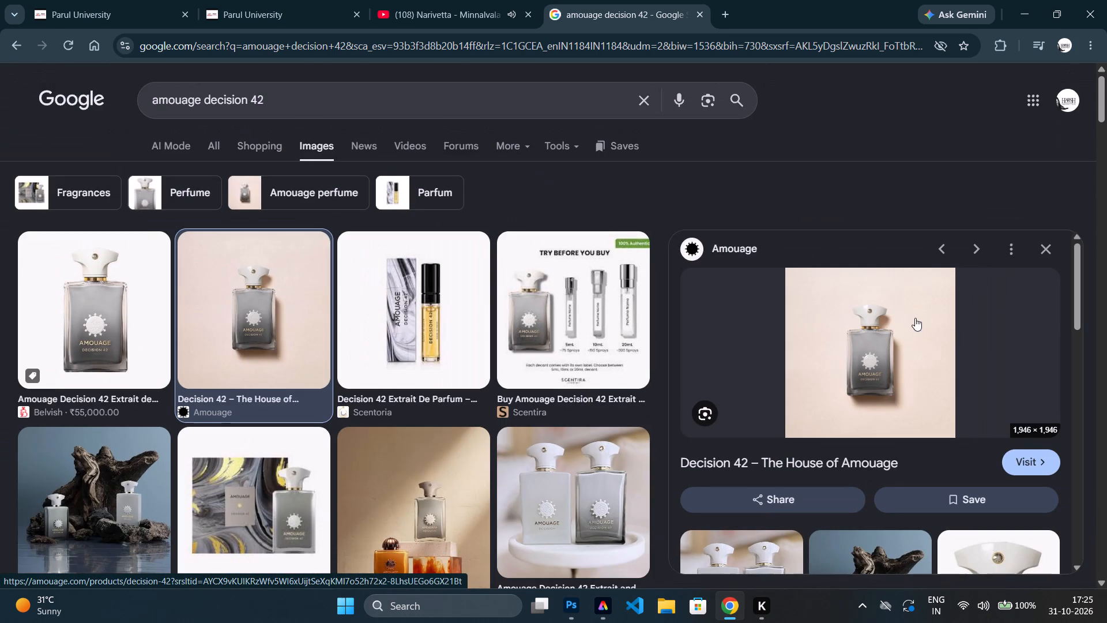
right_click(892, 320)
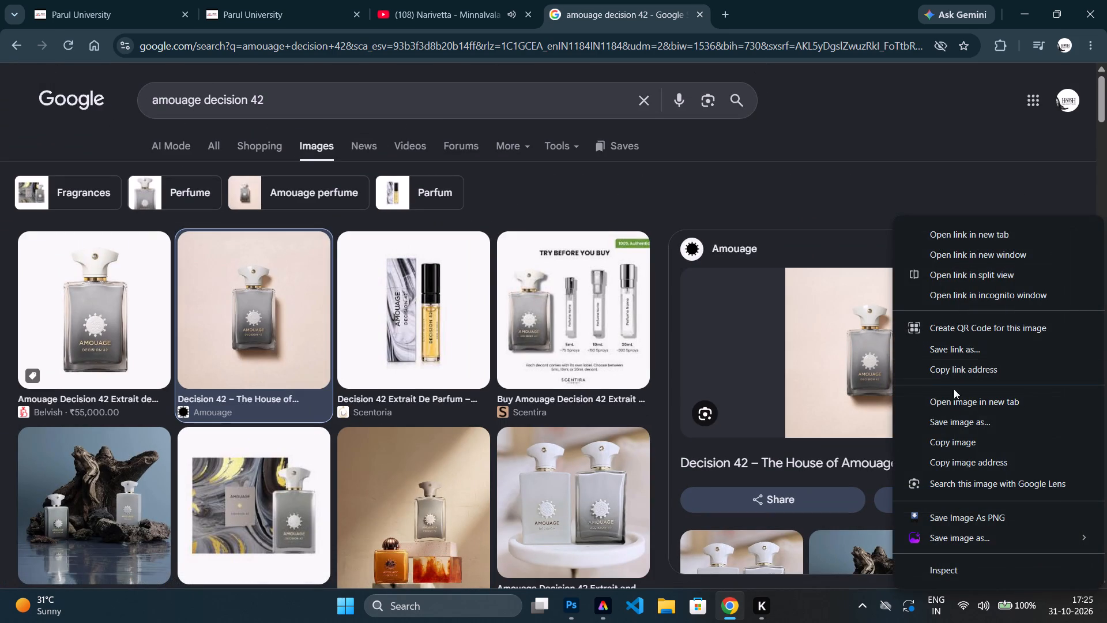
left_click(974, 515)
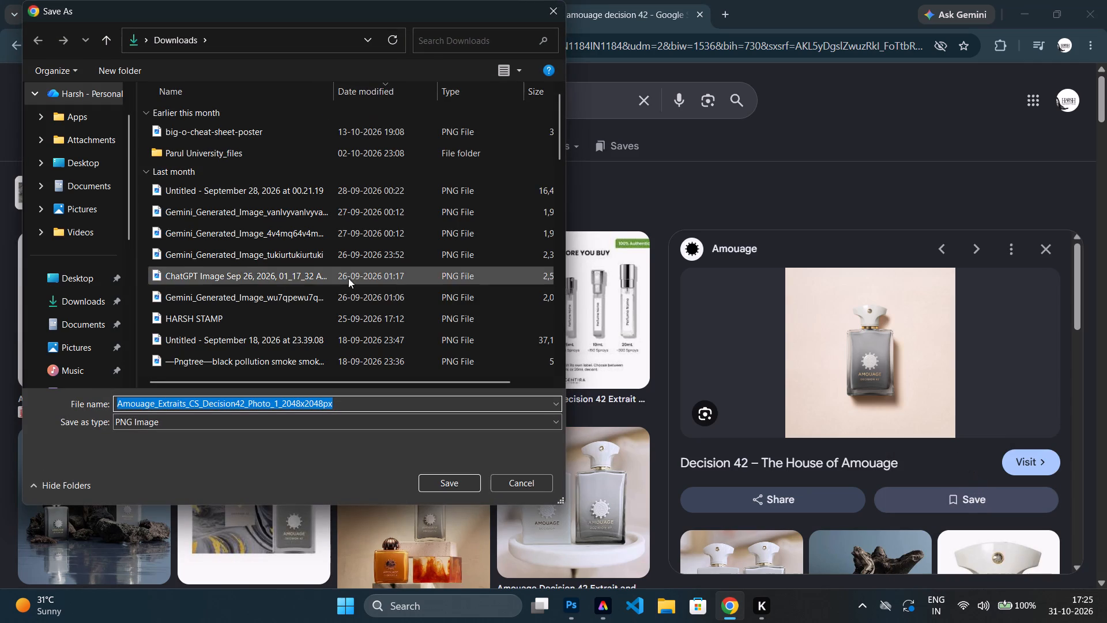
left_click(71, 298)
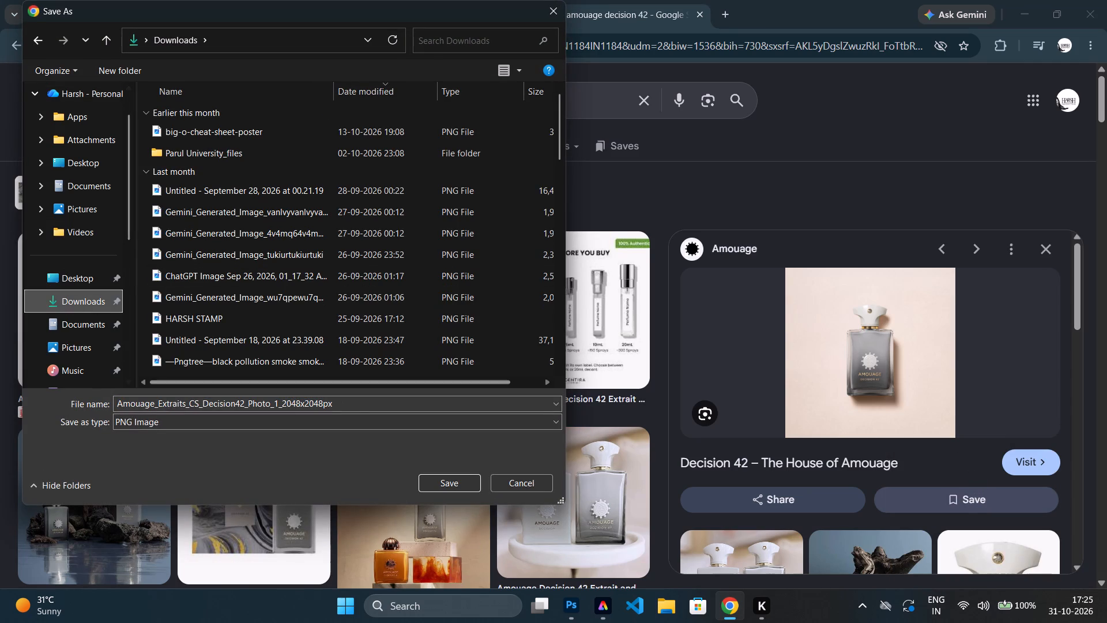
left_click(437, 479)
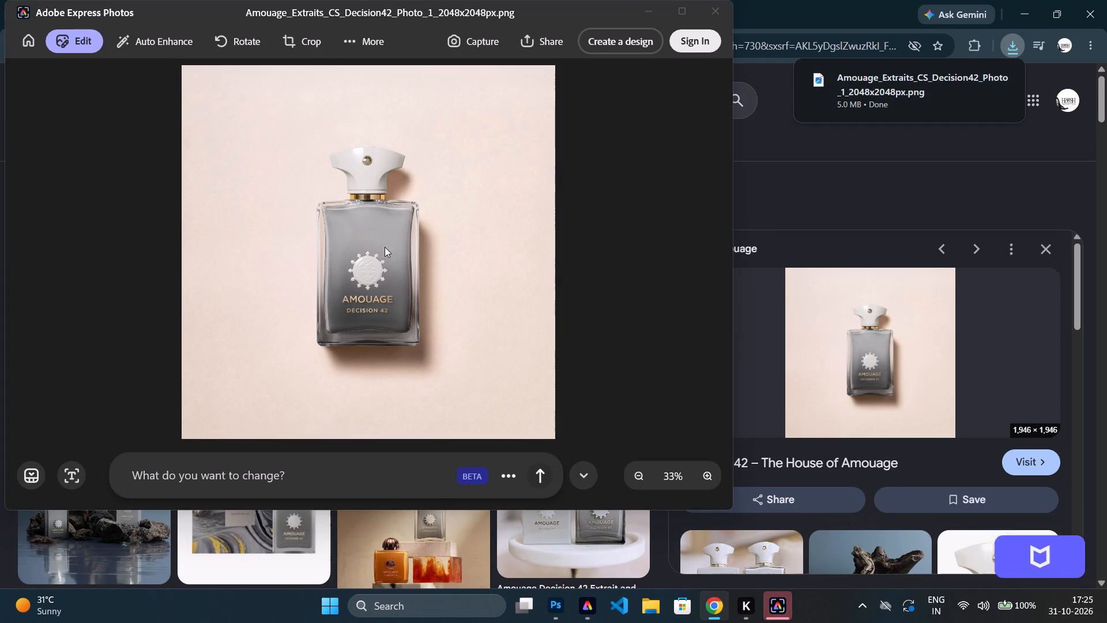
Inspect the downloaded bottle photo up close in Adobe Express Photos, from cap to label, and close the viewer.
scroll(385, 247, "up", 13, "ctrl")
scroll(419, 275, "down", 3, "ctrl")
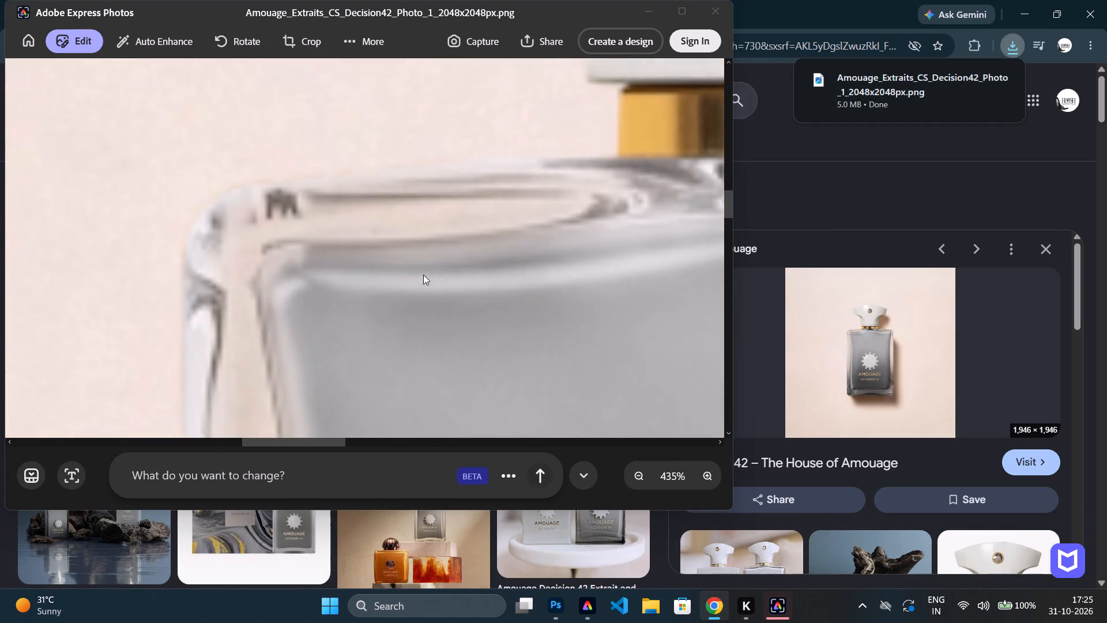
scroll(428, 274, "down", 7, "ctrl")
left_click_drag(559, 358, 473, 186)
left_click_drag(514, 297, 509, 291)
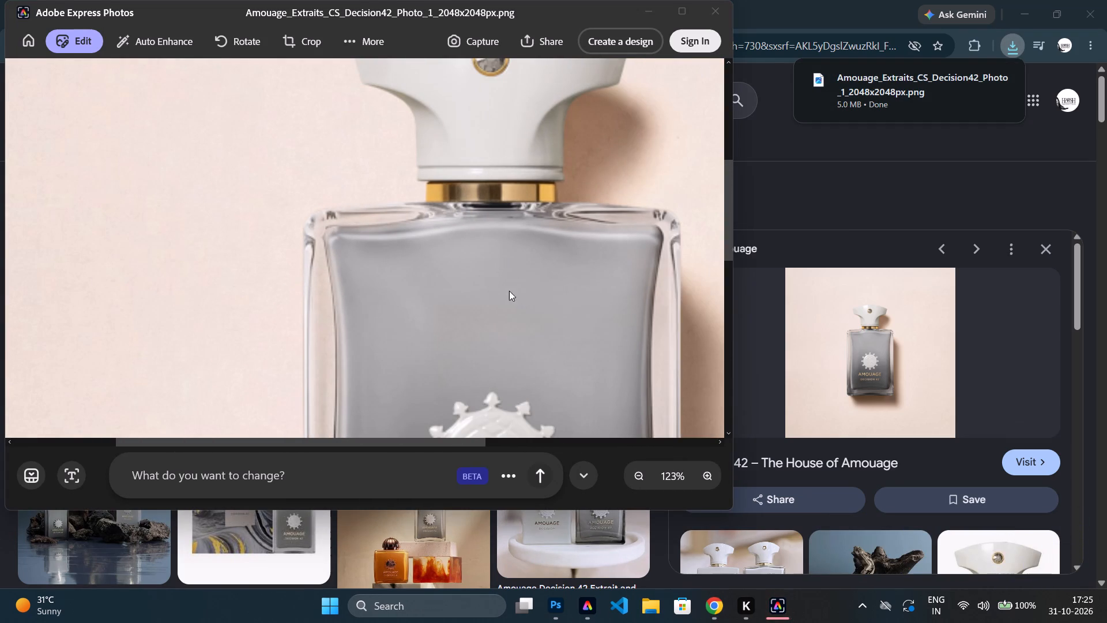
left_click_drag(509, 291, 465, 228)
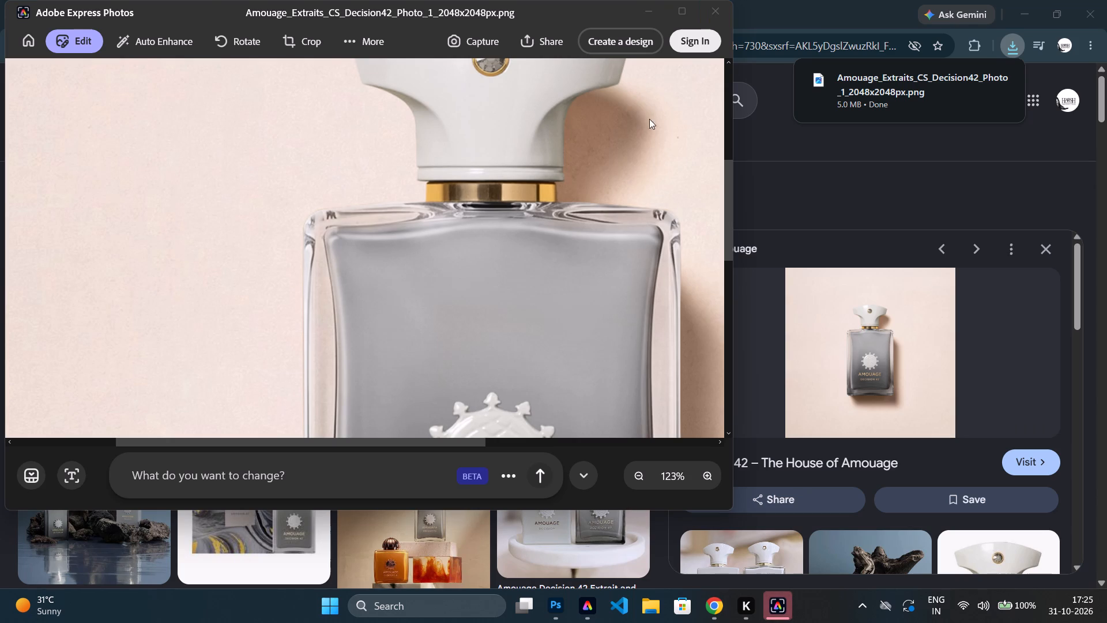
scroll(512, 237, "down", 3)
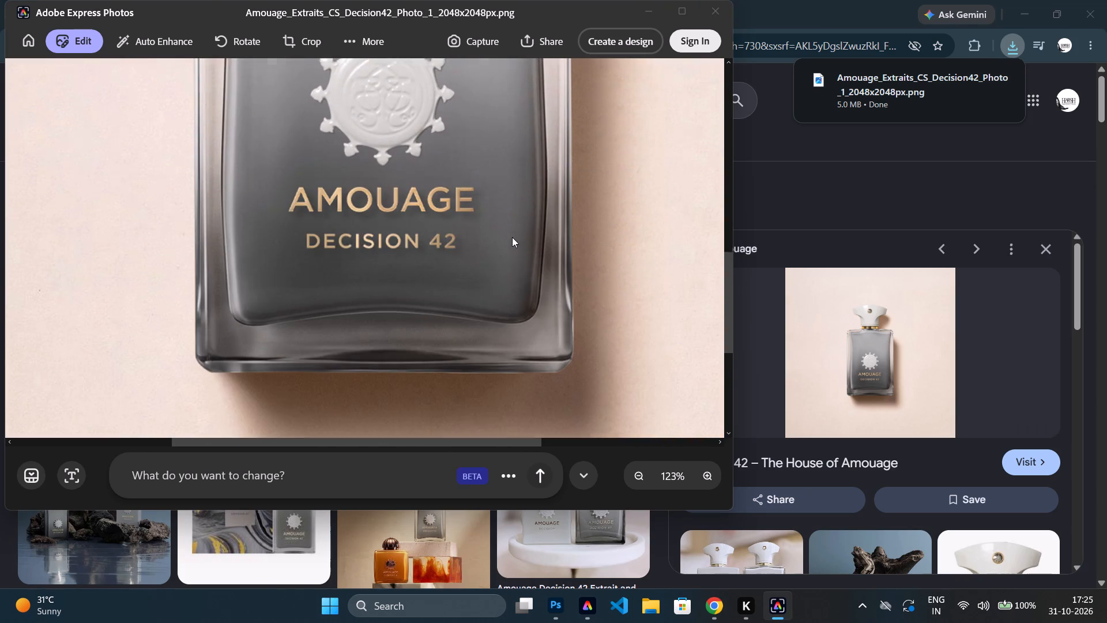
scroll(512, 237, "down", 1)
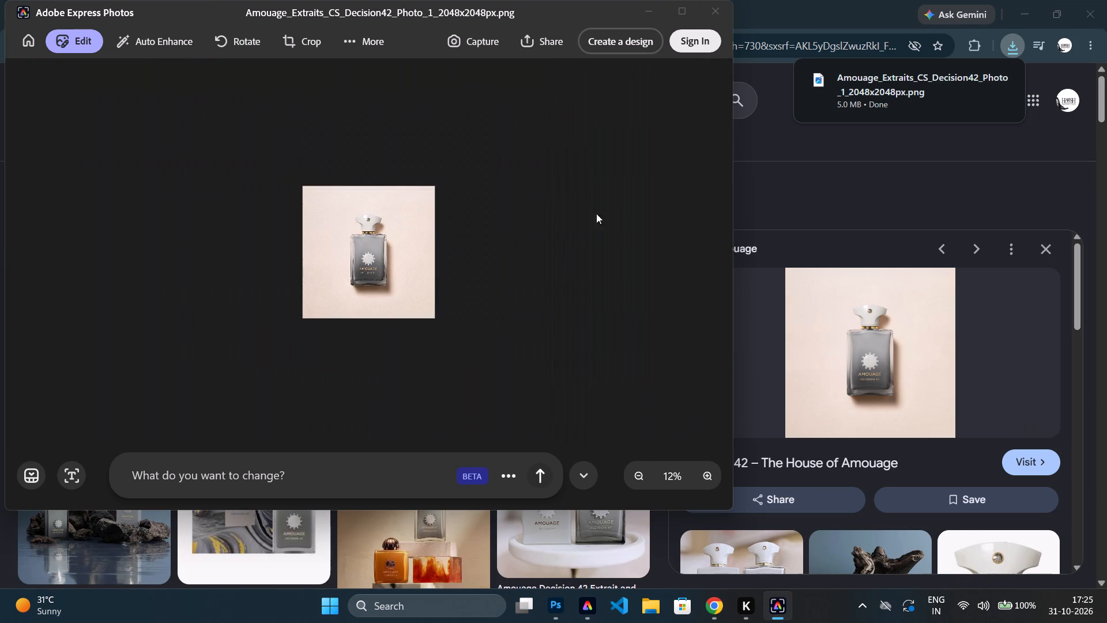
left_click(705, 18)
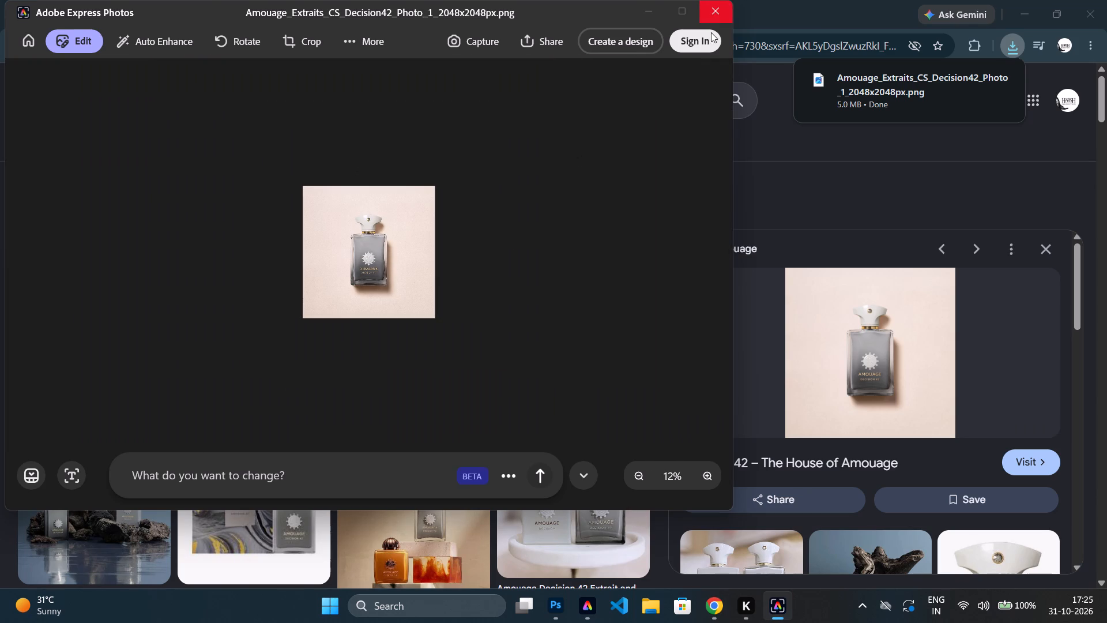
Preview the Belvish white-background bottle photo in Chrome and look through the Decision 42 image results for more reference pictures.
left_click(99, 339)
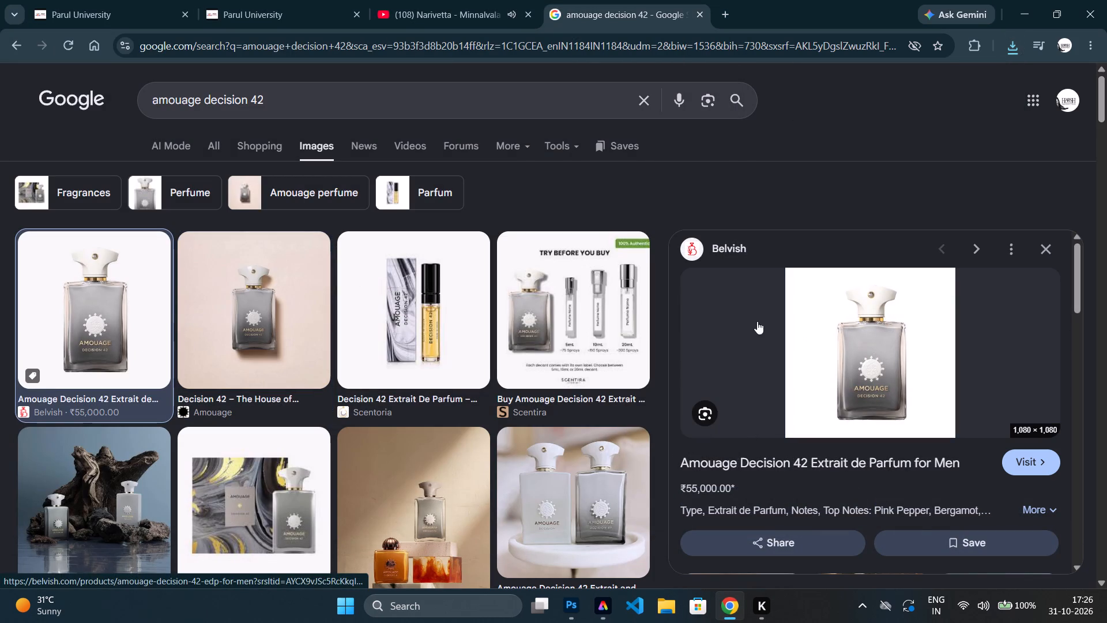
scroll(491, 377, "down", 1)
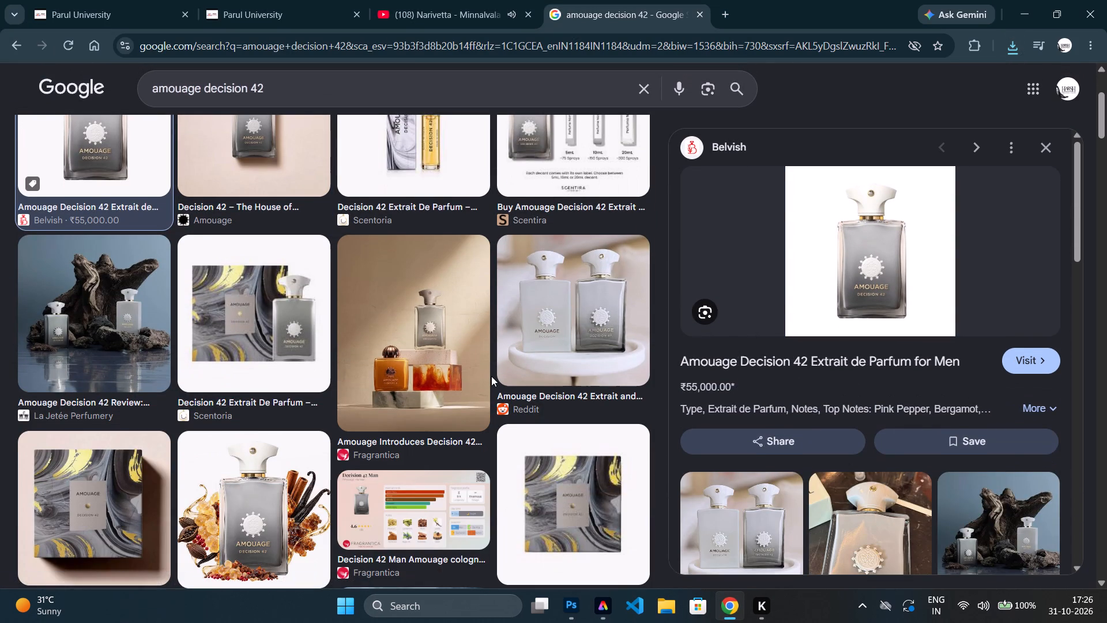
scroll(491, 376, "down", 1)
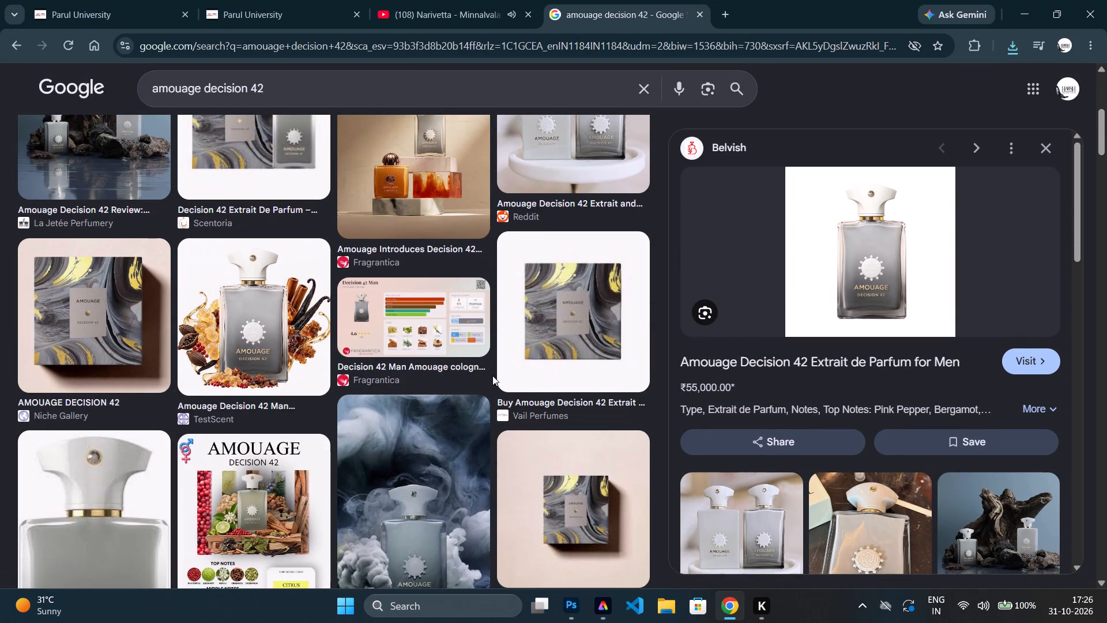
scroll(492, 376, "down", 2)
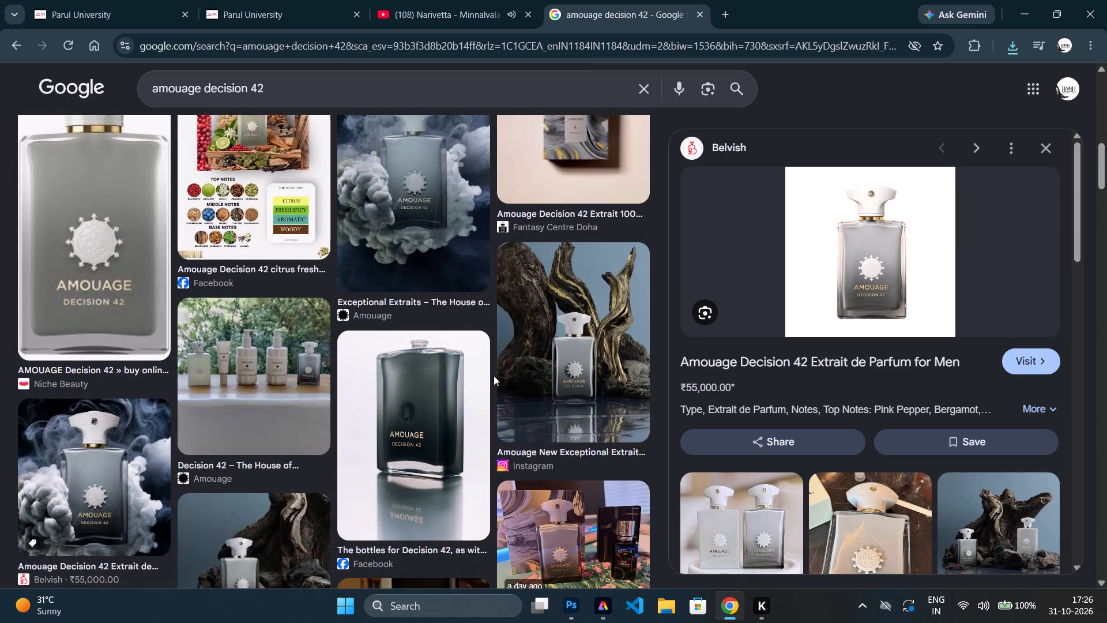
scroll(494, 376, "down", 2)
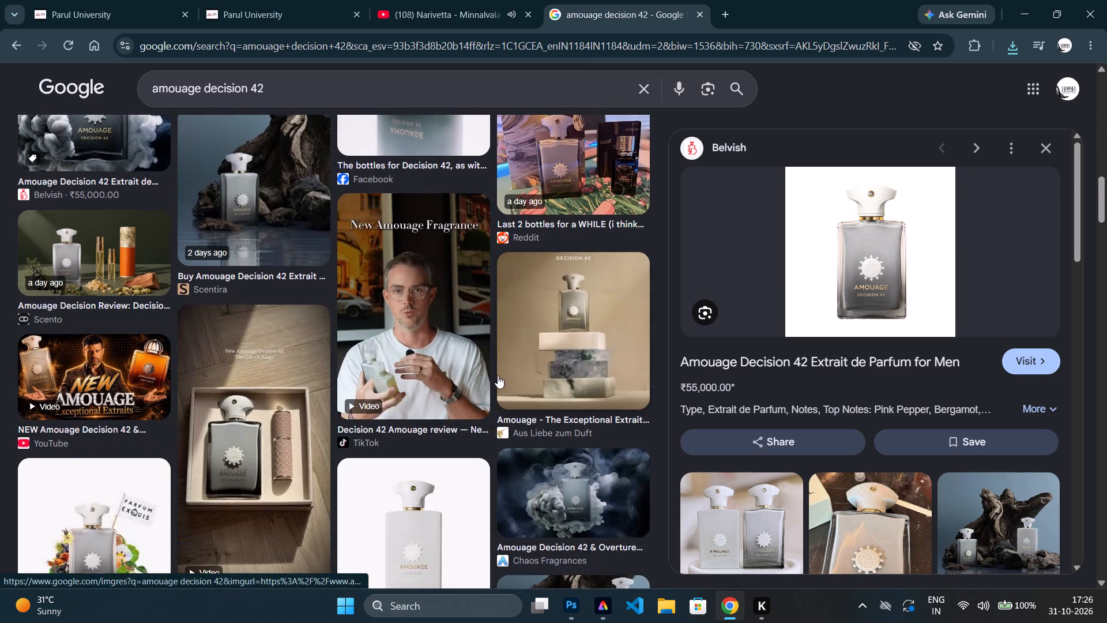
scroll(498, 376, "down", 2)
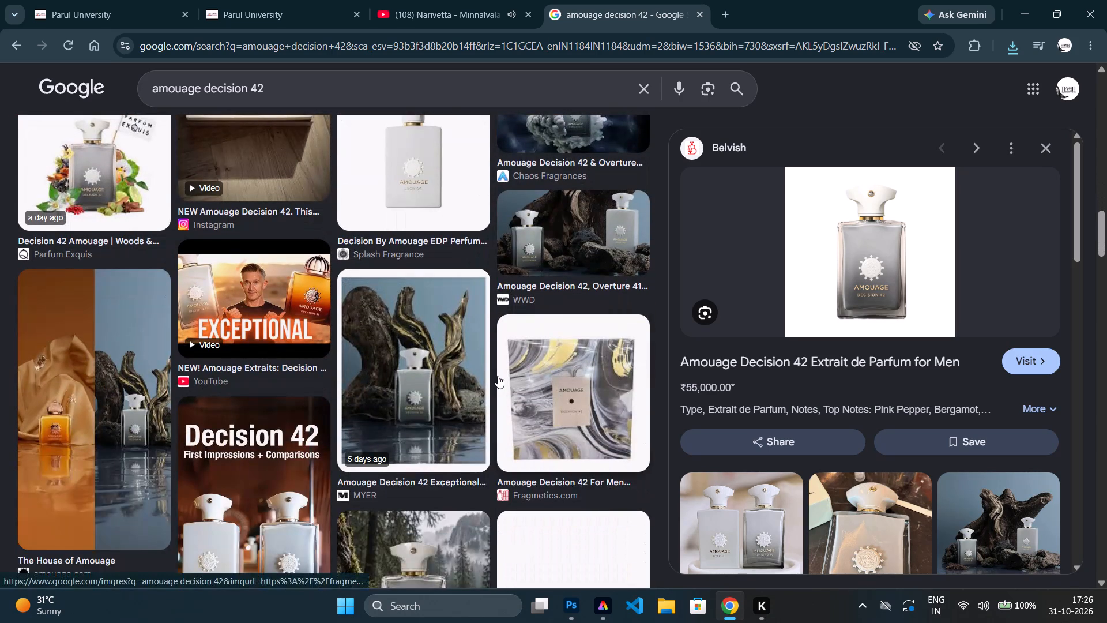
scroll(498, 376, "down", 3)
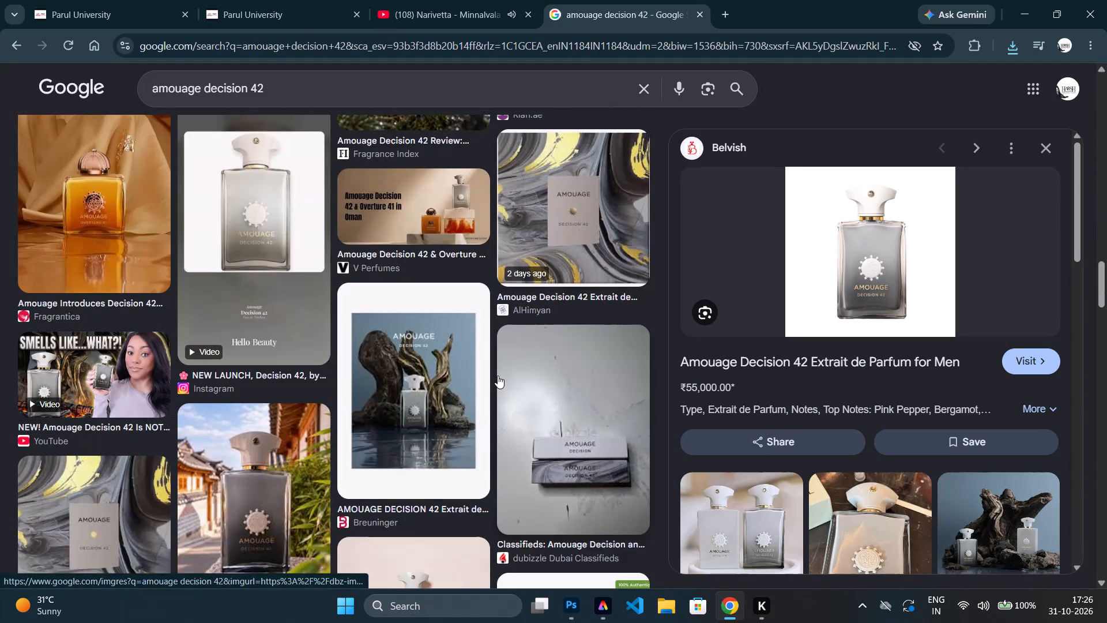
scroll(499, 374, "down", 1)
scroll(499, 374, "up", 2)
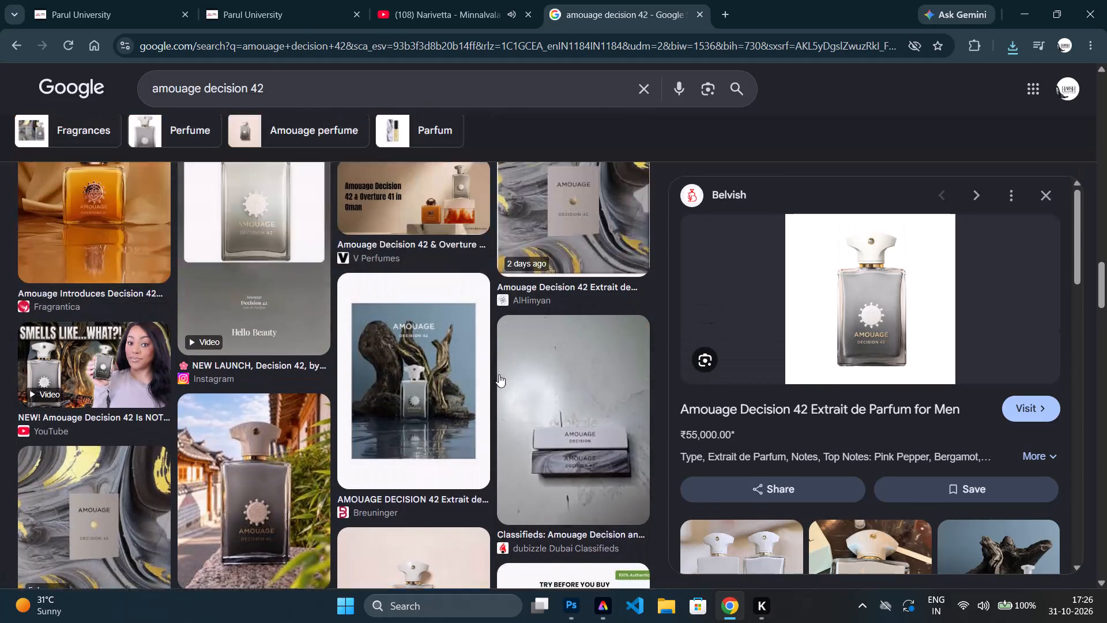
scroll(499, 374, "up", 11)
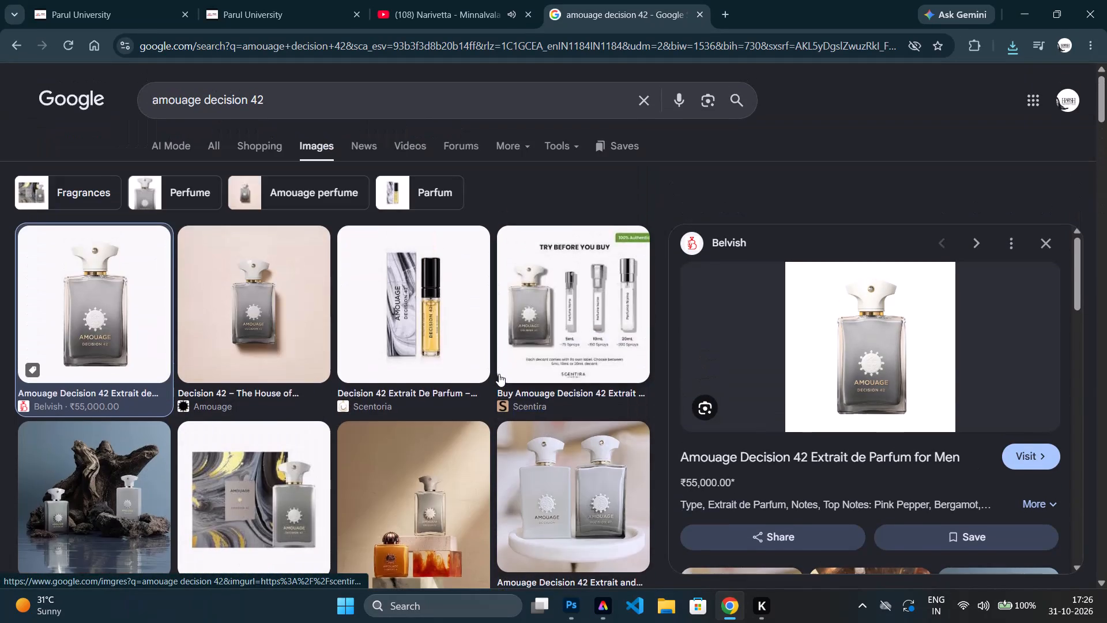
scroll(472, 374, "down", 3)
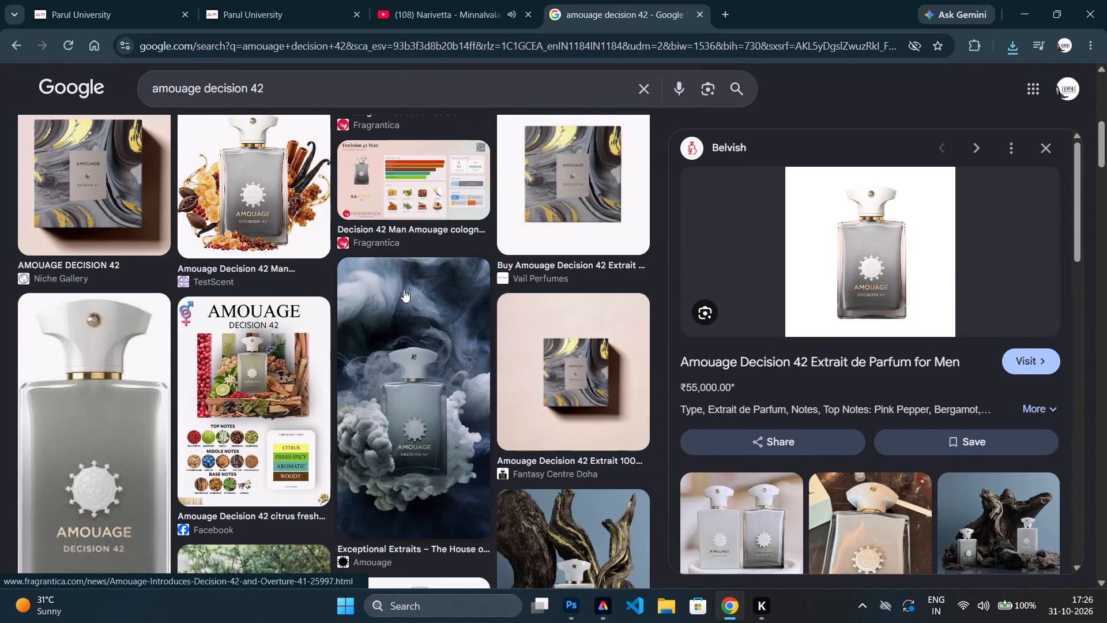
scroll(401, 272, "up", 1)
Open the Fragrantica Decision 42 Man card and examine its main accords and notes up close.
left_click(400, 310)
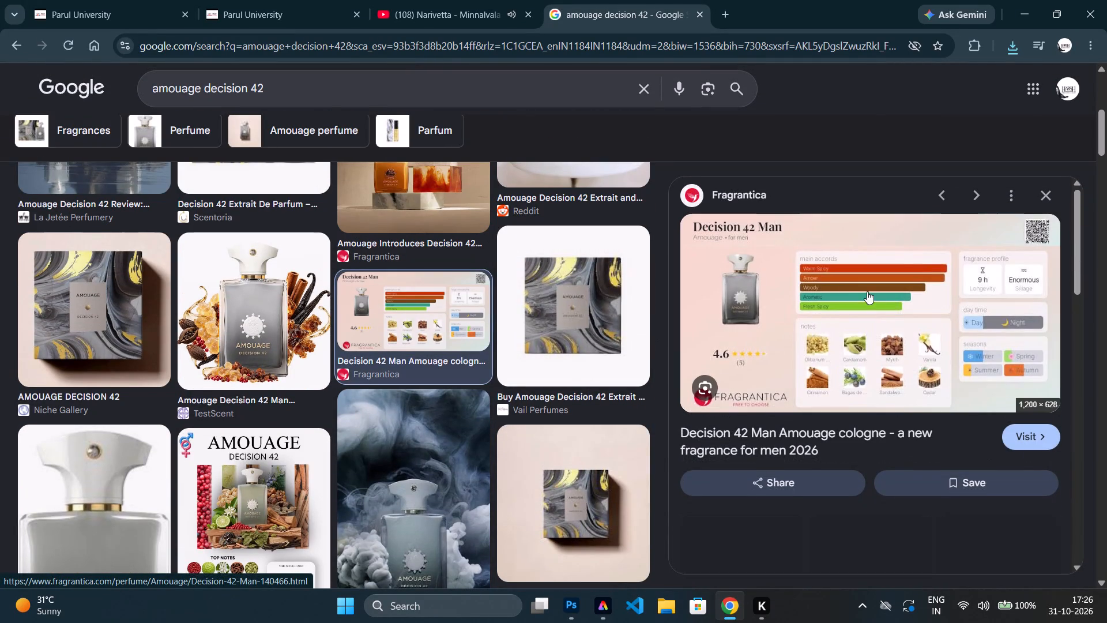
scroll(898, 295, "down", 1)
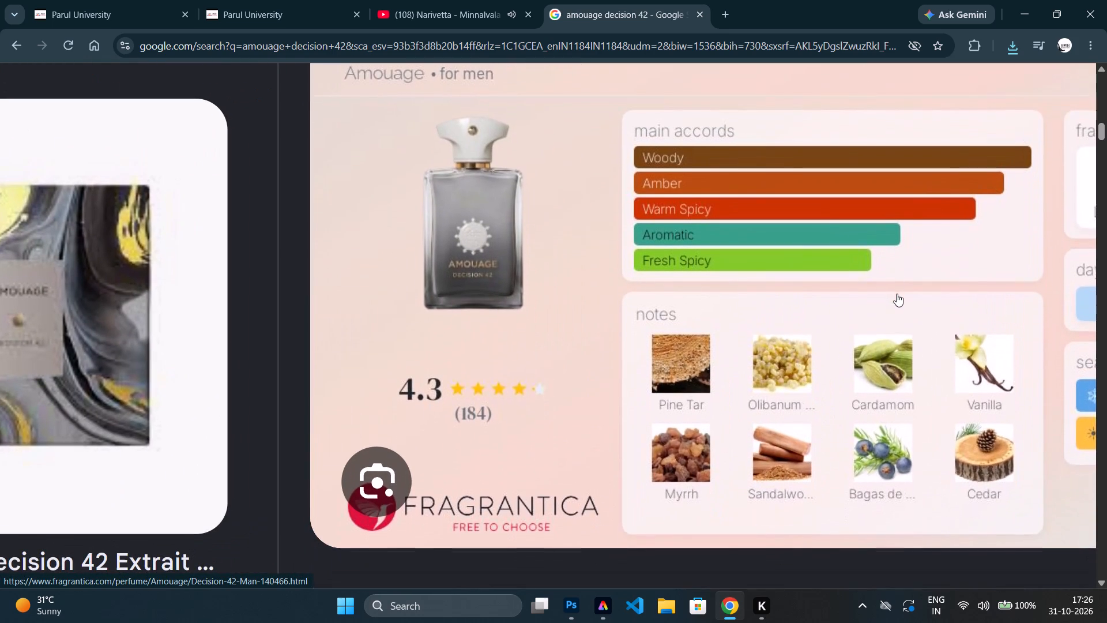
scroll(897, 294, "down", 1)
scroll(895, 292, "left", 2)
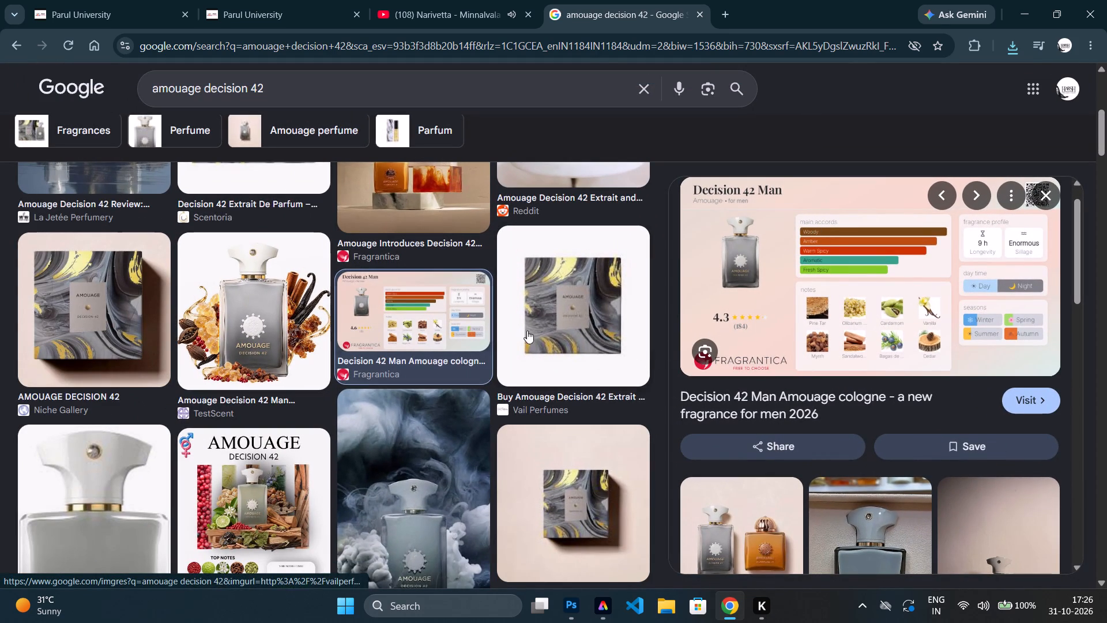
Preview the Decision 42 box photos from Niche Gallery, Vail Perfumes and Facebook, and close the preview.
left_click(119, 329)
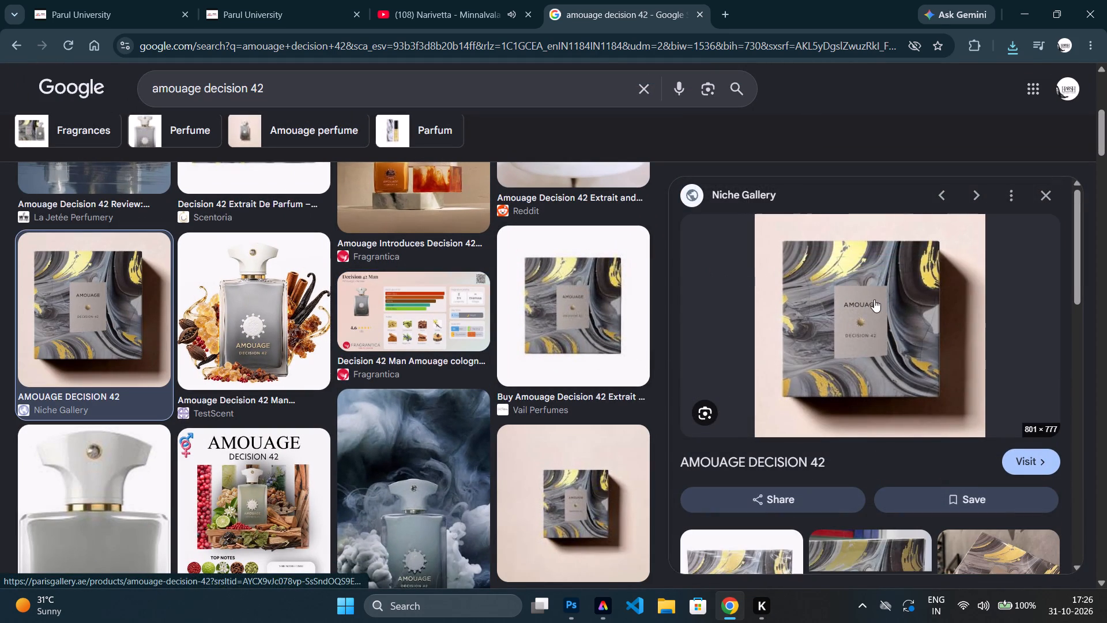
left_click(619, 296)
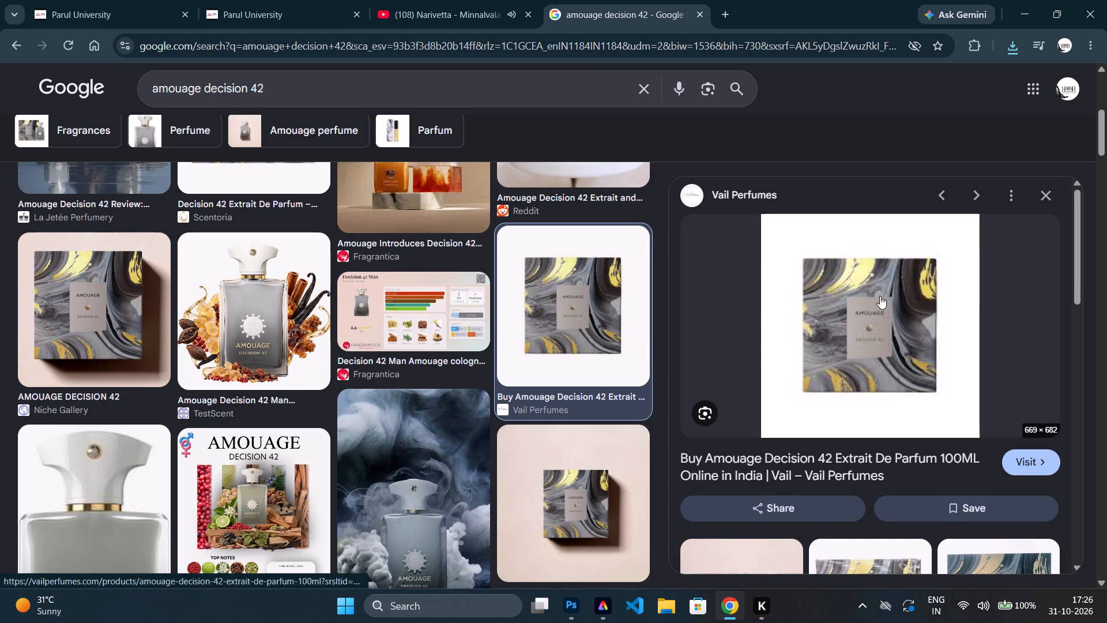
scroll(826, 347, "down", 1)
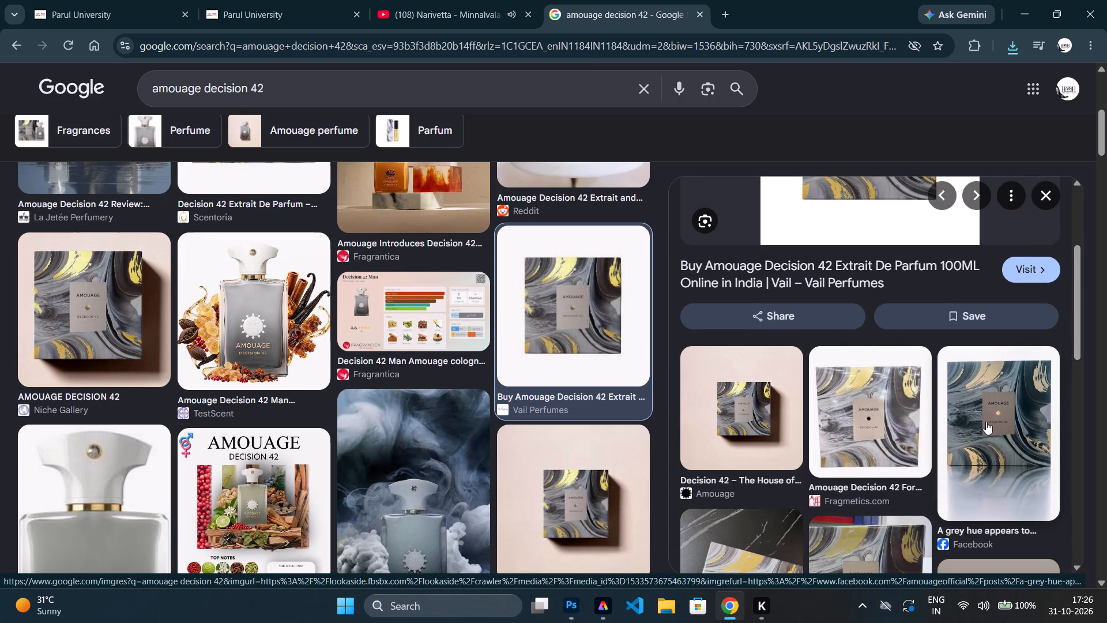
left_click(986, 422)
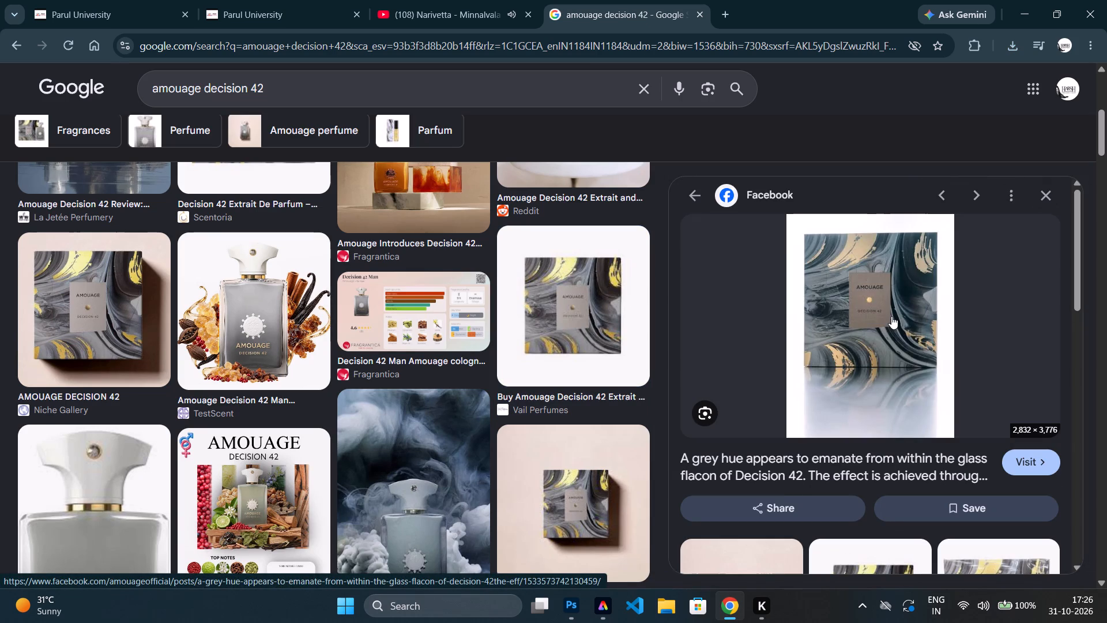
left_click(1036, 198)
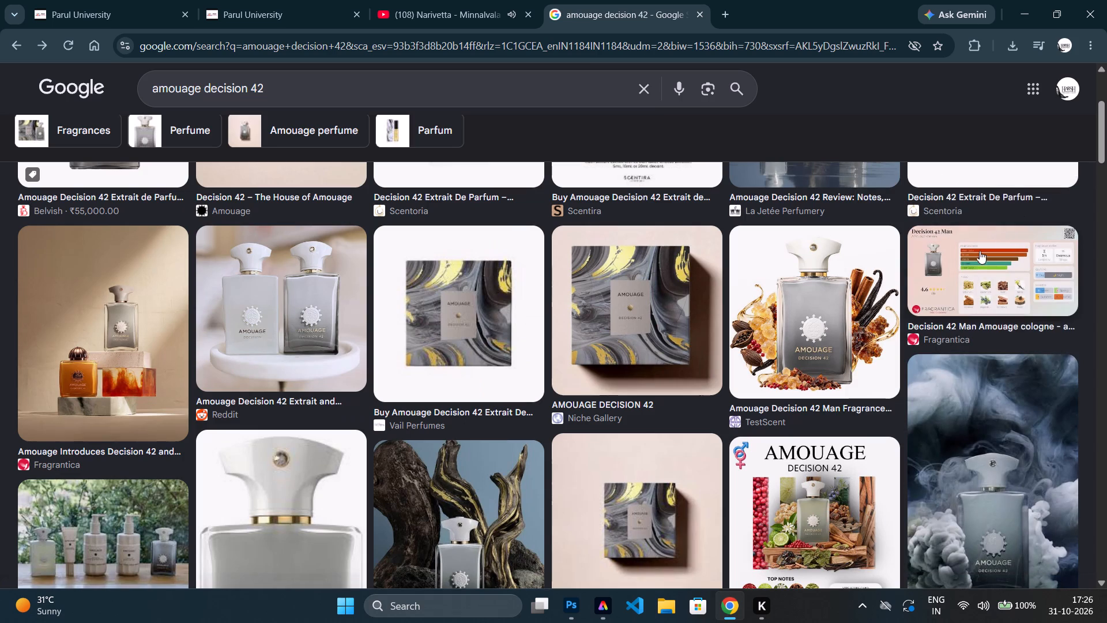
Look through the Decision 42 image results for further bottle and packaging pictures, and return to the first box photos.
scroll(552, 418, "down", 3)
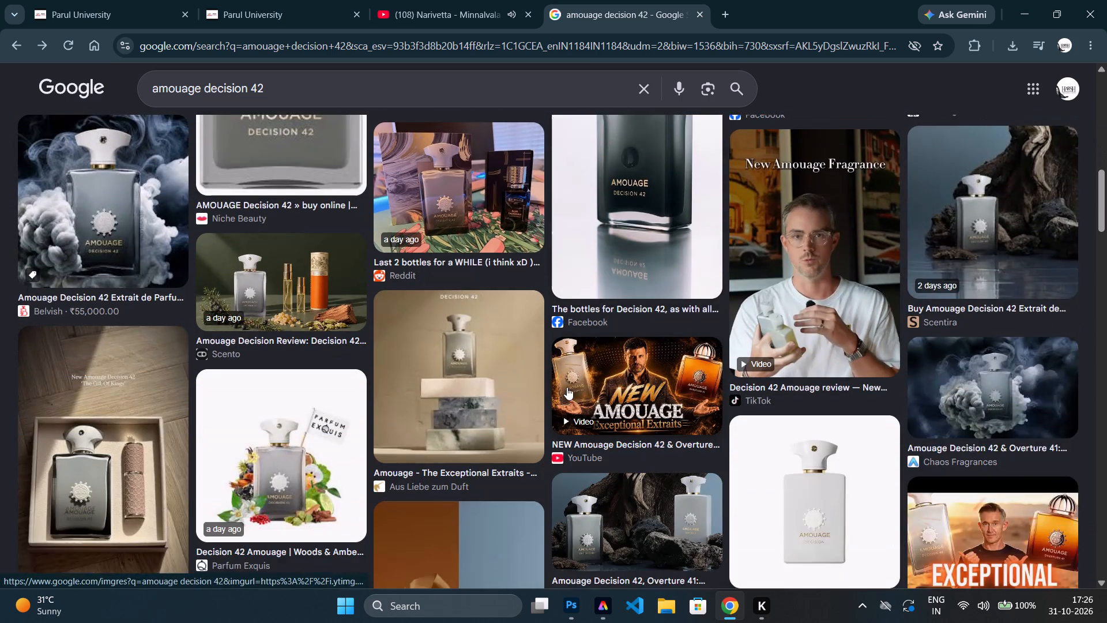
scroll(568, 388, "down", 2)
scroll(450, 423, "down", 2)
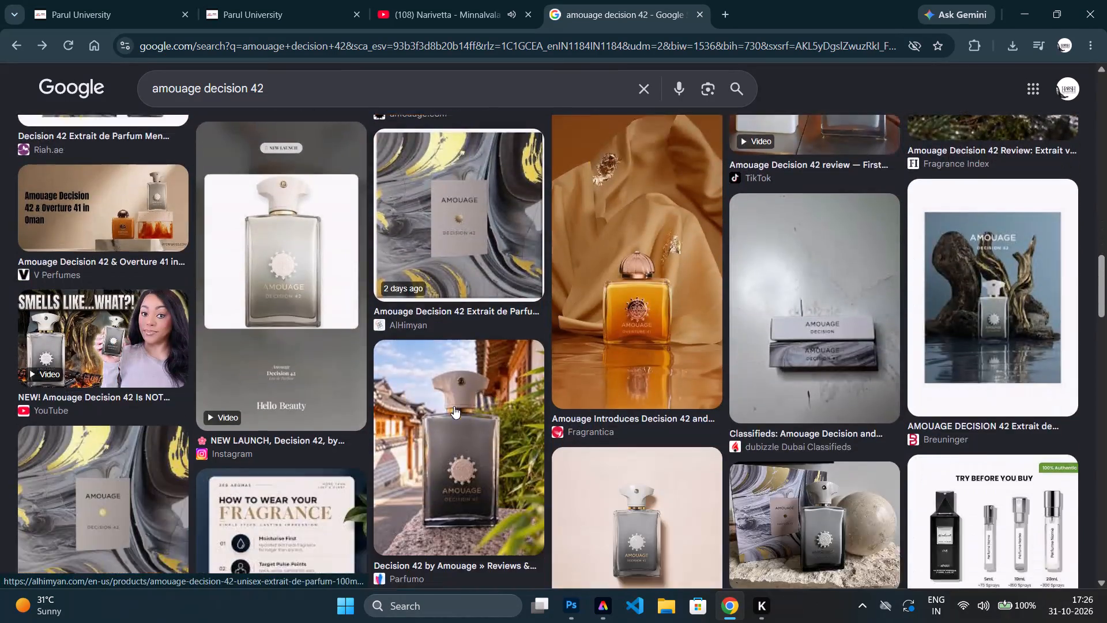
scroll(454, 406, "up", 3)
scroll(456, 403, "down", 2)
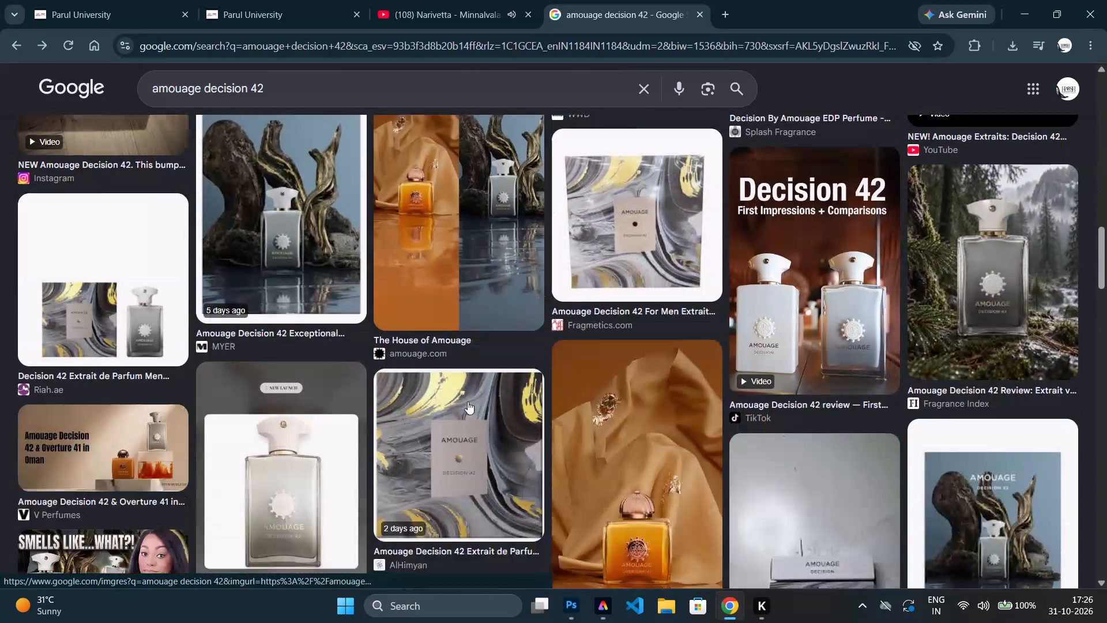
scroll(504, 389, "down", 4)
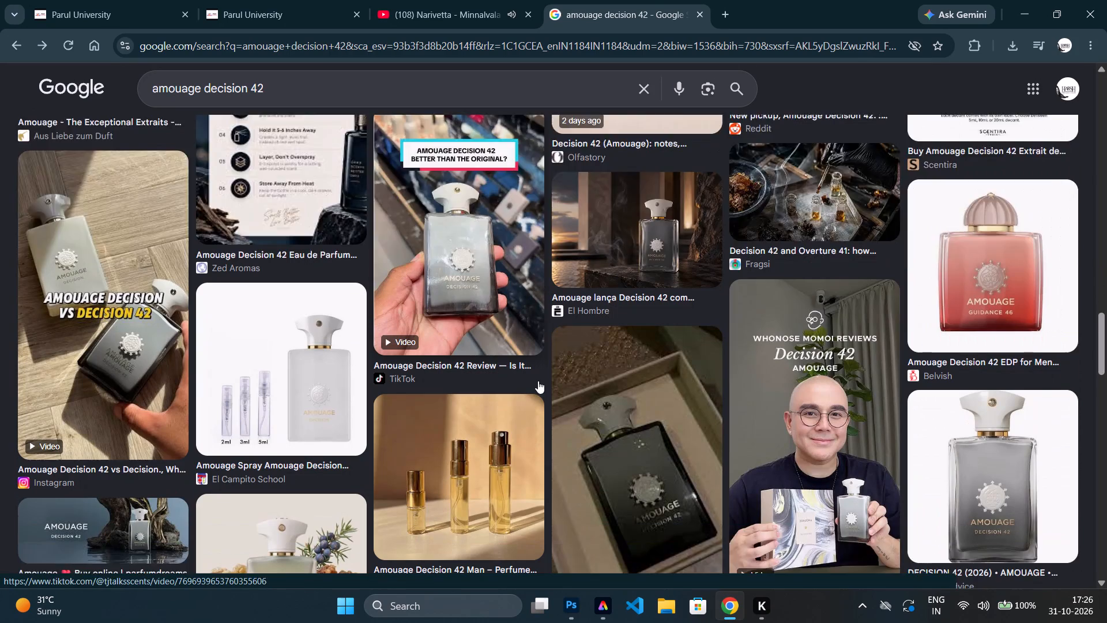
scroll(540, 378, "down", 2)
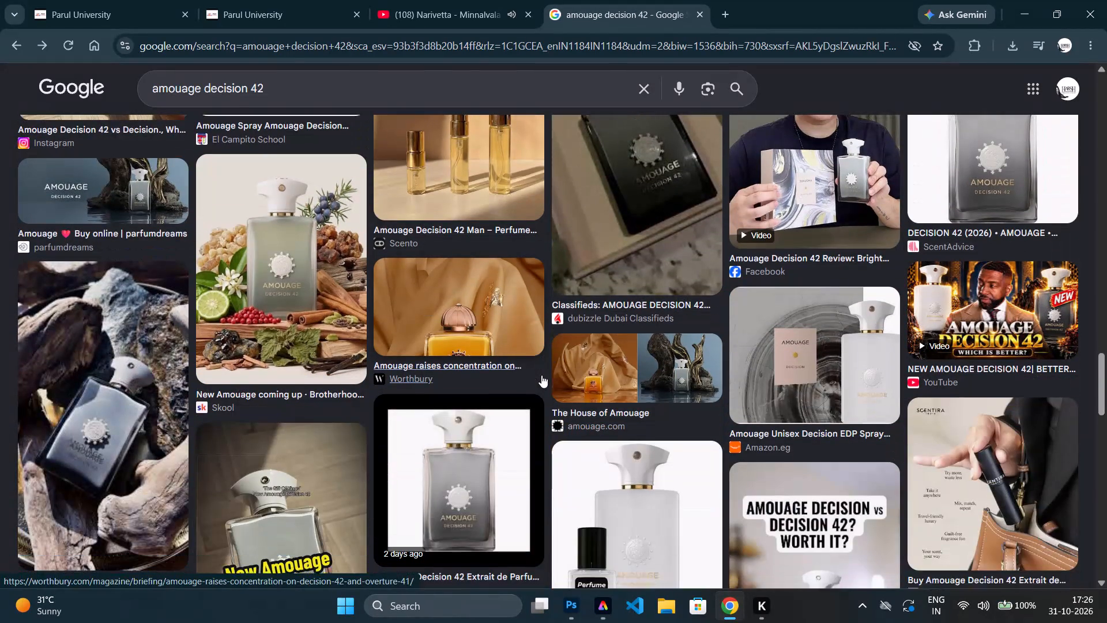
scroll(547, 374, "down", 2)
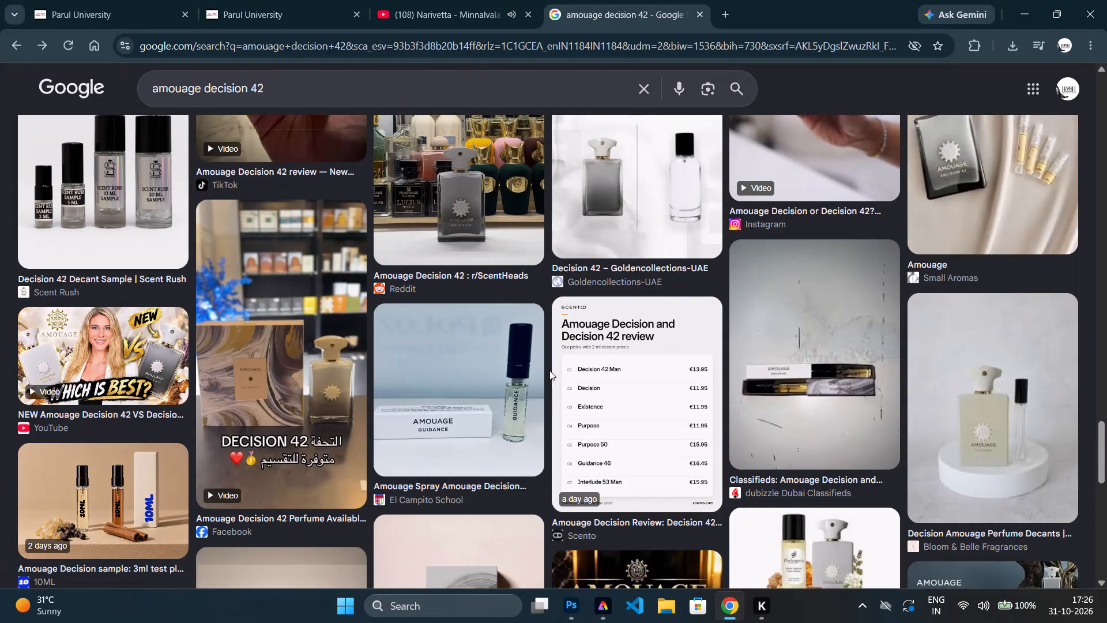
scroll(549, 369, "down", 2)
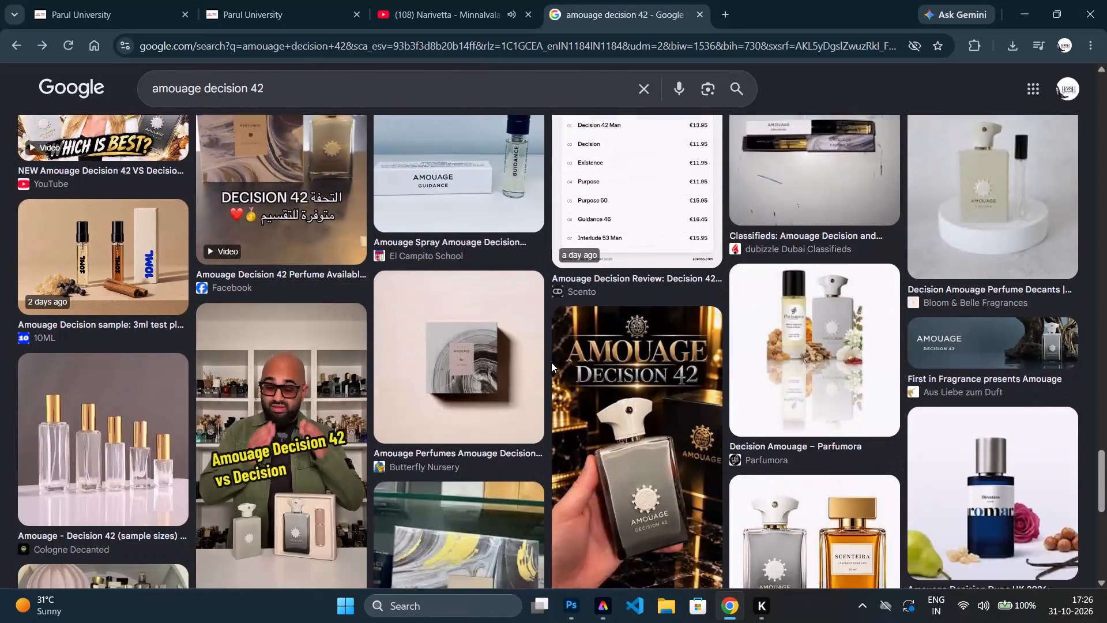
scroll(551, 362, "down", 2)
scroll(556, 360, "up", 3)
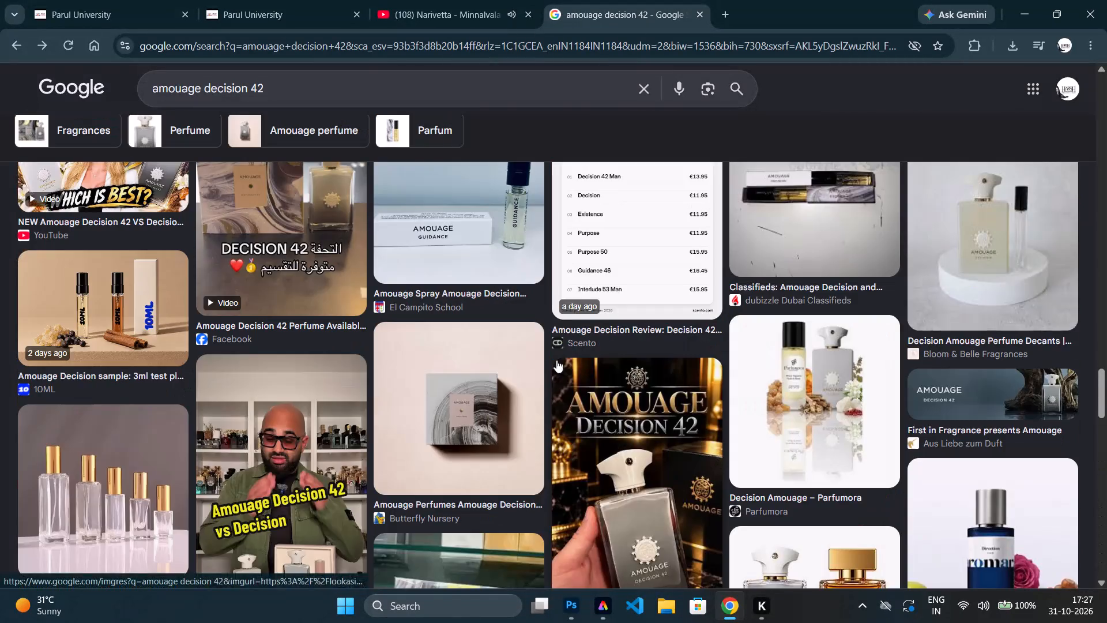
scroll(556, 360, "up", 14)
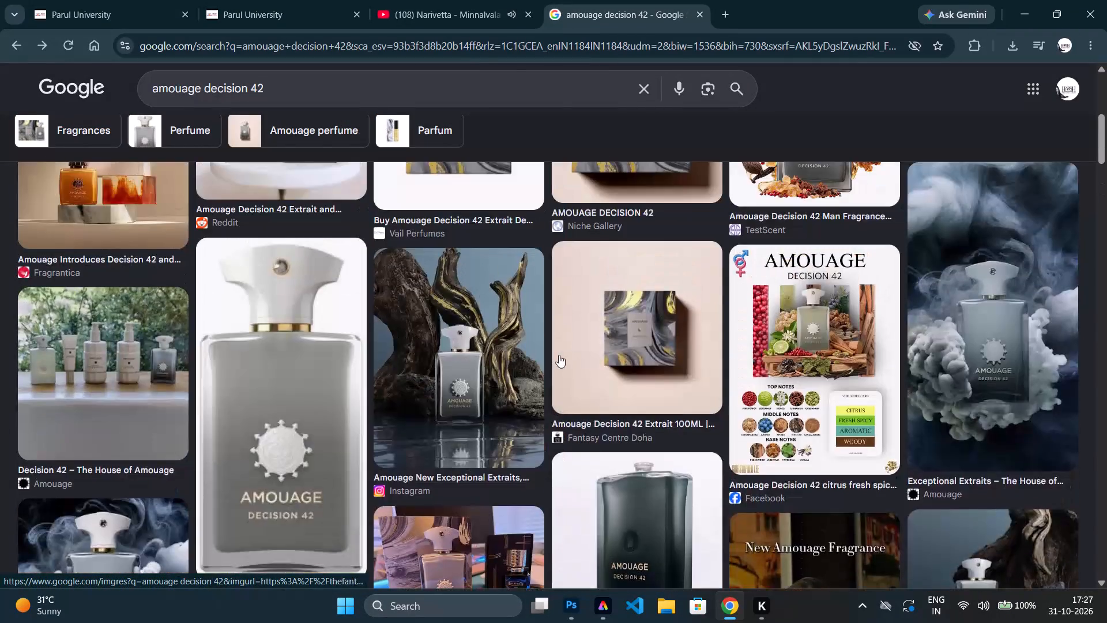
scroll(559, 355, "up", 4)
scroll(559, 355, "down", 1)
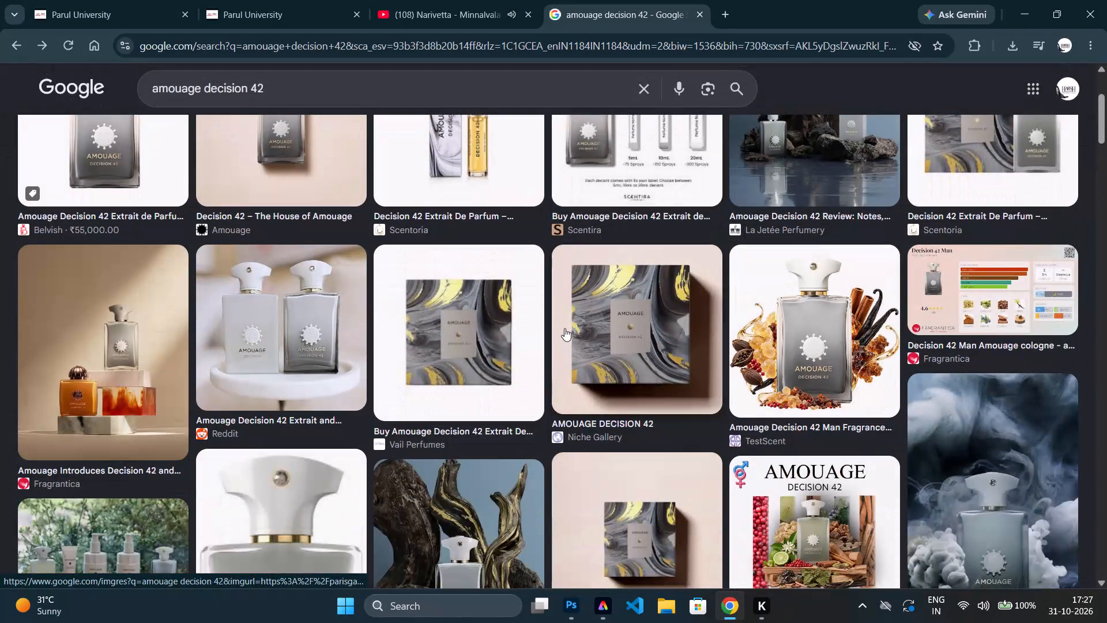
Find the House of Amouage Decision 42 box photo among the images related to the Vail Perfumes result and save it as a JPG in Downloads.
left_click(458, 327)
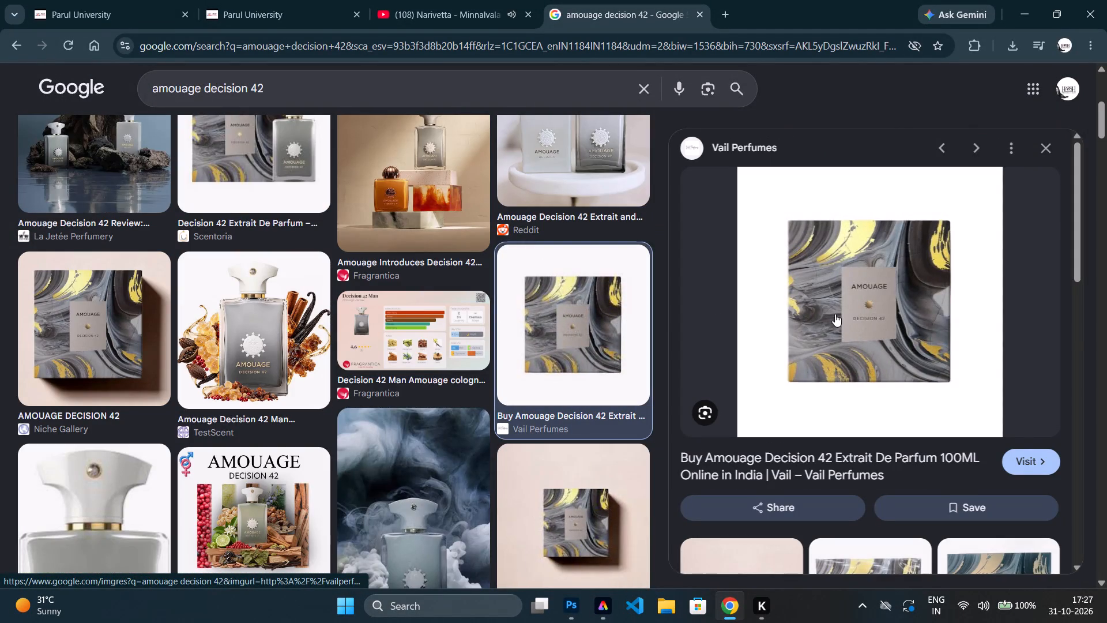
scroll(834, 314, "down", 2)
left_click(722, 242)
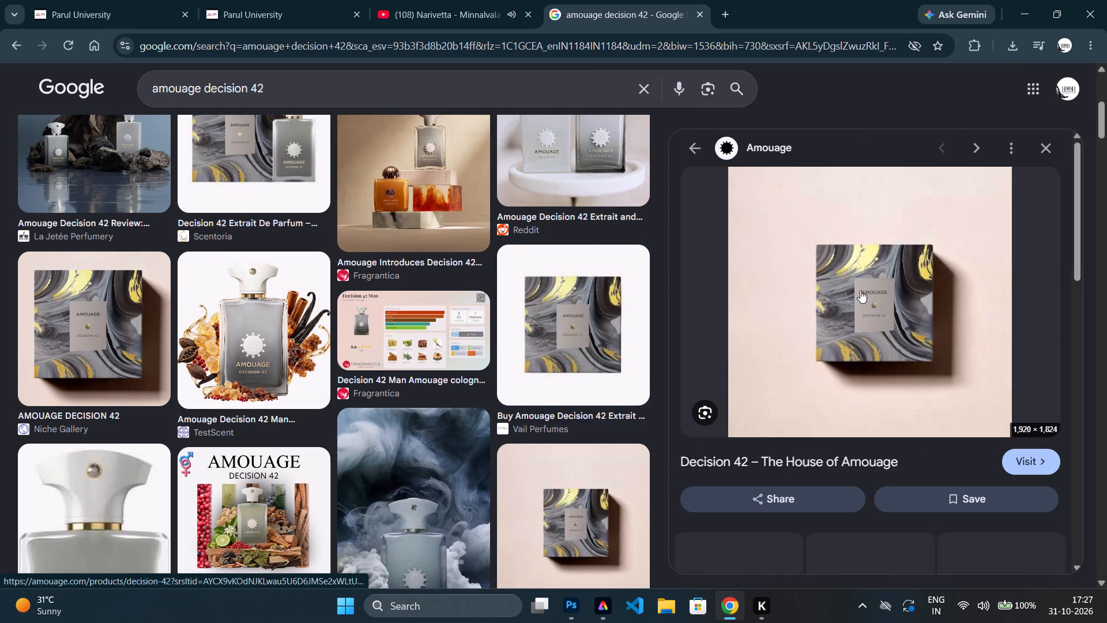
right_click(865, 300)
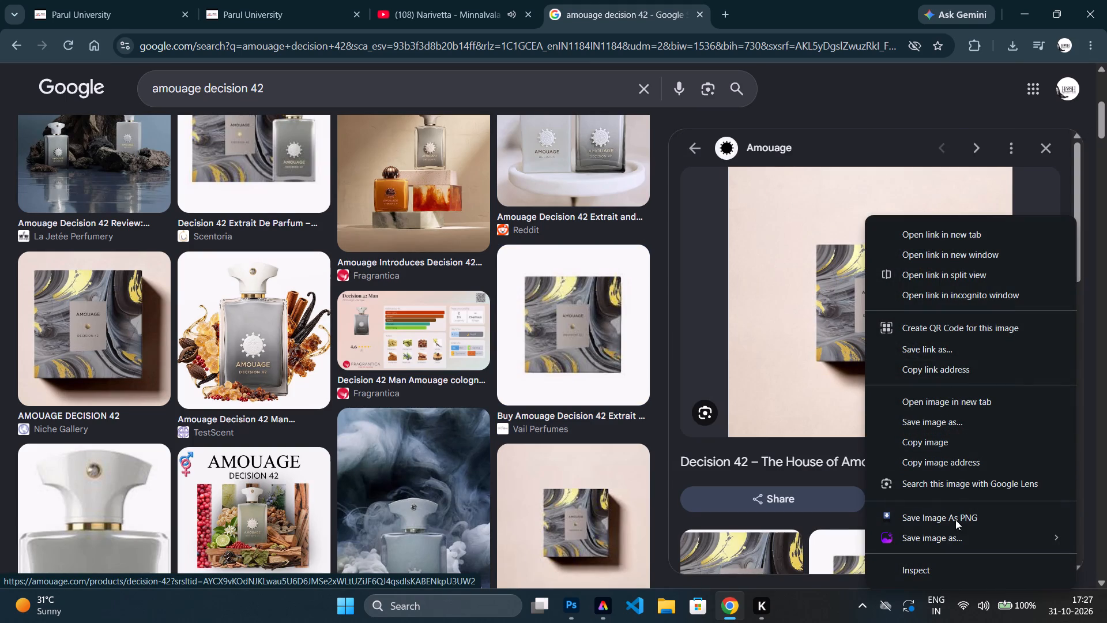
left_click(955, 534)
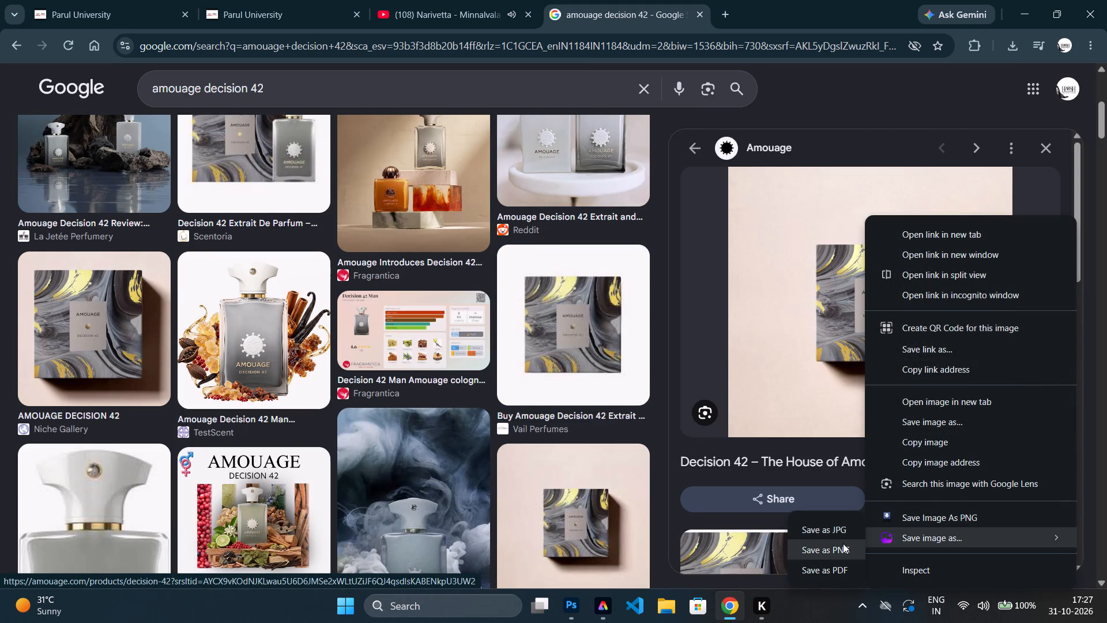
left_click(834, 526)
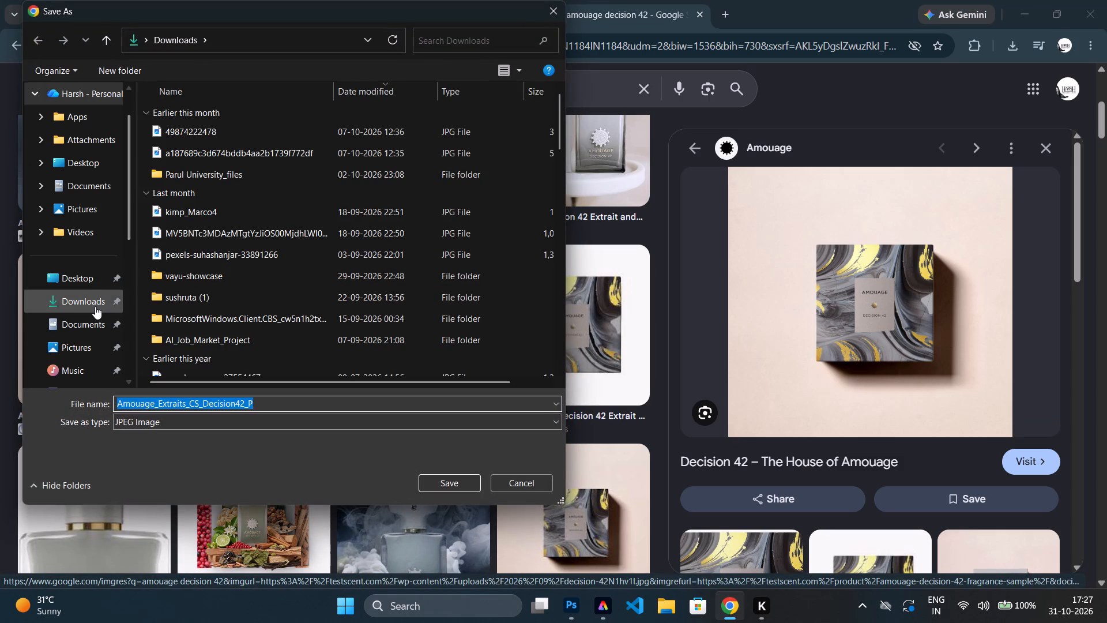
left_click(95, 306)
left_click(453, 478)
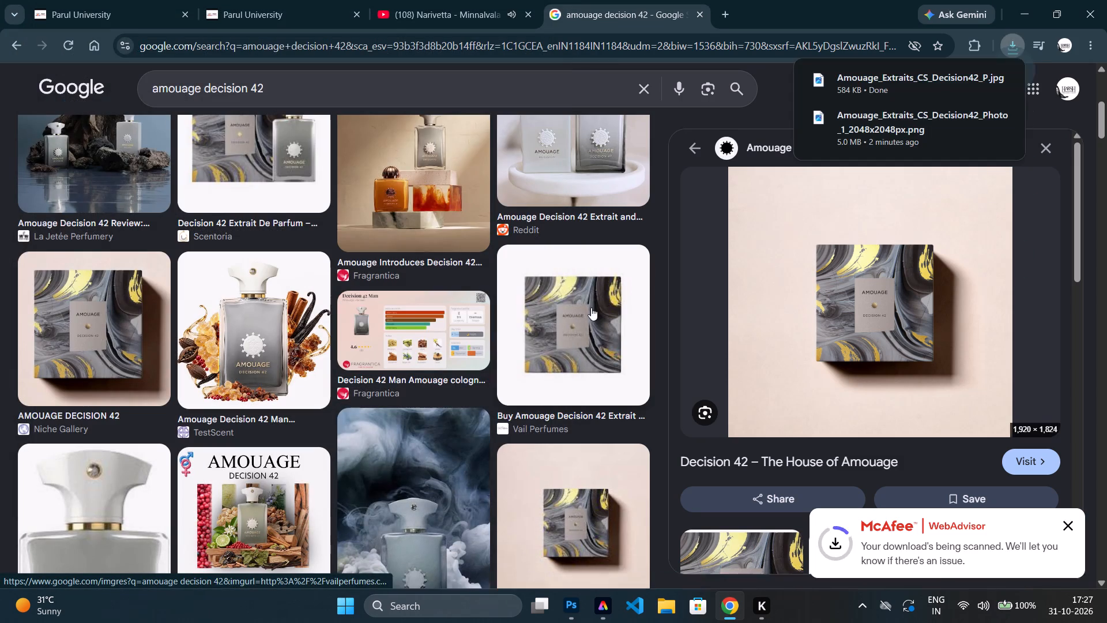
Place the Amouage_Extraits_CS_Decision42_P JPG from Downloads into the blank Untitled-1 document in Photoshop, centred on the page.
left_click(549, 606)
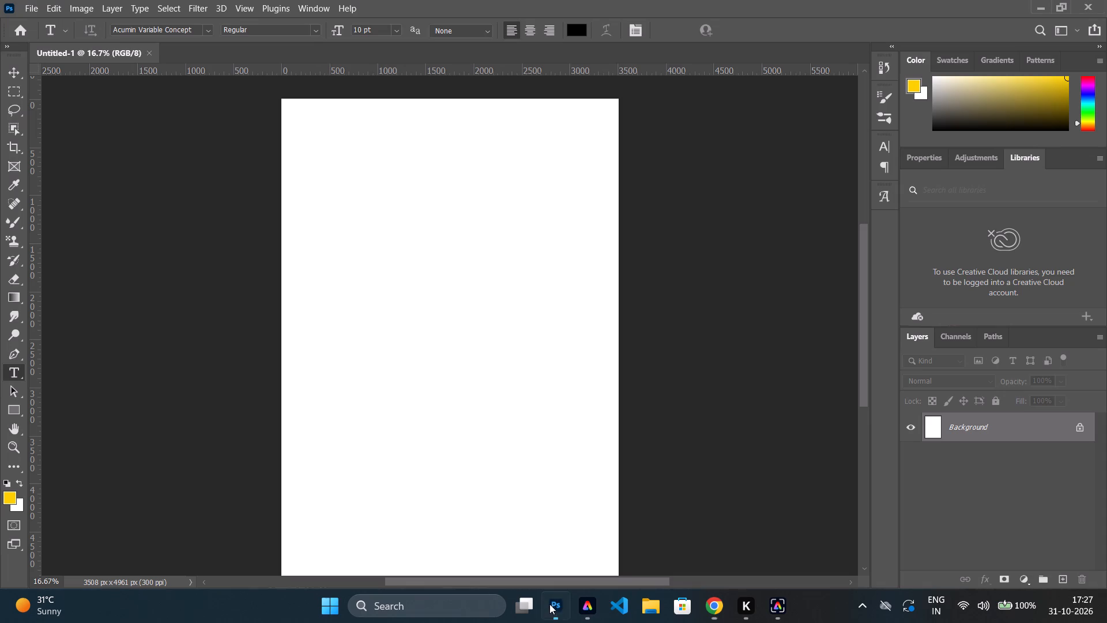
left_click(657, 599)
left_click(76, 373)
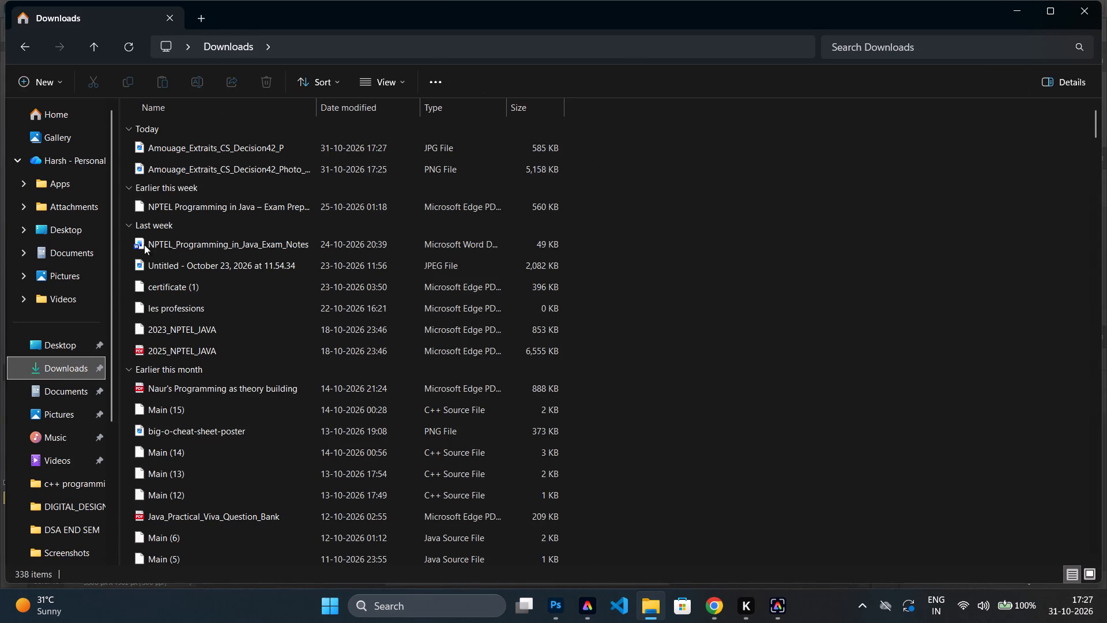
left_click(217, 162)
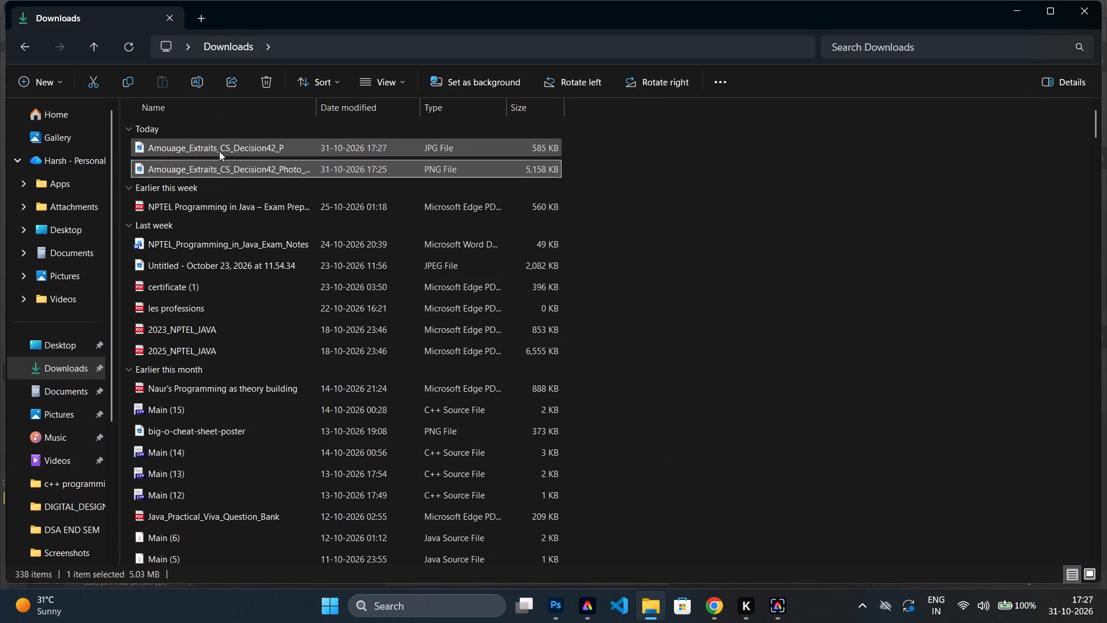
left_click_drag(219, 148, 552, 618)
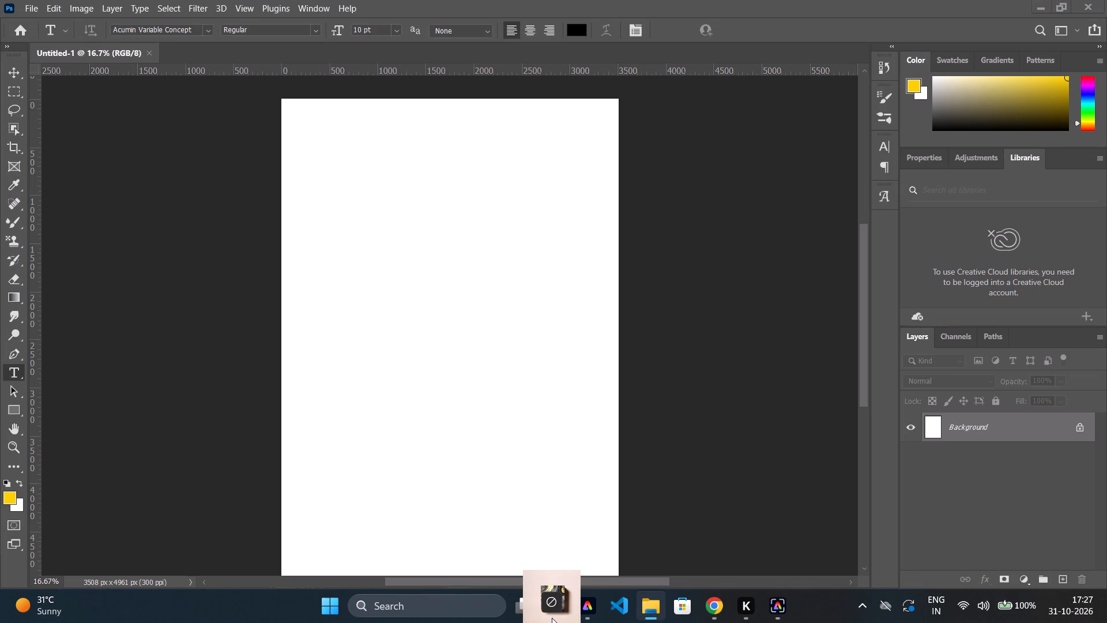
left_click_drag(552, 618, 474, 428)
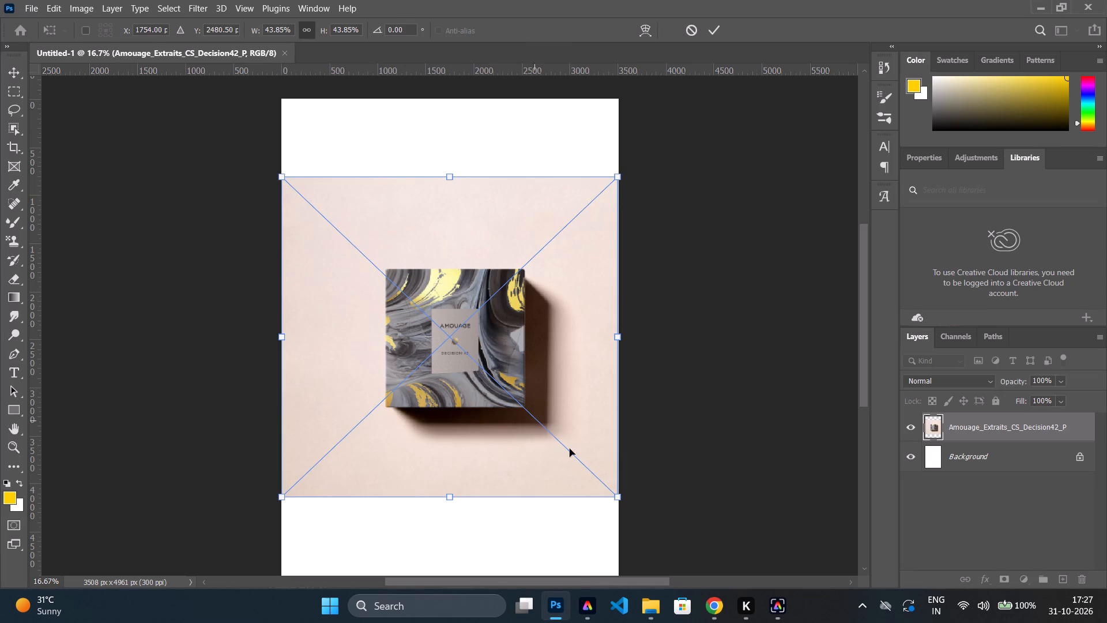
double_click(456, 355)
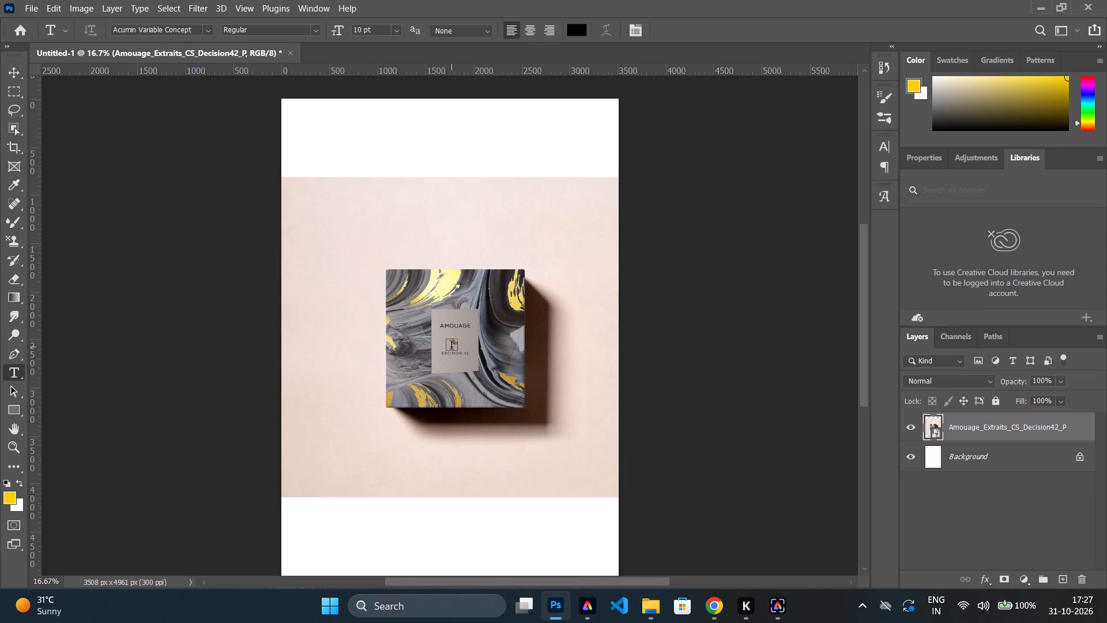
Examine the placed box photo up close, especially the AMOUAGE DECISION 42 label and the marbled pattern.
left_click(988, 431)
scroll(431, 344, "up", 4, "ctrl")
scroll(514, 346, "down", 2, "ctrl")
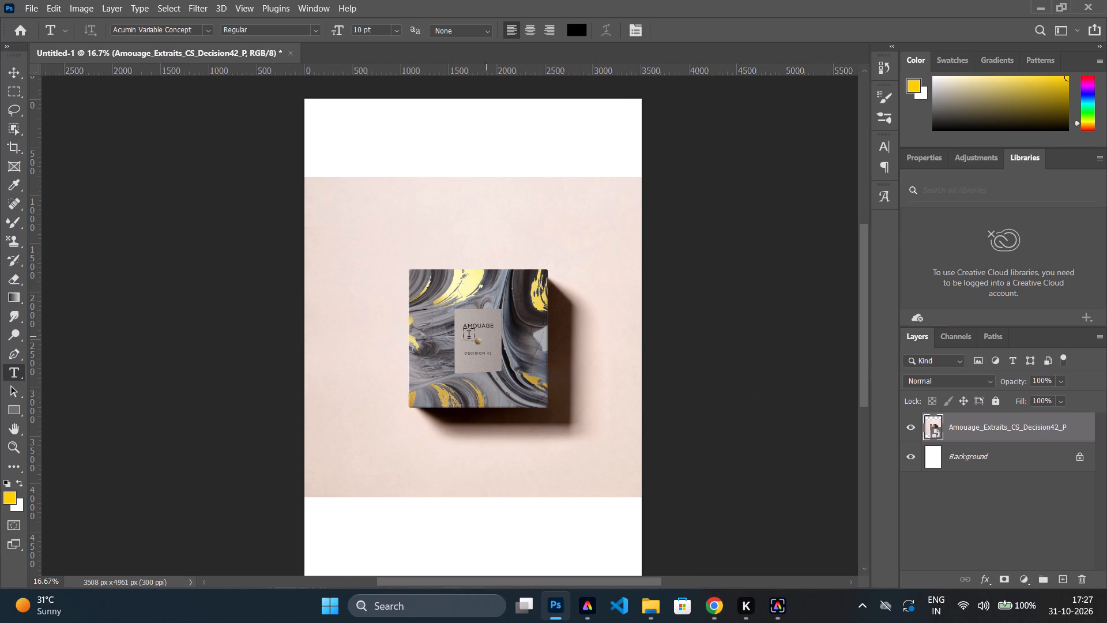
scroll(407, 341, "up", 8, "alt")
scroll(604, 344, "up", 9, "alt")
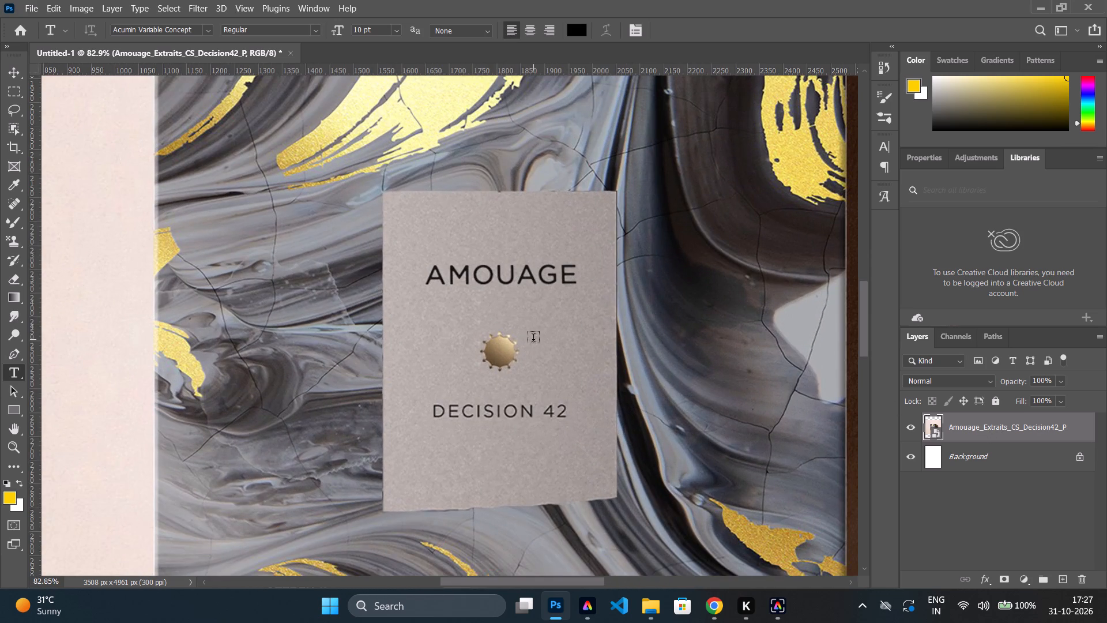
scroll(515, 311, "down", 10, "alt")
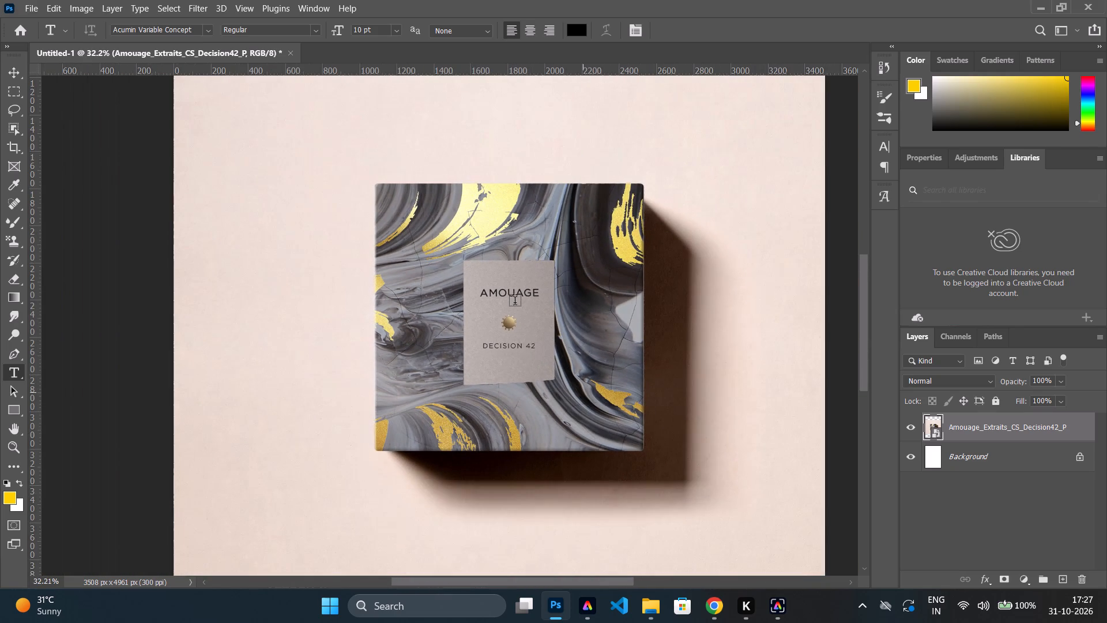
scroll(502, 326, "down", 5, "alt")
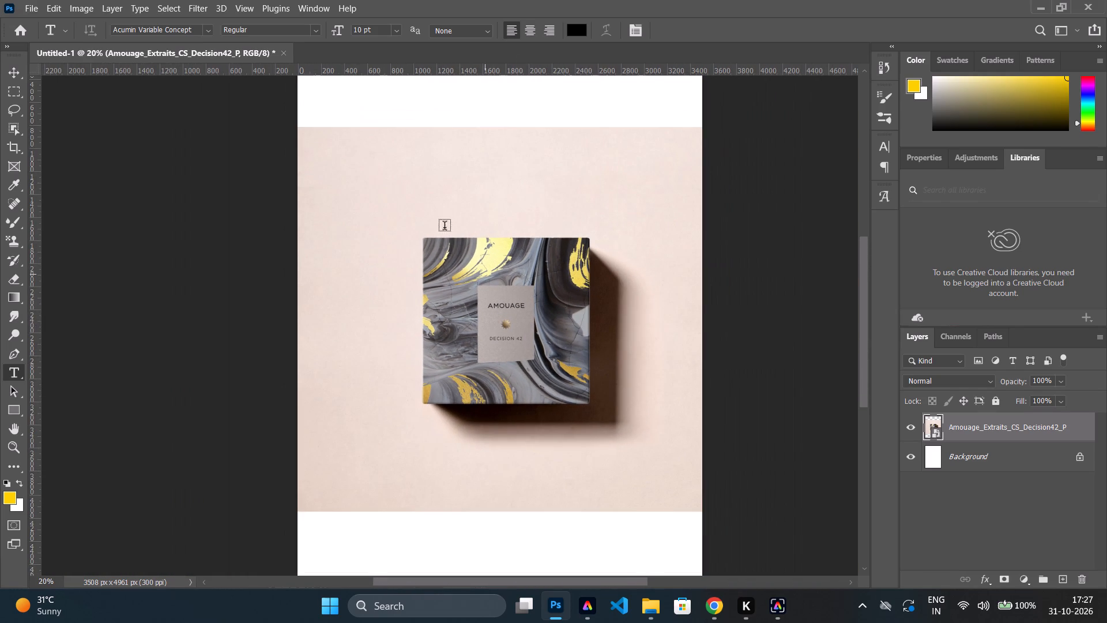
Select the perfume box in the placed photo with the Select Subject command.
left_click(170, 0)
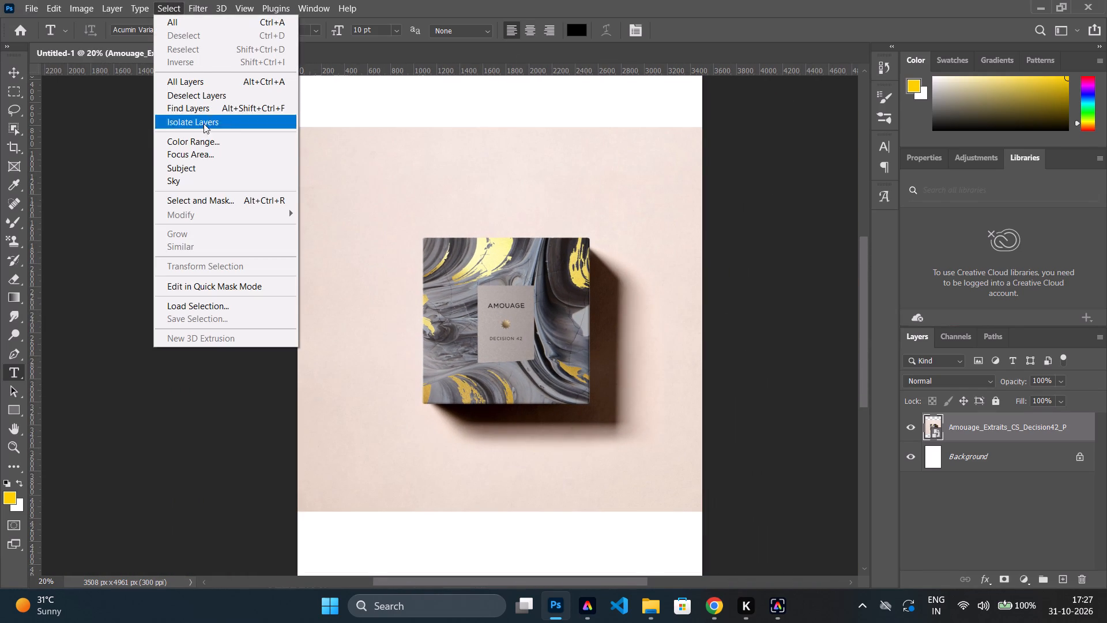
left_click(206, 168)
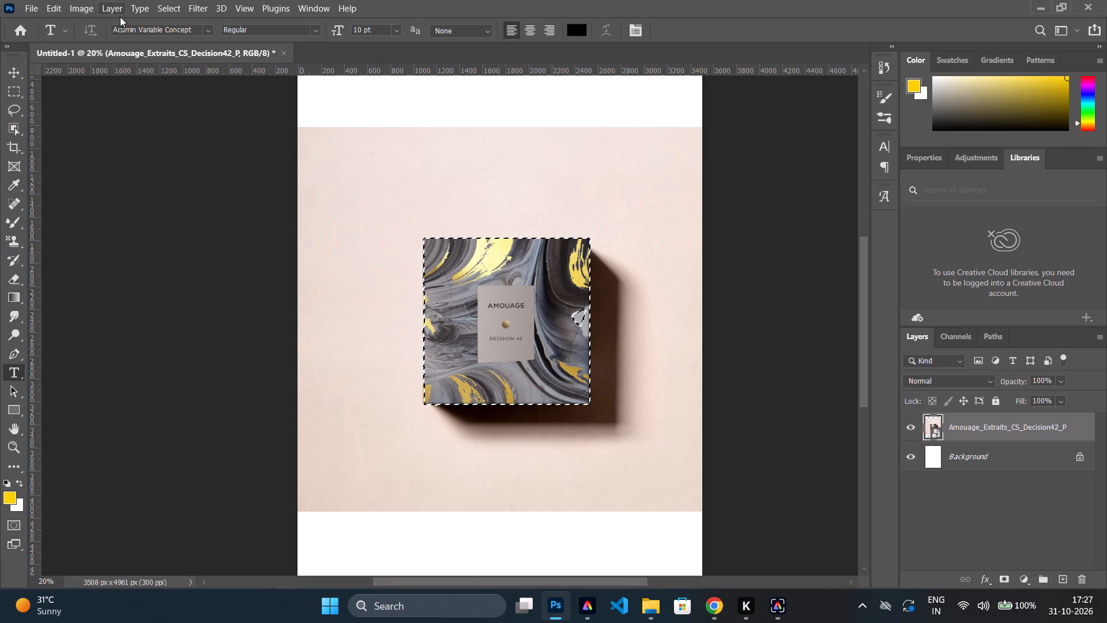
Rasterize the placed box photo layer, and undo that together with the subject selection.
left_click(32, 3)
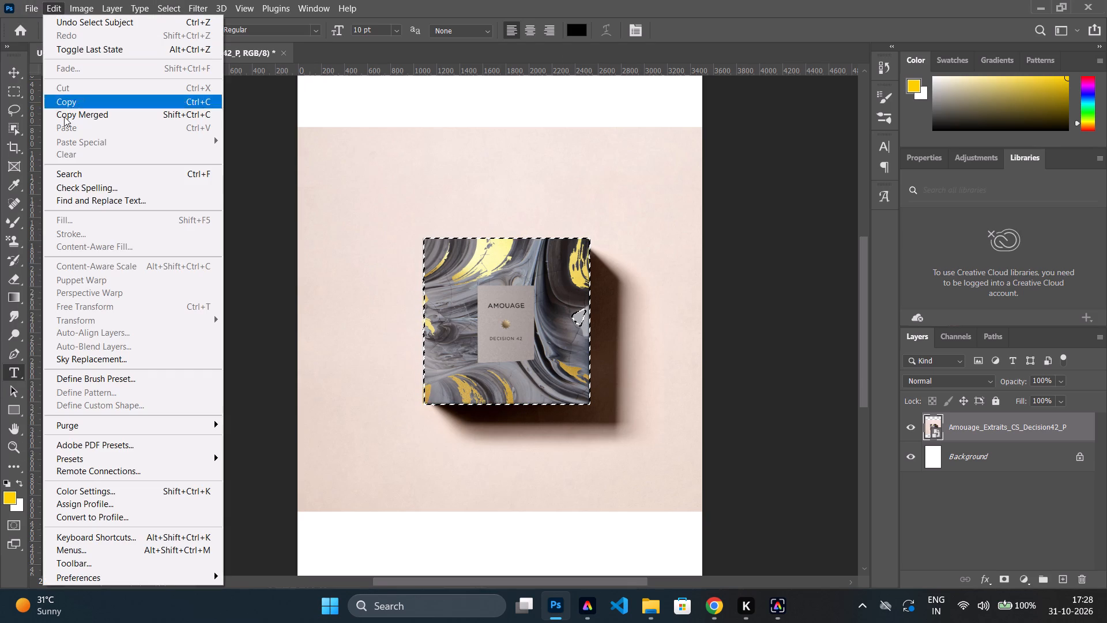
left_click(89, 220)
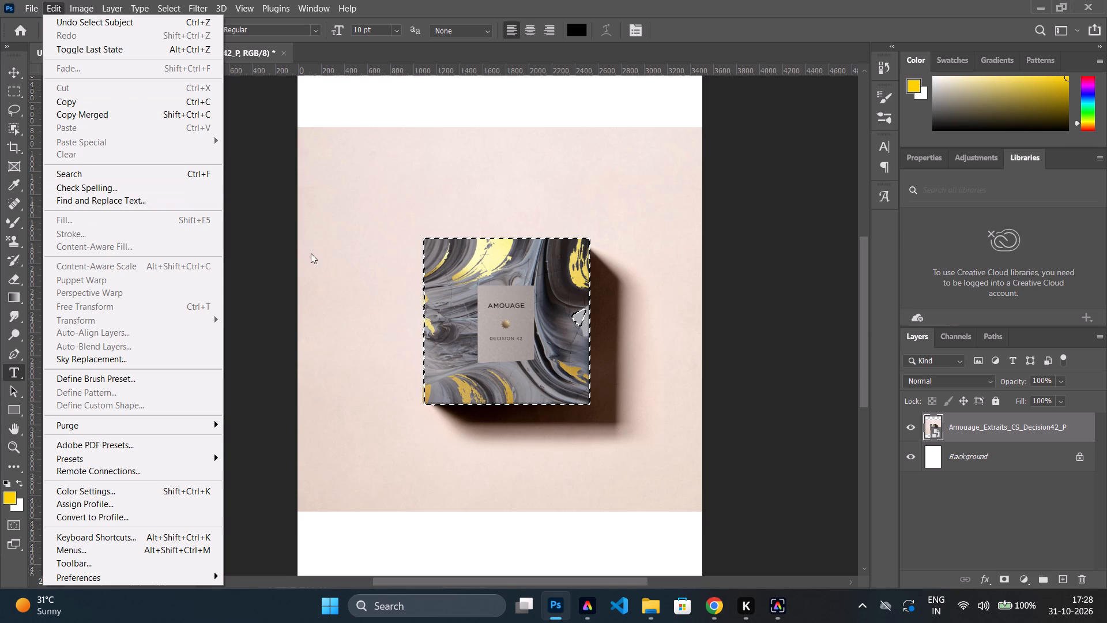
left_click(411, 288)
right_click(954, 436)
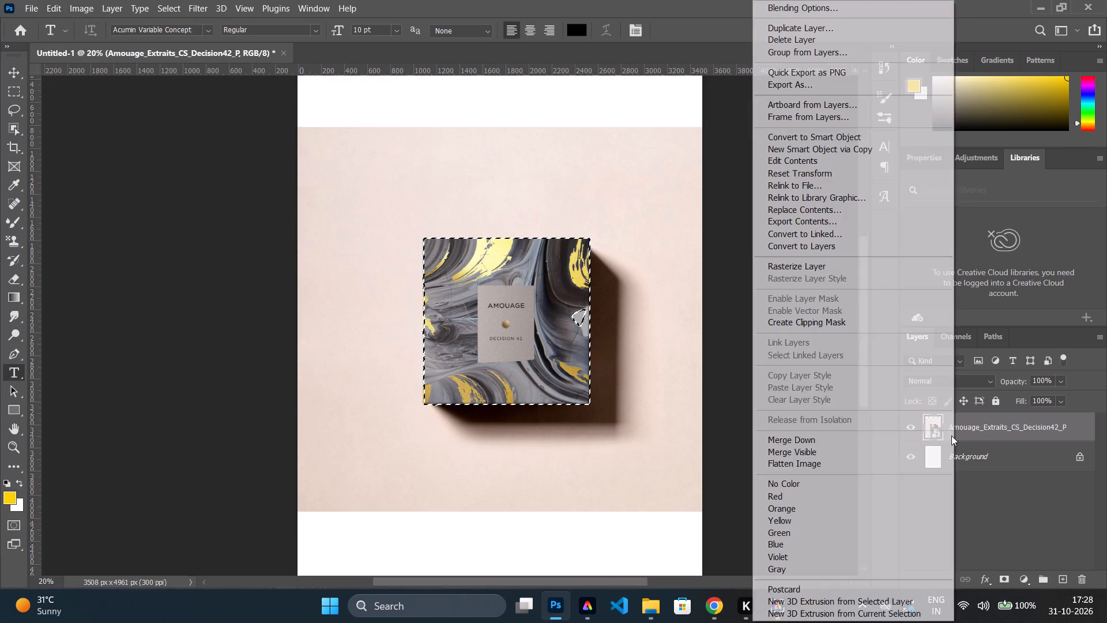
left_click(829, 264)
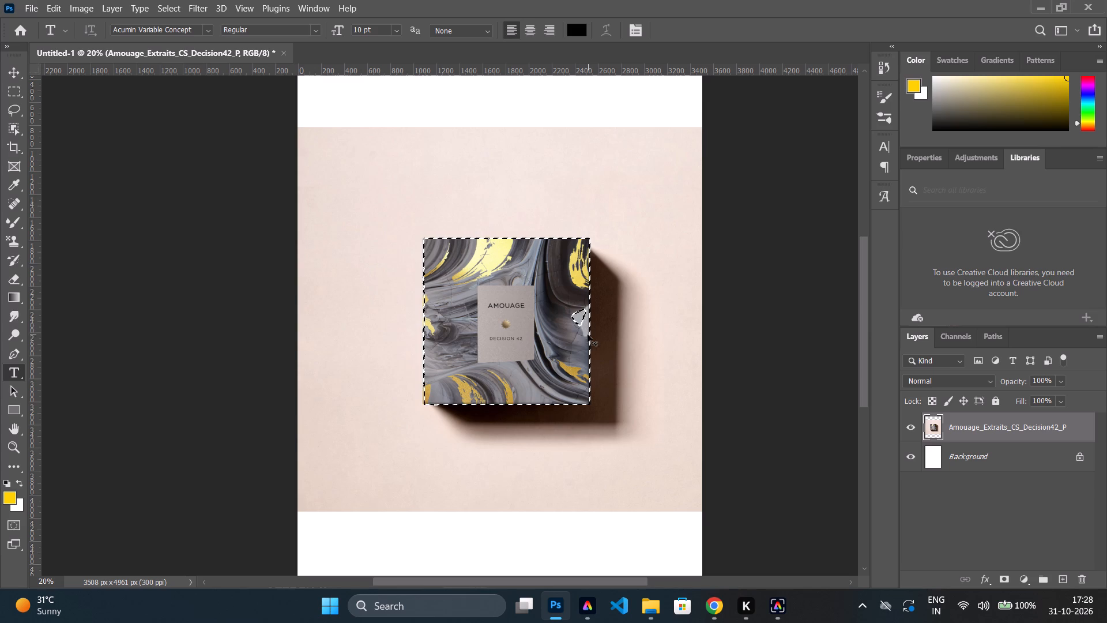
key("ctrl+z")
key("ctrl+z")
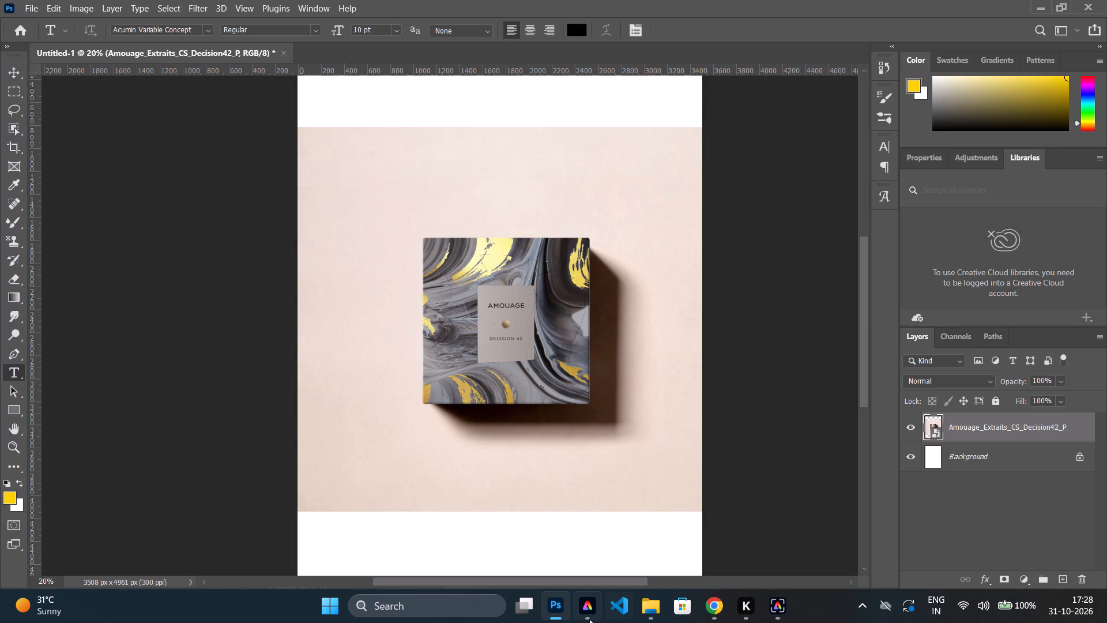
In Adobe Express, upload the Amouage_Extraits_CS_Decision42_P JPG from Downloads, remove its background and download the cut-out box as a PNG.
left_click(589, 620)
left_click(361, 412)
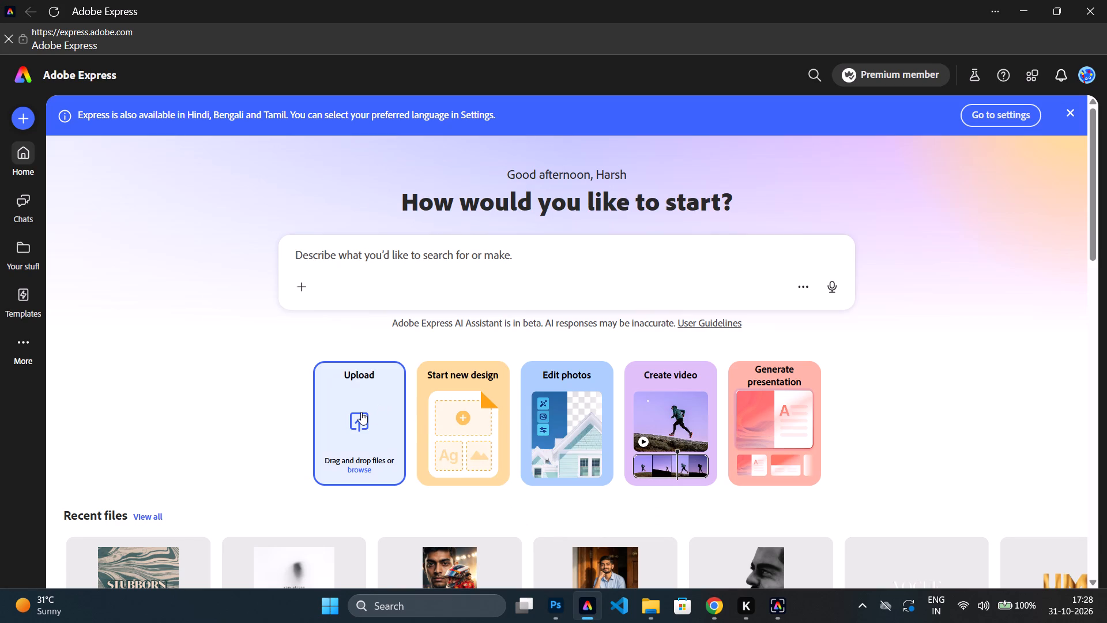
left_click(170, 130)
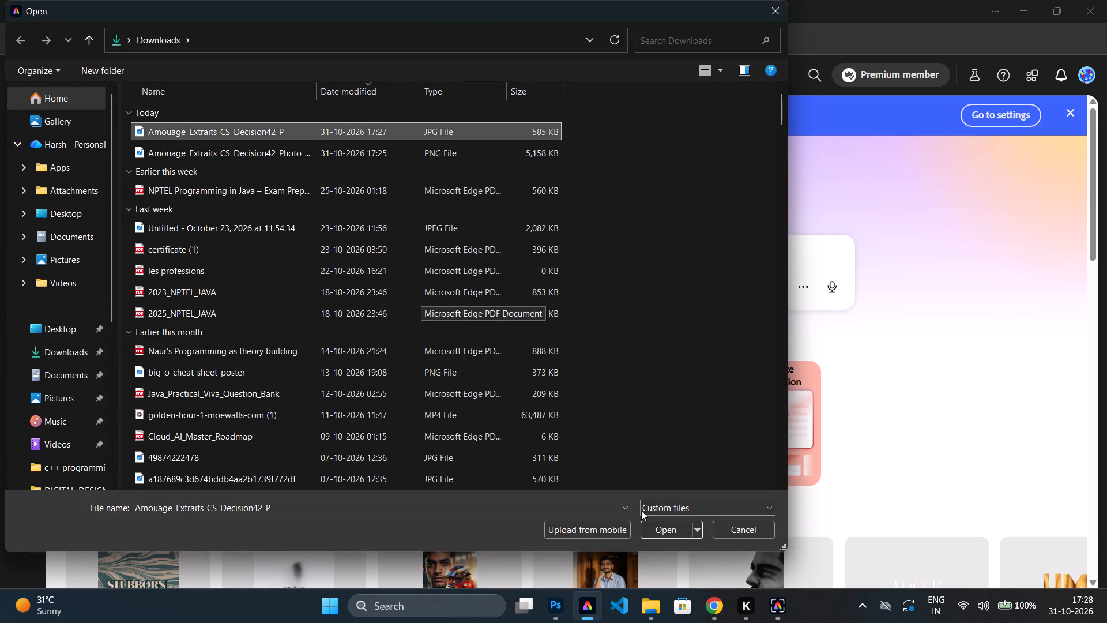
left_click(661, 535)
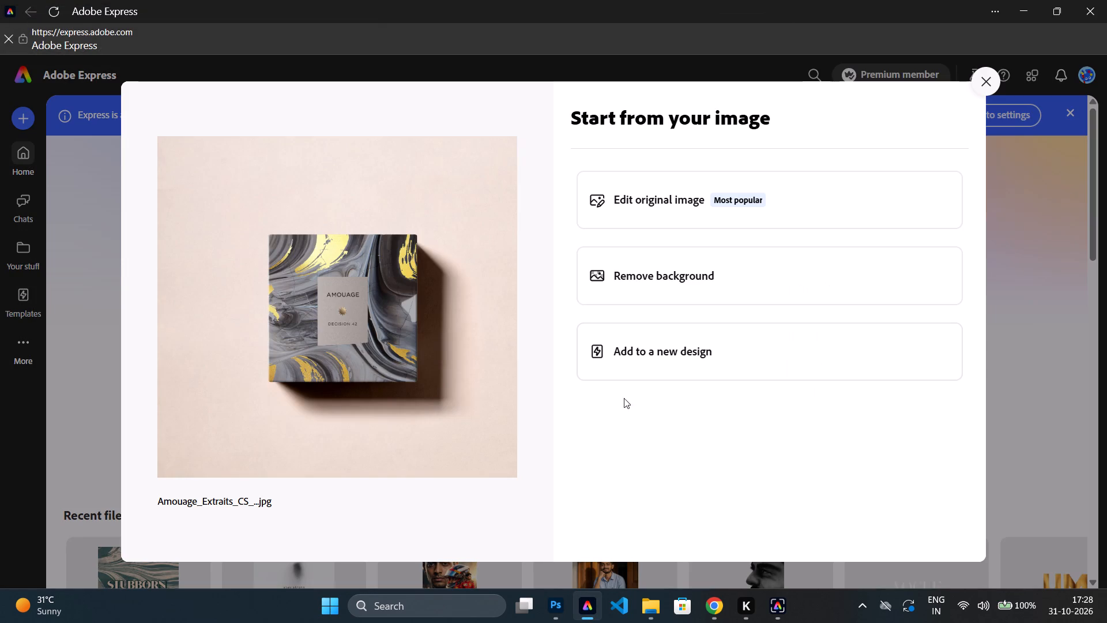
left_click(691, 280)
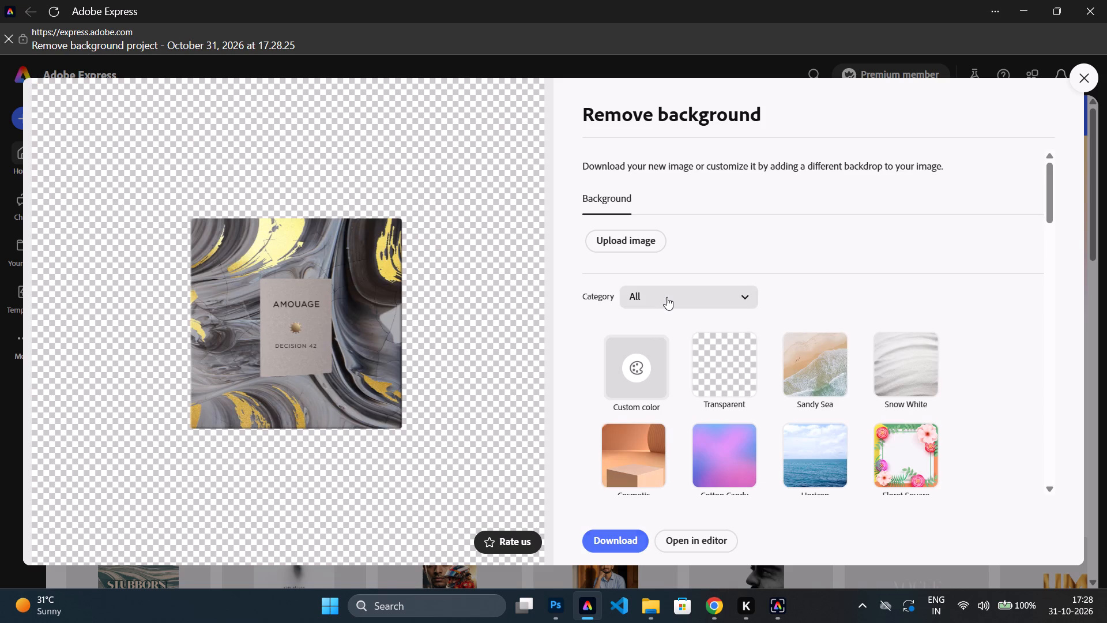
left_click(622, 538)
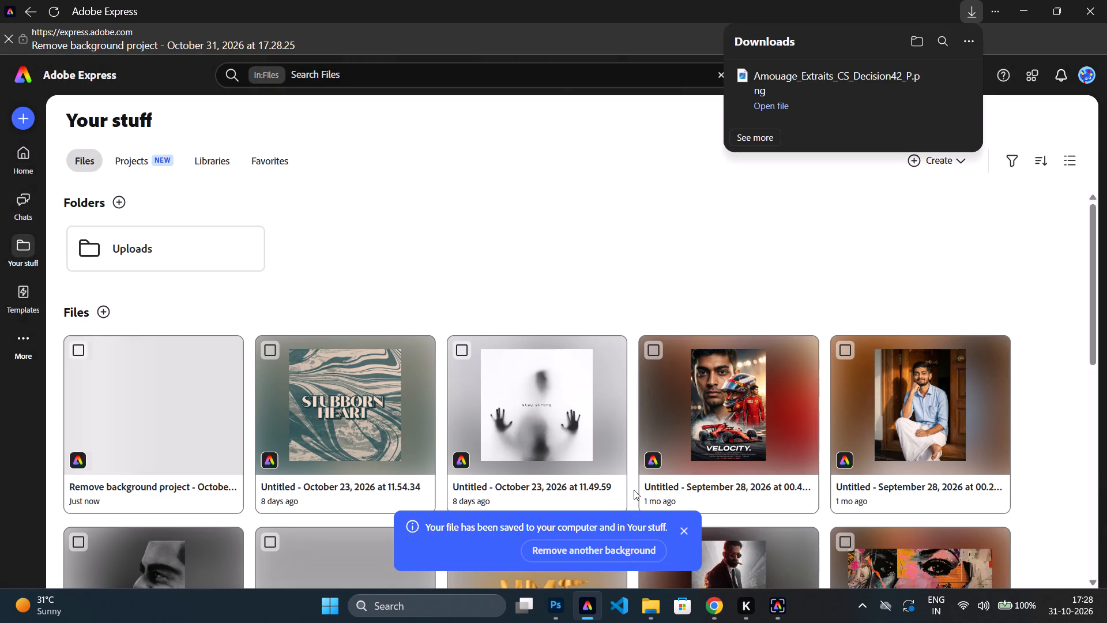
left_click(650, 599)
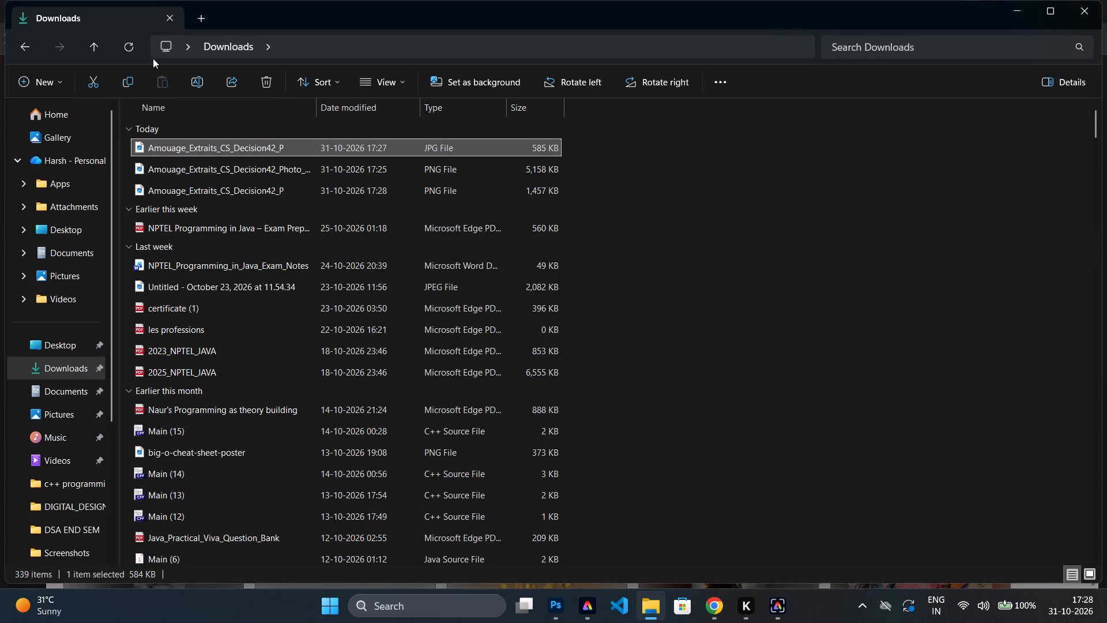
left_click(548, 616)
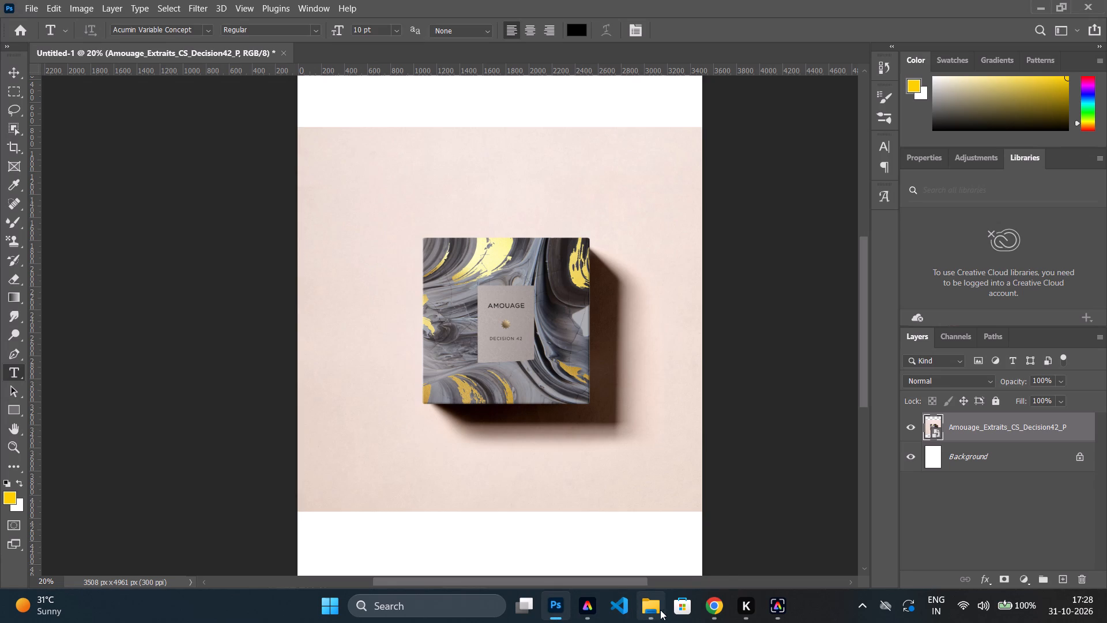
In Adobe Express, upload the Amouage_Extraits_CS_Decision42_Photo PNG of the bottle from Downloads, remove its background and download the cut-out.
left_click(592, 610)
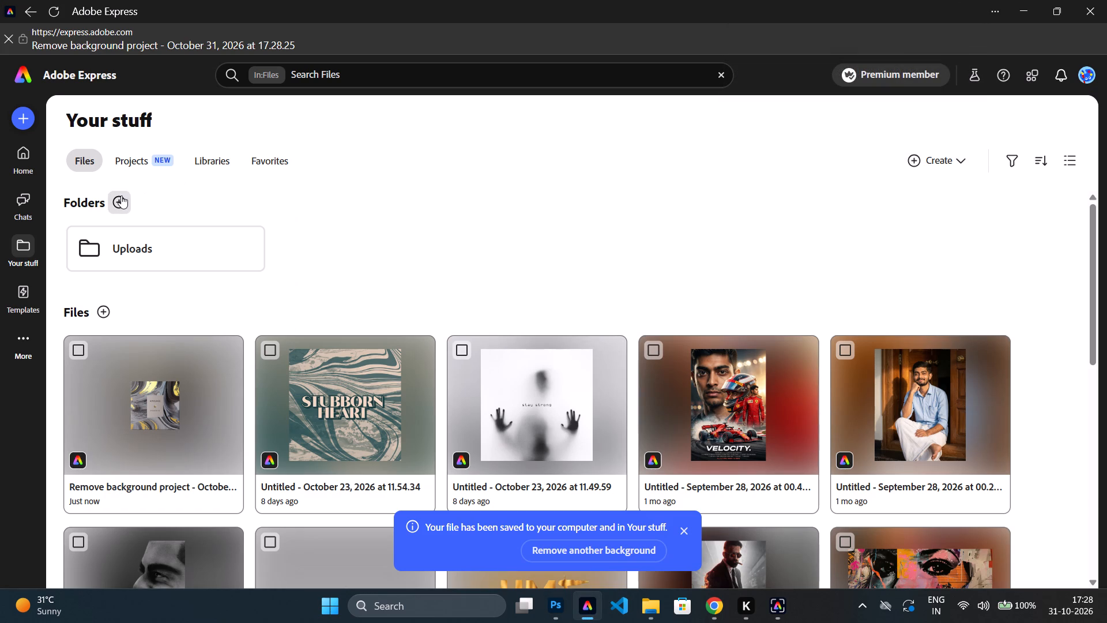
left_click(130, 243)
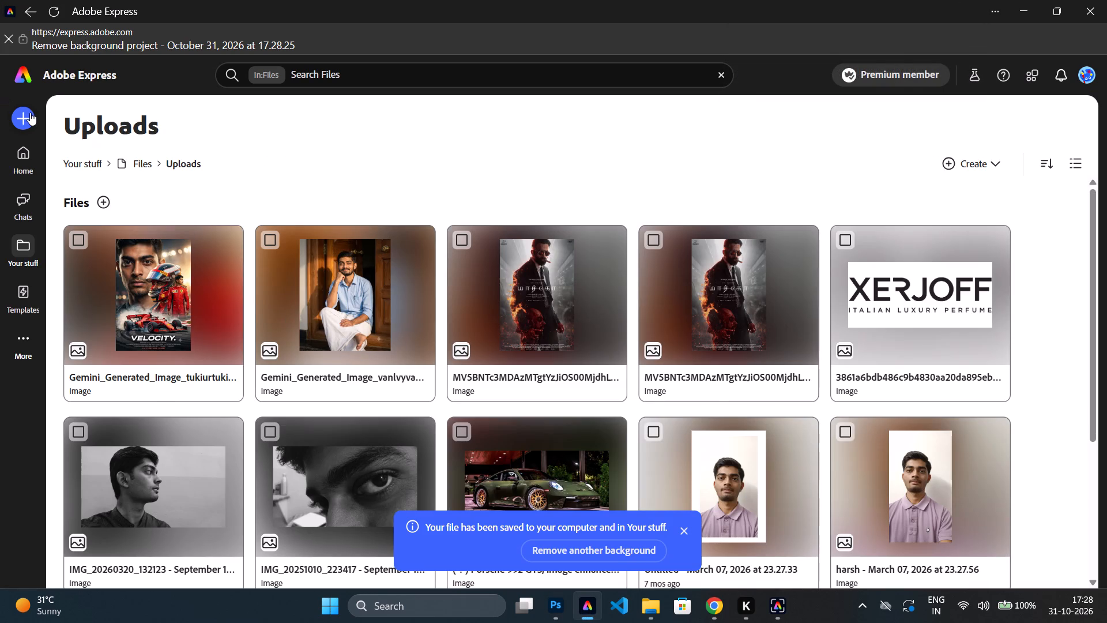
left_click(30, 112)
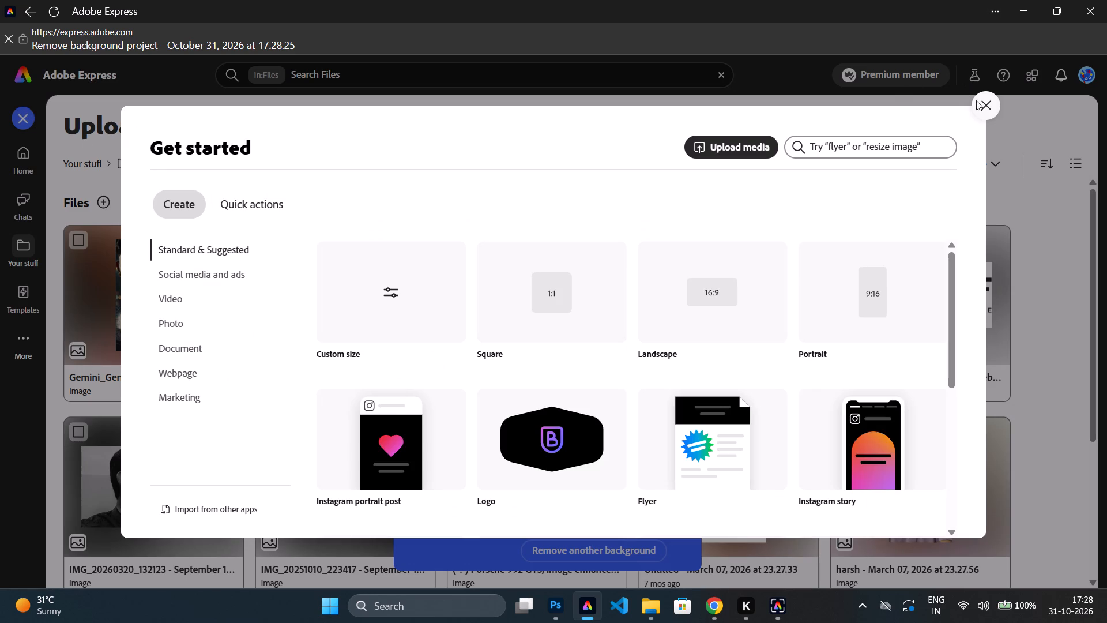
left_click(984, 106)
left_click(25, 9)
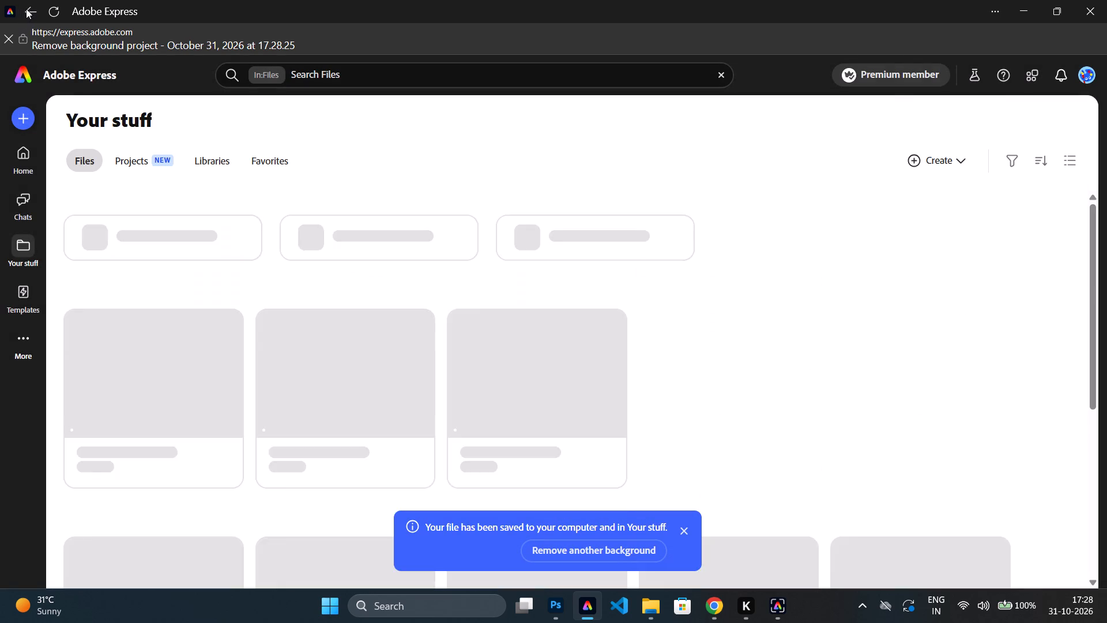
left_click(26, 9)
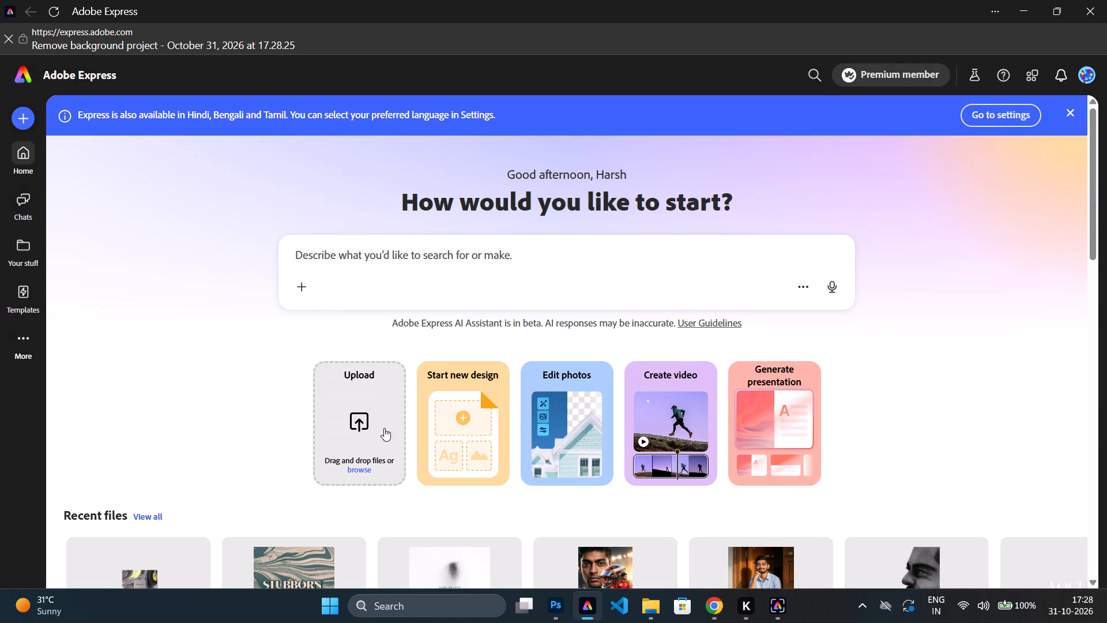
left_click(384, 428)
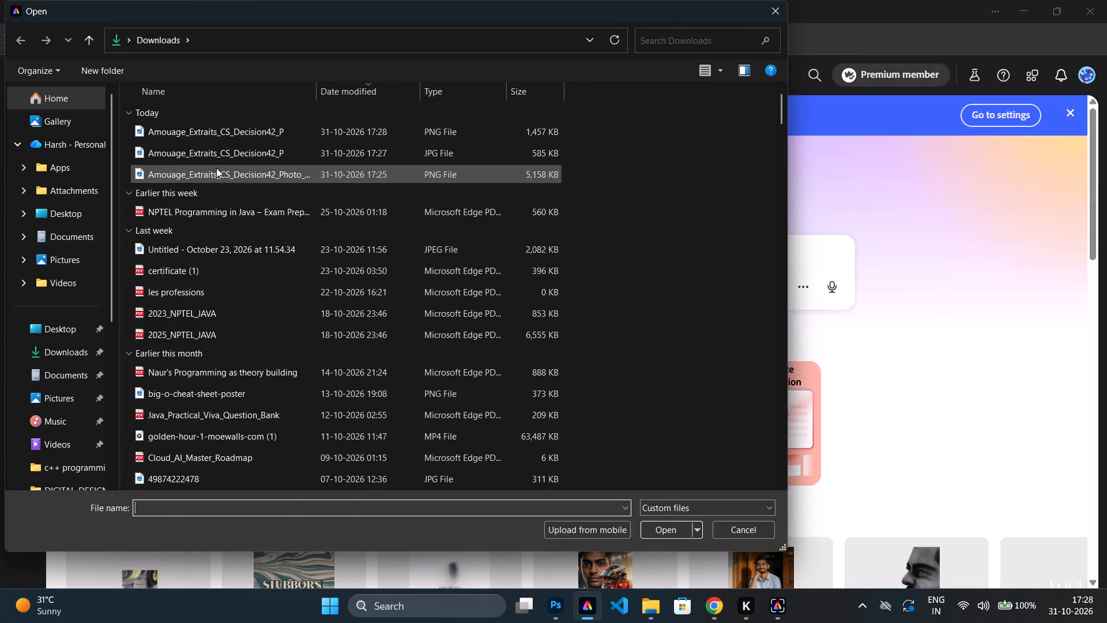
double_click(216, 168)
left_click(665, 277)
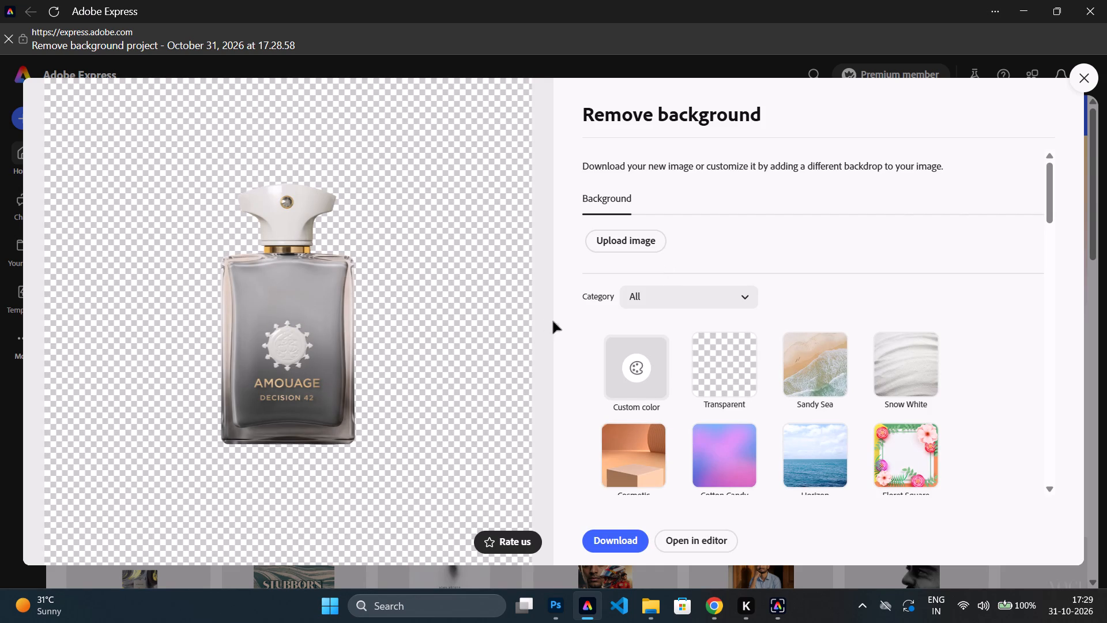
left_click(608, 538)
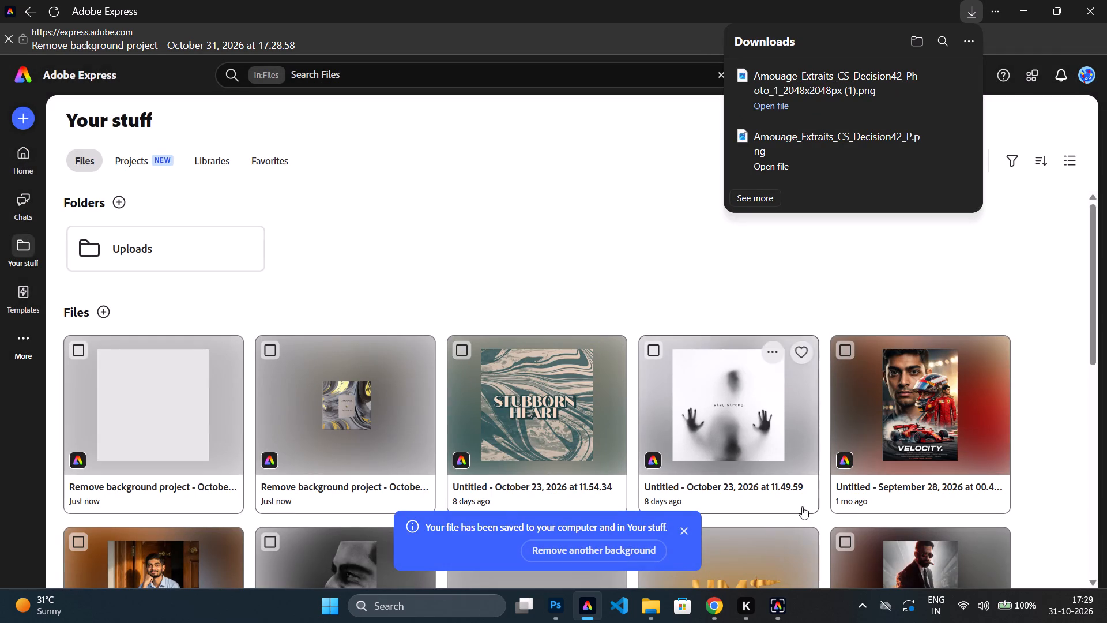
In Photoshop, delete the Amouage_Extraits_CS_Decision42_P layer holding the box photo with its background.
left_click(562, 602)
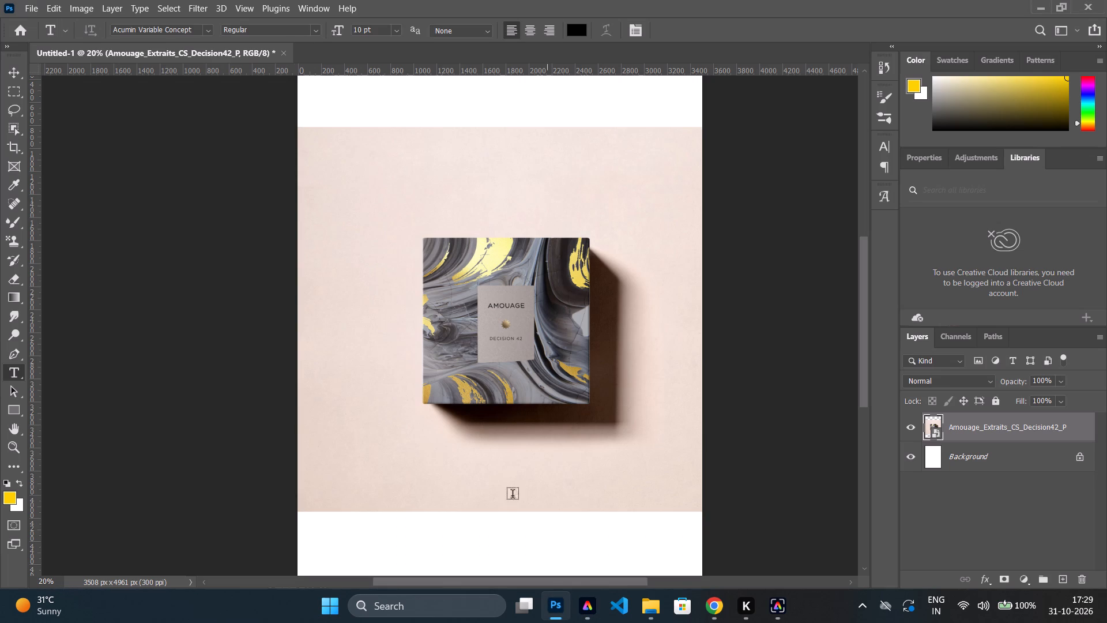
right_click(1030, 431)
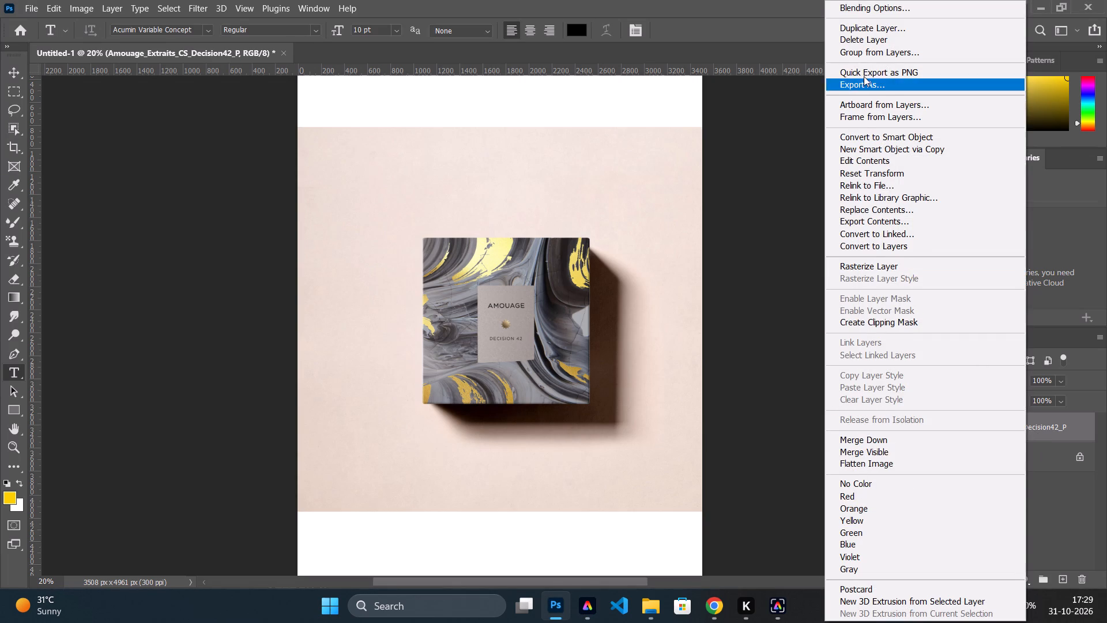
left_click(803, 516)
left_click(1087, 578)
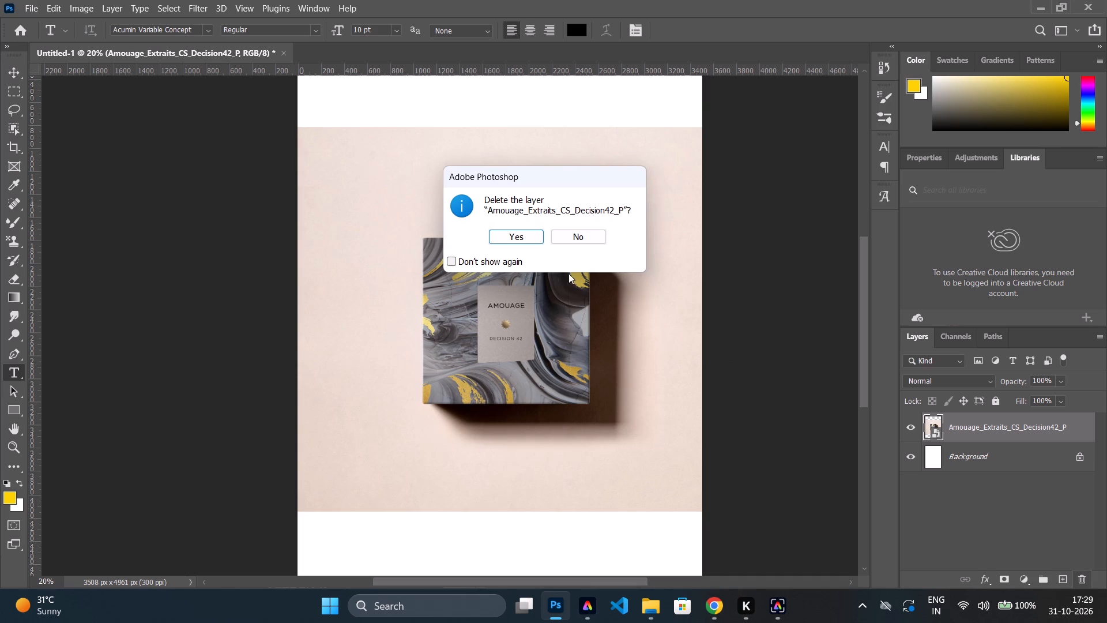
left_click(526, 238)
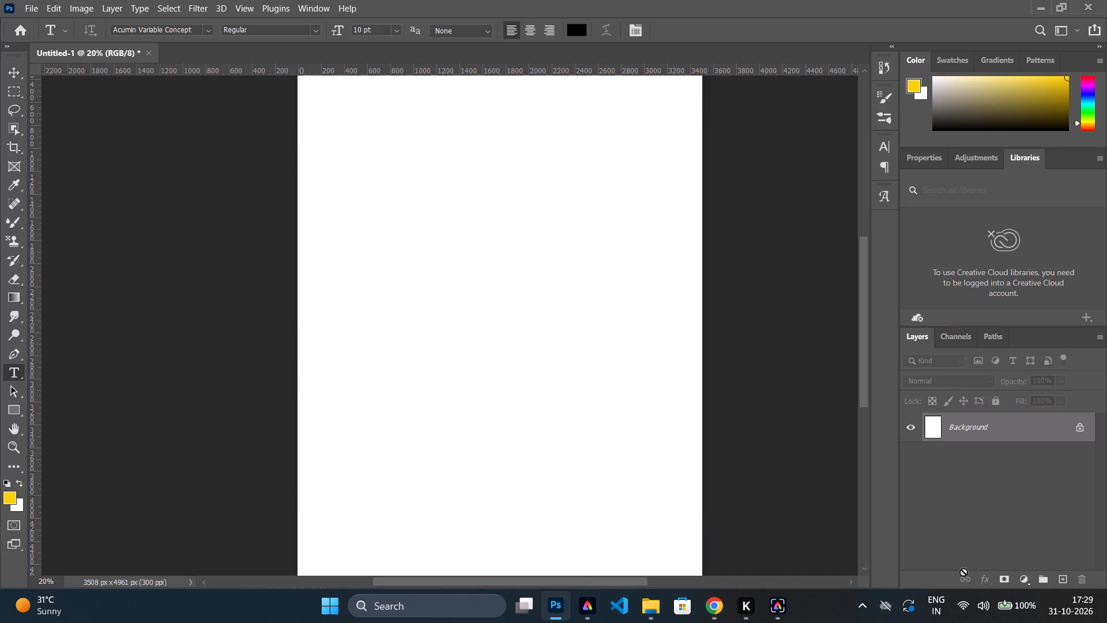
On a new layer, place the cut-out Amouage_Extraits_CS_Decision42_P PNG from Downloads in Untitled-1, scaled up to about 98.6%.
left_click(1063, 581)
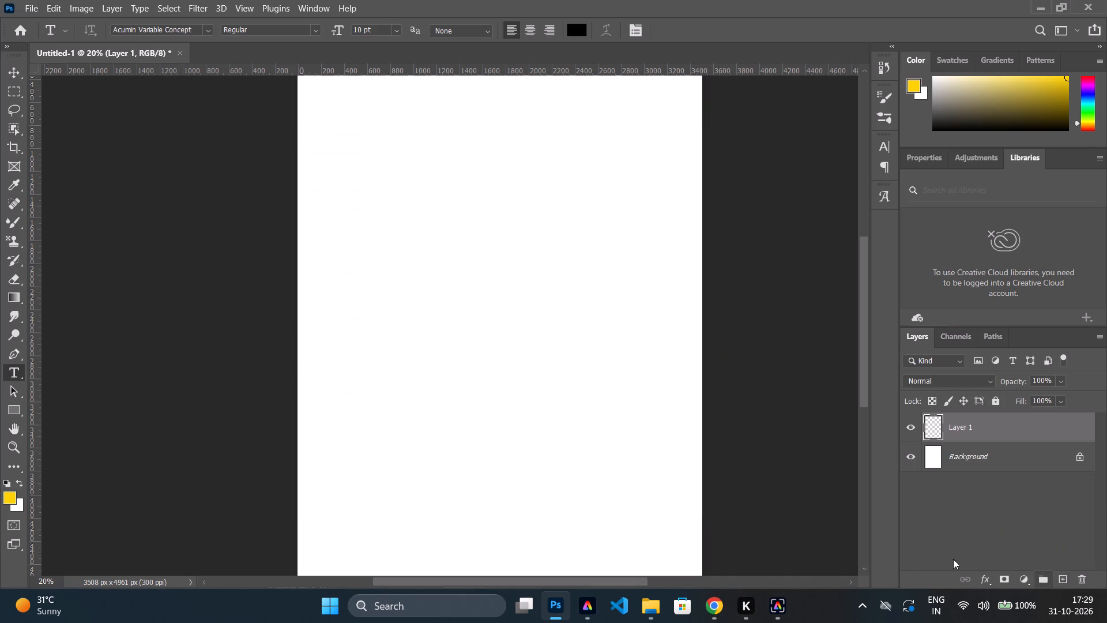
left_click(655, 607)
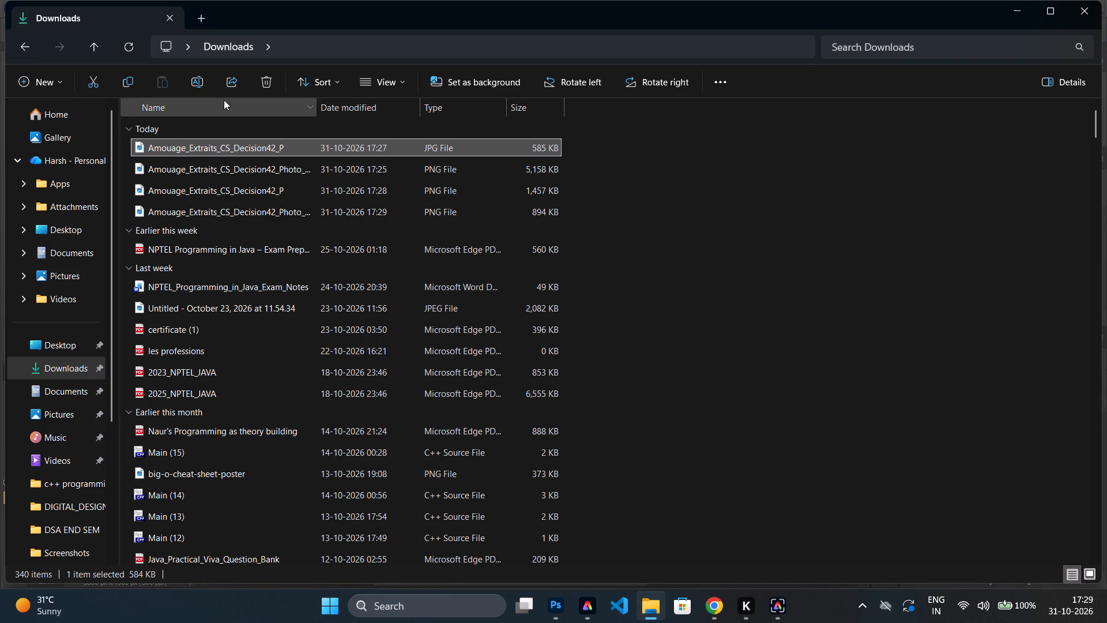
triple_click(122, 43)
left_click(209, 166)
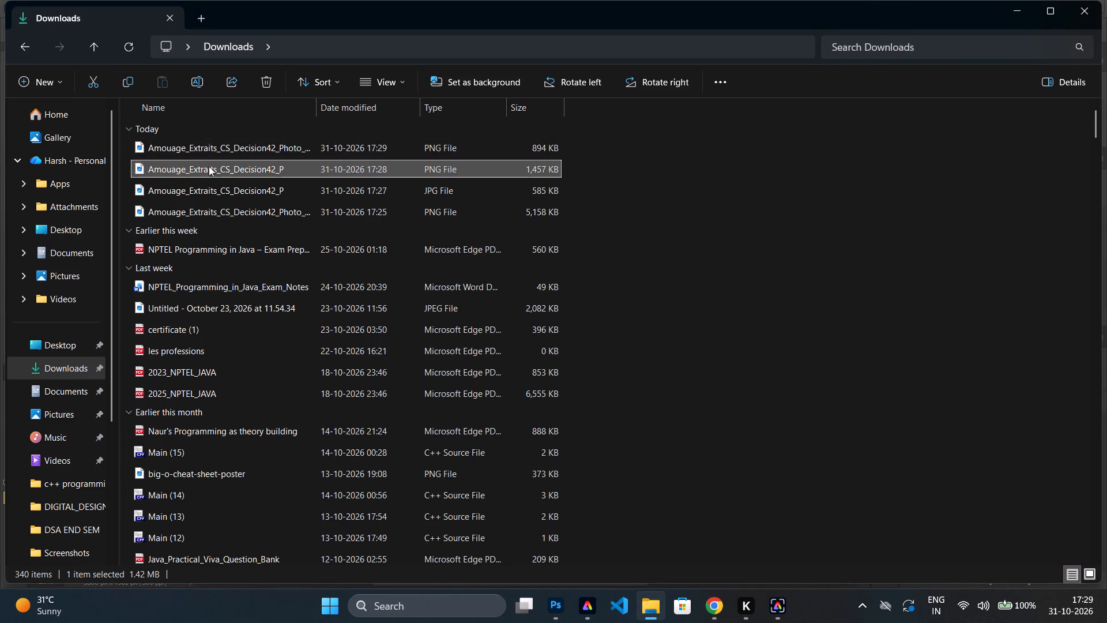
left_click_drag(209, 166, 549, 600)
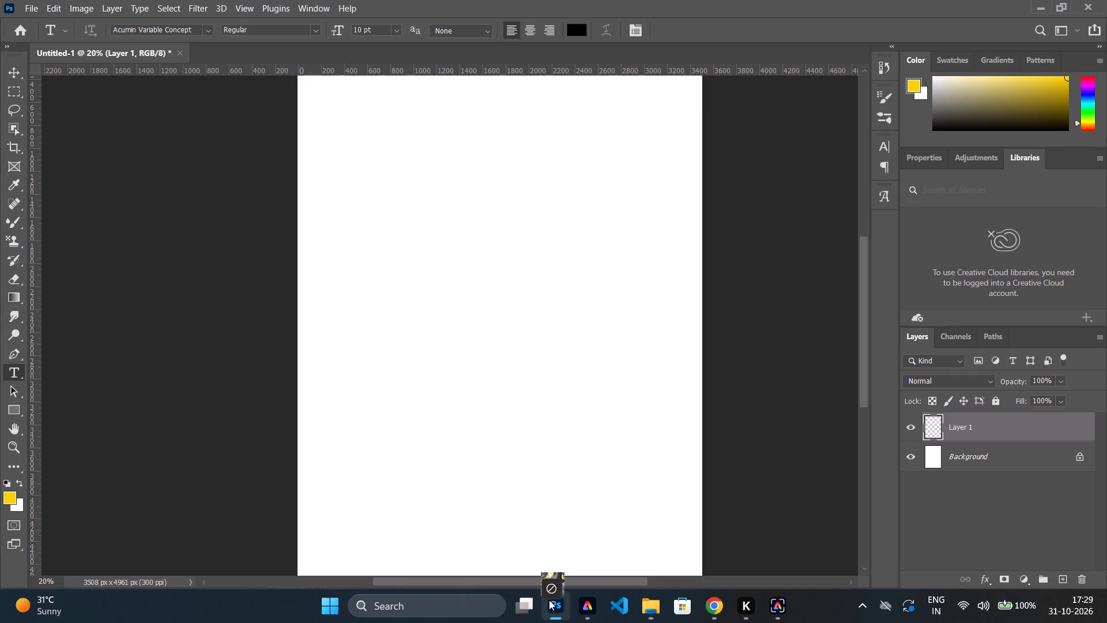
left_click_drag(549, 600, 495, 399)
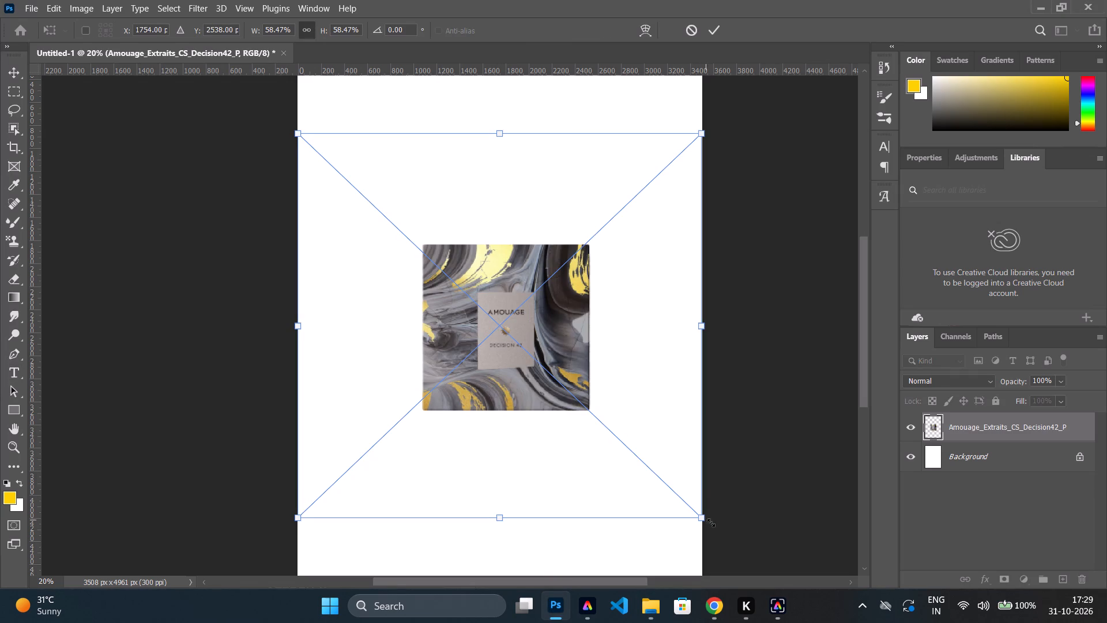
left_click_drag(698, 515, 738, 582, "alt")
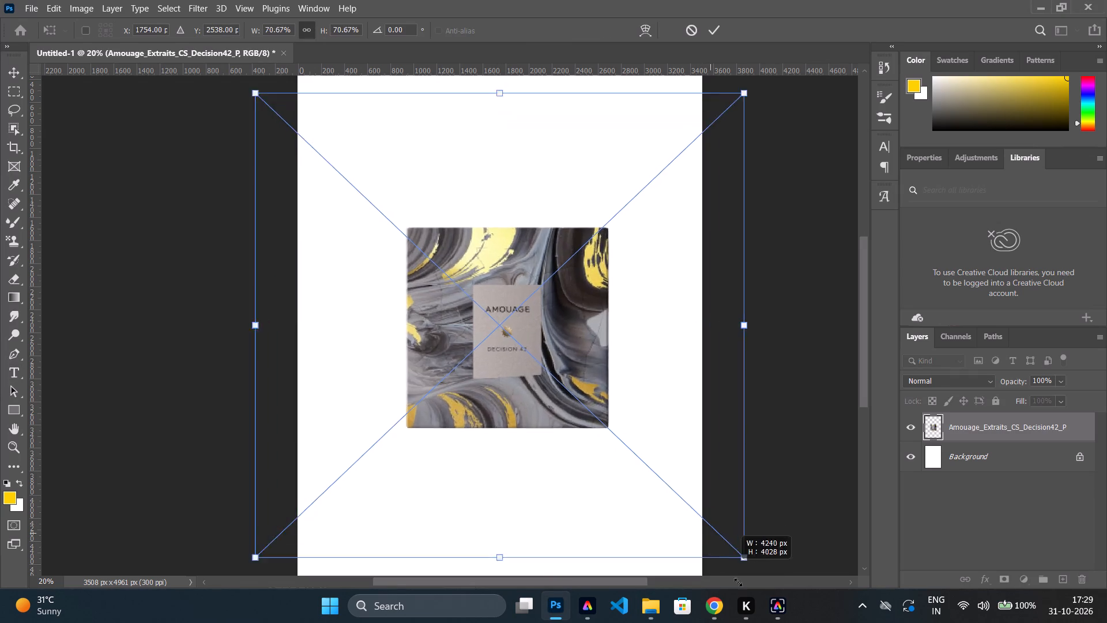
left_click_drag(738, 582, 729, 488, "alt")
scroll(402, 231, "up", 5)
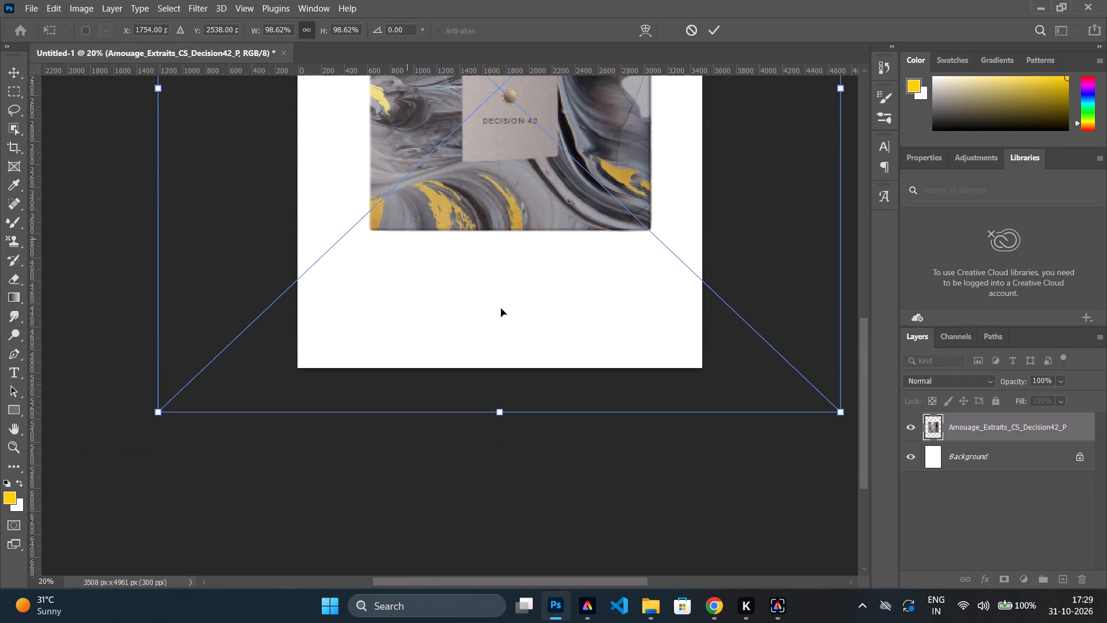
scroll(501, 309, "up", 20)
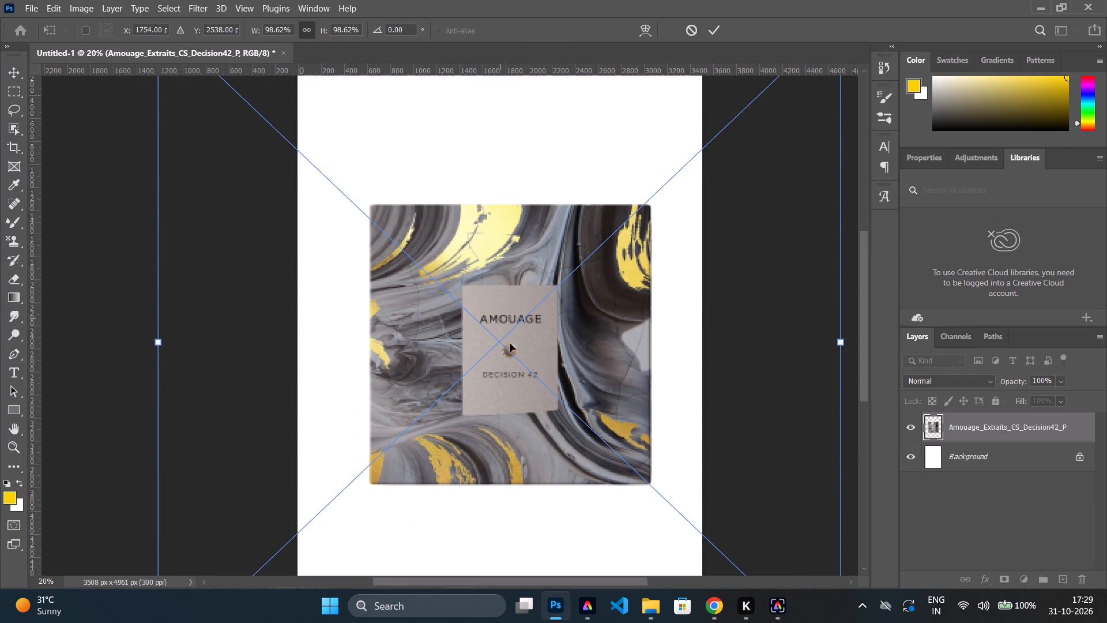
double_click(513, 353)
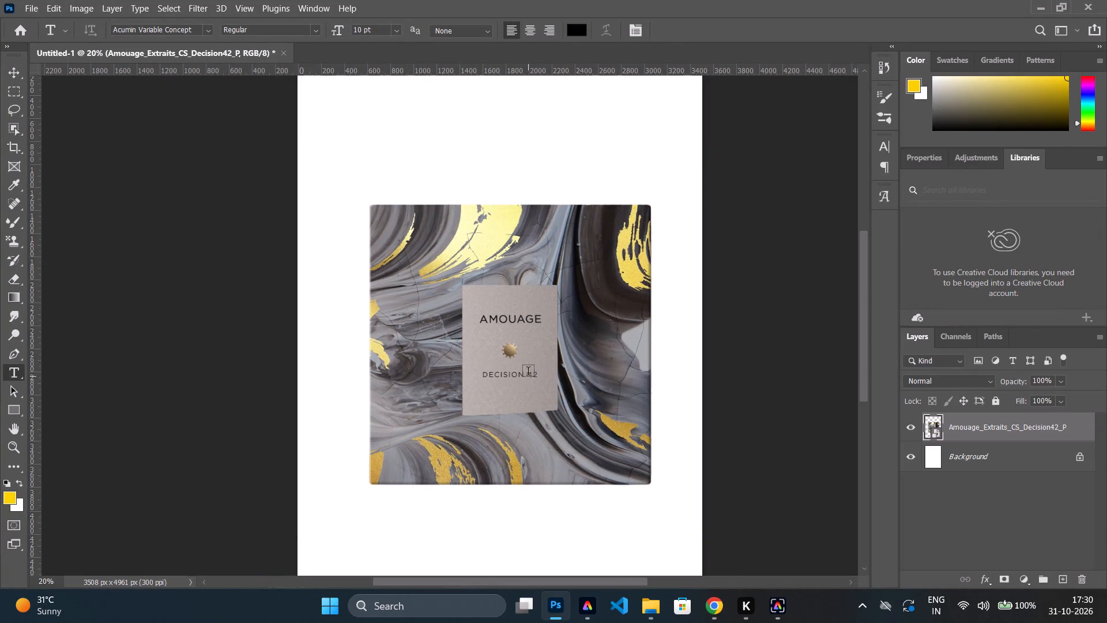
Move the cut-out box about 244 px to the left and 449 px up on the page.
key("v")
left_click_drag(512, 359, 479, 299)
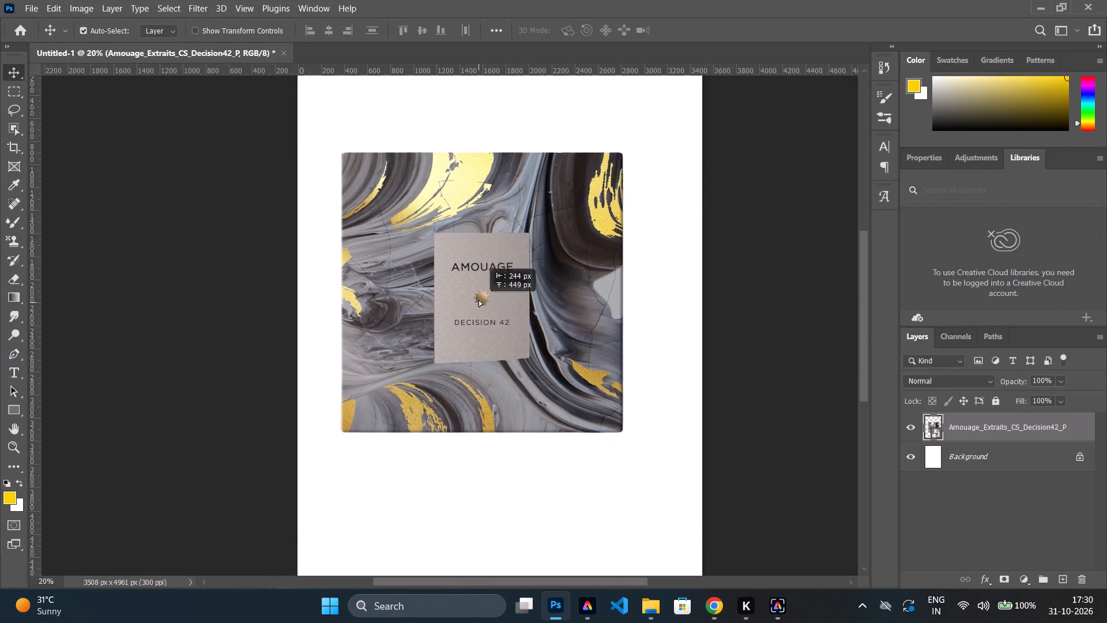
left_click_drag(479, 299, 479, 297)
scroll(477, 296, "up", 6)
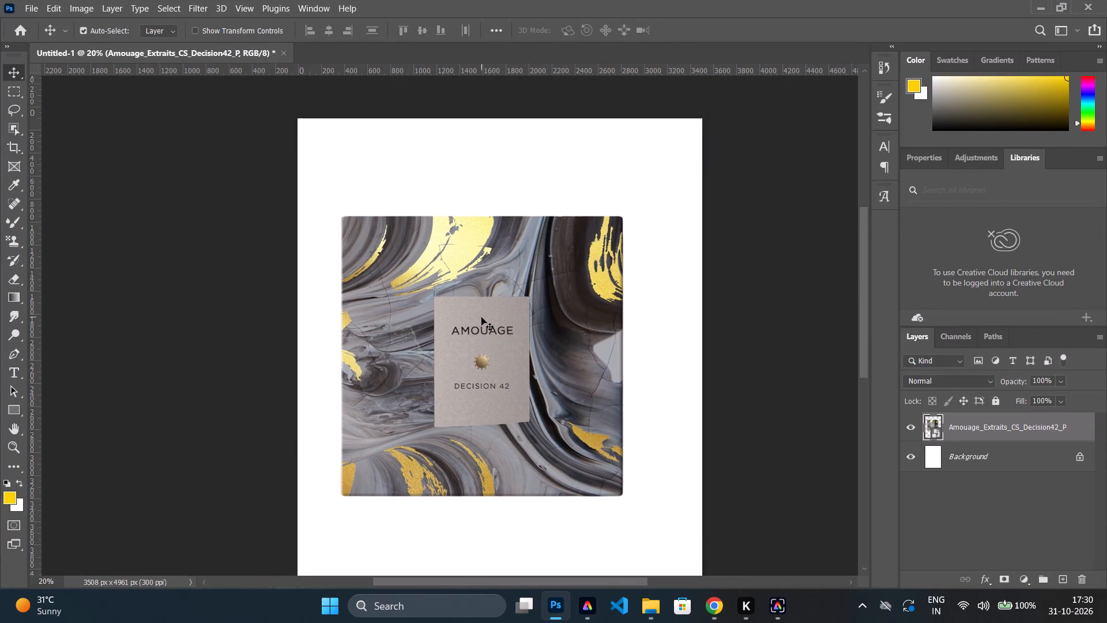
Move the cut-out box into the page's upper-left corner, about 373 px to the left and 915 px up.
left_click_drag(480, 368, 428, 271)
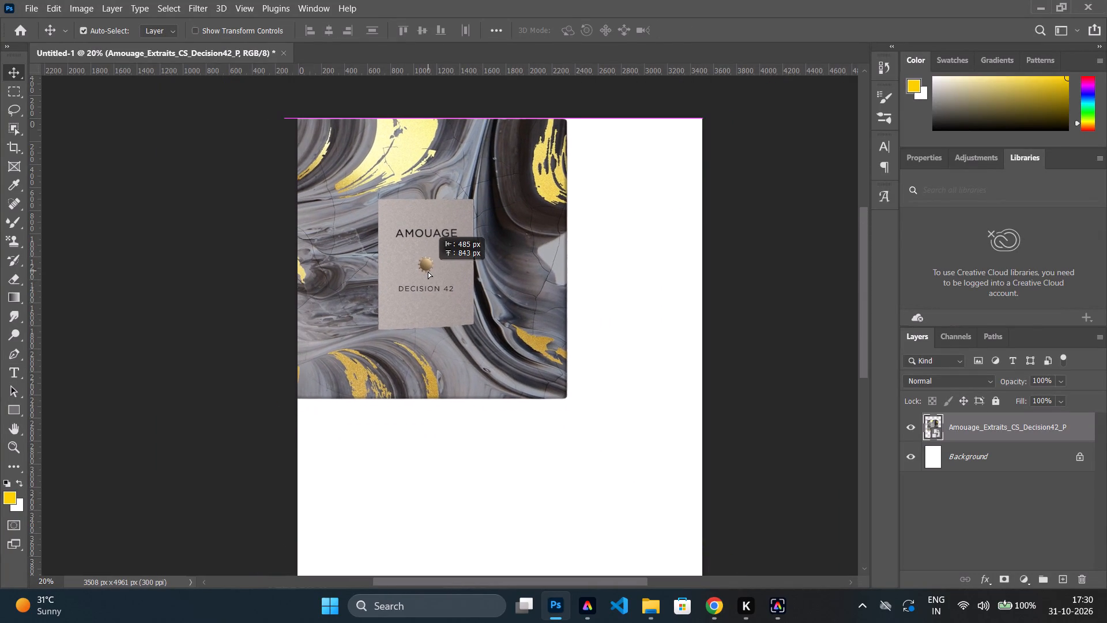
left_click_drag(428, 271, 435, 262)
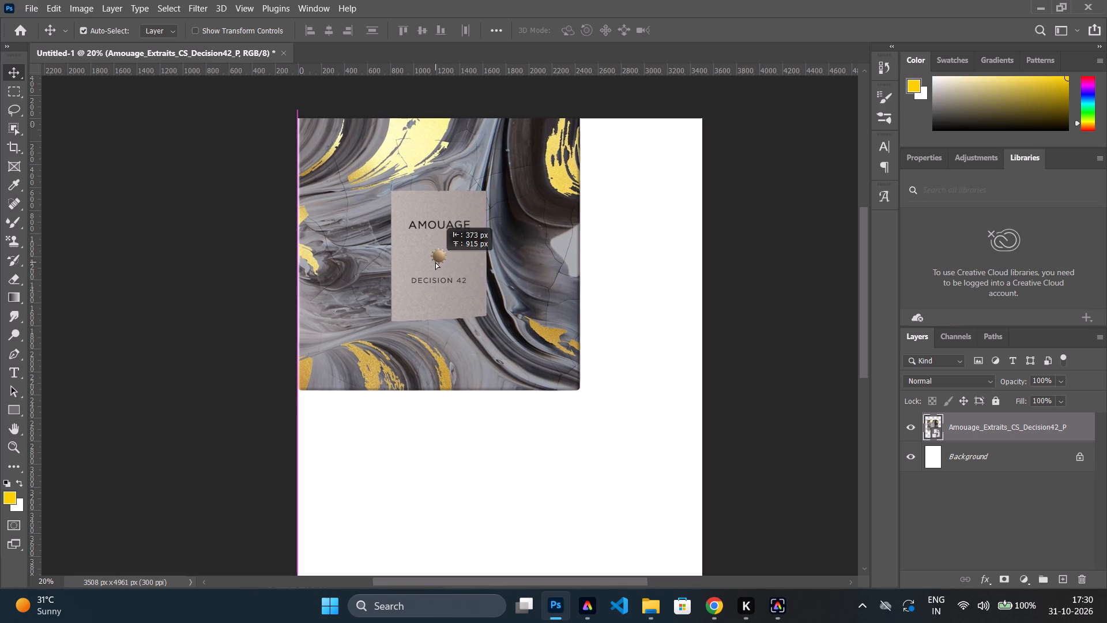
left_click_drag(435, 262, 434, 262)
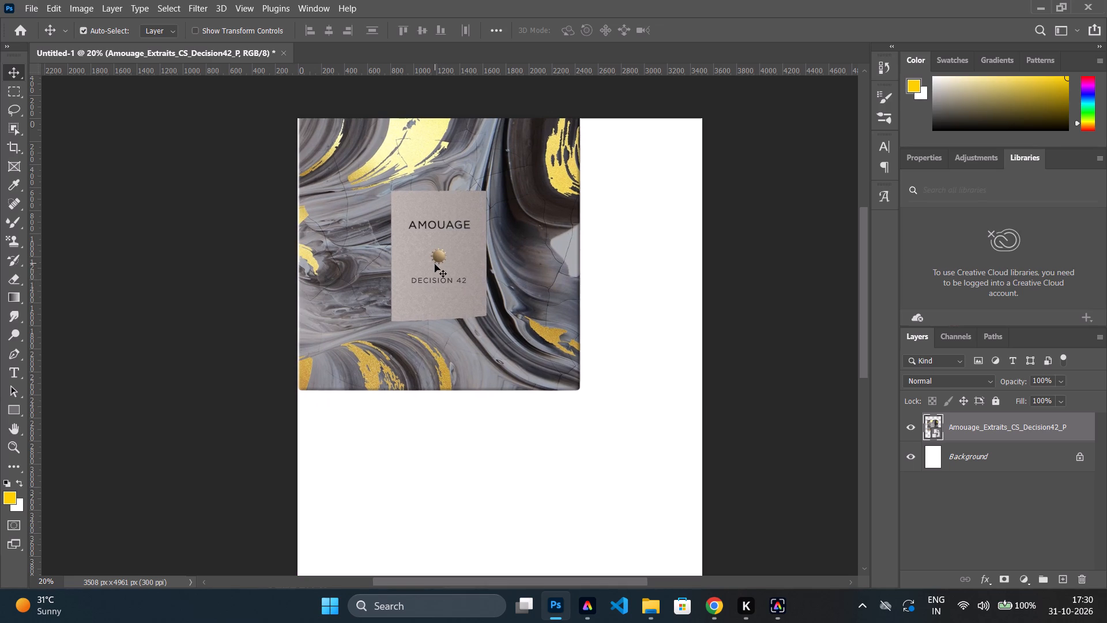
Move the cut-out box about 528 px to the right and 1334 px down, near the middle of the page.
left_click_drag(466, 316, 453, 317)
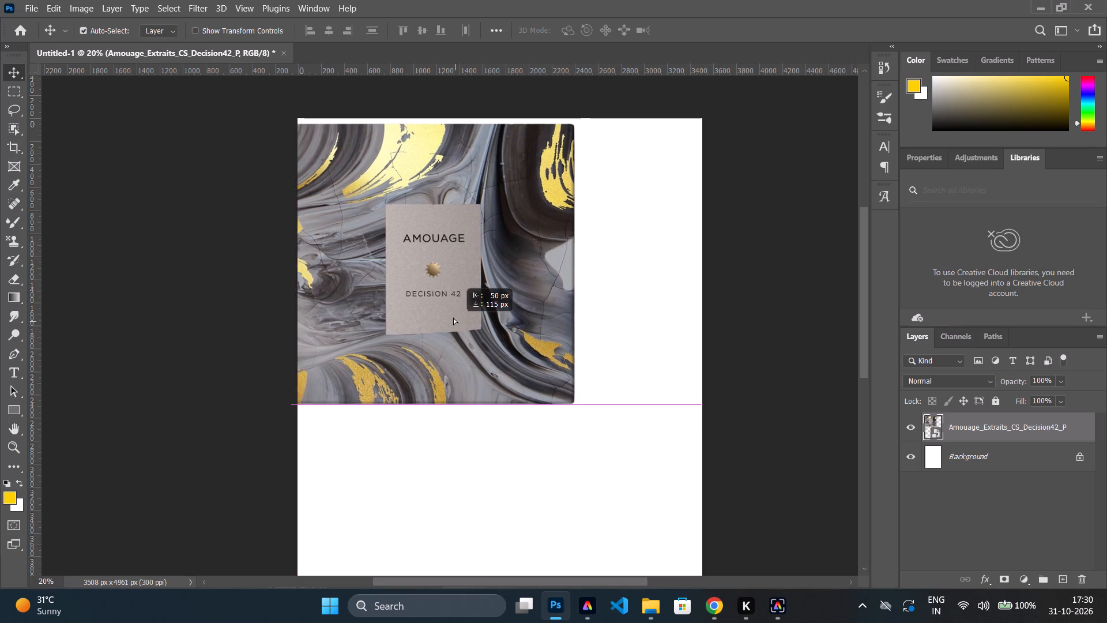
left_click_drag(453, 317, 509, 425)
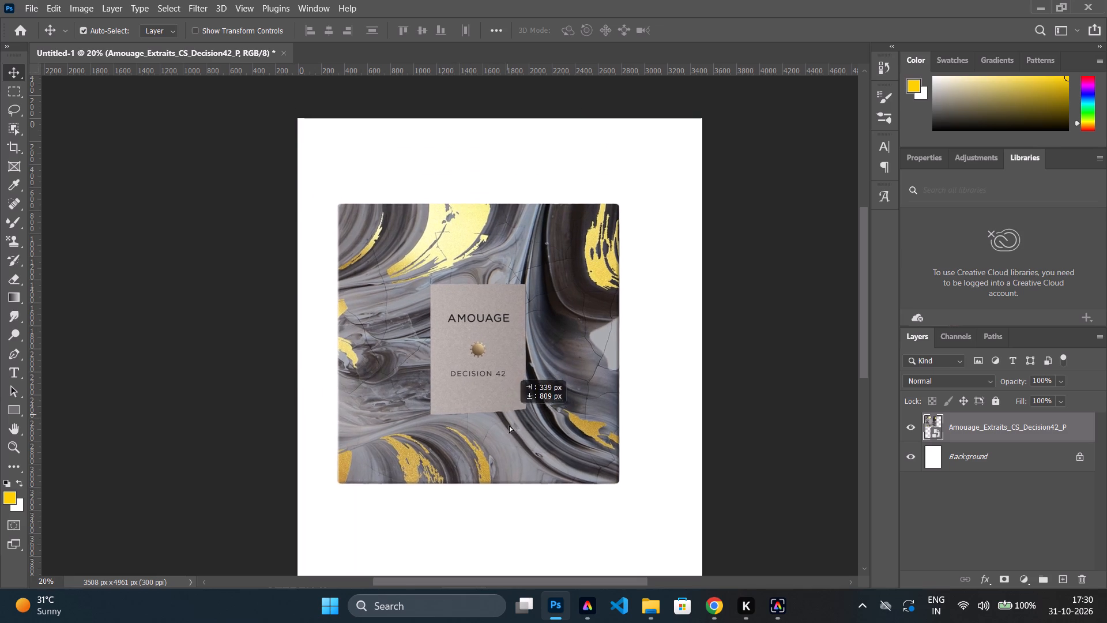
left_click_drag(509, 425, 533, 474)
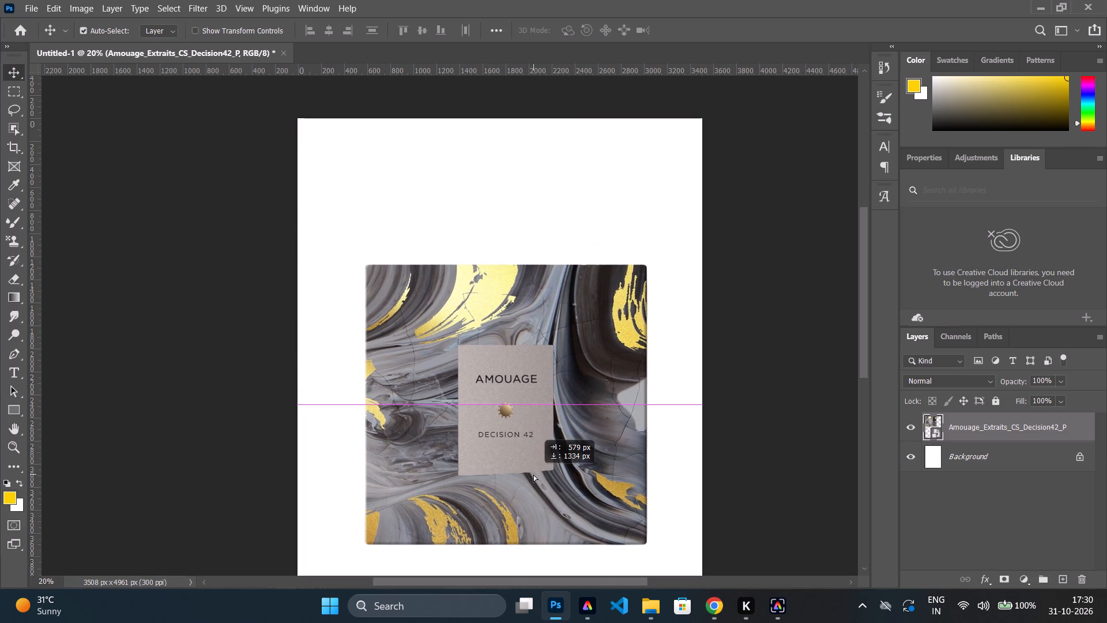
left_click_drag(533, 474, 520, 490)
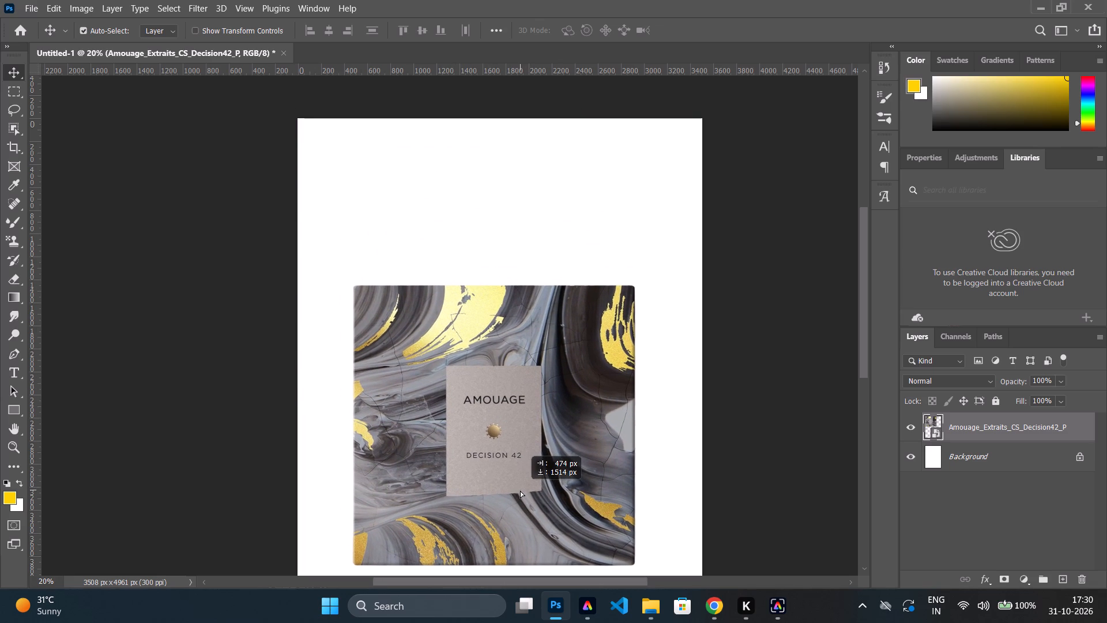
left_click_drag(520, 490, 521, 455)
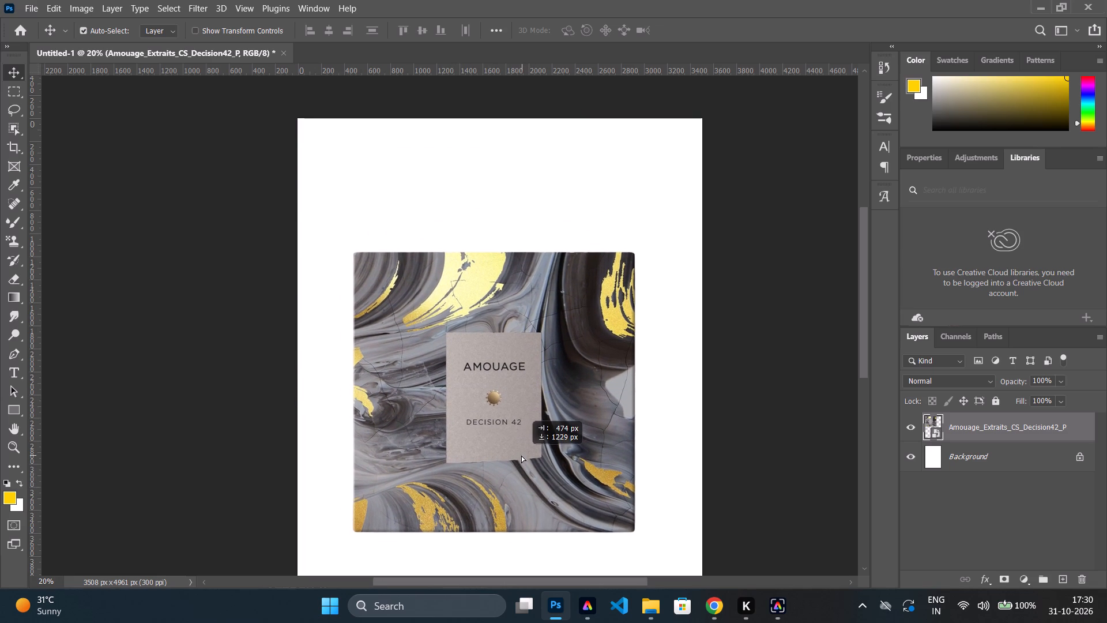
left_click_drag(521, 455, 534, 468)
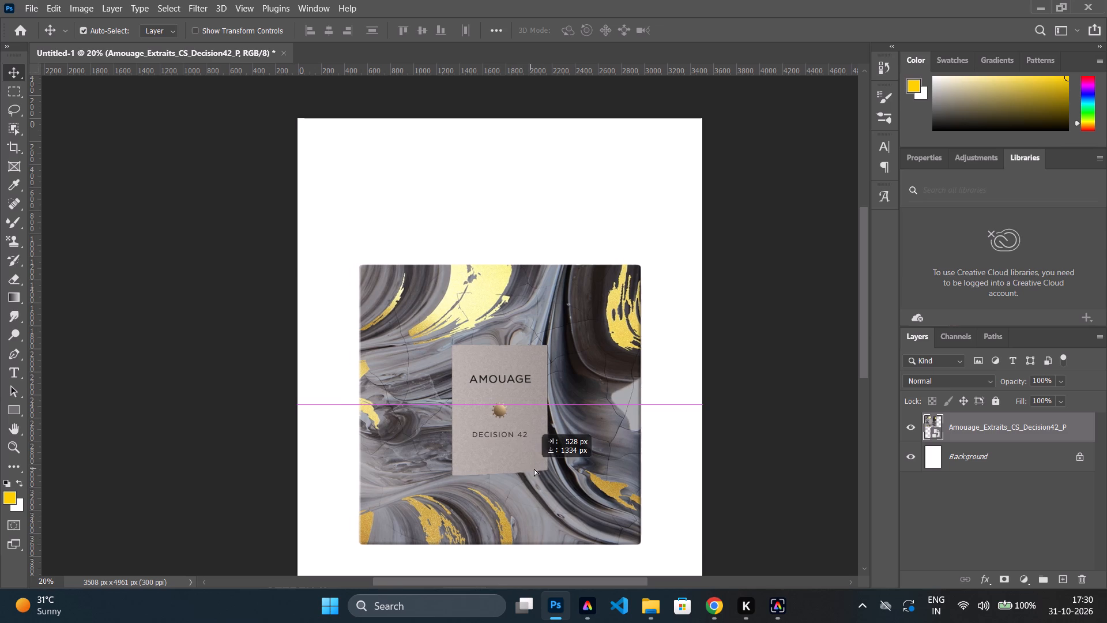
left_click_drag(534, 468, 529, 468)
left_click_drag(529, 468, 524, 468)
With Free Transform, move the box layer so its bounding box is centred on the page at X 1754, Y 2480.5 px.
key("ctrl+t")
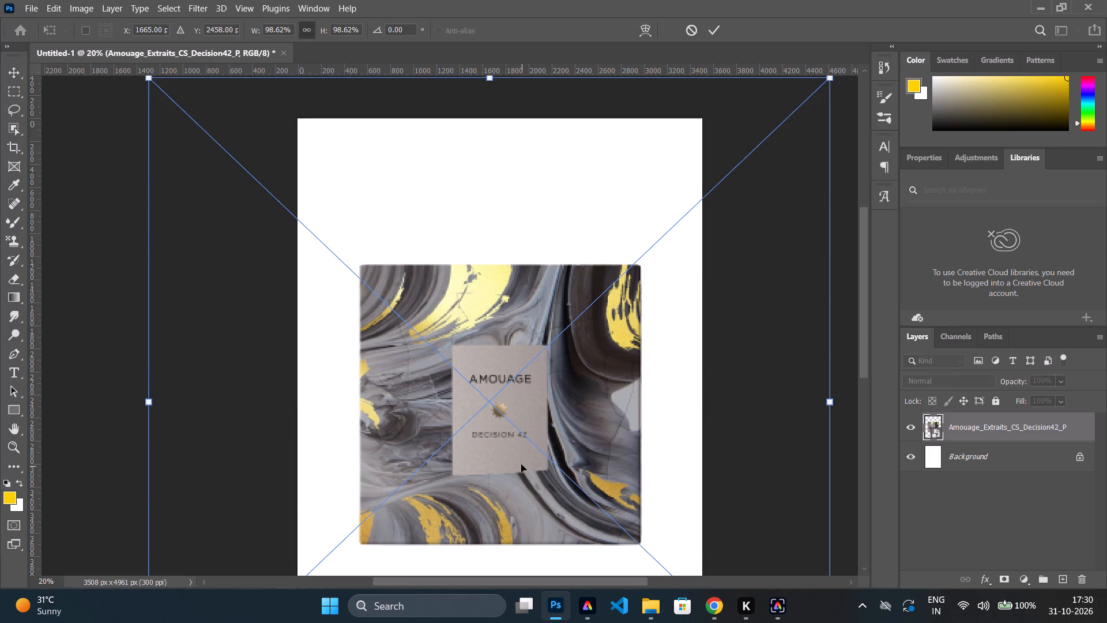
left_click_drag(507, 458, 521, 458)
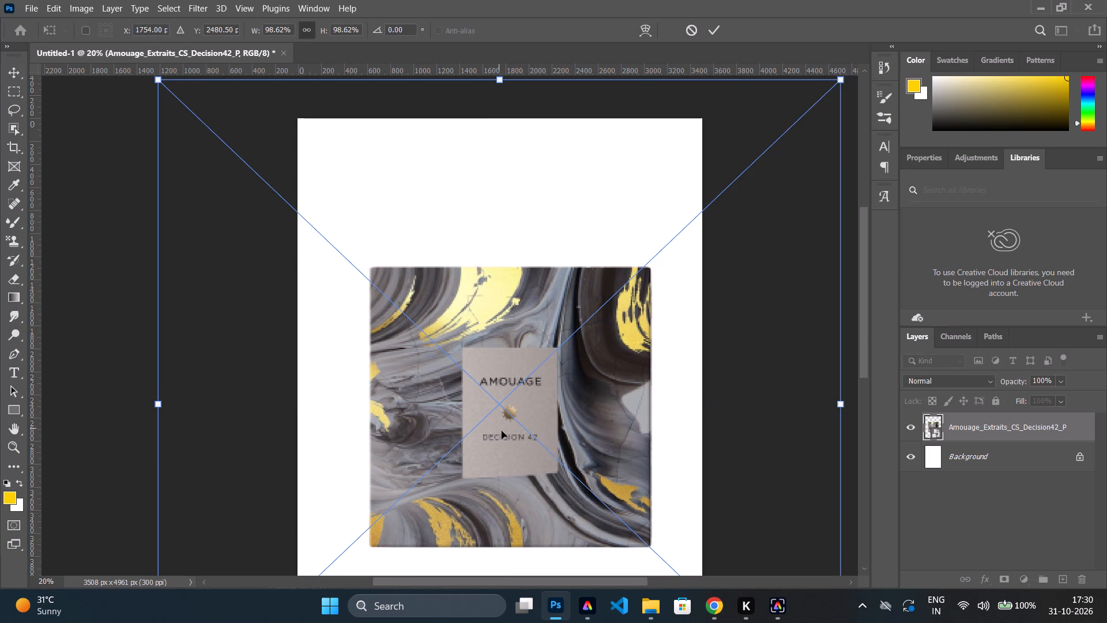
left_click(502, 431)
left_click_drag(510, 445, 509, 444)
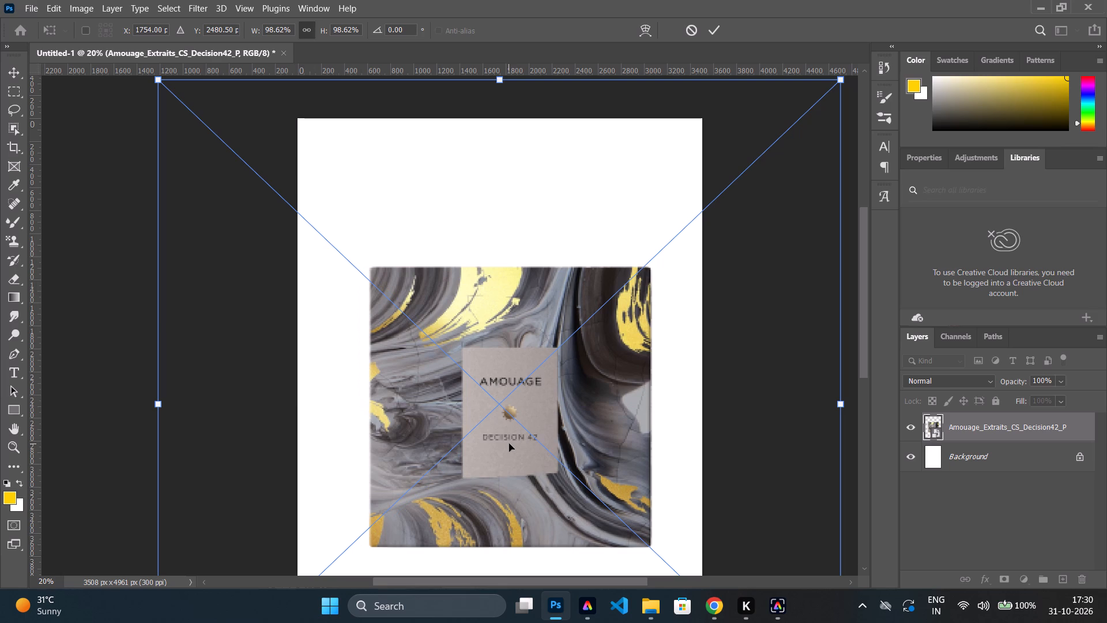
left_click_drag(509, 444, 505, 440)
left_click(504, 438)
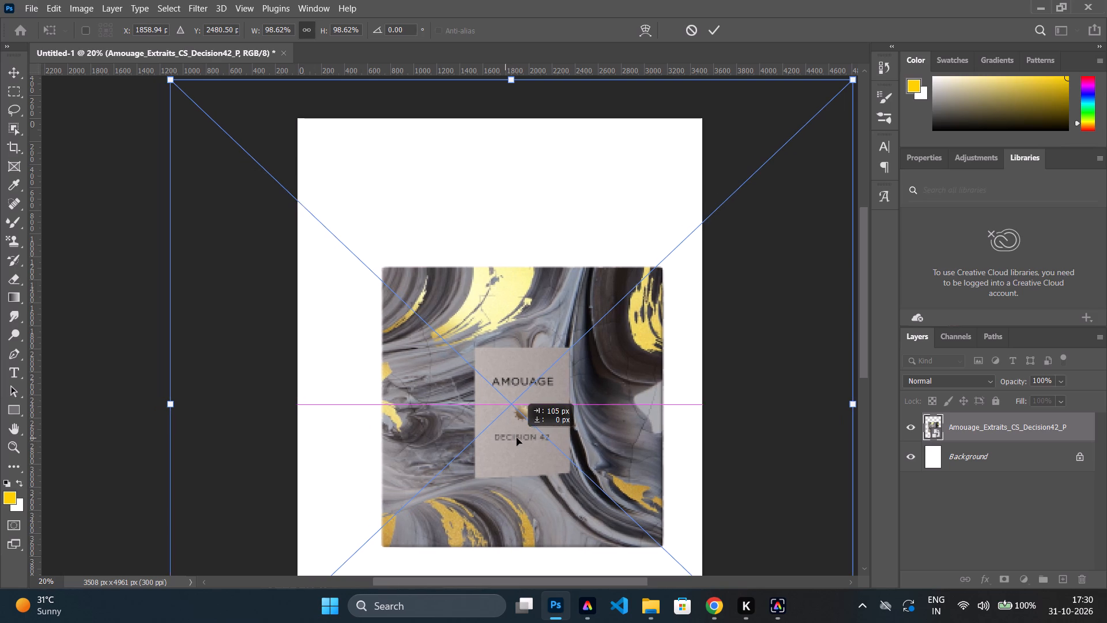
scroll(477, 403, "down", 4)
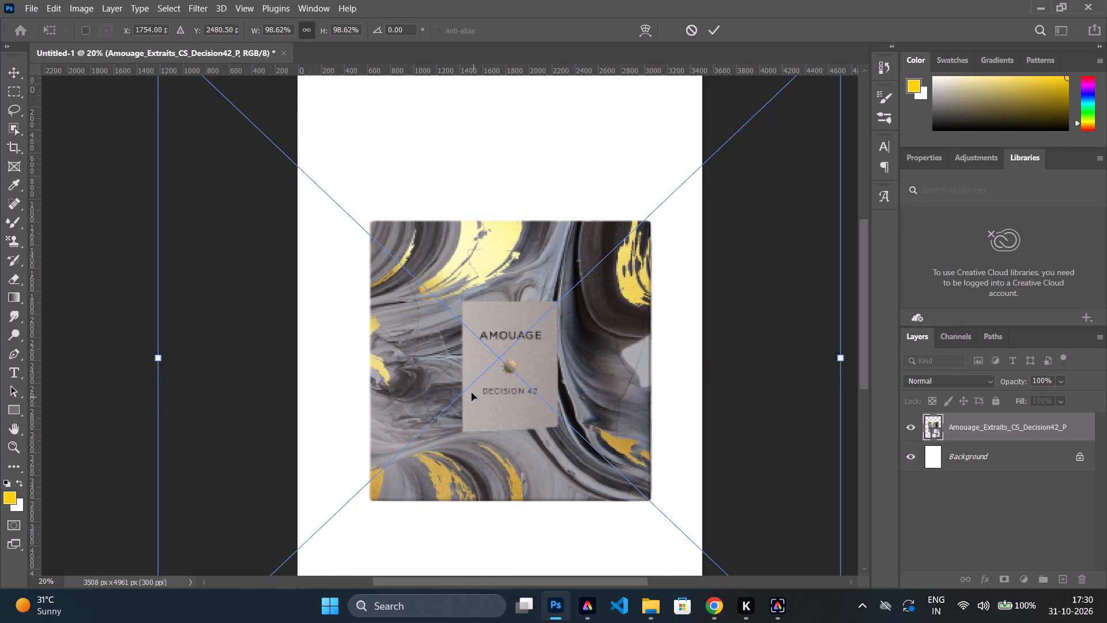
left_click(466, 378)
left_click_drag(476, 380, 478, 385)
left_click_drag(478, 385, 474, 380)
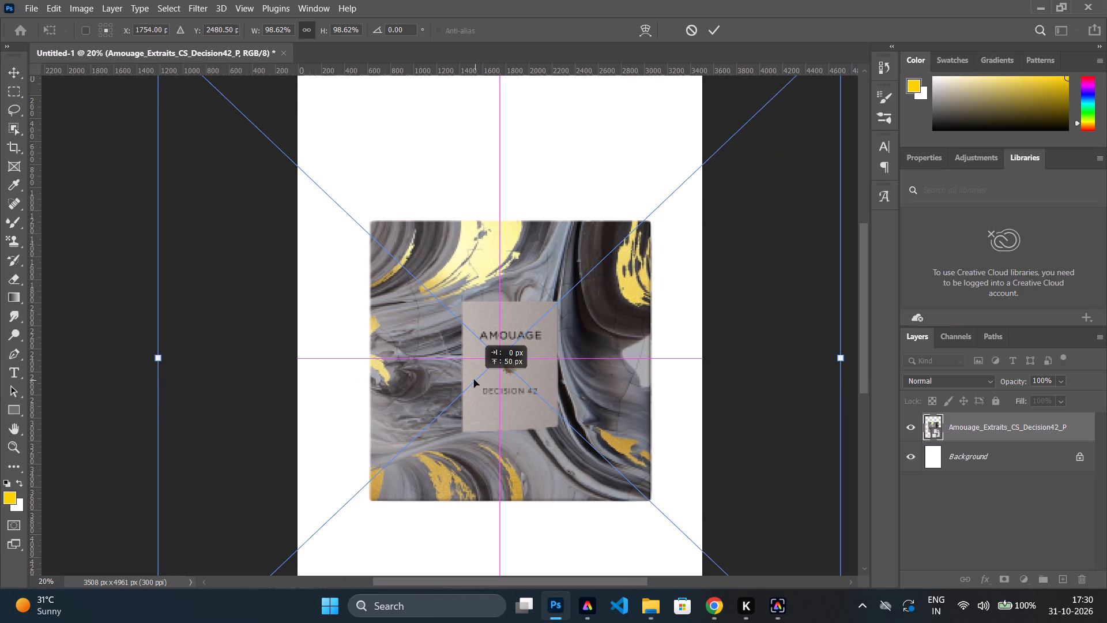
left_click_drag(474, 380, 473, 385)
double_click(473, 385)
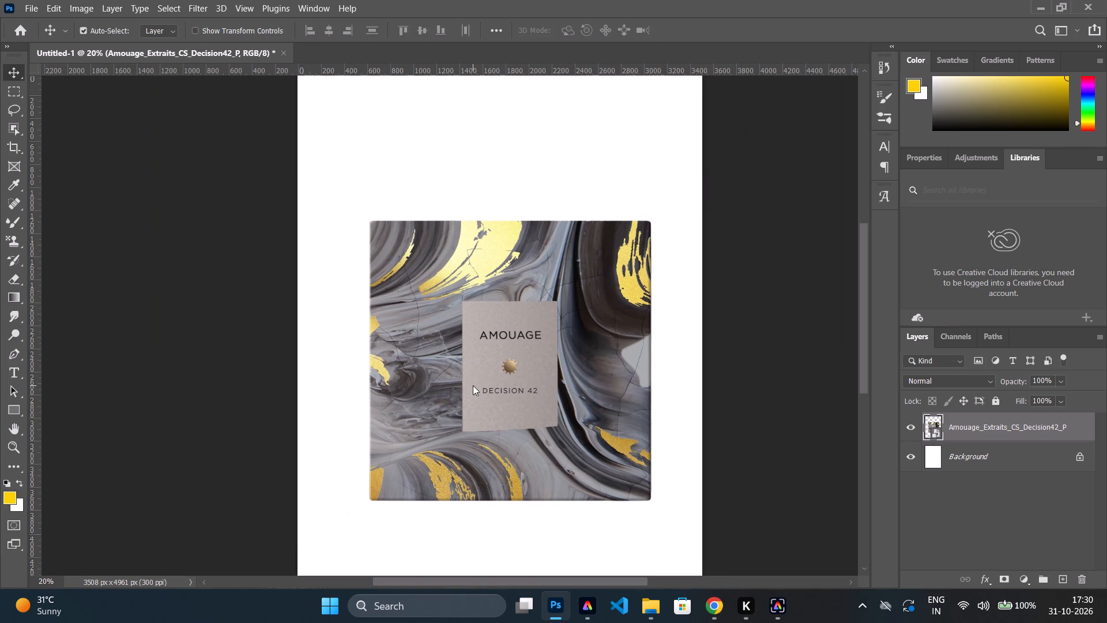
With Free Transform, shift the box layer horizontally to about X 1689 px, keeping it snapped to the page's vertical middle.
scroll(484, 374, "down", 9)
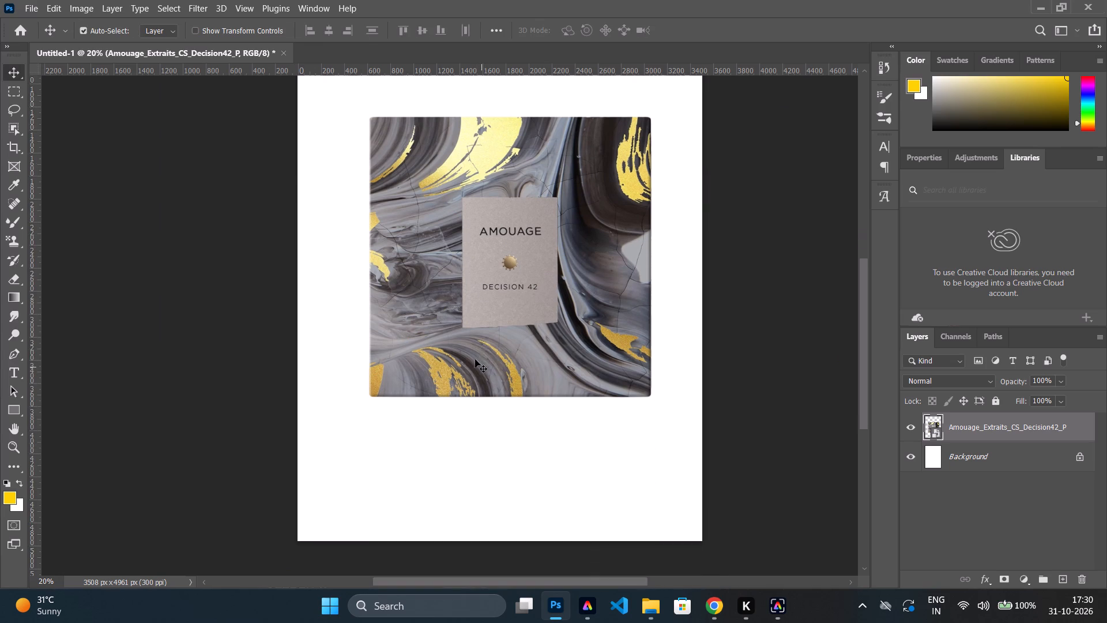
left_click(476, 322)
key("ctrl+t")
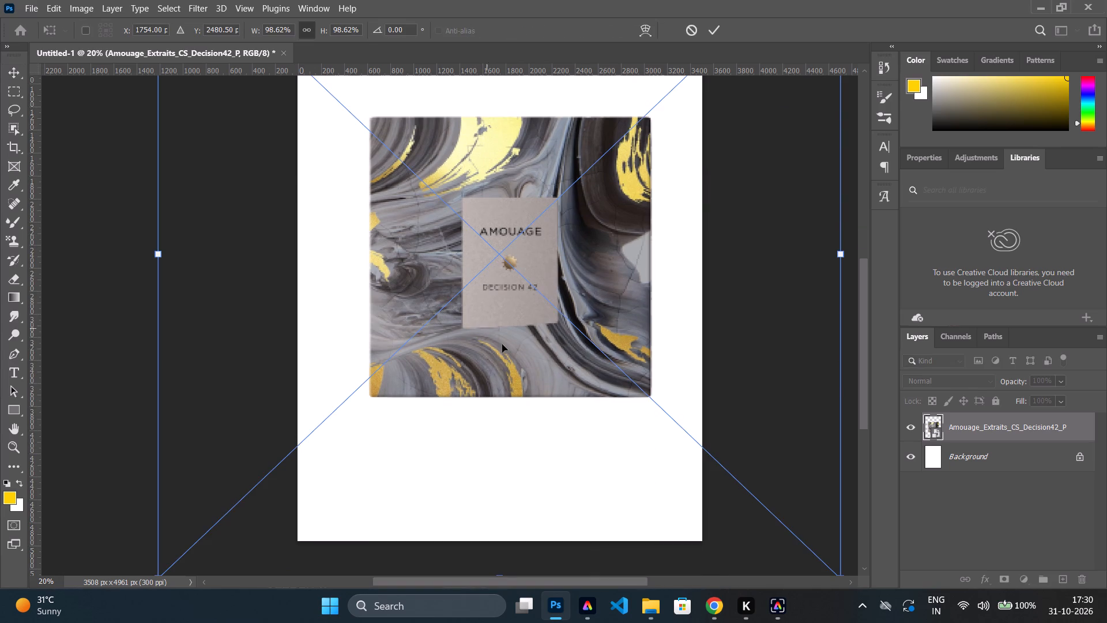
left_click(503, 345)
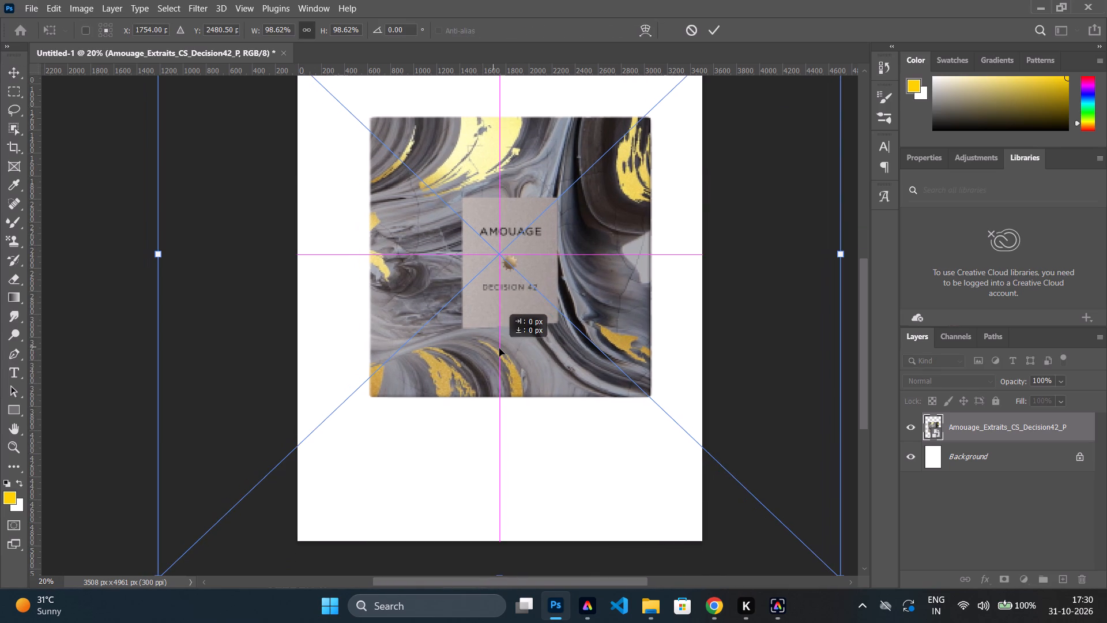
scroll(476, 357, "up", 10)
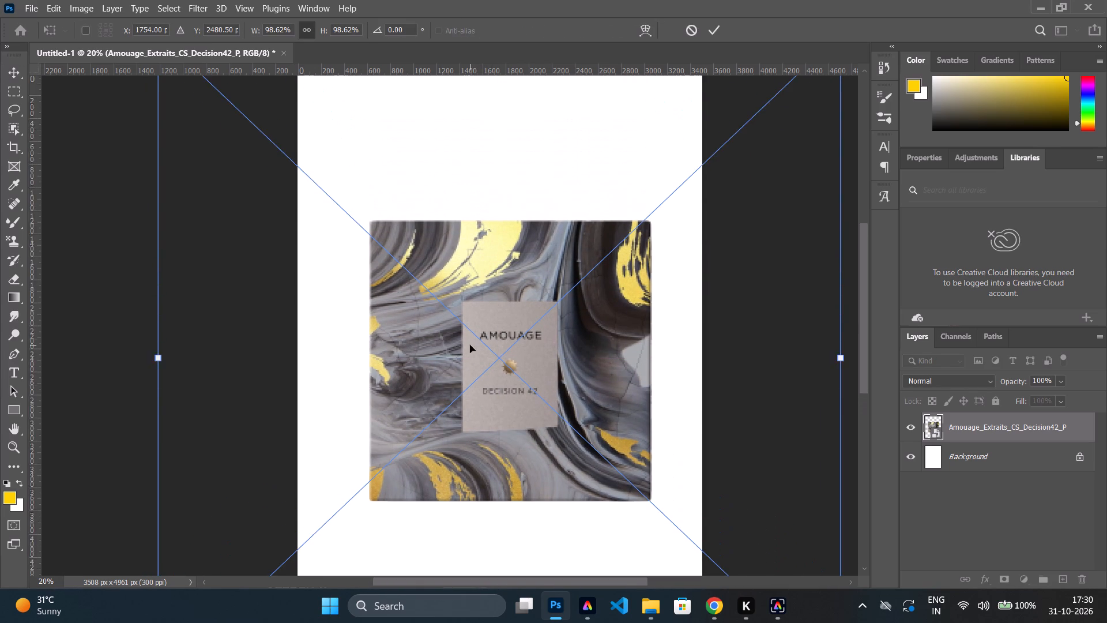
scroll(470, 345, "up", 4)
left_click_drag(502, 416, 491, 414)
left_click(491, 414)
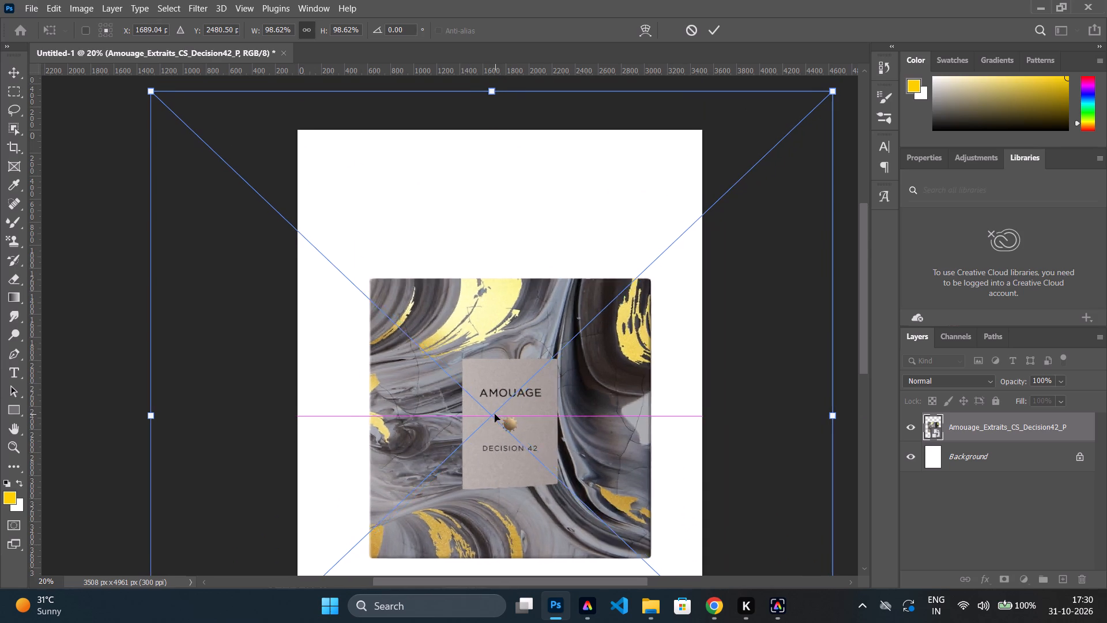
double_click(495, 414)
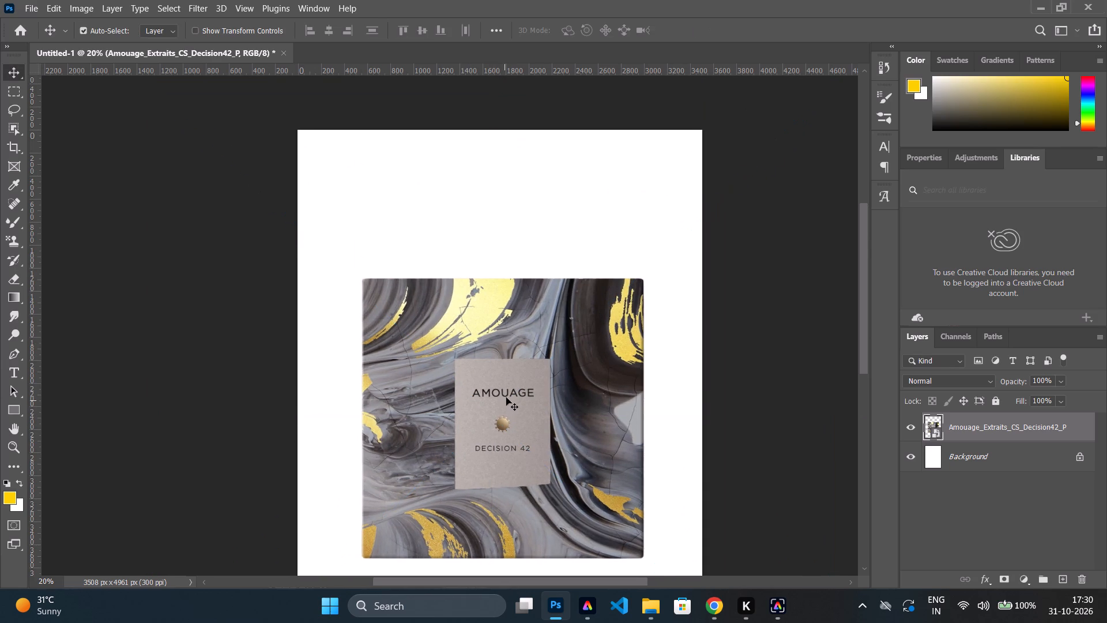
Examine the box artwork up close and its placement on the page.
scroll(503, 412, "down", 1)
scroll(502, 398, "down", 6, "alt")
scroll(502, 393, "up", 4, "alt")
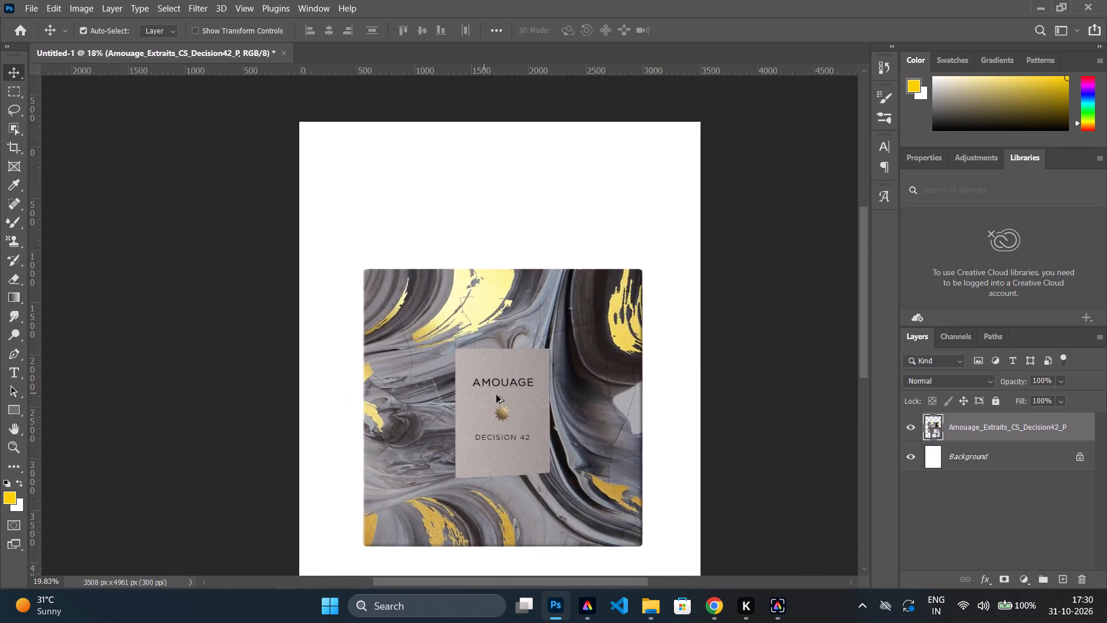
scroll(496, 395, "up", 13, "alt")
scroll(496, 403, "down", 7)
scroll(503, 382, "down", 5, "alt")
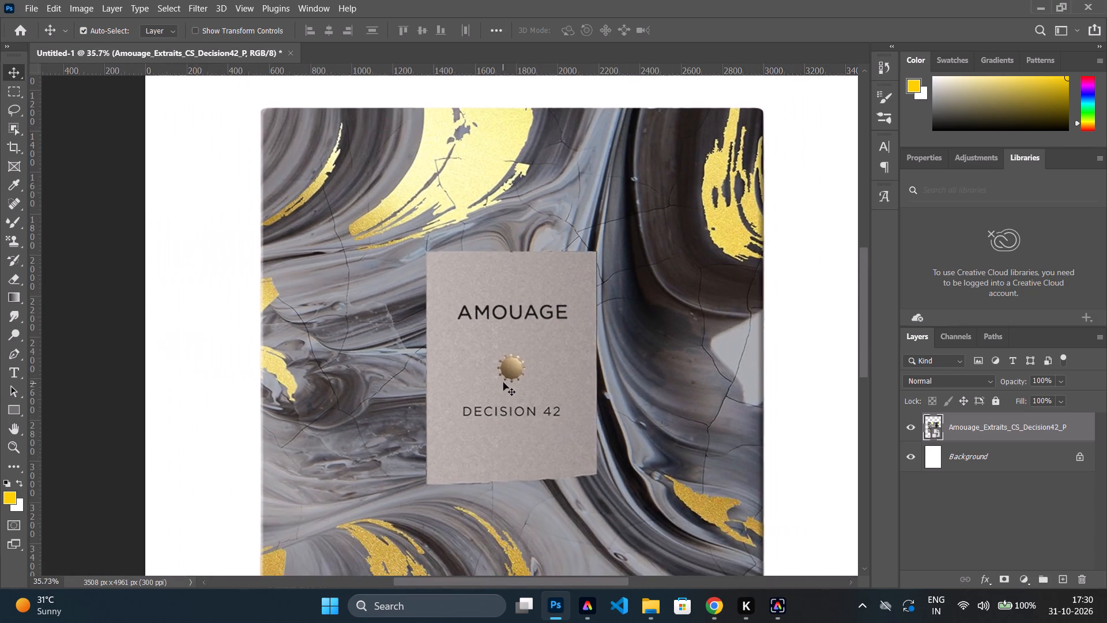
scroll(503, 382, "down", 6, "alt")
scroll(505, 381, "down", 8)
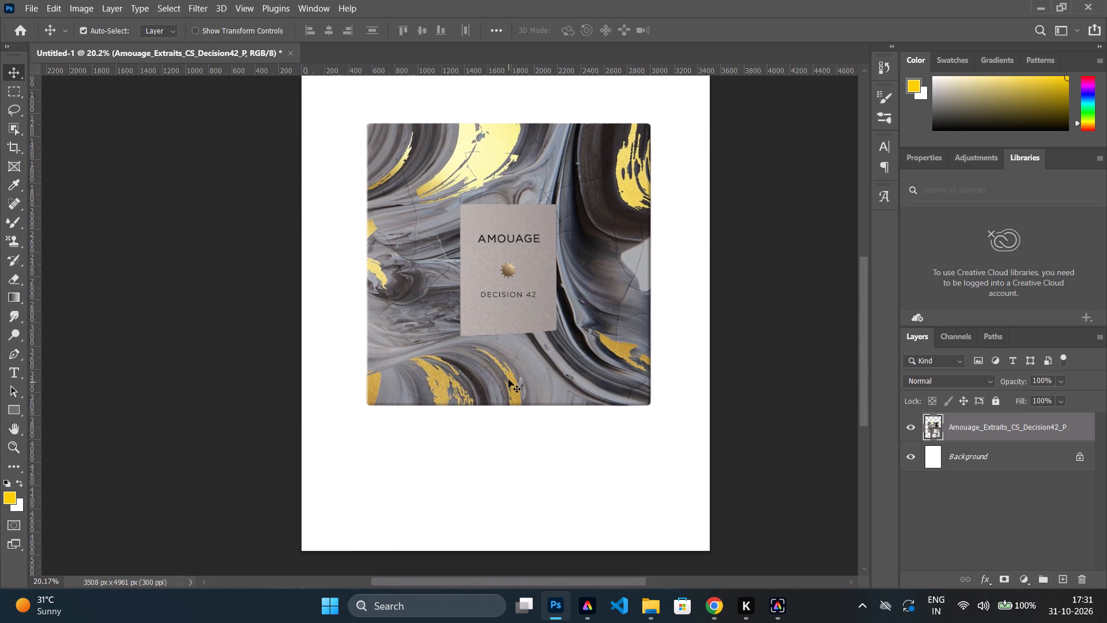
scroll(509, 380, "down", 3)
scroll(509, 377, "up", 9)
Preview the newest cut-out Amouage_Extraits_CS_Decision42_Photo_1_2048x2048px (1) PNG of the bottle in Downloads and place it over the box in Untitled-1.
left_click(648, 608)
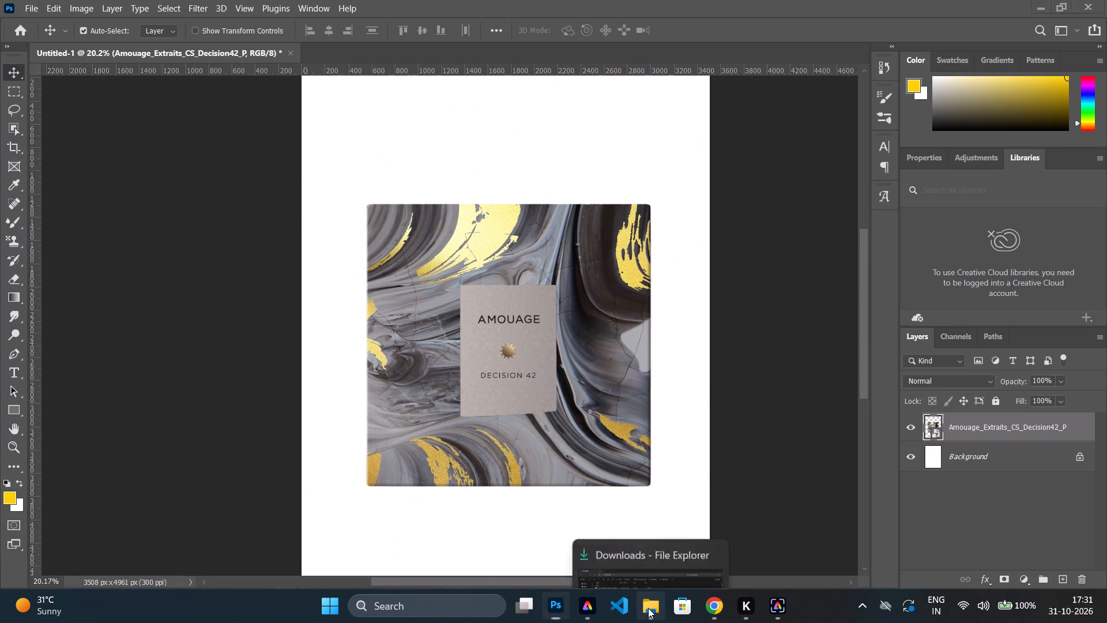
left_click(258, 149)
left_click_drag(258, 149, 406, 258)
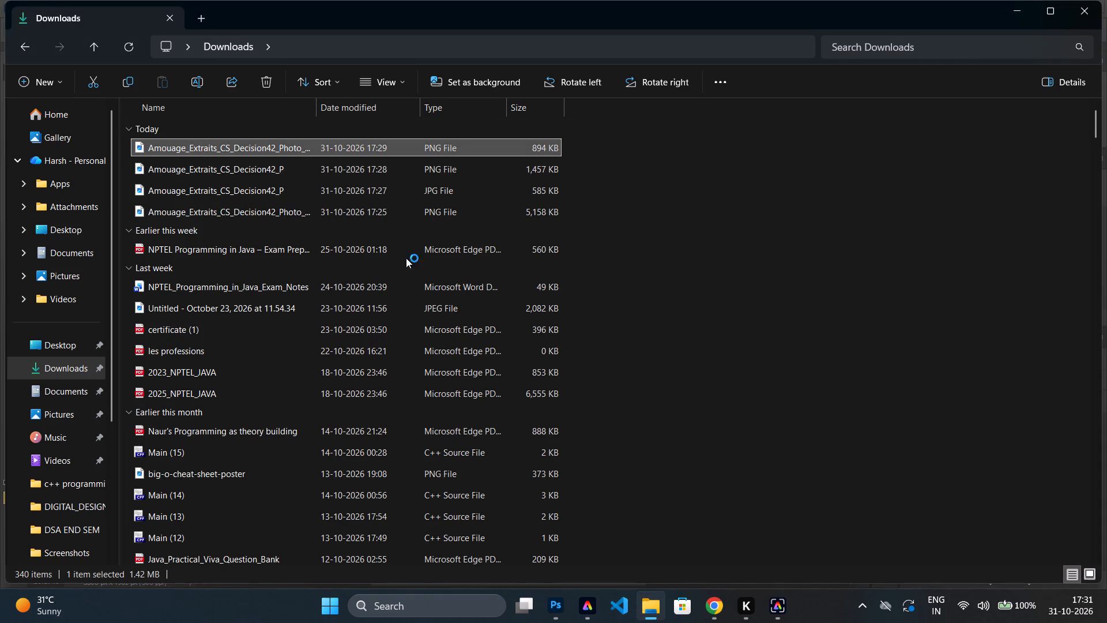
left_click_drag(406, 258, 484, 410)
left_click(1091, 5)
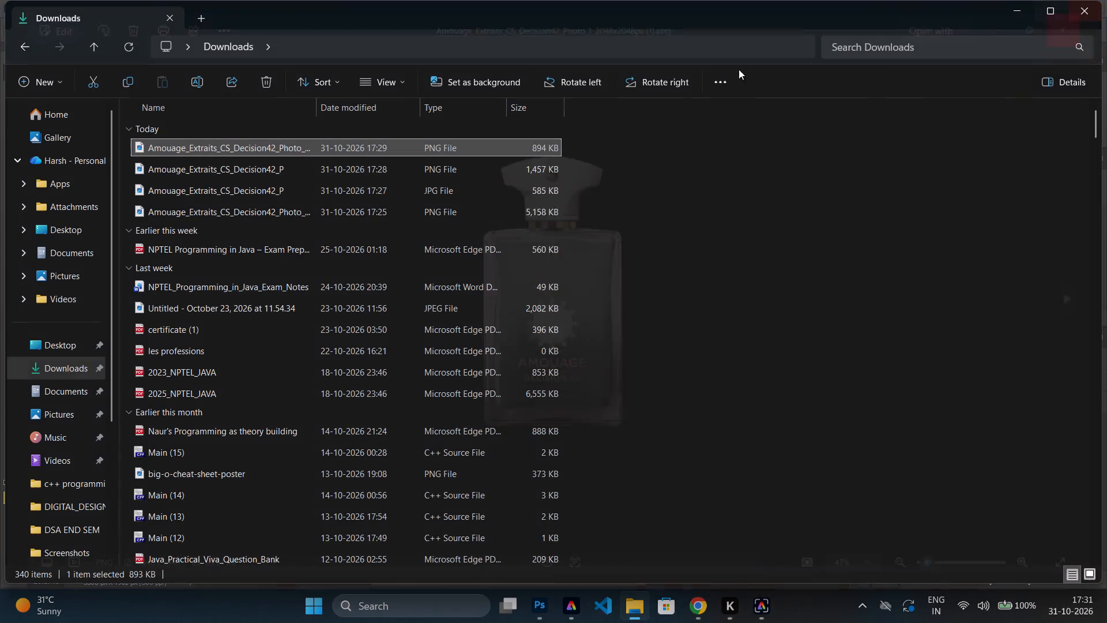
left_click_drag(255, 145, 572, 553)
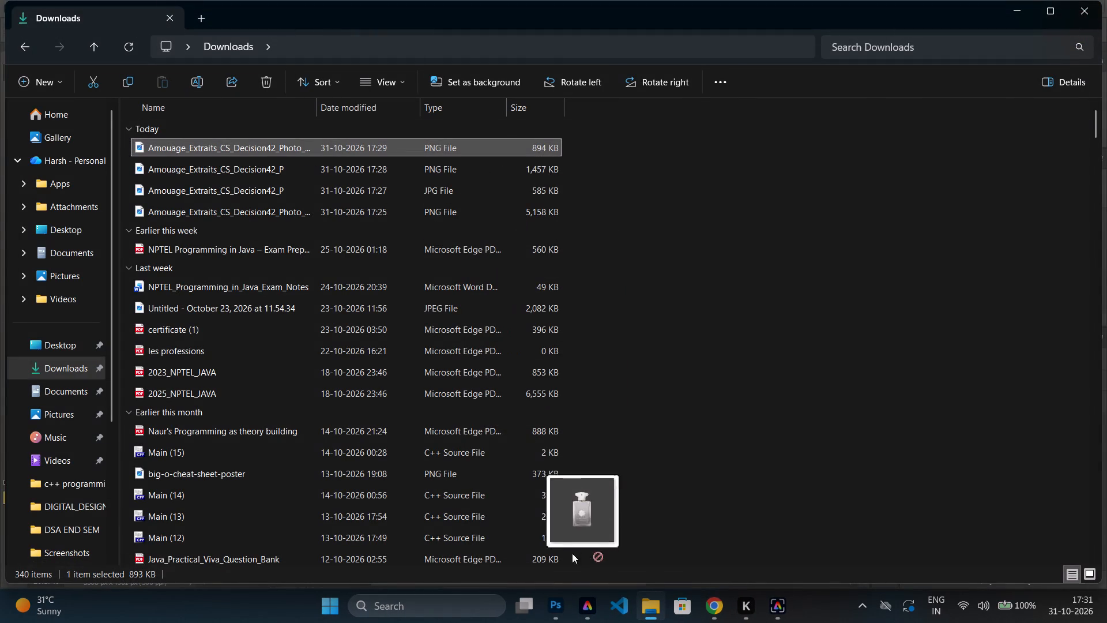
left_click_drag(572, 553, 496, 384)
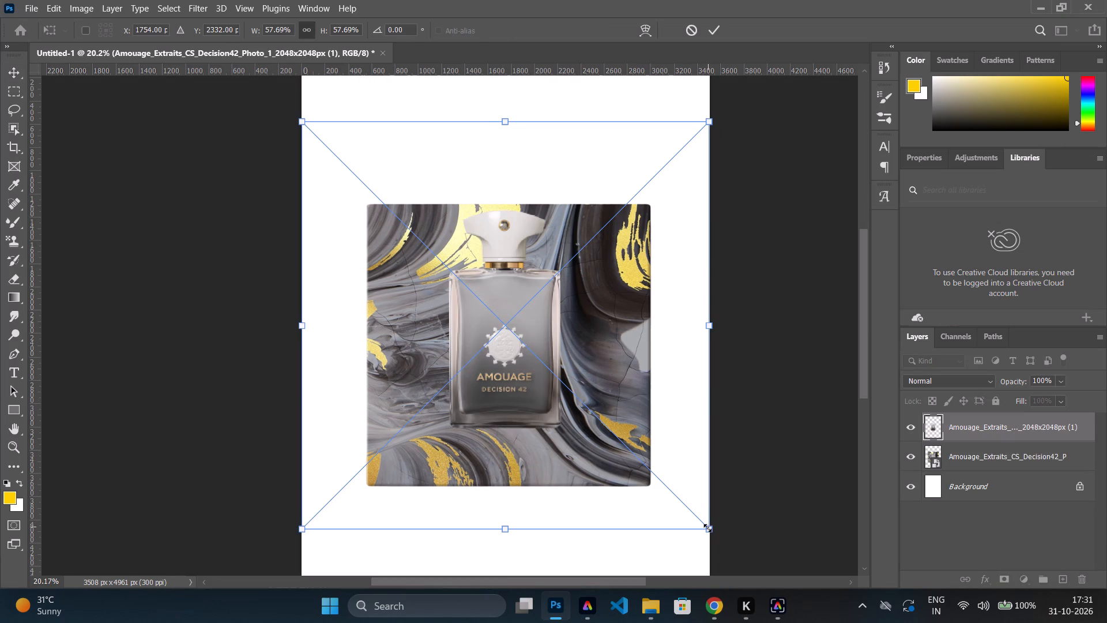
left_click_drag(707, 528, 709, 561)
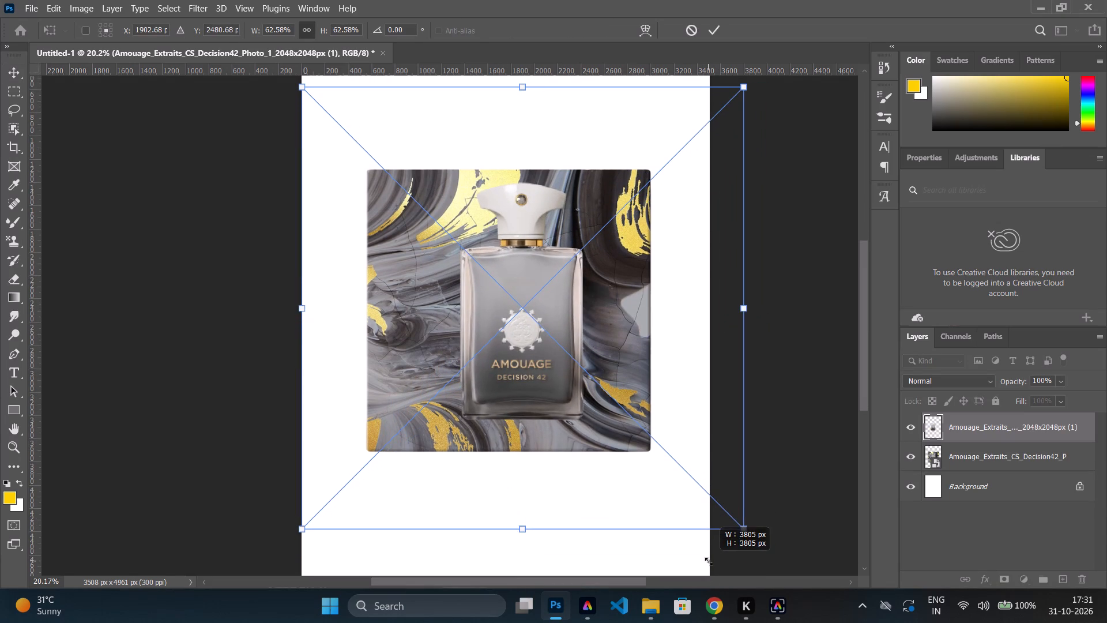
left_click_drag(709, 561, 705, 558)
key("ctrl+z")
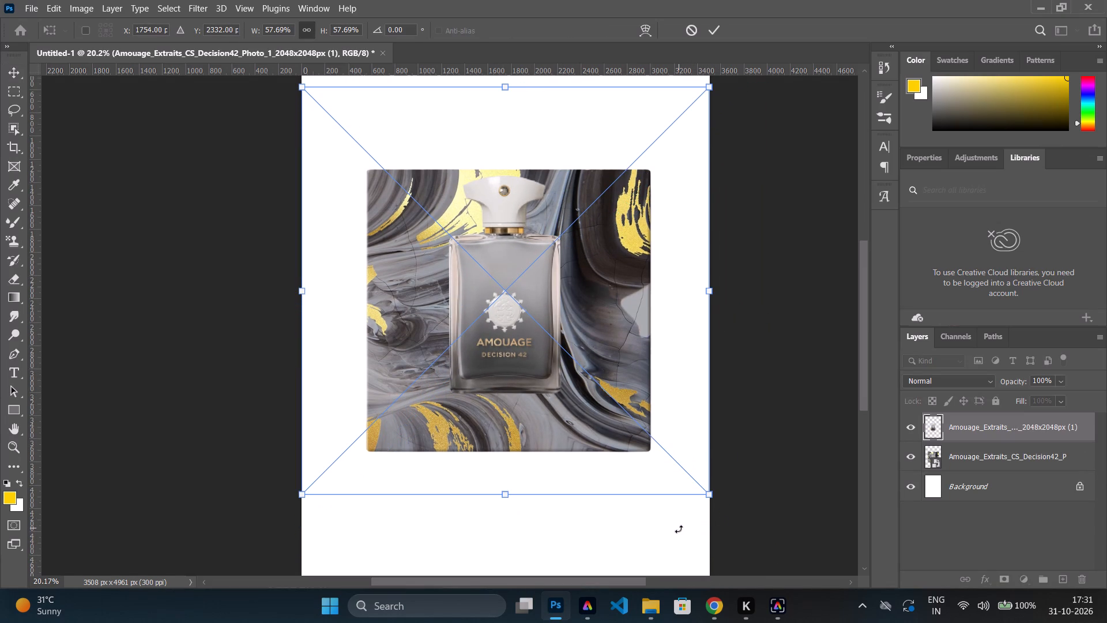
Enlarge the bottle layer to 72.44% and position it in front of the box at about X 1778.5, Y 2595 px.
left_click_drag(710, 494, 726, 551, "alt")
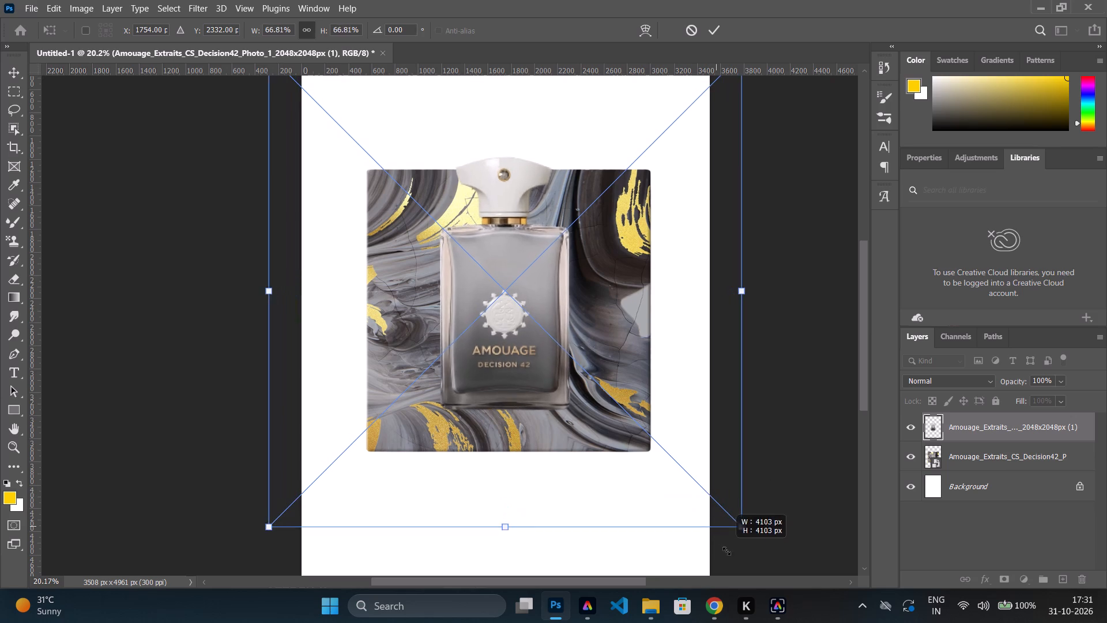
left_click_drag(726, 551, 740, 568, "alt")
left_click_drag(516, 347, 527, 487)
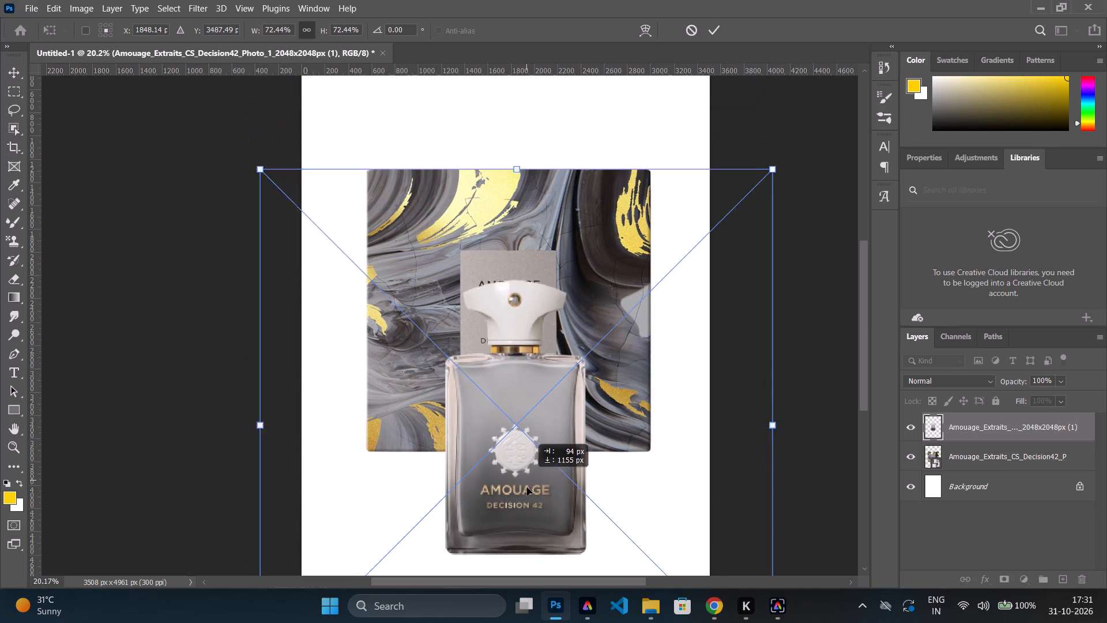
left_click_drag(527, 487, 527, 528)
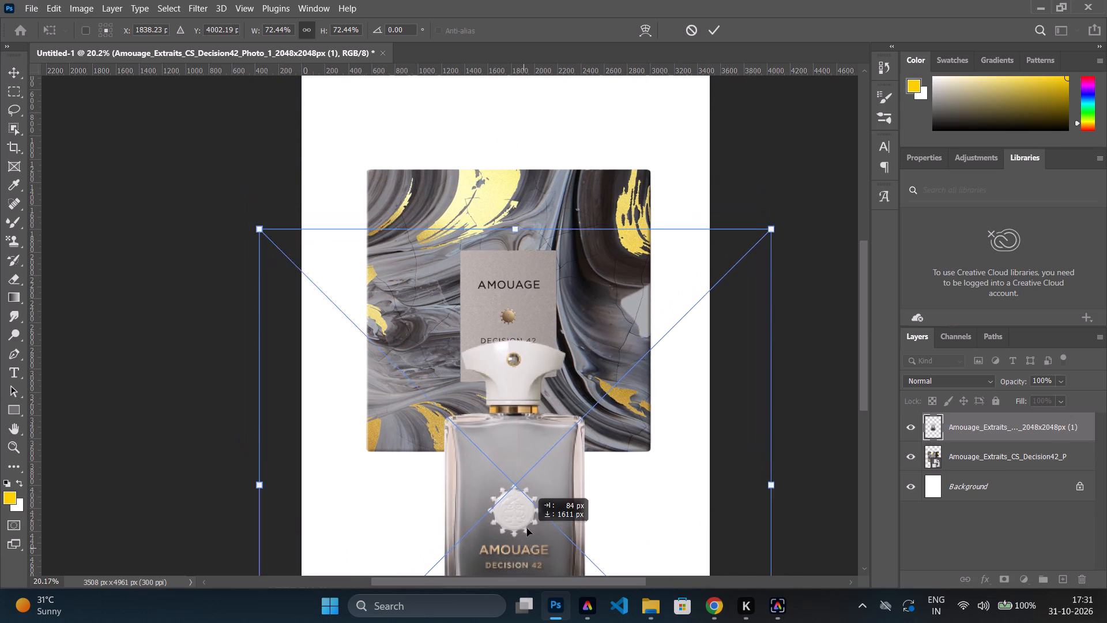
left_click_drag(527, 528, 521, 468)
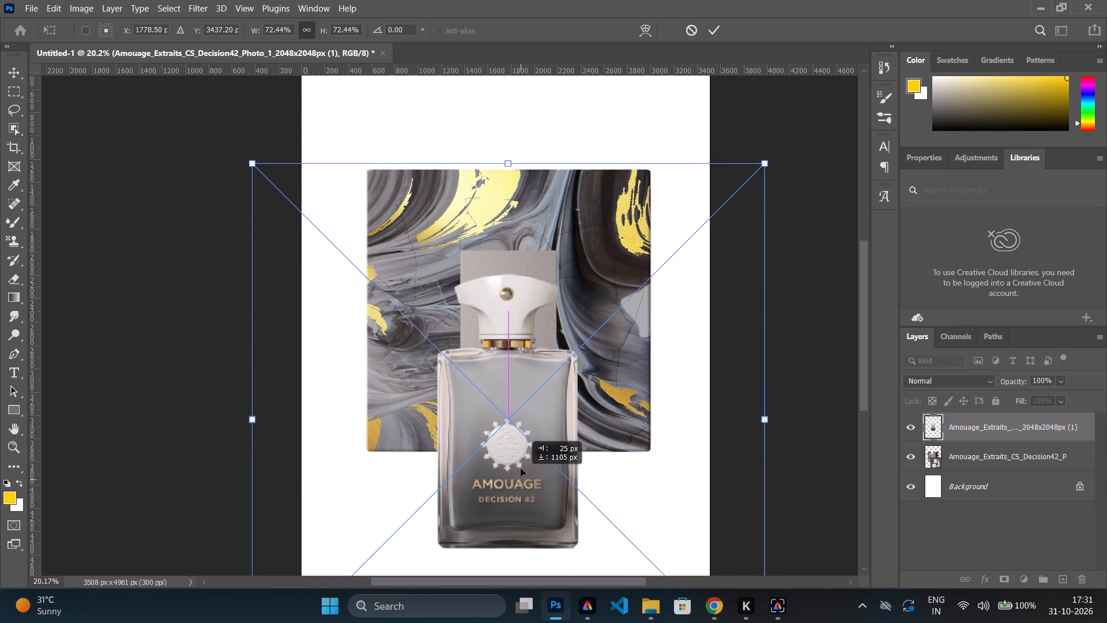
left_click_drag(521, 468, 518, 368)
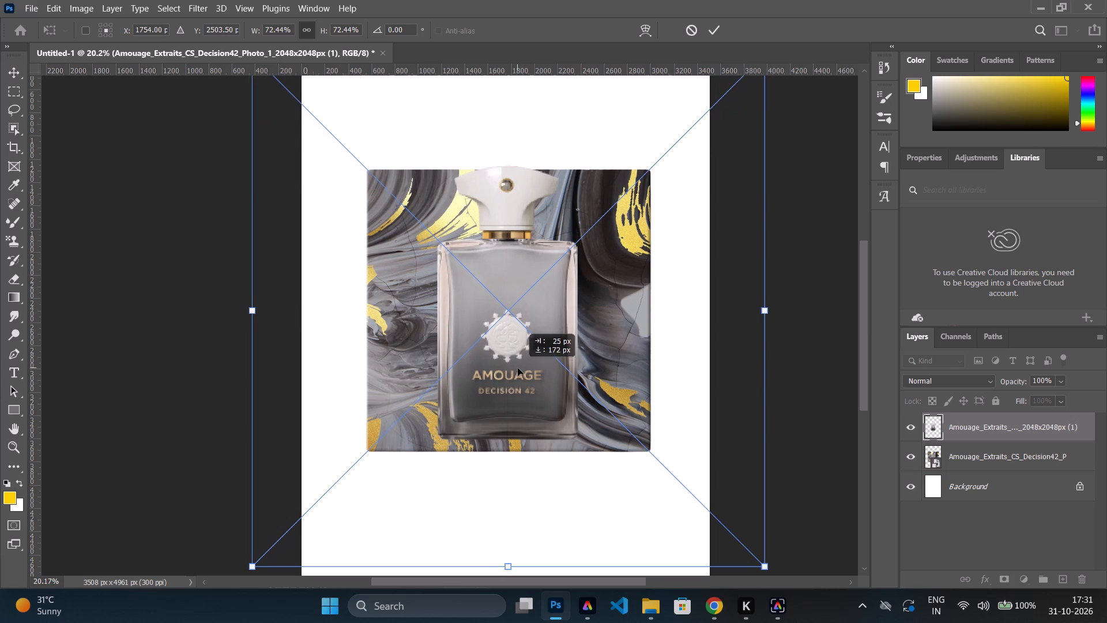
left_click_drag(518, 368, 513, 380)
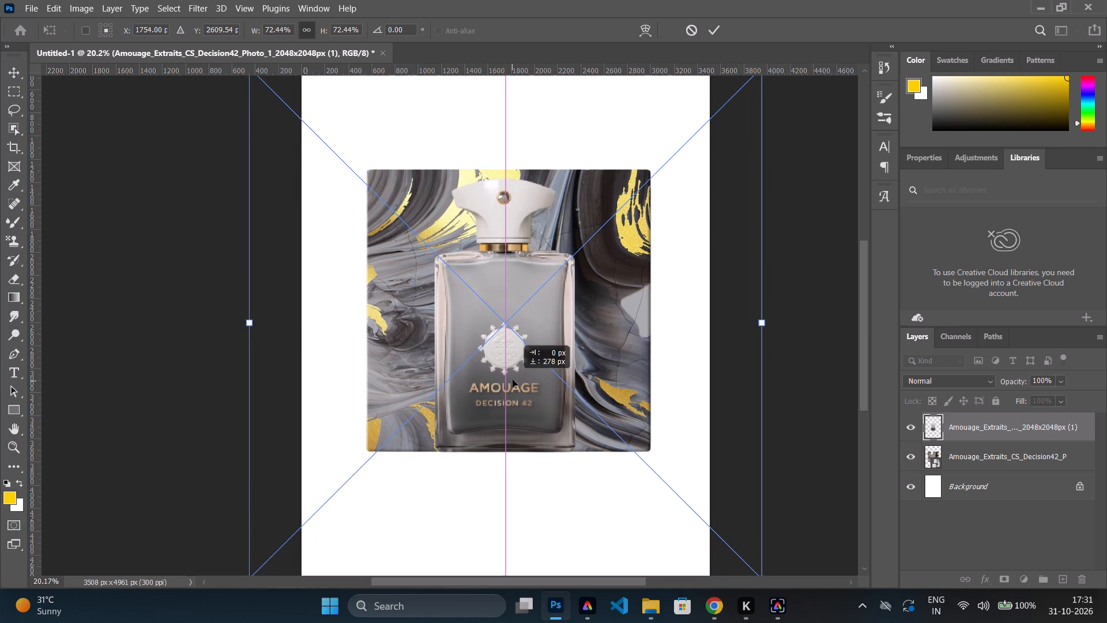
left_click_drag(513, 380, 514, 378)
left_click(514, 378)
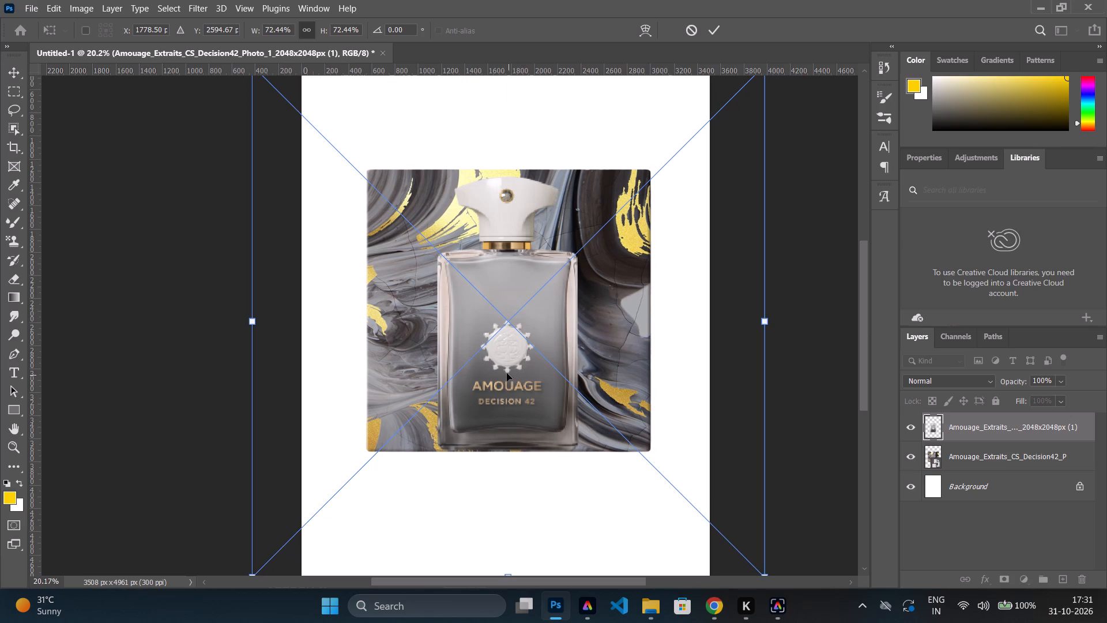
double_click(503, 370)
Hide the box layer and the bottle layer, leaving only the Background layer shown.
scroll(454, 347, "down", 1)
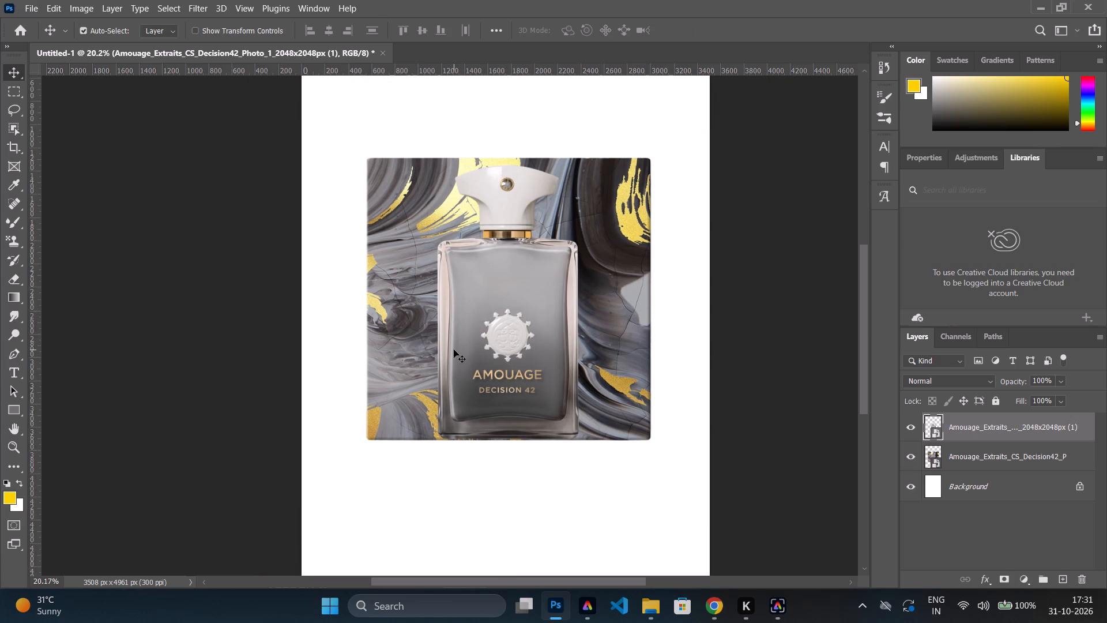
scroll(454, 350, "down", 5)
scroll(442, 345, "up", 13)
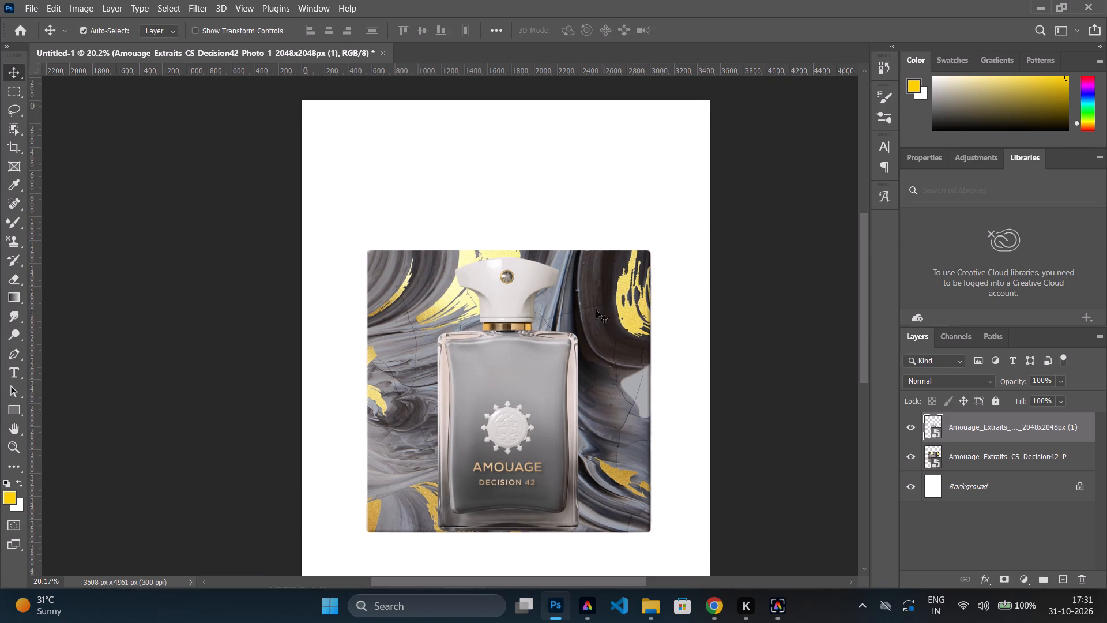
scroll(533, 311, "down", 2)
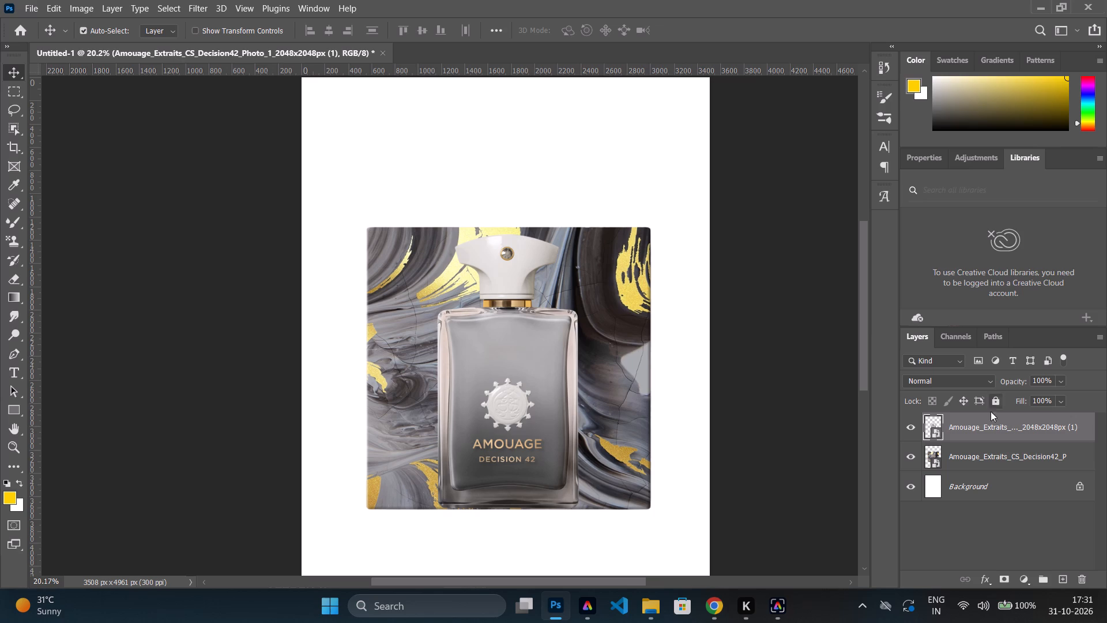
left_click(914, 453)
left_click(910, 427)
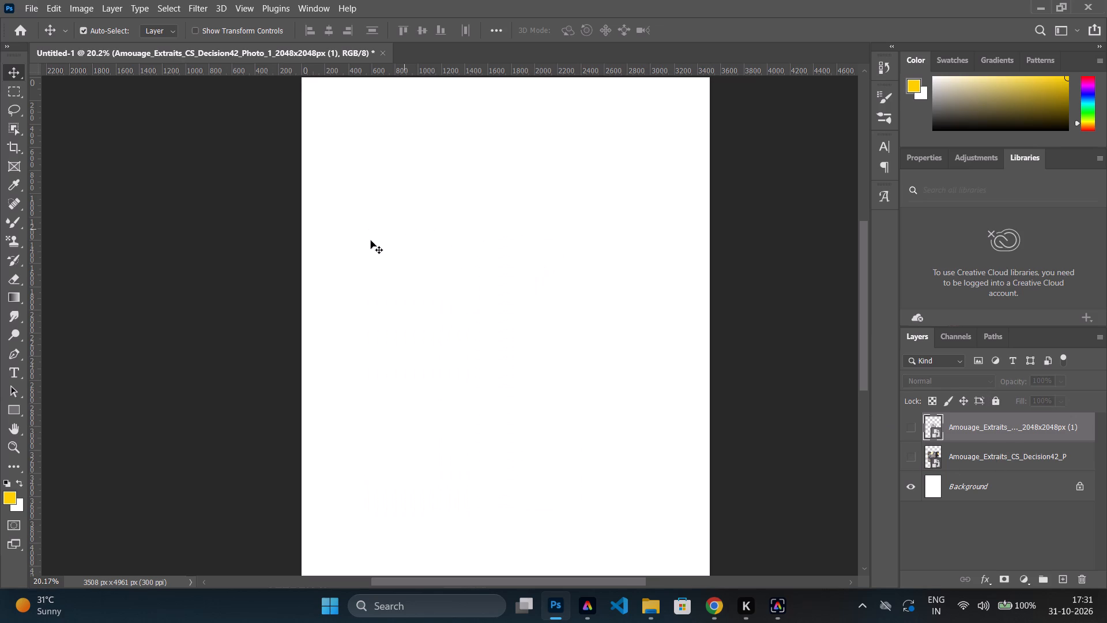
For the Gradient tool, edit the Cloud_06 gradient and change its end colour stop at 100% to pale yellow #e7e5bb.
scroll(368, 252, "down", 1)
scroll(370, 259, "down", 2, "alt")
scroll(370, 265, "down", 1)
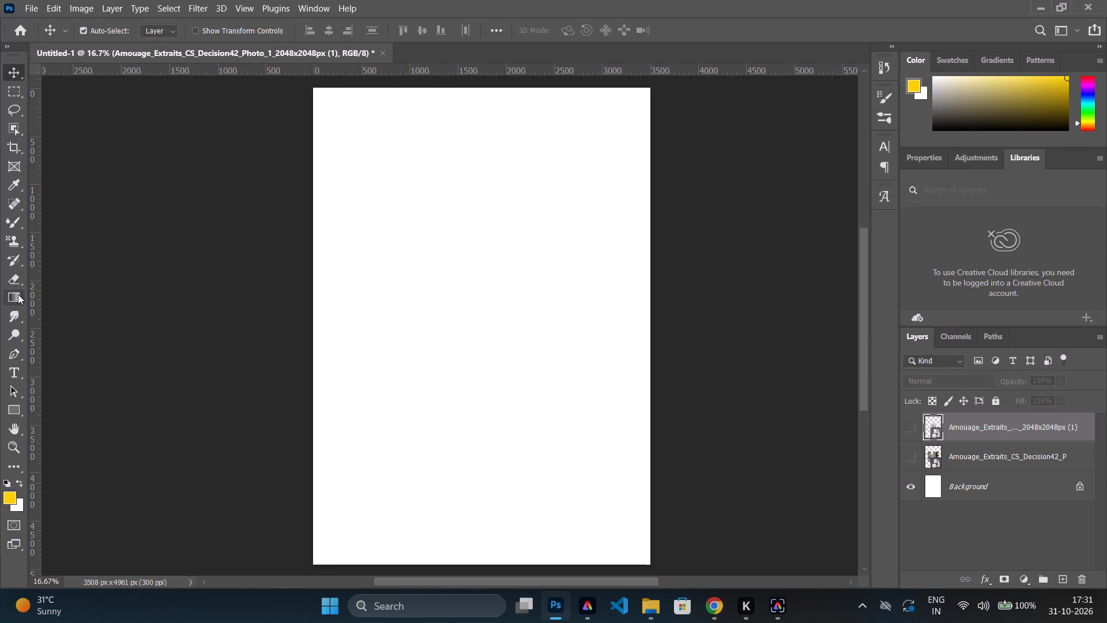
left_click(18, 294)
left_click(137, 30)
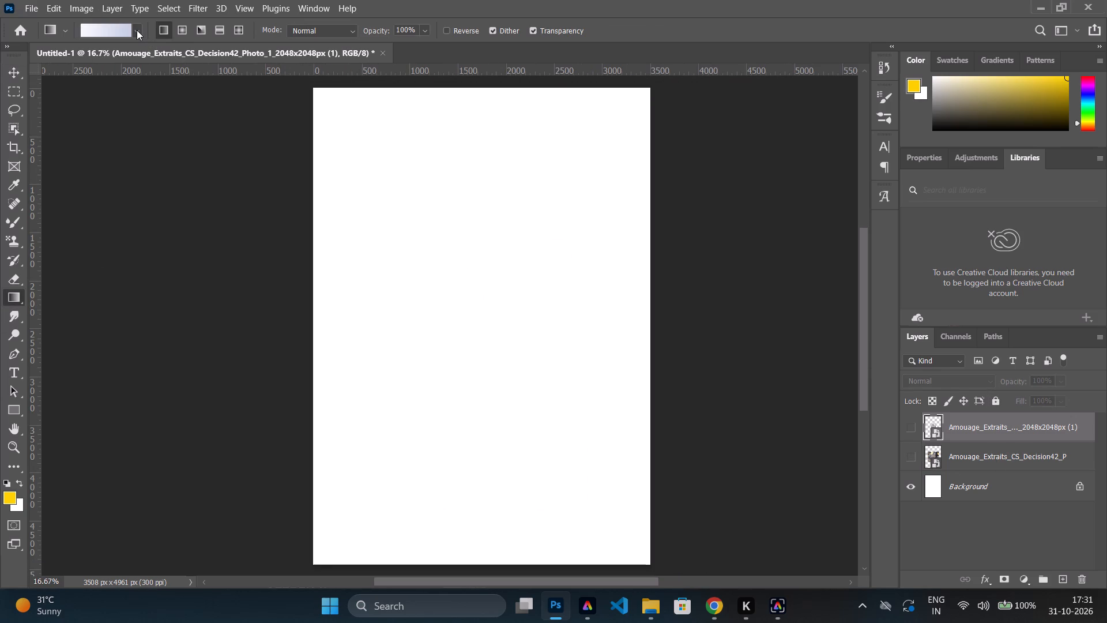
left_click(118, 33)
left_click(116, 32)
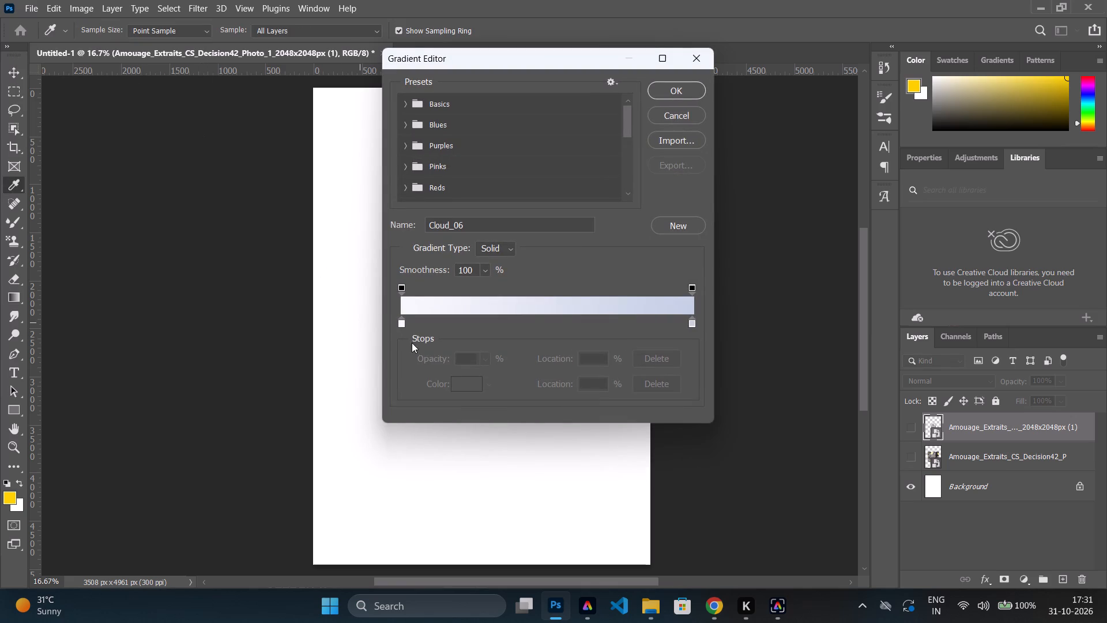
left_click(692, 321)
left_click(483, 383)
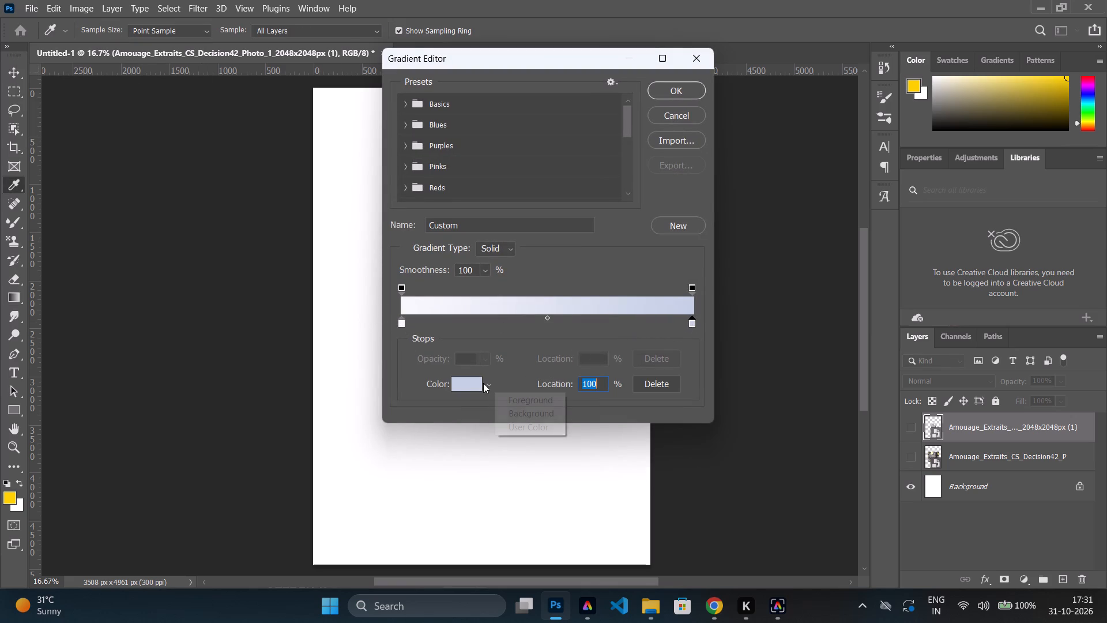
left_click(466, 383)
left_click(466, 383)
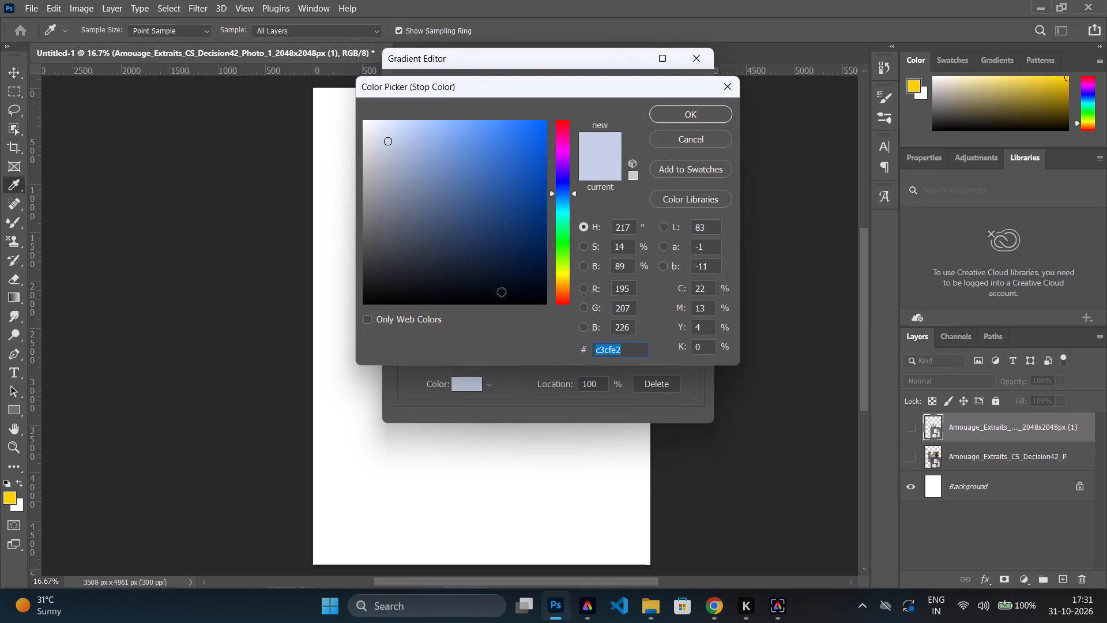
left_click_drag(563, 192, 556, 265)
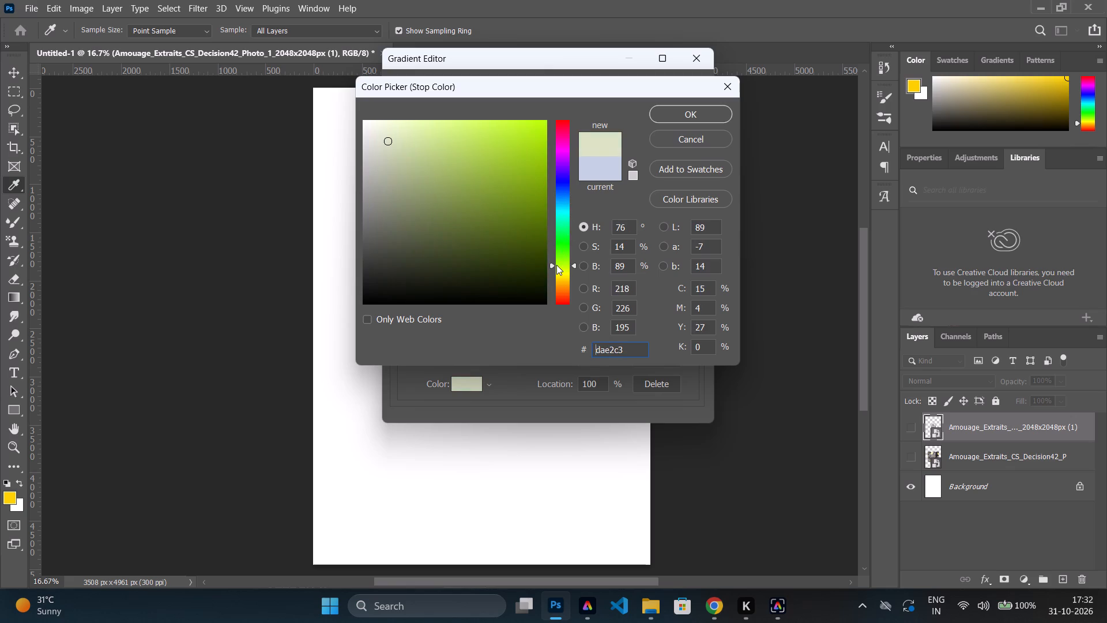
left_click_drag(556, 265, 565, 274)
left_click_drag(406, 127, 415, 127)
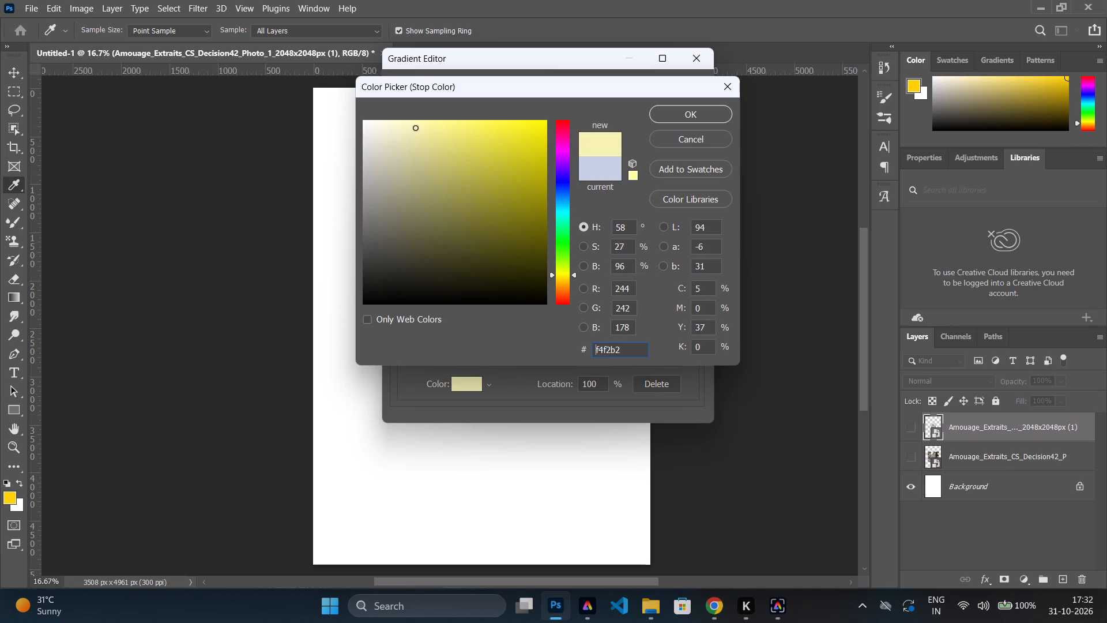
left_click_drag(415, 127, 404, 134)
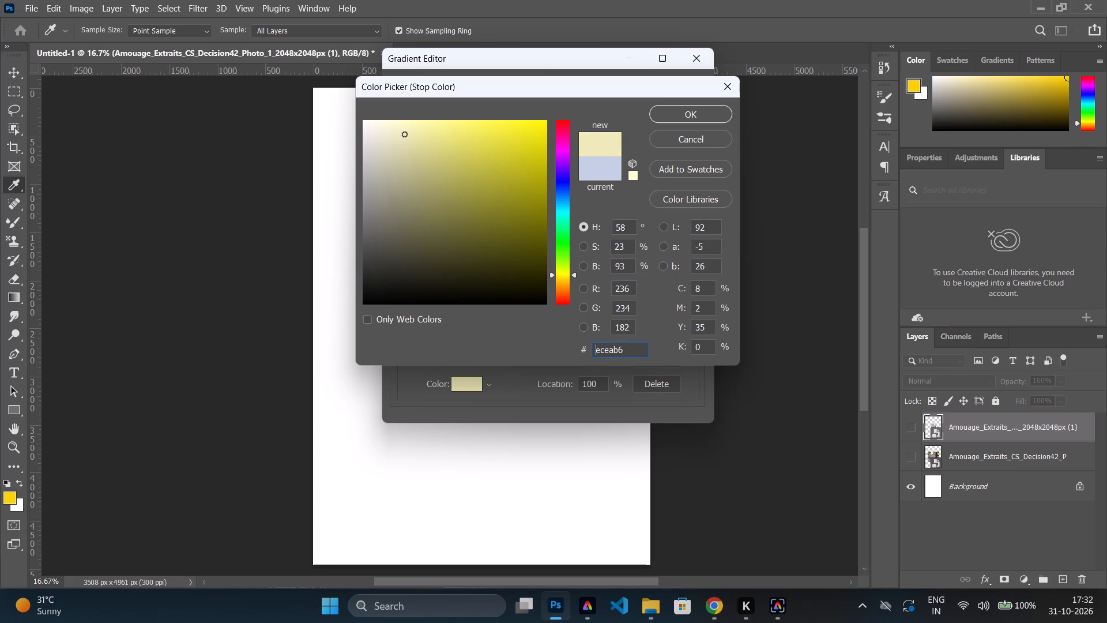
left_click_drag(404, 134, 404, 145)
left_click(398, 137)
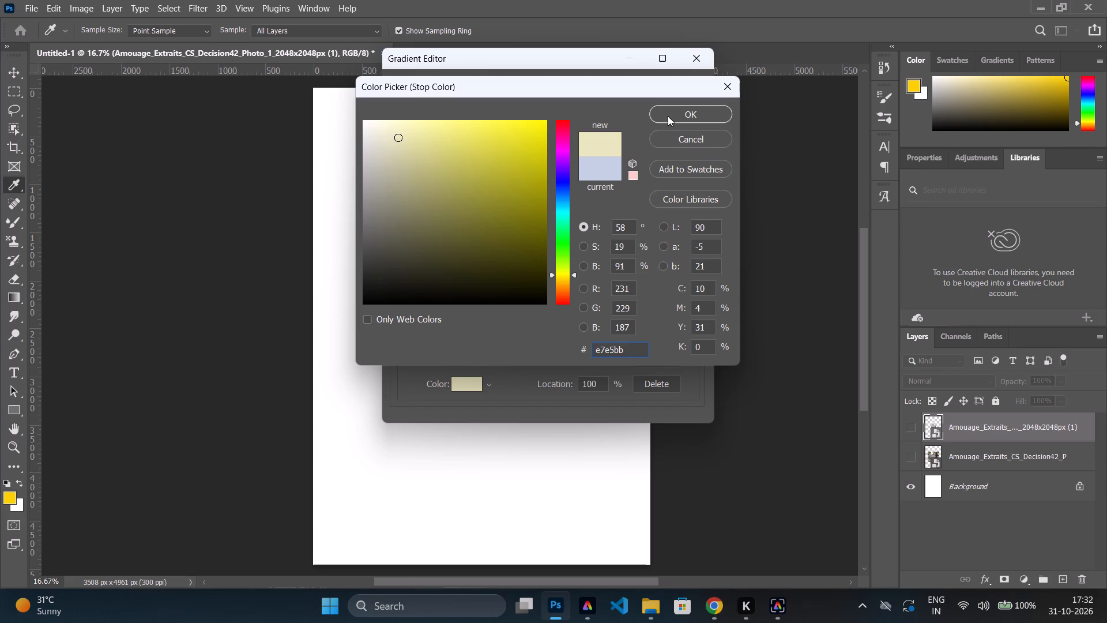
left_click(671, 114)
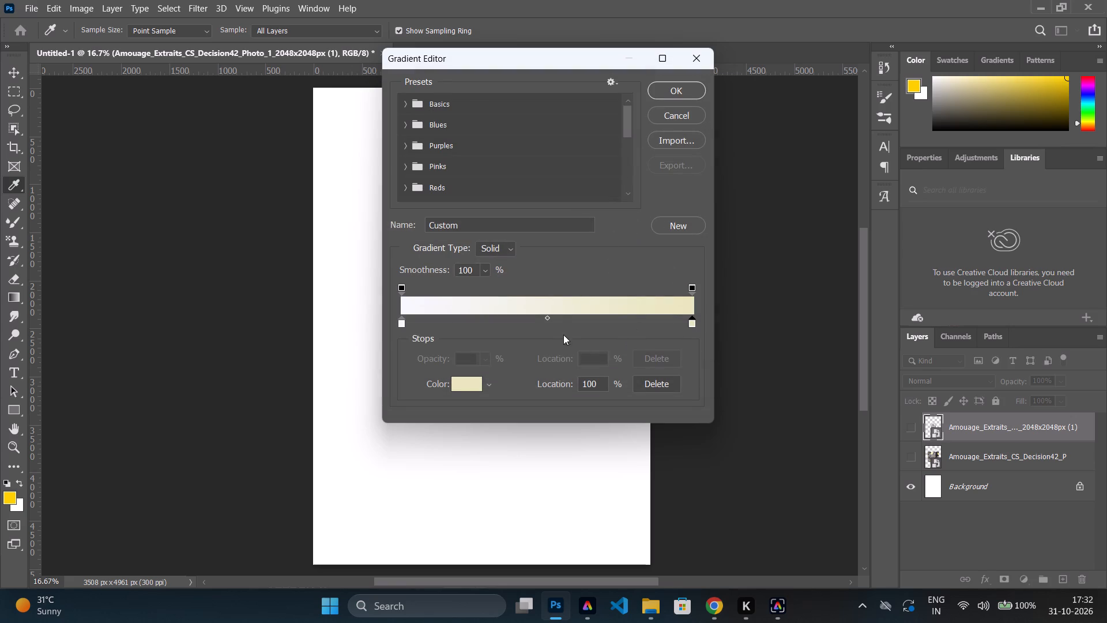
Move the midpoint between the gradient's two colour stops to 77% and accept the edited gradient.
left_click_drag(548, 320, 560, 320)
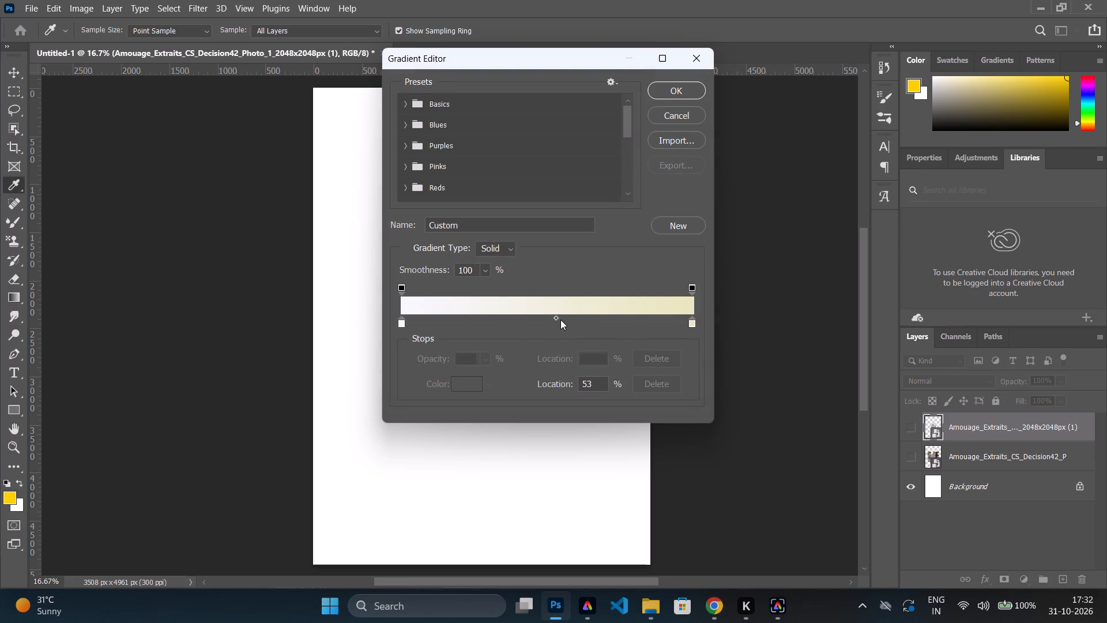
left_click_drag(560, 320, 627, 320)
left_click(669, 91)
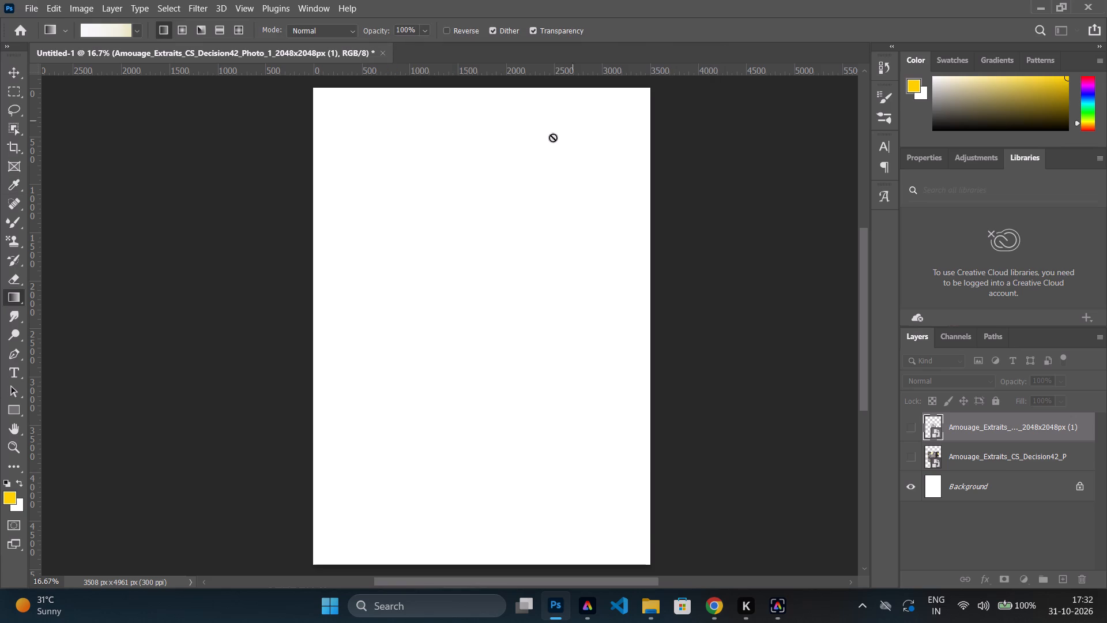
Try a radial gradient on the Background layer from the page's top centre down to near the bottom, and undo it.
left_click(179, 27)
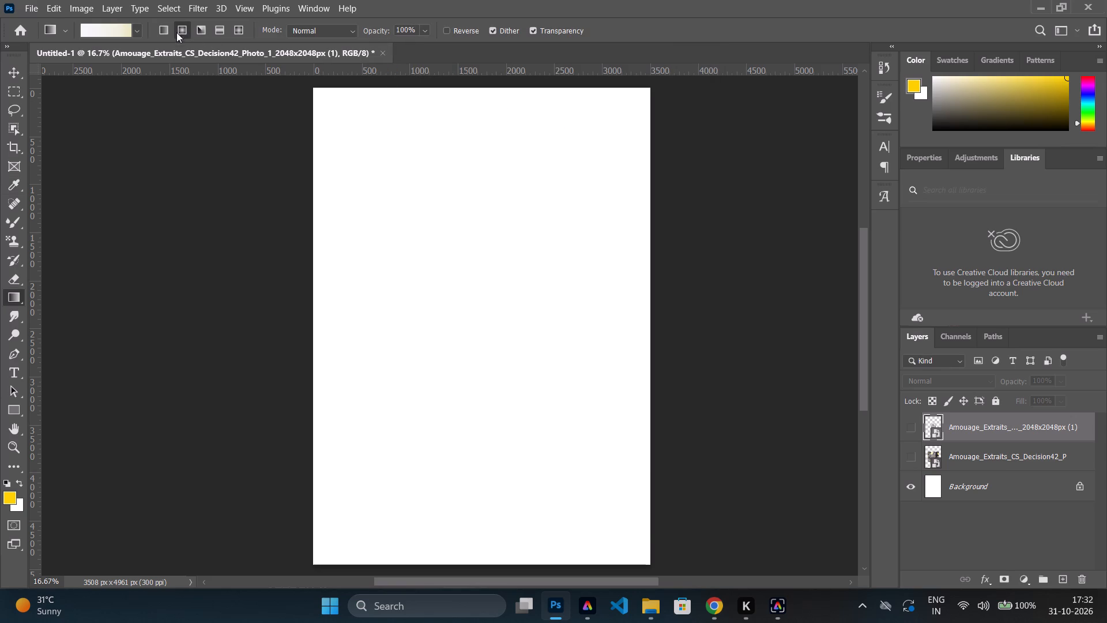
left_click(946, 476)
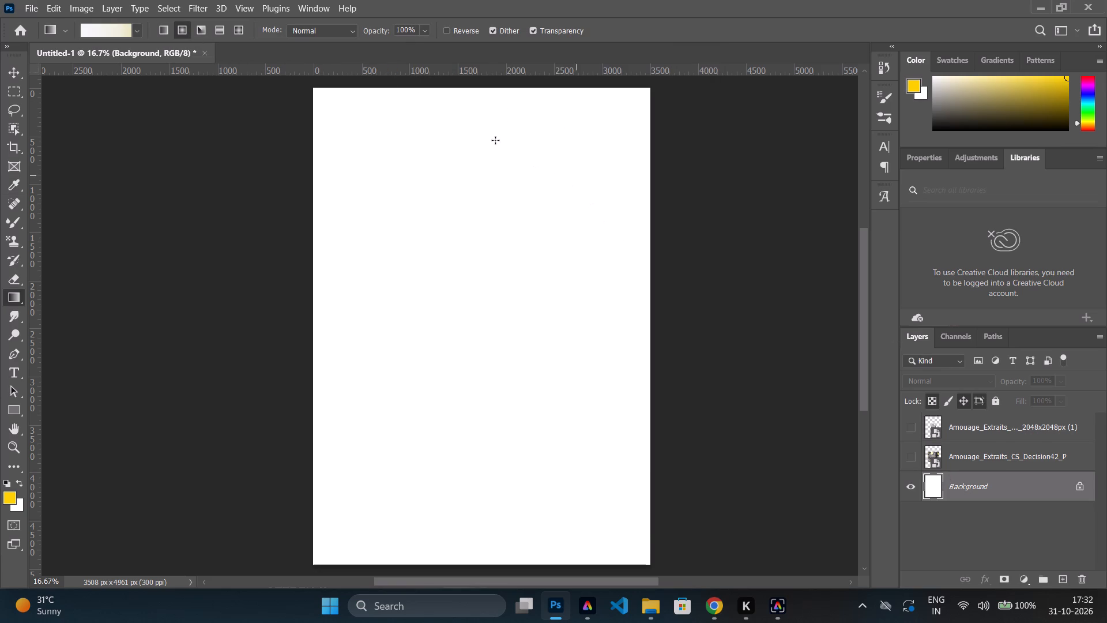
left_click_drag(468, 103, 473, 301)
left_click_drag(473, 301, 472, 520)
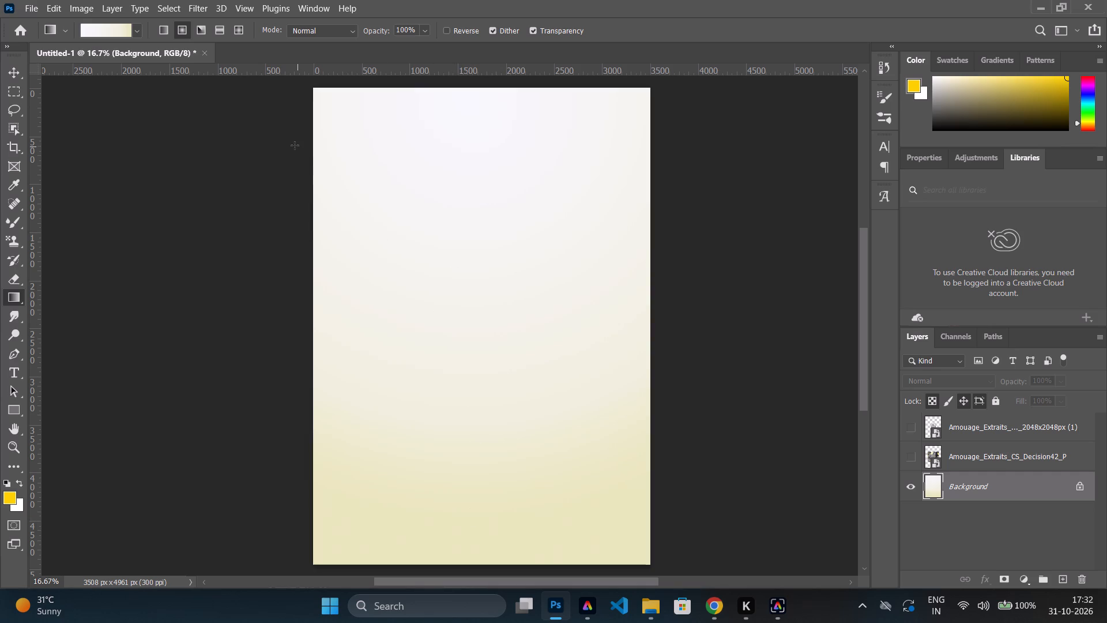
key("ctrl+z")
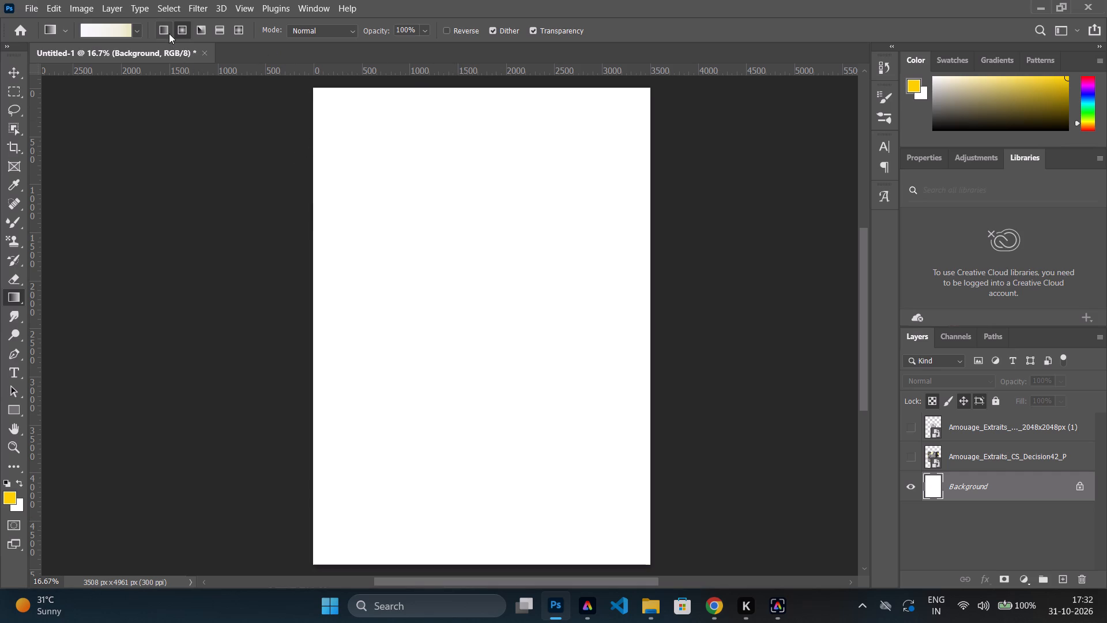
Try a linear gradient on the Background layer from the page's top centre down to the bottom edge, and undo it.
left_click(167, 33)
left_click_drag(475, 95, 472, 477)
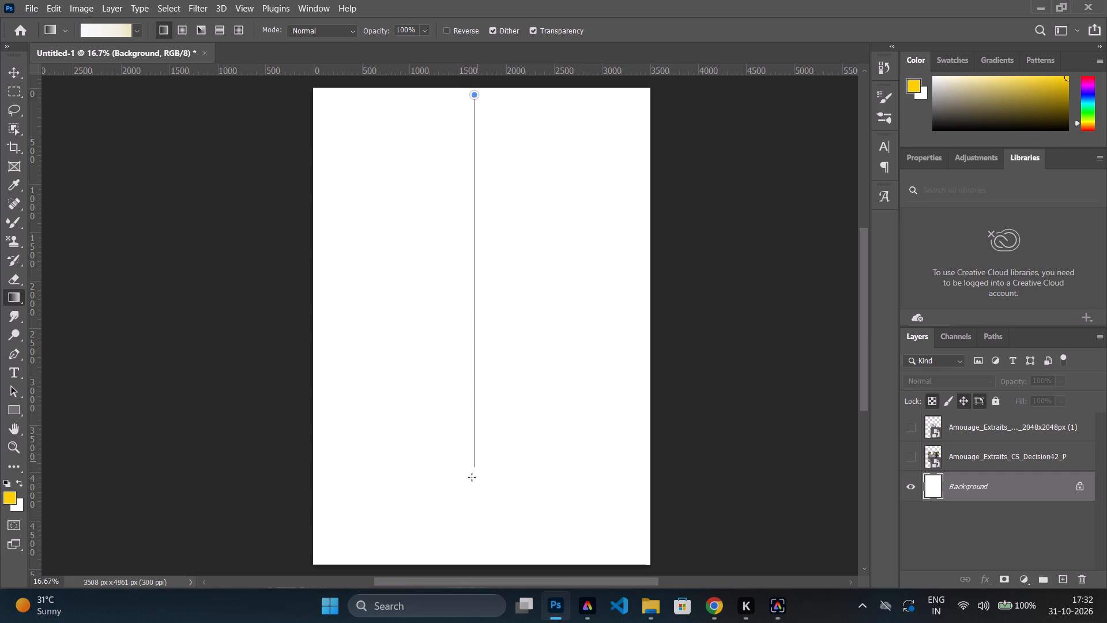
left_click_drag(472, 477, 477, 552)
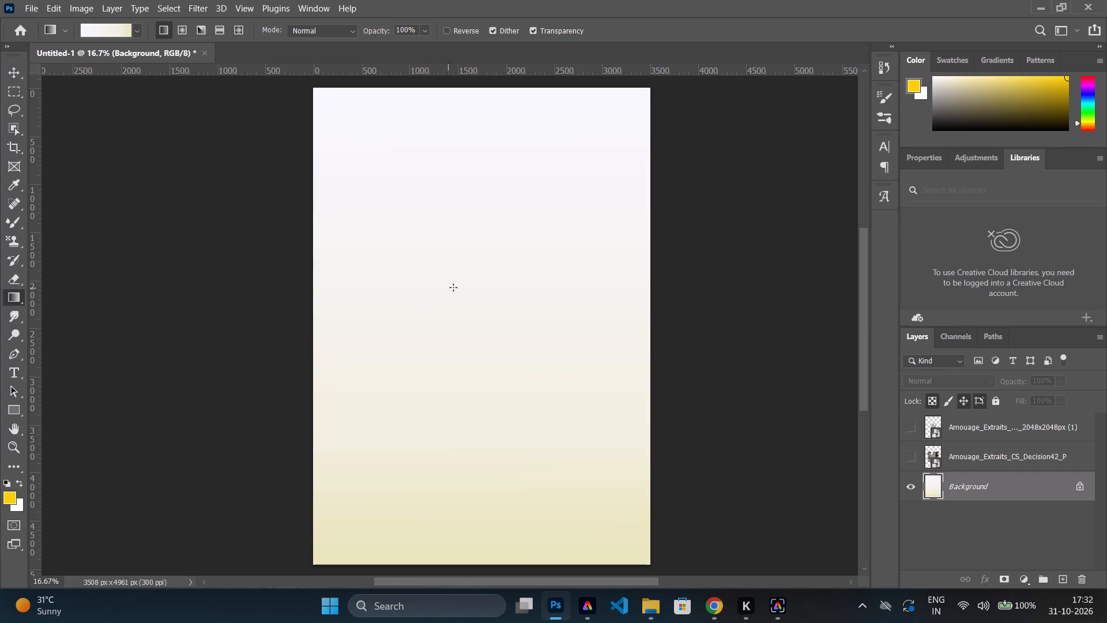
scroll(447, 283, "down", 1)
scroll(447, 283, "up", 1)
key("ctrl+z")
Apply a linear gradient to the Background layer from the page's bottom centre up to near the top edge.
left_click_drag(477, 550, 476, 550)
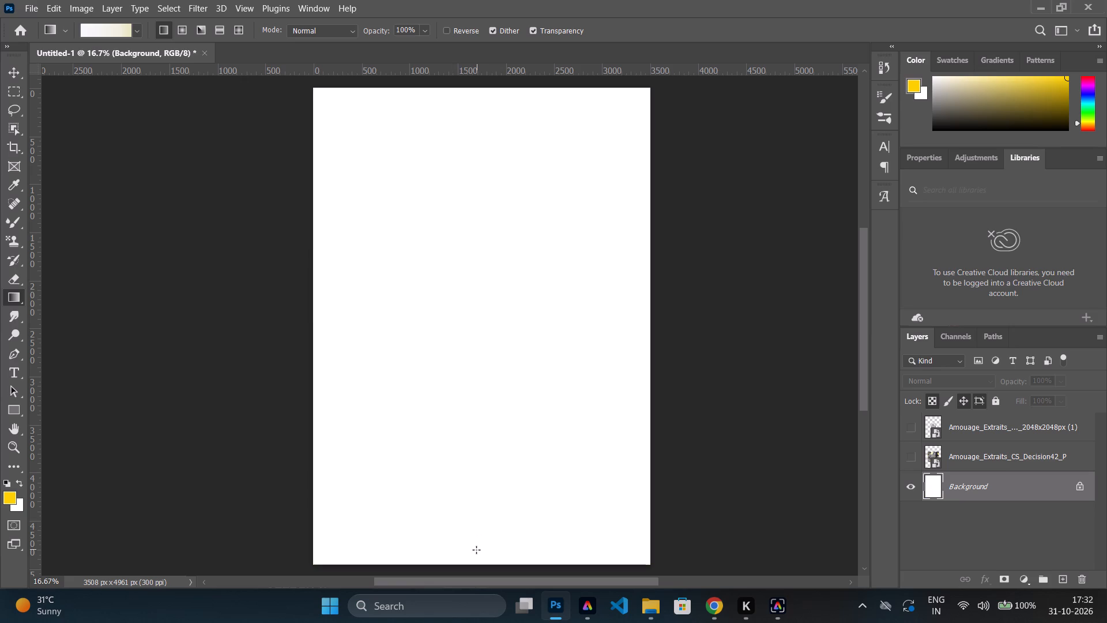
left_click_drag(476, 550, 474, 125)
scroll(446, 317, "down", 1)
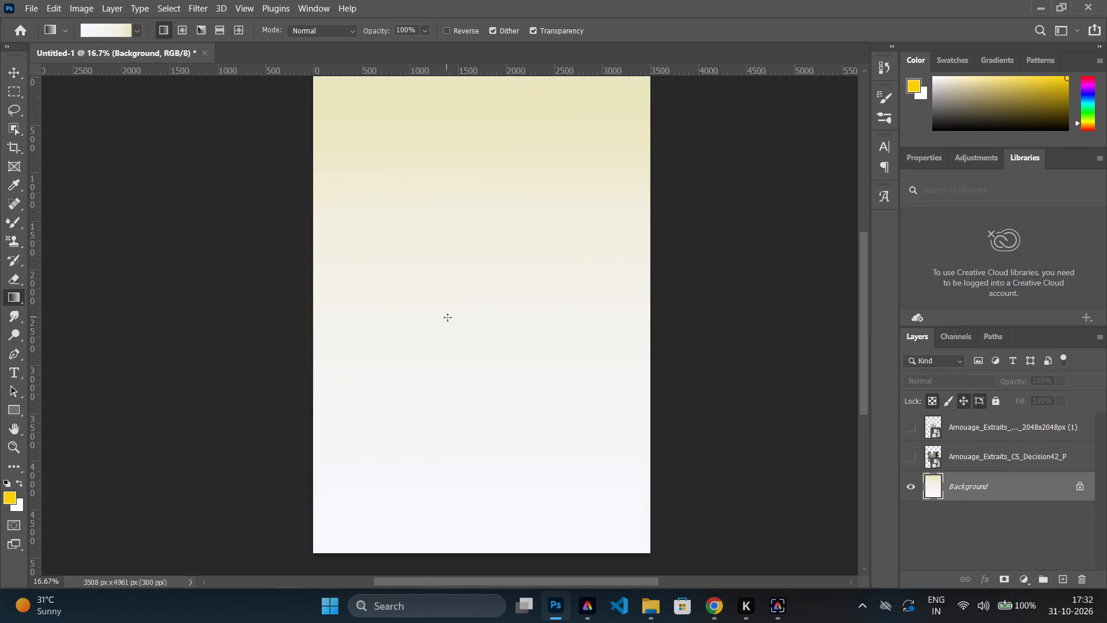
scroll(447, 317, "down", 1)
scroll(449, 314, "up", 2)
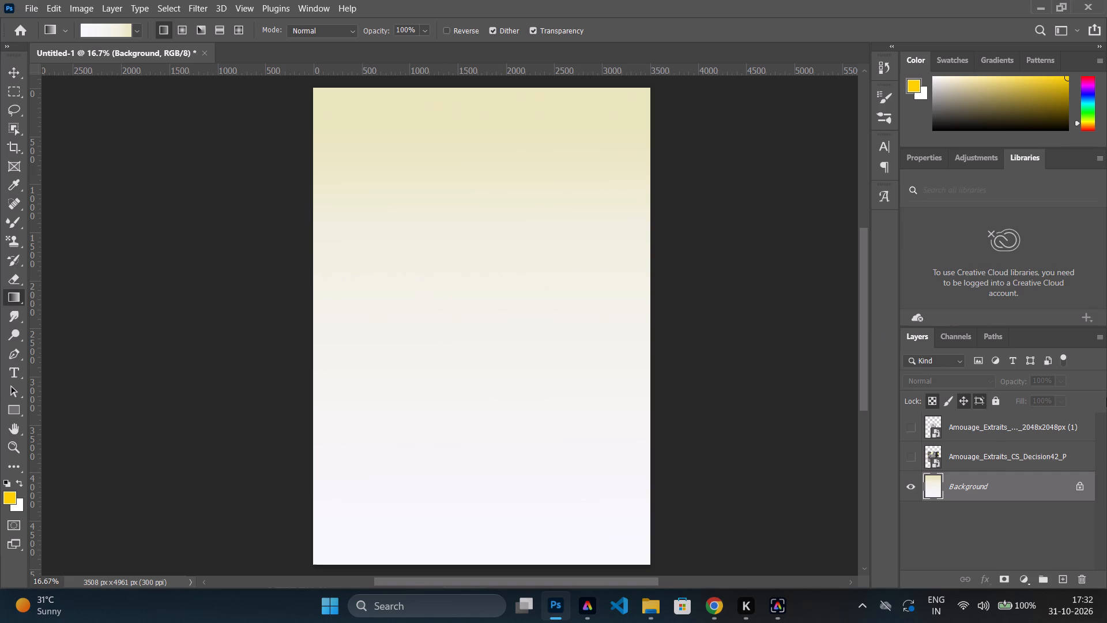
Add a new empty layer directly above the Background layer and select it.
left_click(1063, 587)
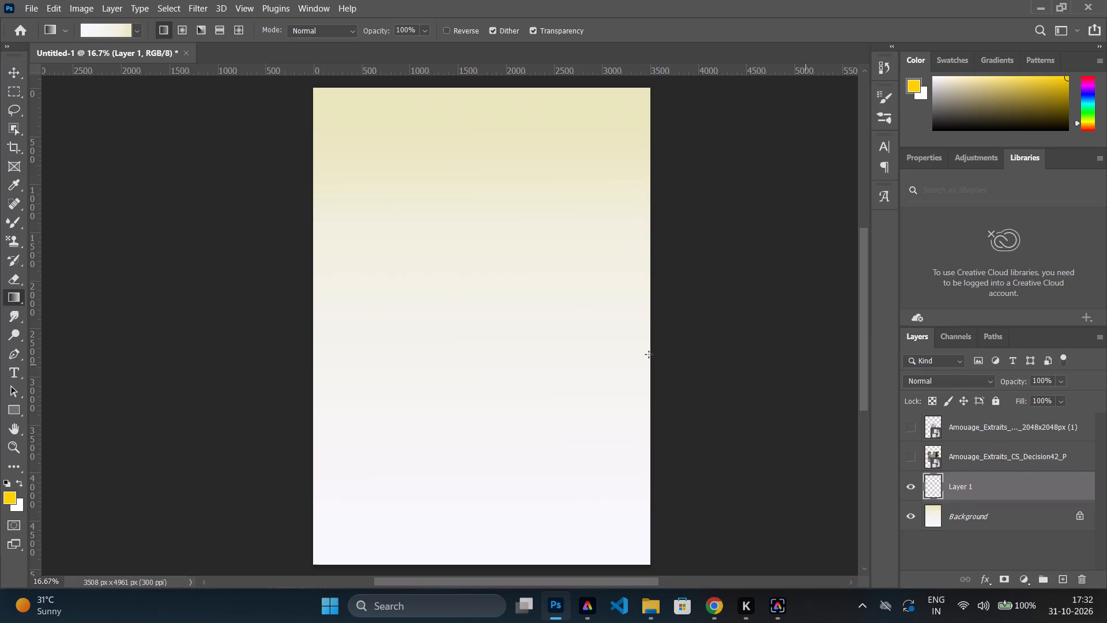
left_click(997, 487)
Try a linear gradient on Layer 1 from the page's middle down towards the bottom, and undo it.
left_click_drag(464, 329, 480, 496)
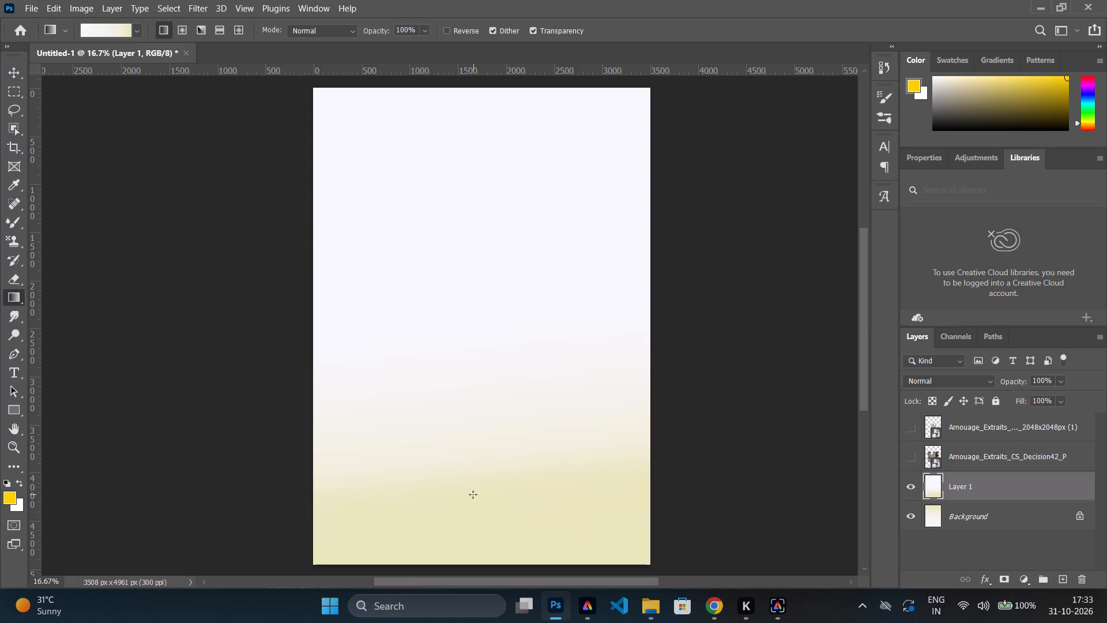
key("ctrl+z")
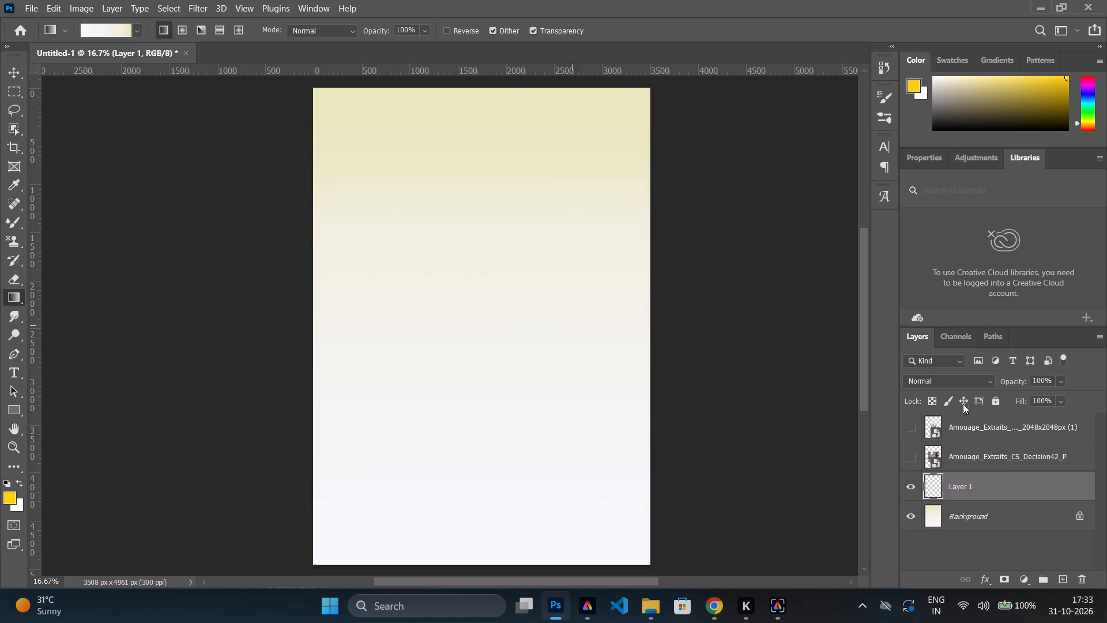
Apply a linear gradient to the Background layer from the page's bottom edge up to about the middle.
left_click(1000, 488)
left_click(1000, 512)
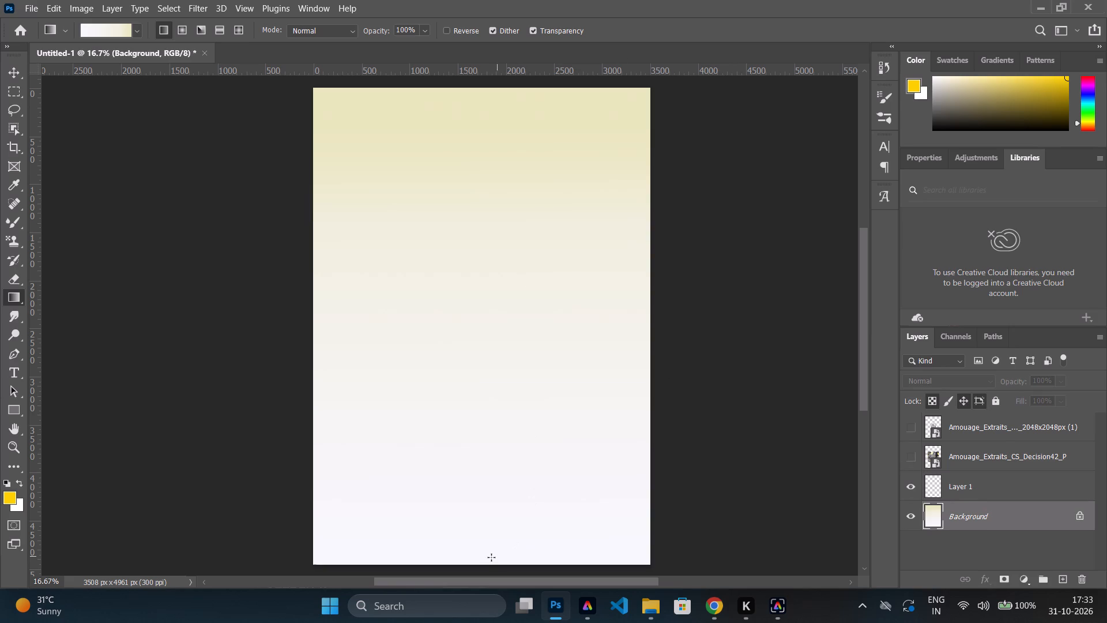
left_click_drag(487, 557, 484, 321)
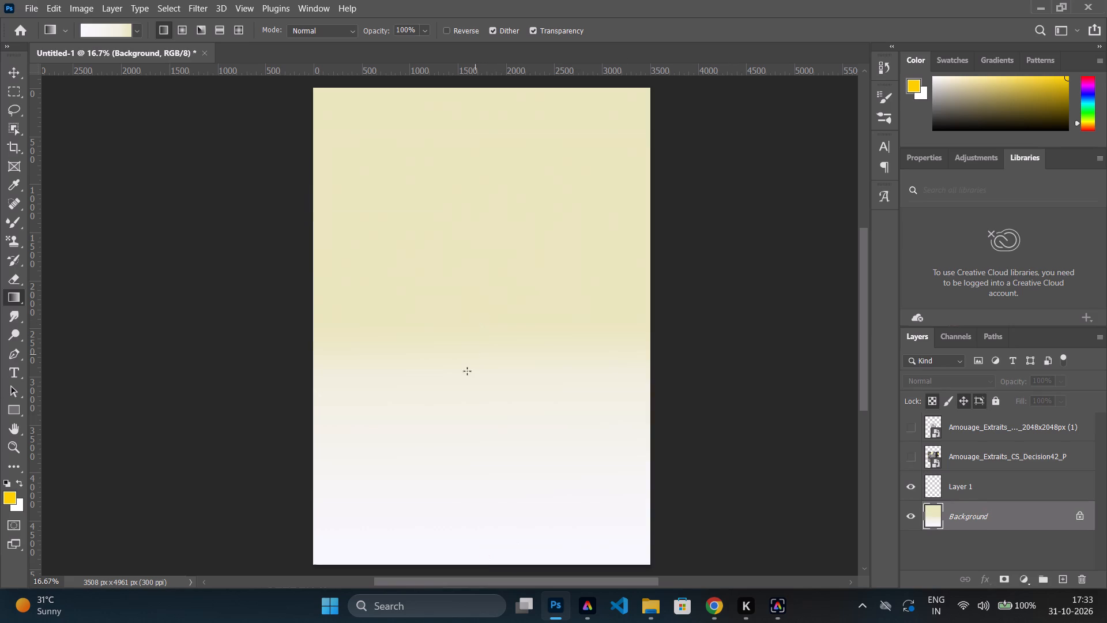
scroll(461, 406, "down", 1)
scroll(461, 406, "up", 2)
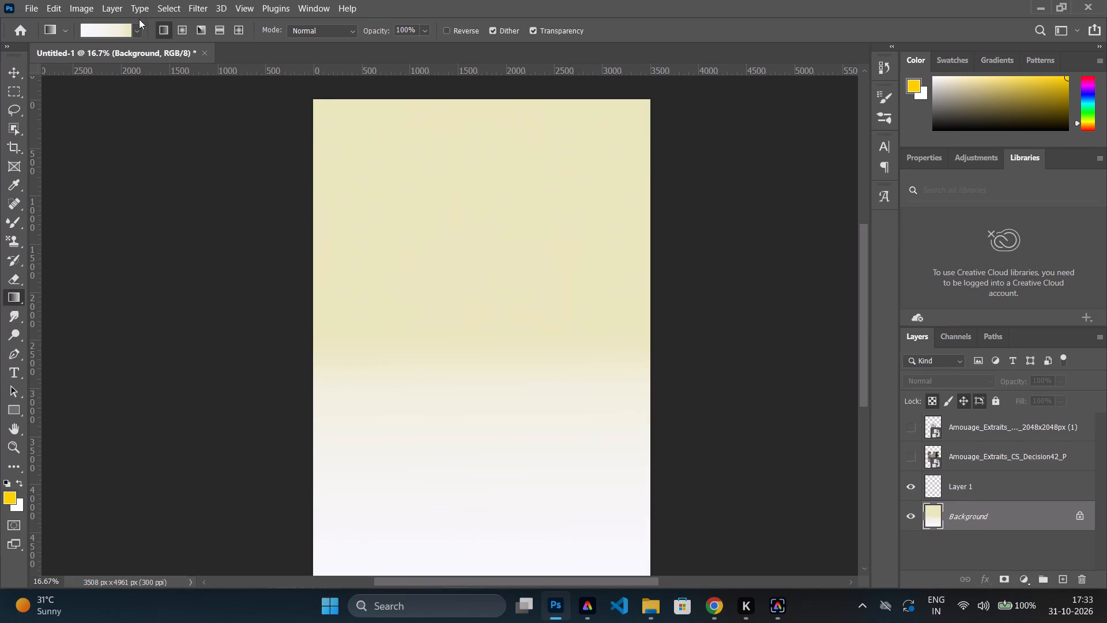
Edit the current gradient by moving its pale yellow colour stop to 54% and adding another colour stop at 98%.
left_click(132, 29)
left_click(112, 33)
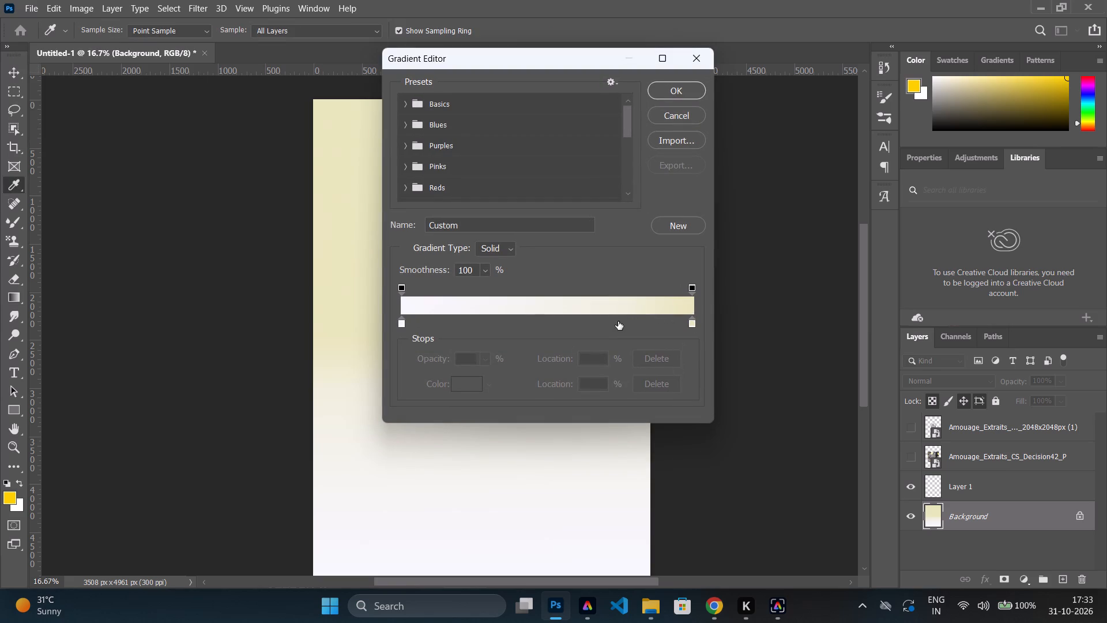
left_click_drag(689, 324, 590, 323)
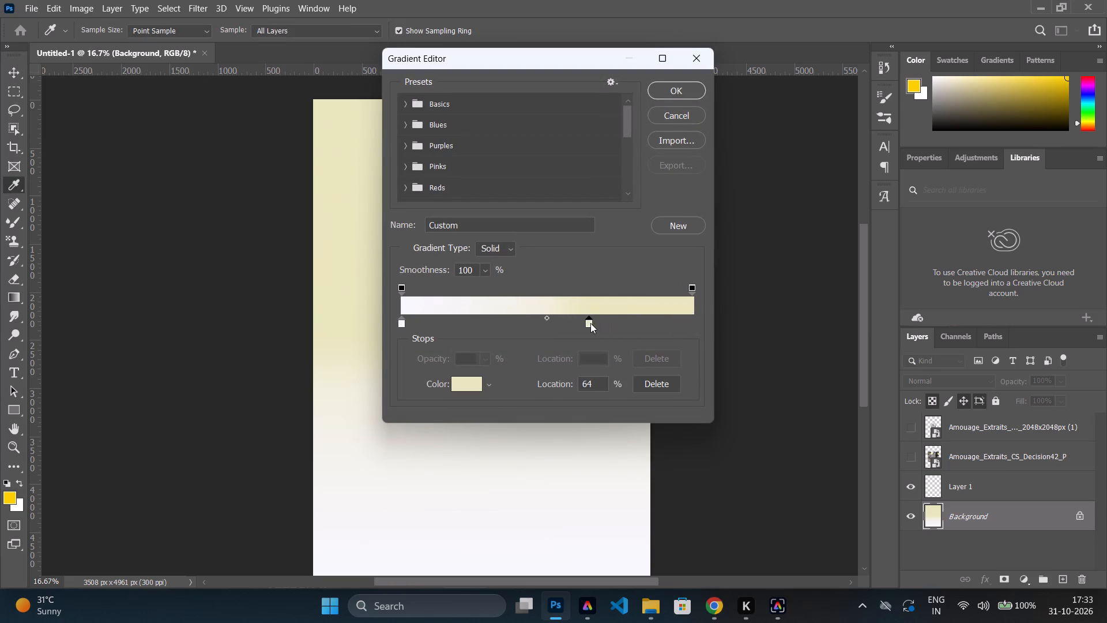
left_click_drag(590, 323, 560, 320)
left_click(688, 320)
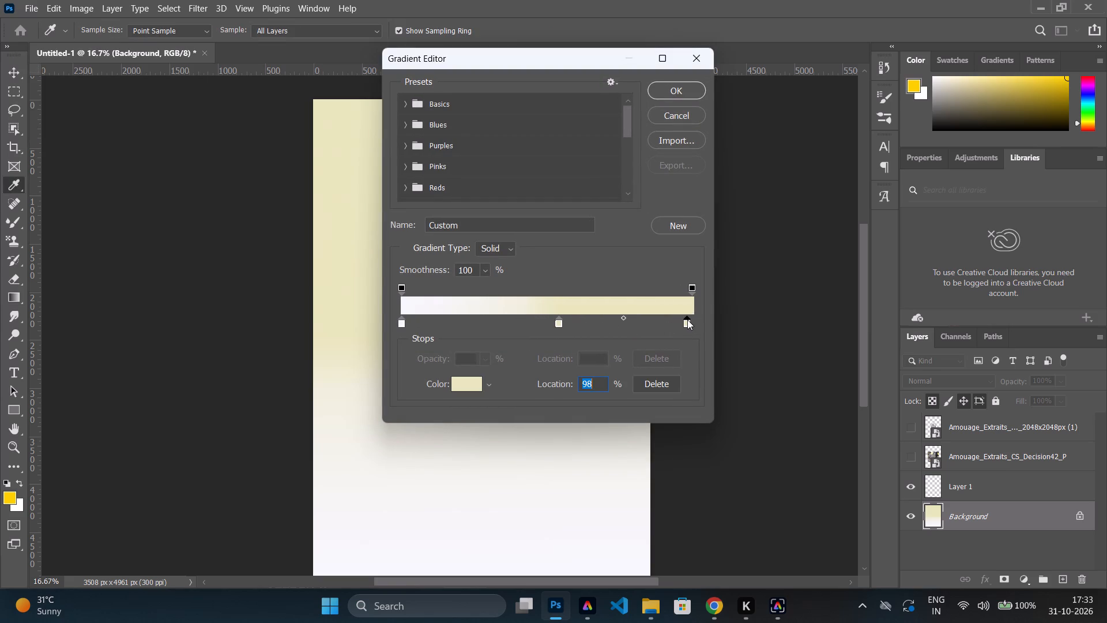
left_click(686, 323)
Change the 98% stop's colour to a darker, slightly more saturated khaki yellow.
left_click(465, 385)
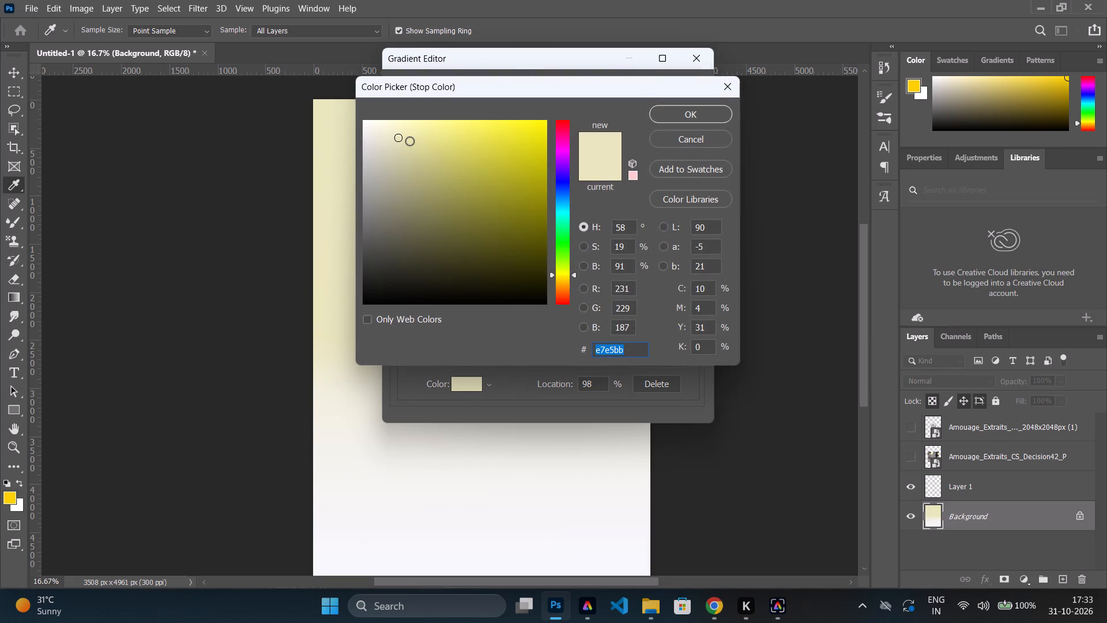
left_click(409, 140)
left_click_drag(409, 140, 413, 140)
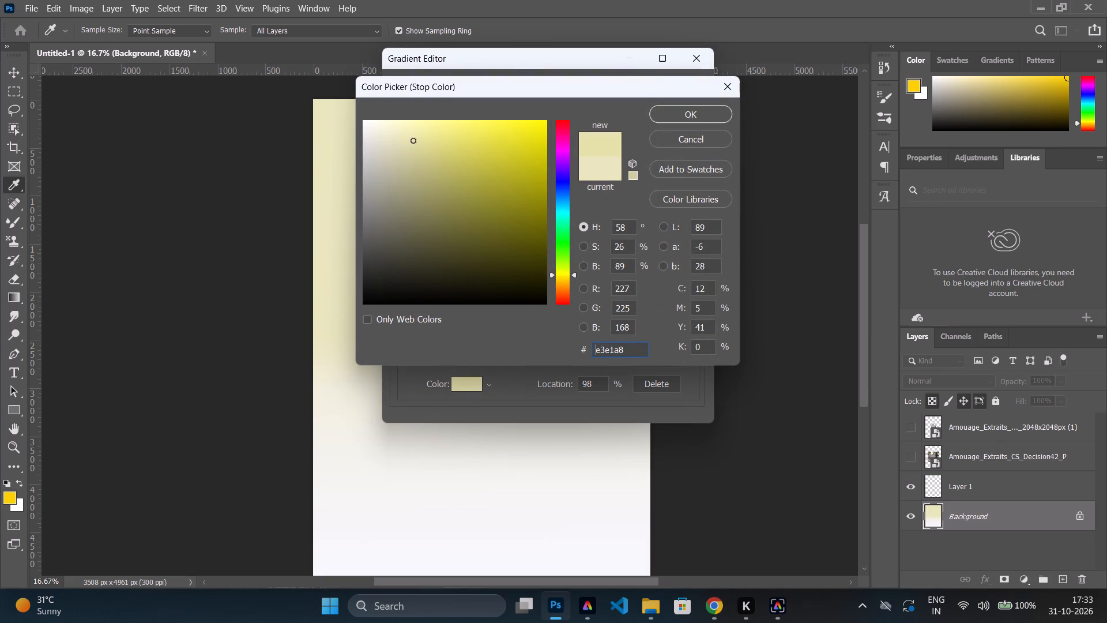
left_click_drag(413, 140, 411, 156)
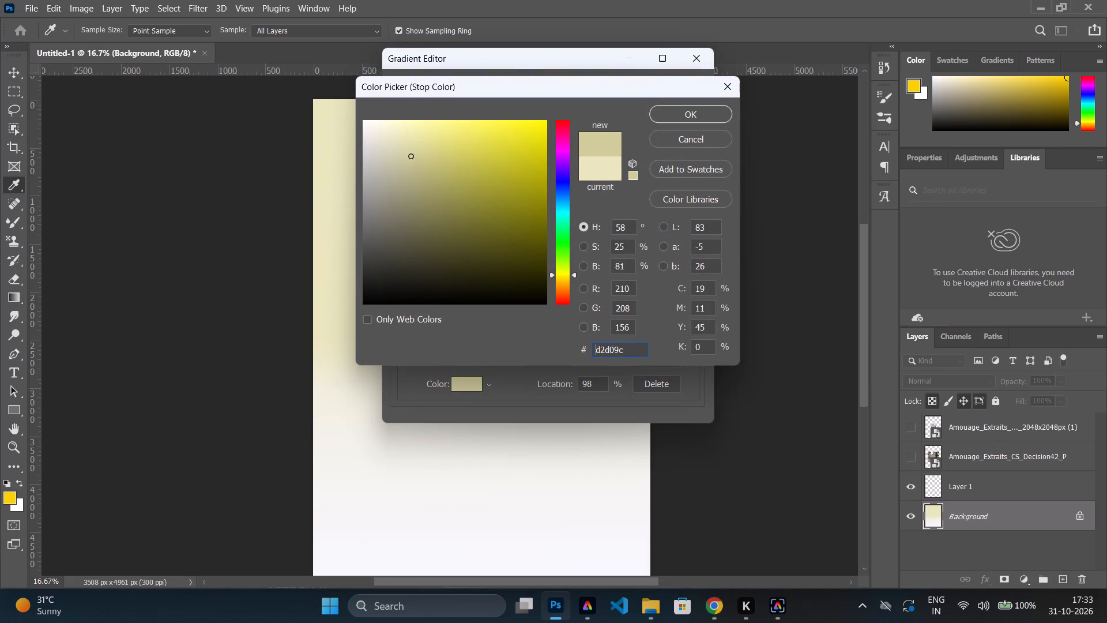
left_click_drag(411, 156, 419, 156)
left_click(676, 113)
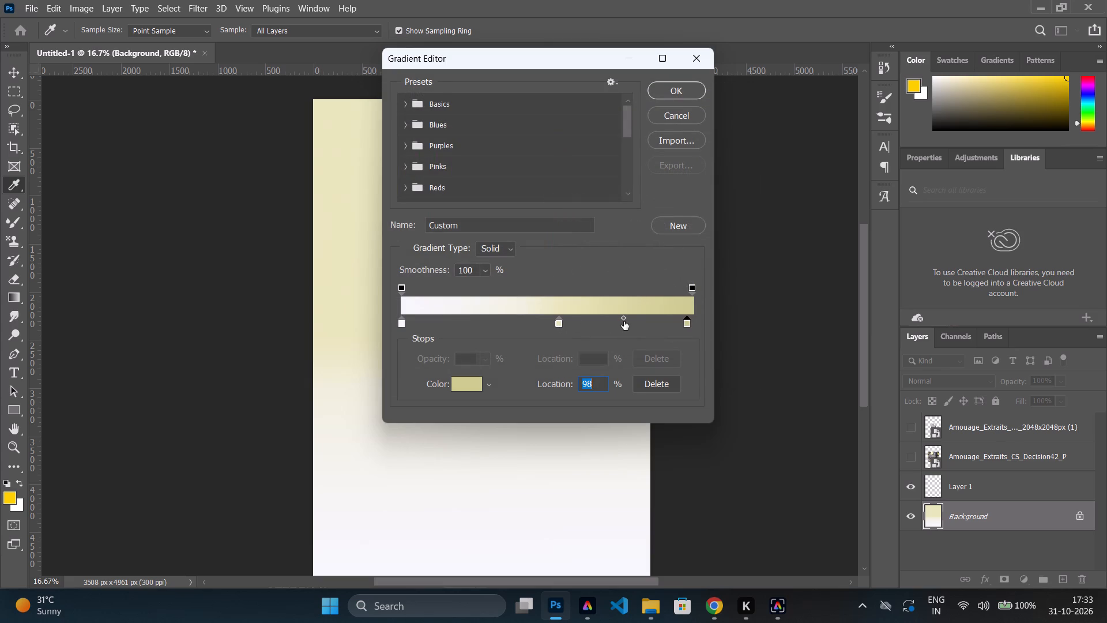
Set the midpoint between the two yellow stops to 92%, move the middle stop to 69%, and accept the gradient.
left_click_drag(622, 318, 668, 320)
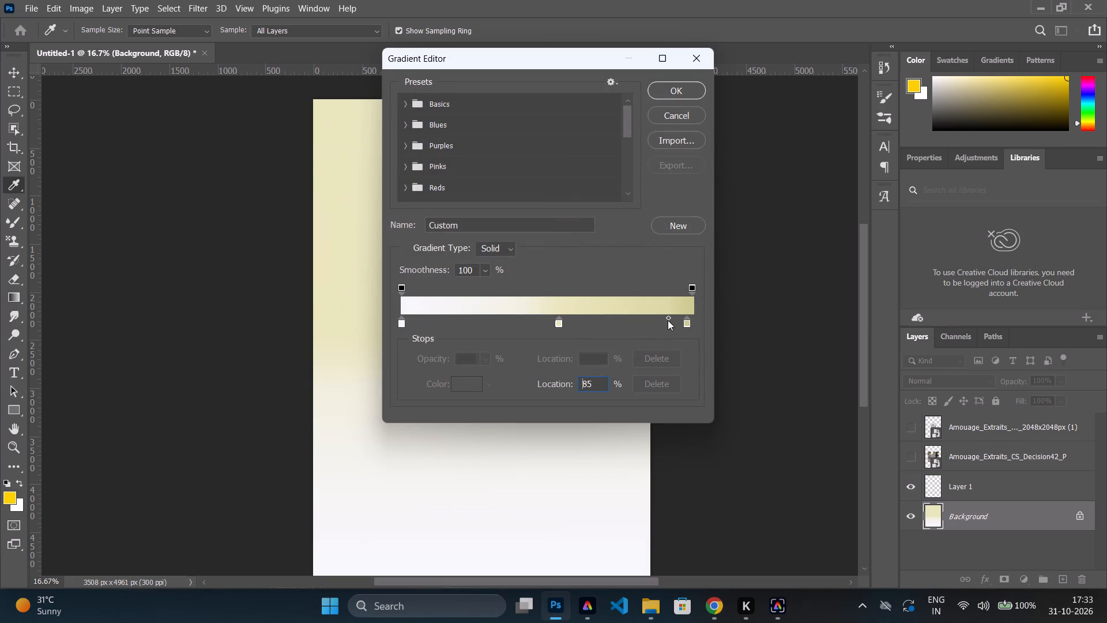
left_click_drag(668, 320, 677, 321)
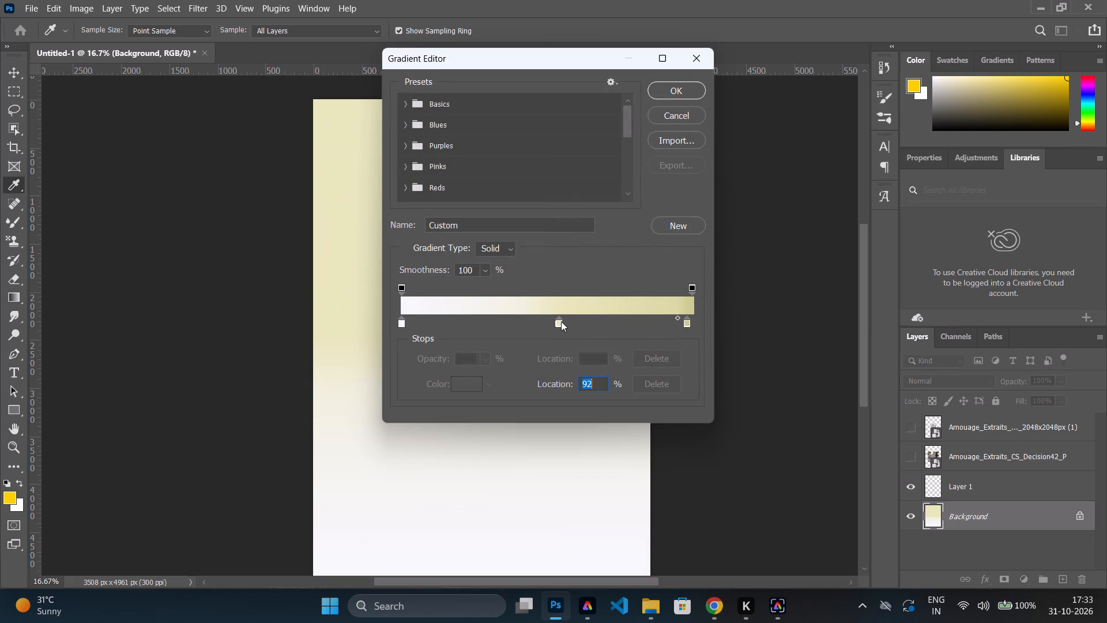
left_click(561, 321)
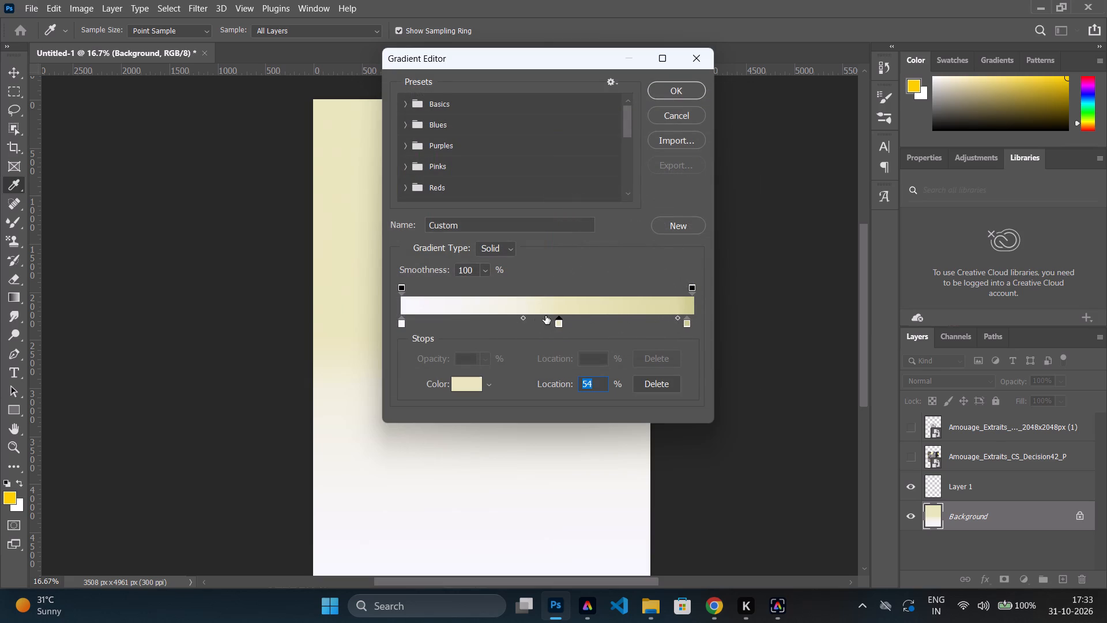
left_click_drag(561, 324, 604, 326)
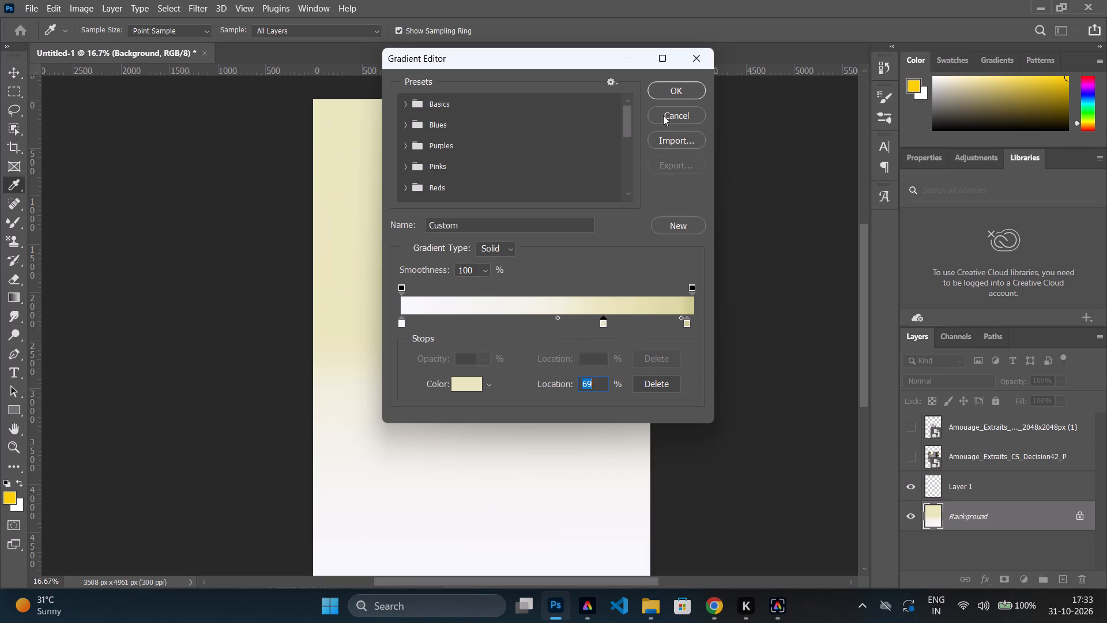
left_click(662, 88)
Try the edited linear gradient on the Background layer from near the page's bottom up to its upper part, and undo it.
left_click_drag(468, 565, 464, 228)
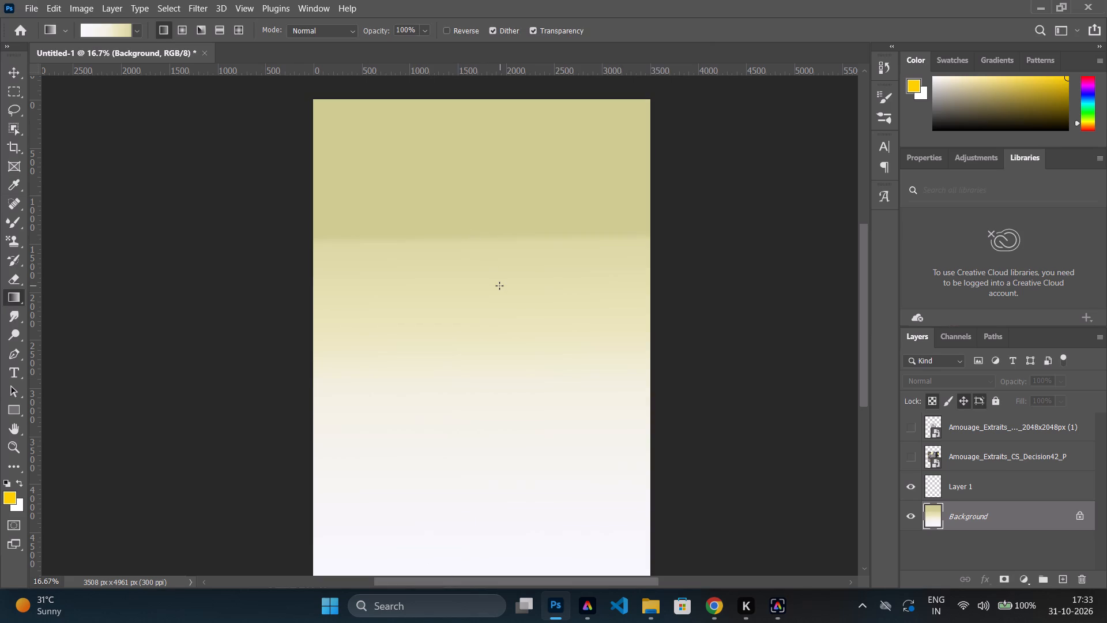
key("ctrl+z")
Edit the gradient again, moving its middle colour stop to 61% and adding a pale yellow stop at 69%.
scroll(495, 358, "down", 2)
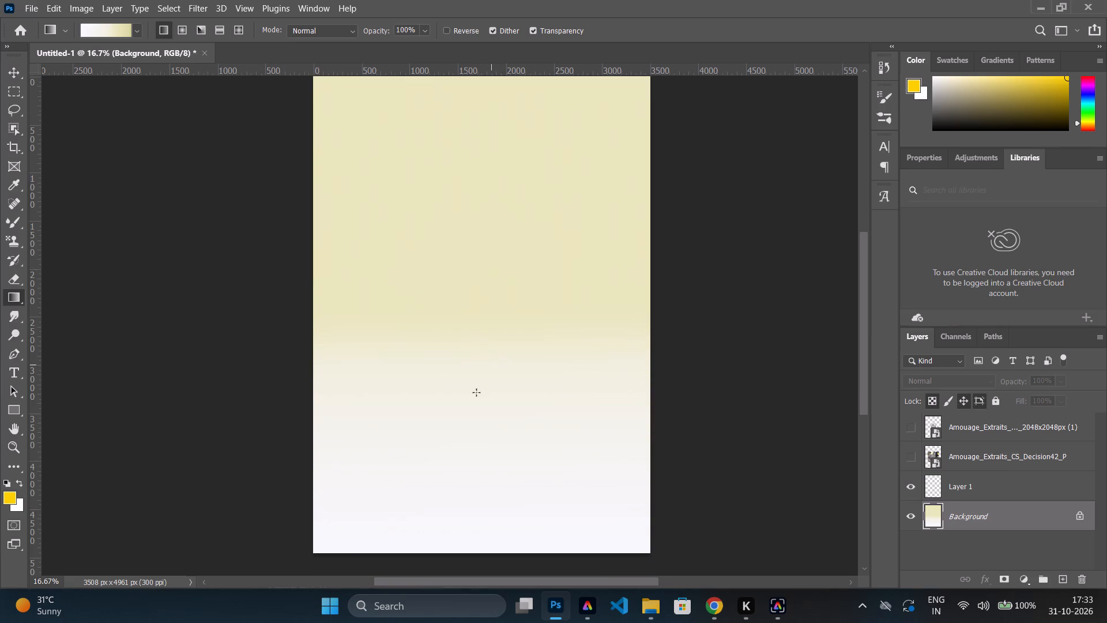
left_click(107, 33)
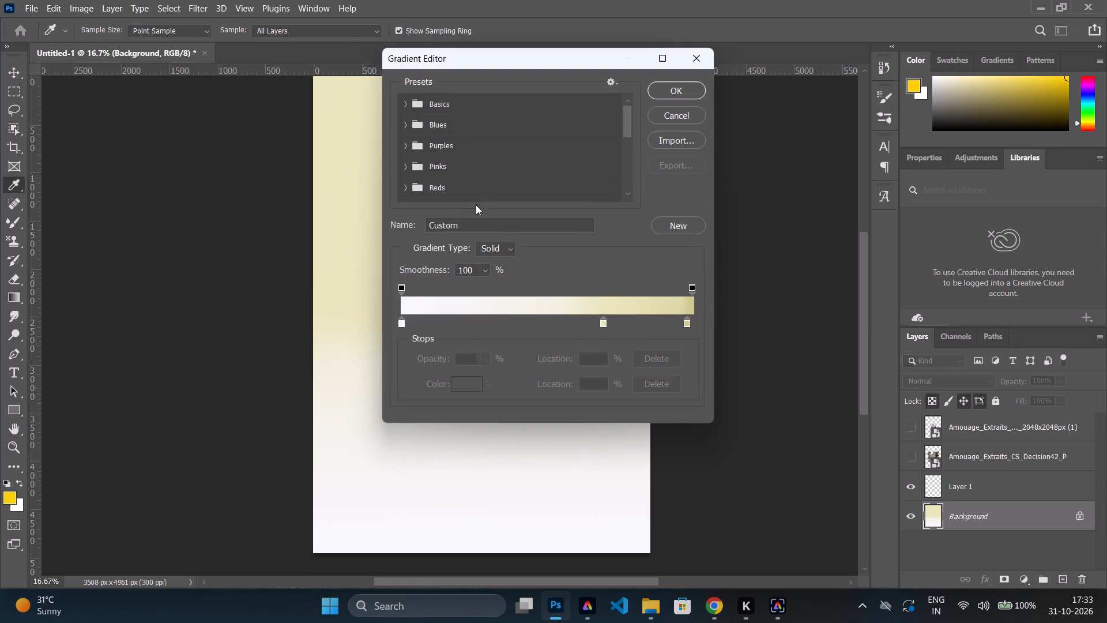
left_click_drag(600, 324, 579, 323)
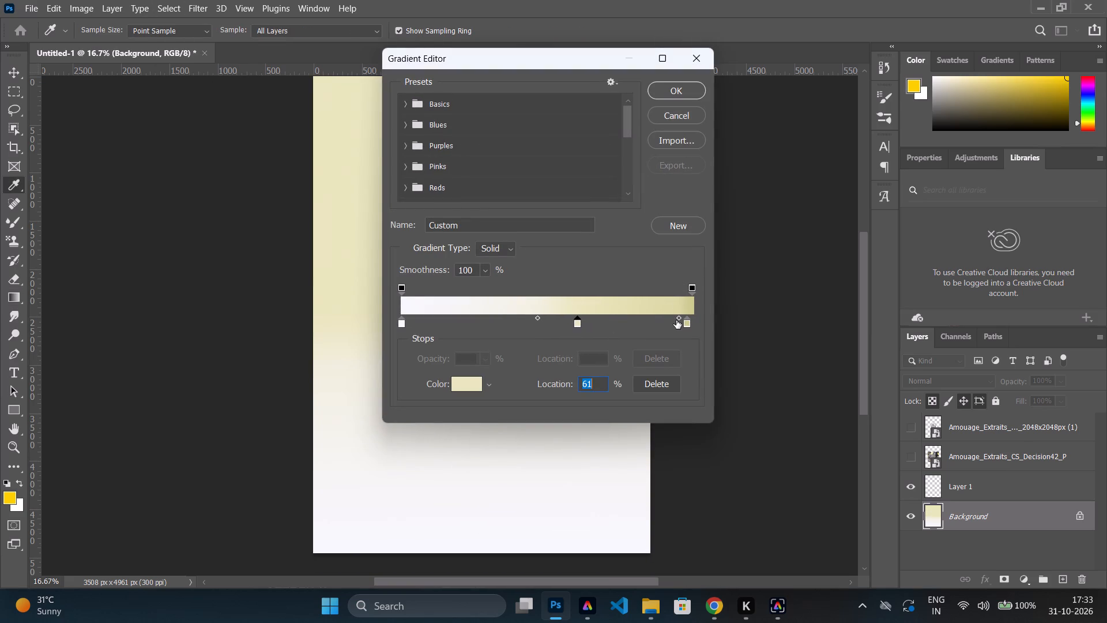
left_click_drag(676, 320, 605, 318)
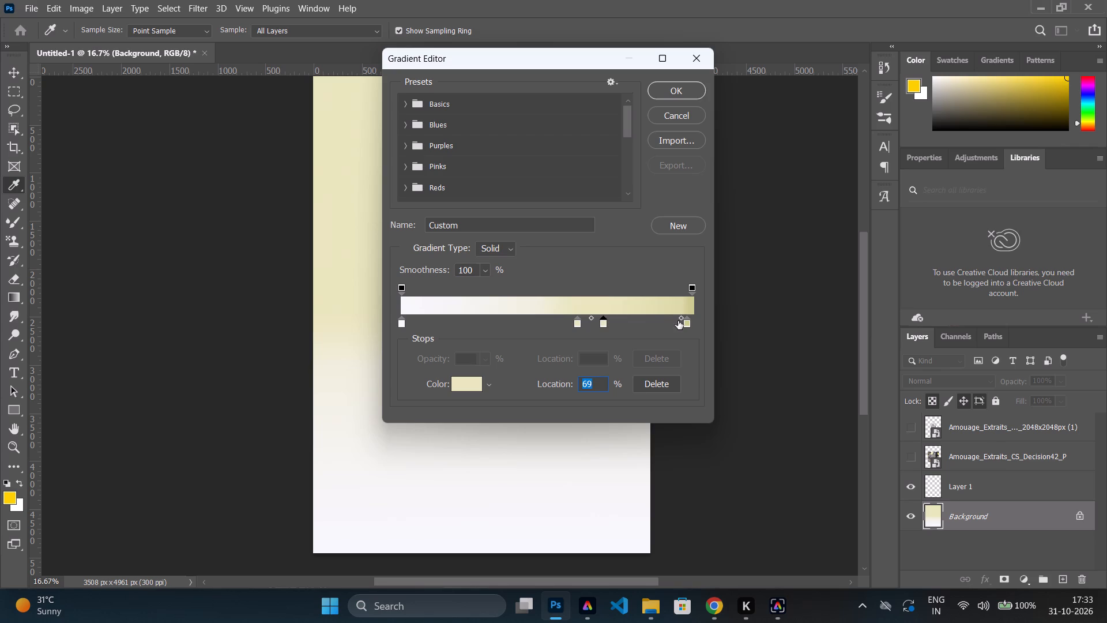
Set the midpoint between the 69% stop and the khaki end stop to 35%.
left_click(686, 321)
left_click_drag(681, 317, 658, 316)
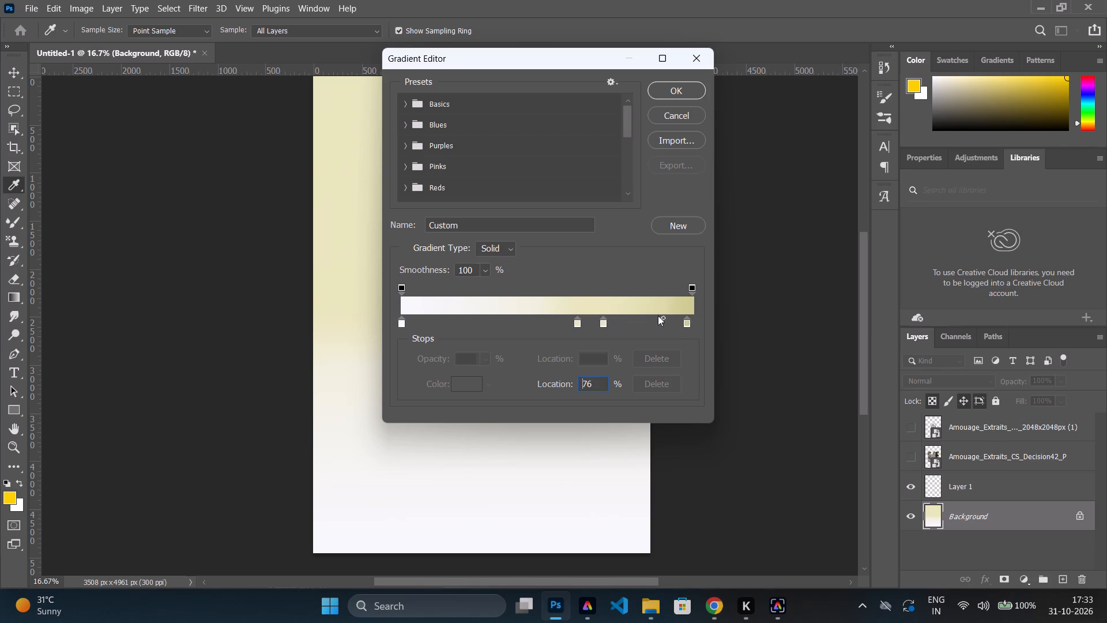
left_click_drag(658, 316, 633, 316)
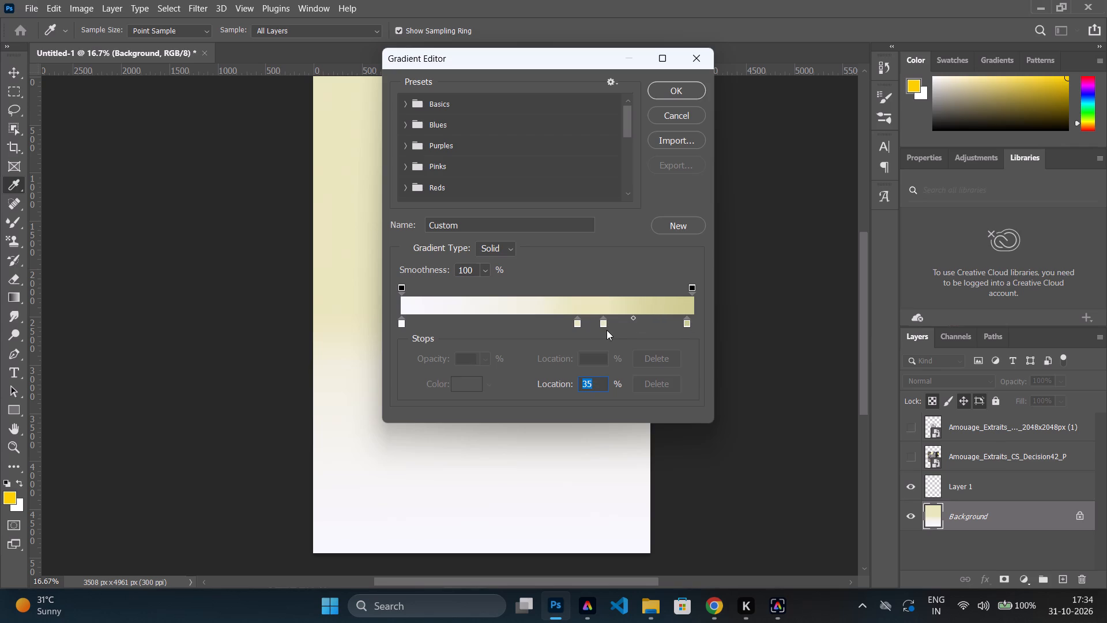
Delete the extra pale yellow stop nearest the 61% stop and accept the edited gradient.
left_click(605, 320)
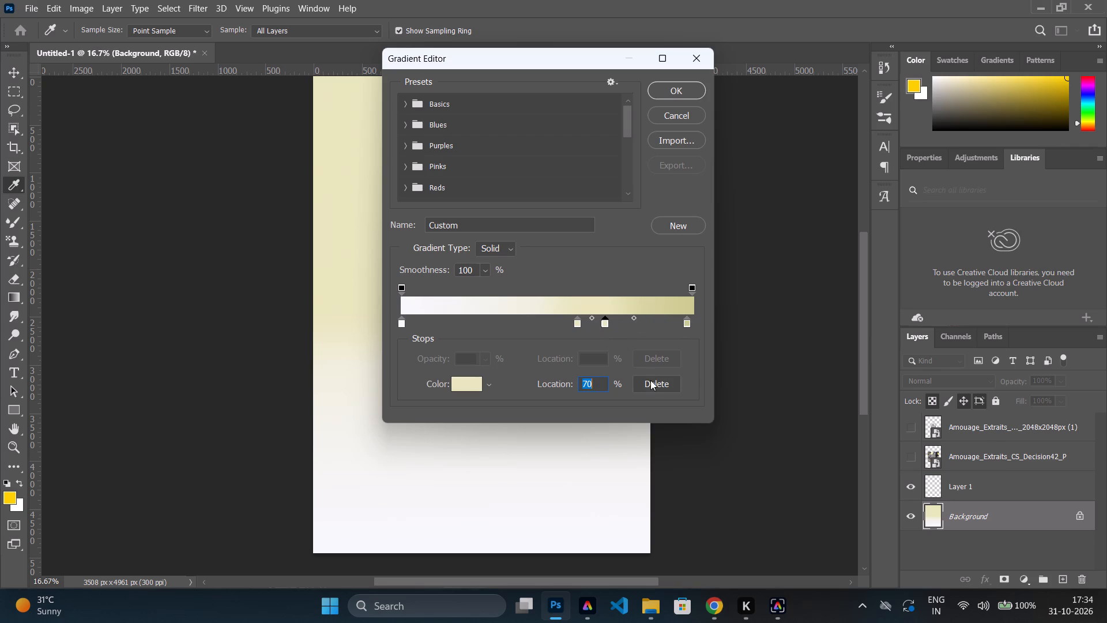
left_click(650, 380)
left_click(676, 85)
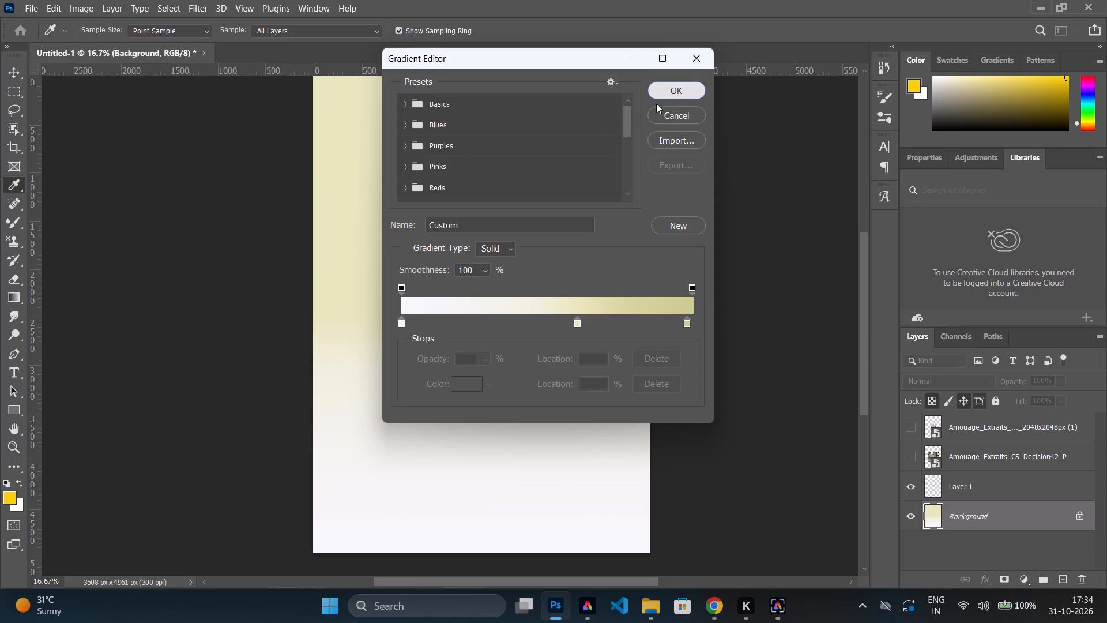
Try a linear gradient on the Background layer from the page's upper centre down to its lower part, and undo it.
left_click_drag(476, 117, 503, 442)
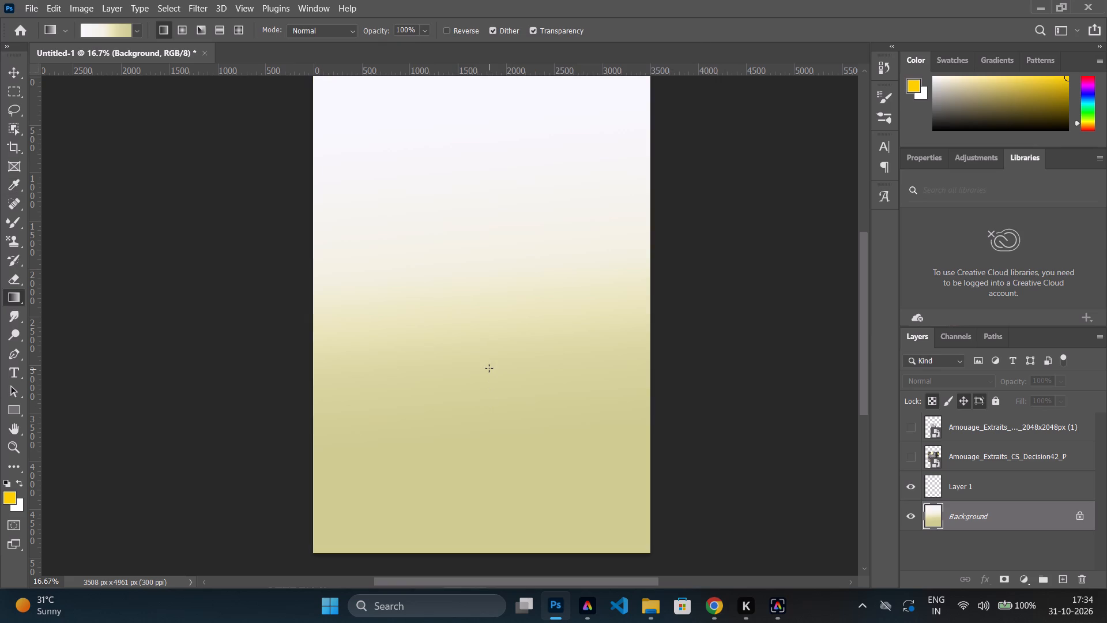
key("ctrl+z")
Apply the edited linear gradient to the Background layer from the page's bottom centre up to near the top.
left_click_drag(486, 546, 483, 389)
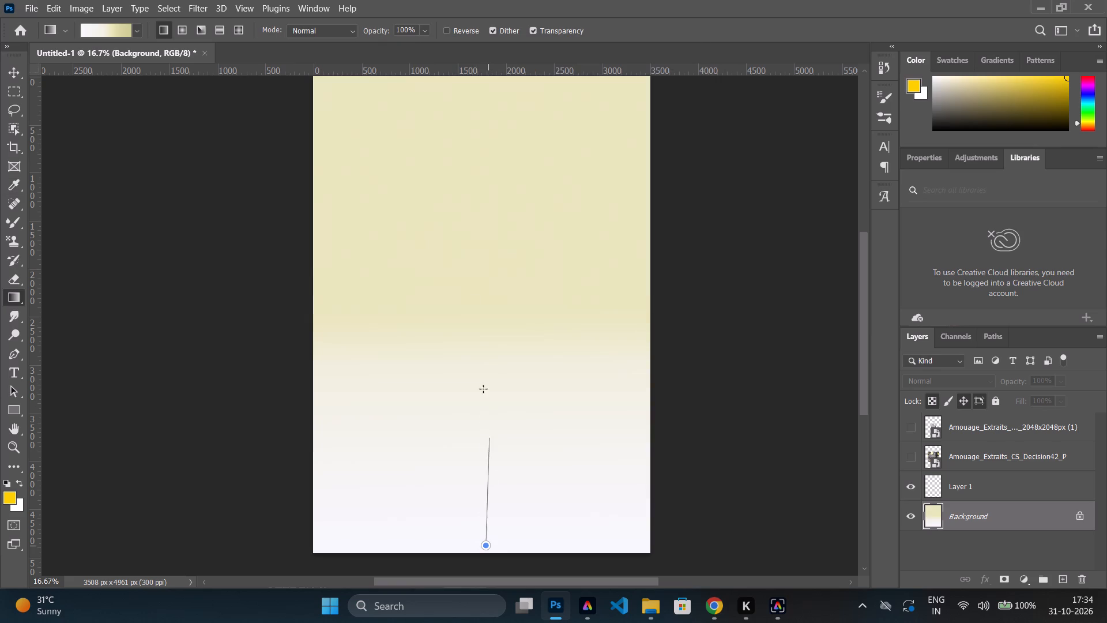
left_click_drag(483, 389, 486, 97)
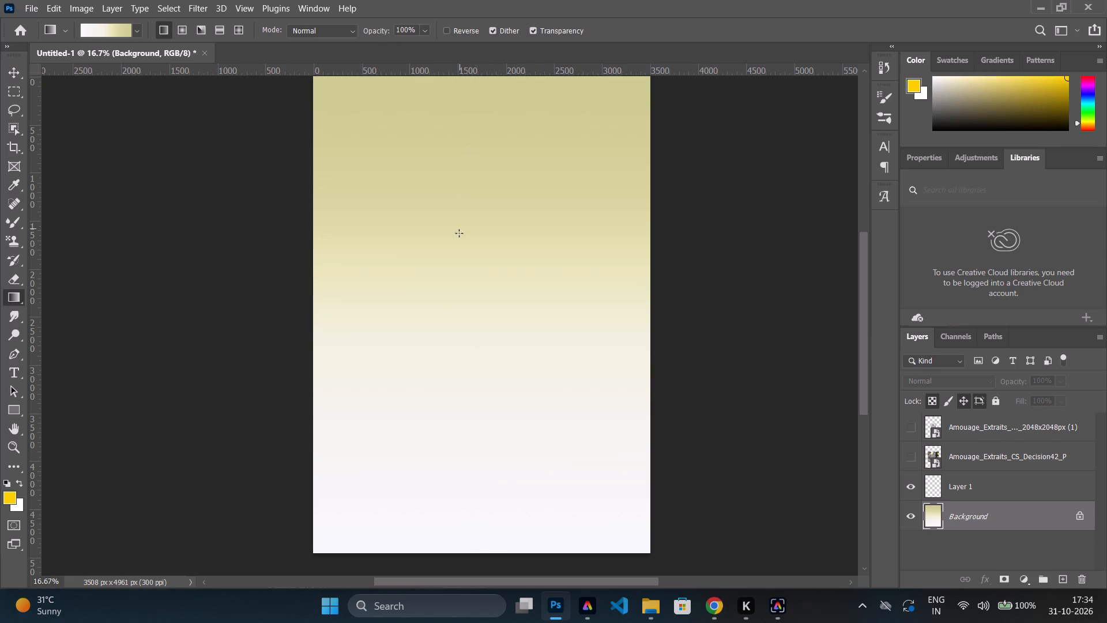
scroll(459, 264, "up", 3)
scroll(483, 286, "down", 3)
Reapply the linear gradient to the Background layer from just below the page's bottom edge up to near its top.
left_click_drag(479, 564, 480, 178)
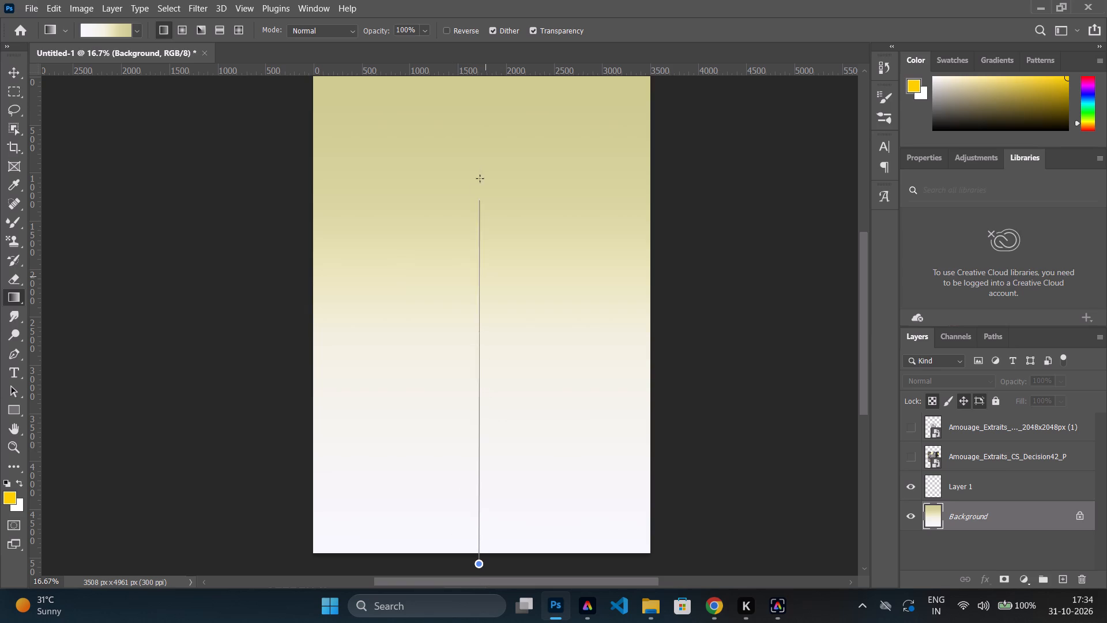
left_click_drag(480, 178, 472, 110)
scroll(470, 313, "down", 2)
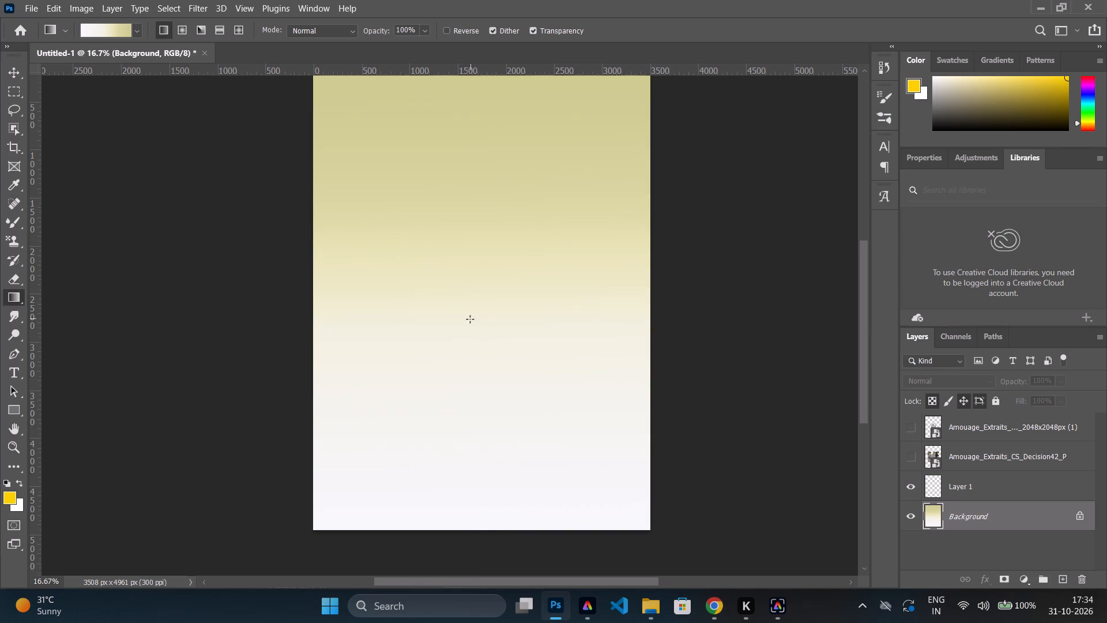
scroll(469, 321, "up", 7)
scroll(472, 320, "down", 2)
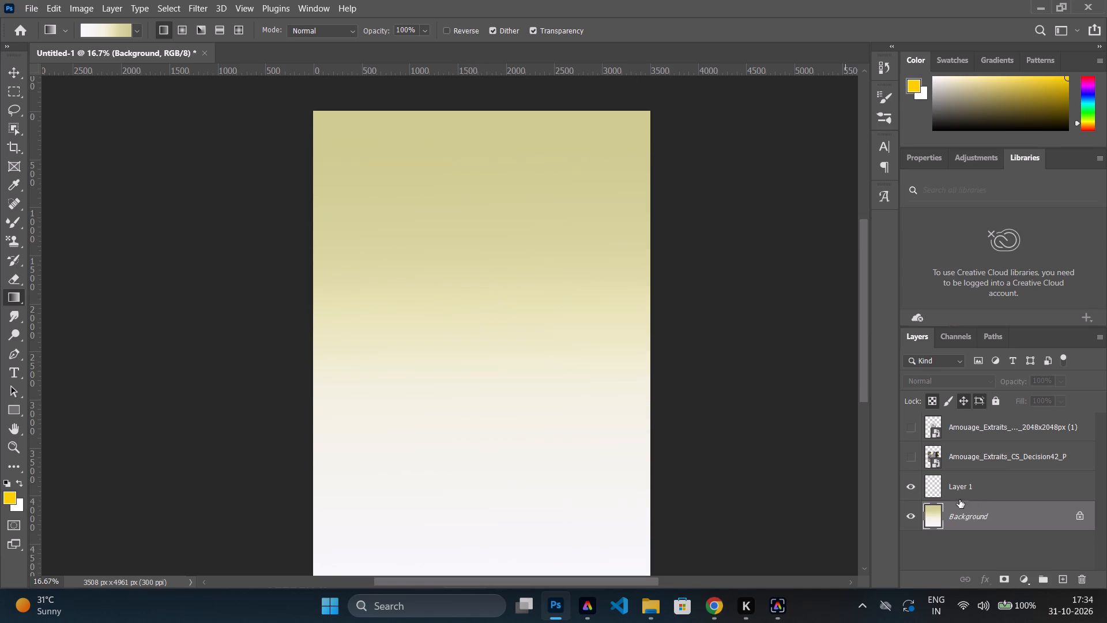
Show the box and bottle layers over the gradient, and hide the box layer again to view the bottle alone.
left_click(913, 453)
left_click(911, 424)
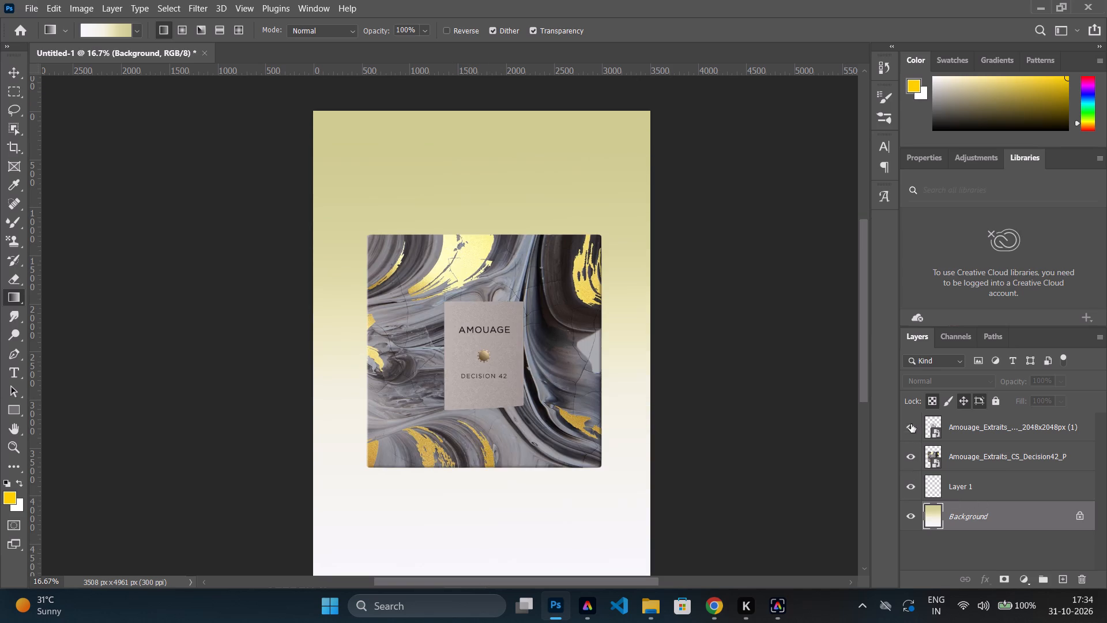
scroll(572, 397, "down", 4)
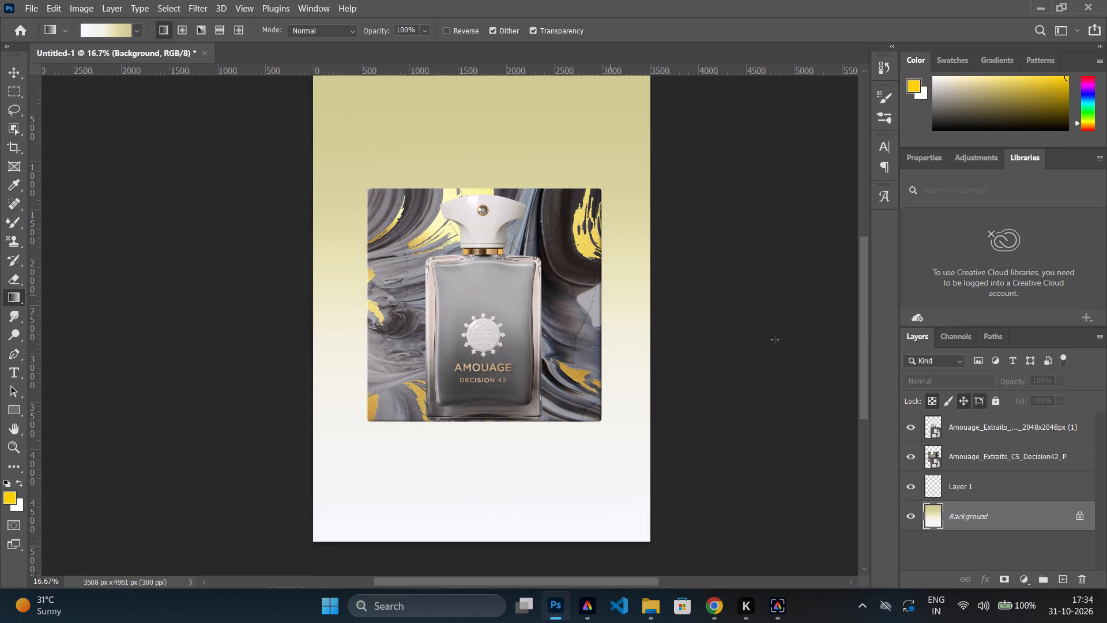
left_click(909, 453)
scroll(447, 379, "up", 5)
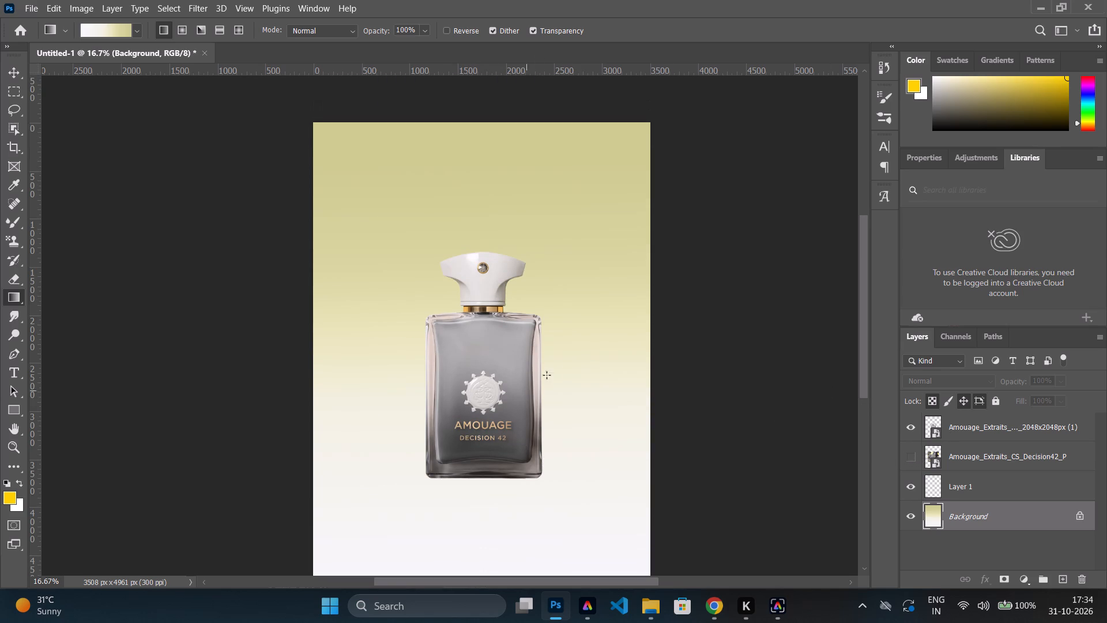
scroll(646, 376, "down", 2)
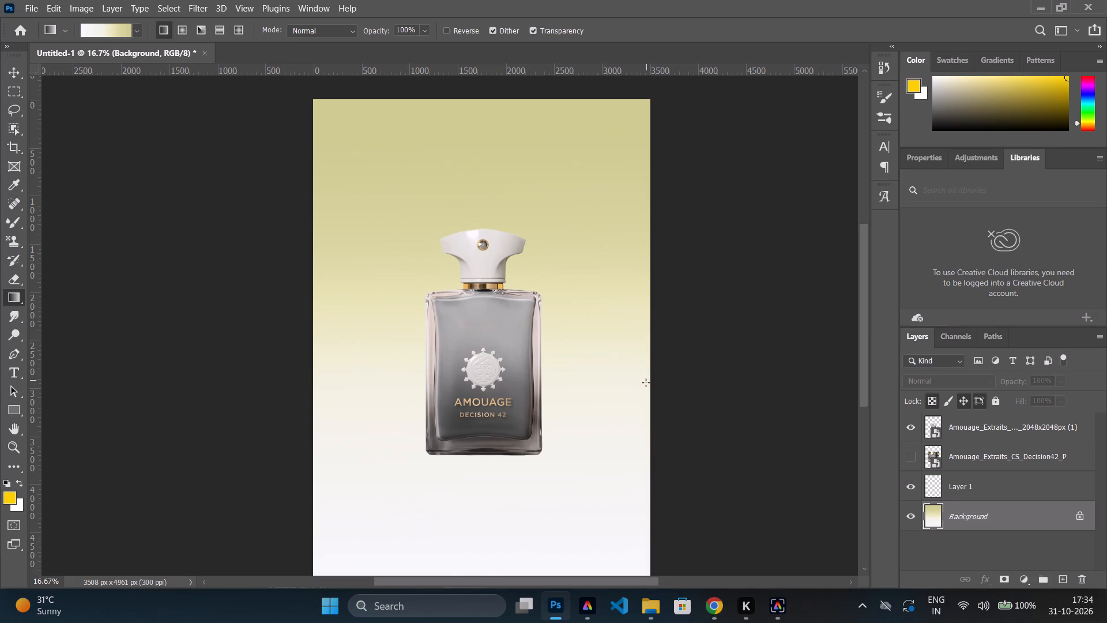
scroll(654, 363, "down", 3)
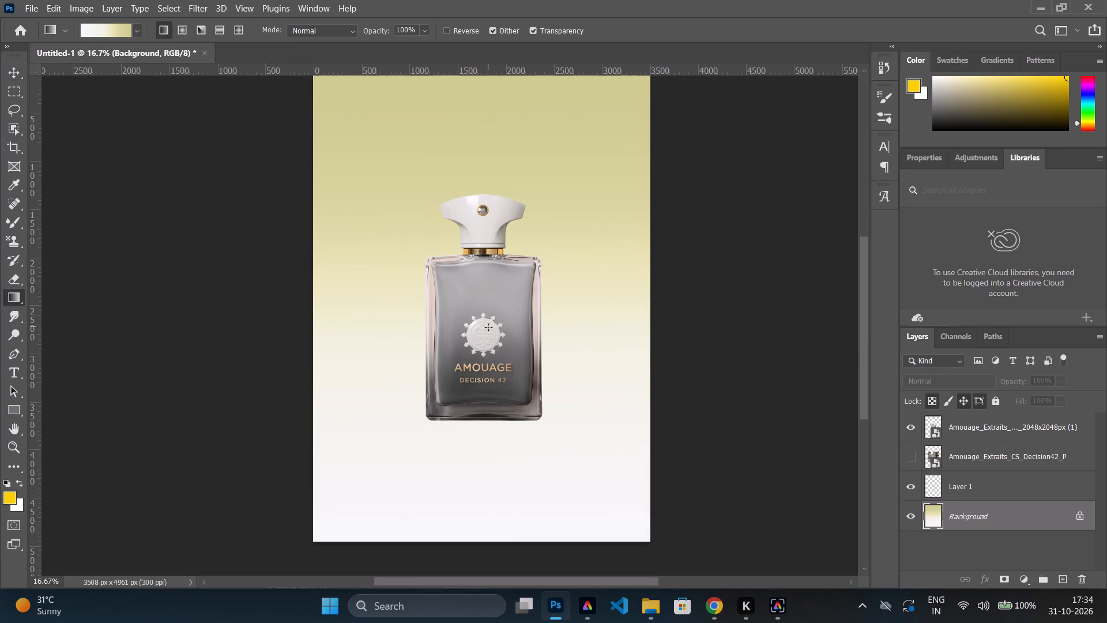
Use Free Transform to move the bottle to the exact centre of the page, at X 1754 px and Y 2480.5 px.
left_click(1002, 426)
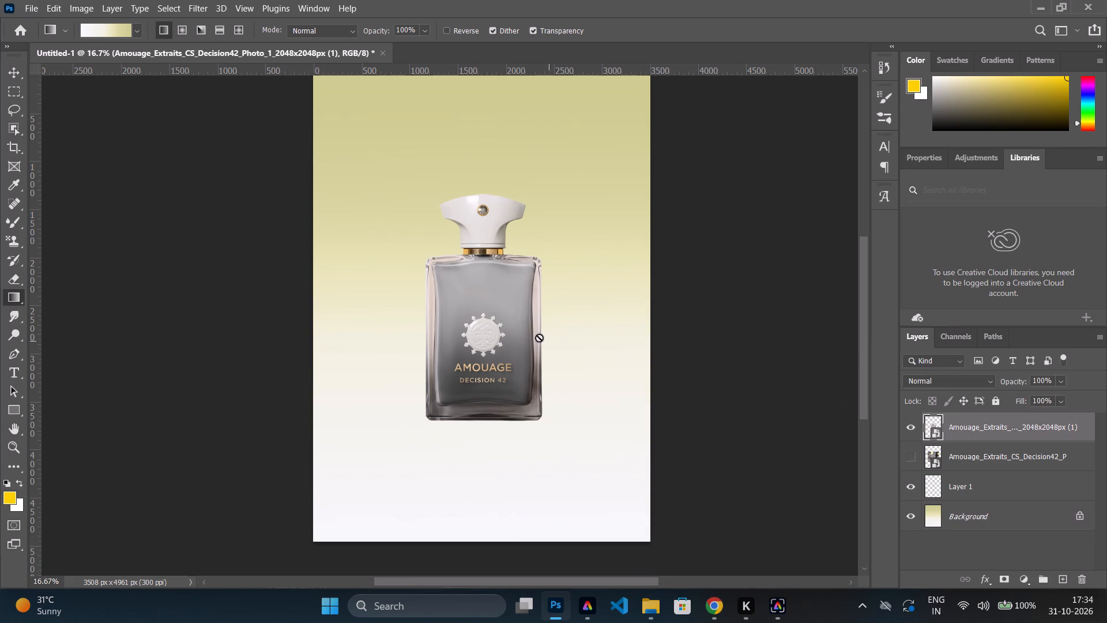
key("v")
left_click(477, 325)
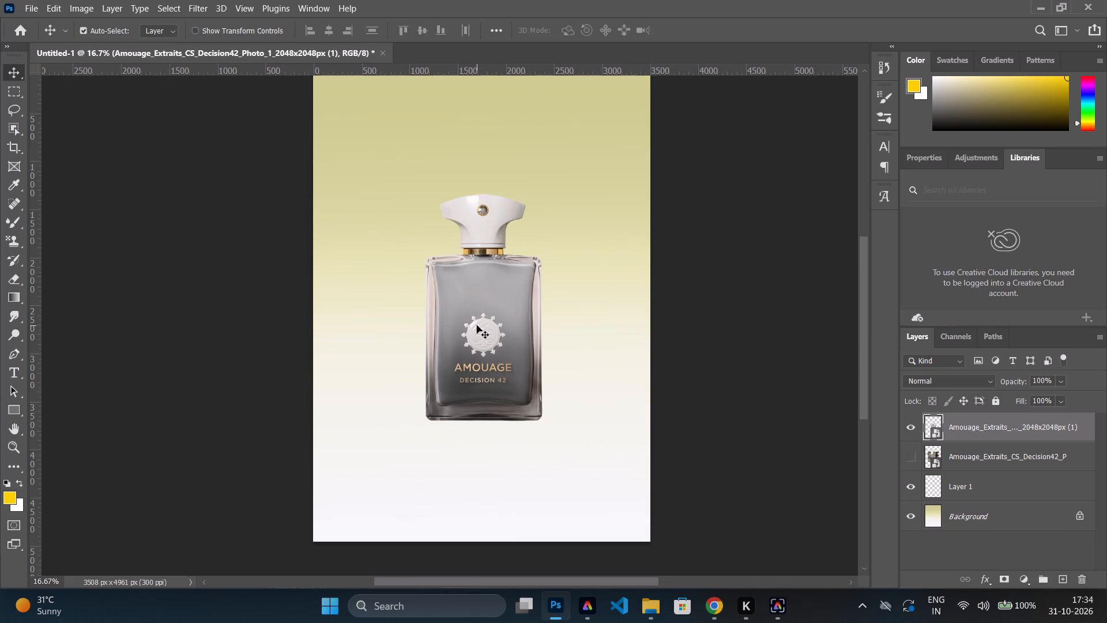
key("ctrl+t")
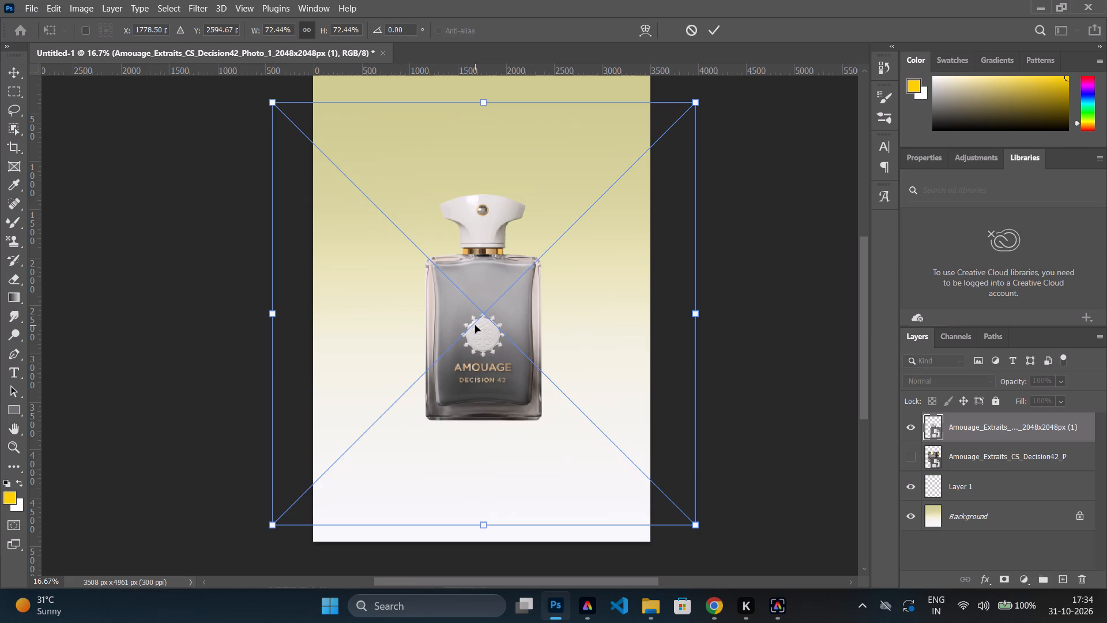
left_click_drag(479, 354, 477, 347)
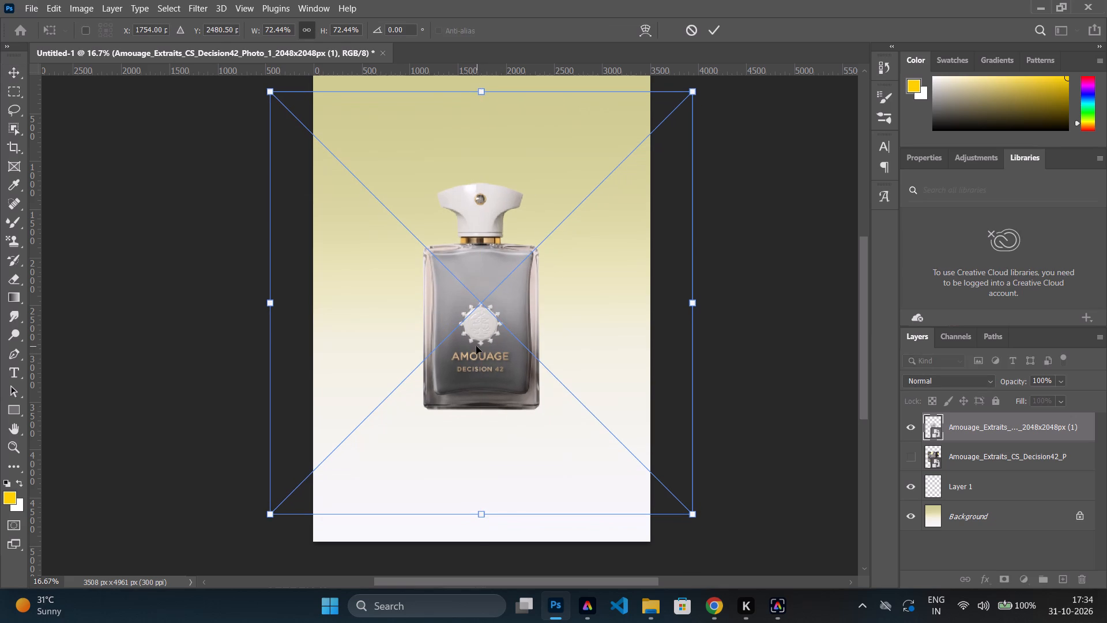
left_click(476, 346)
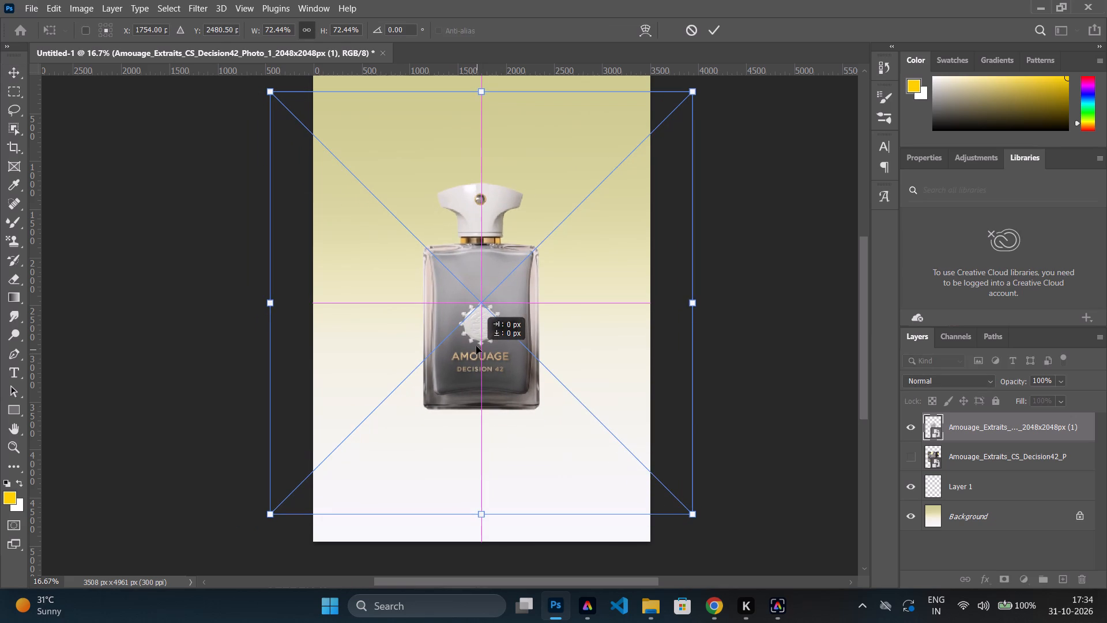
left_click(476, 355)
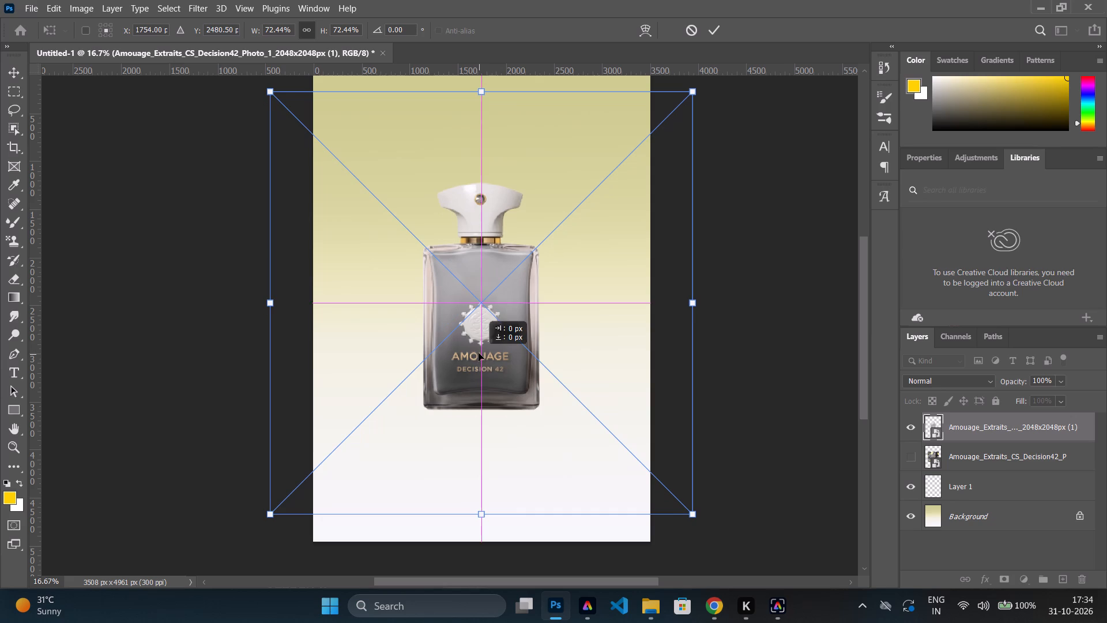
double_click(479, 348)
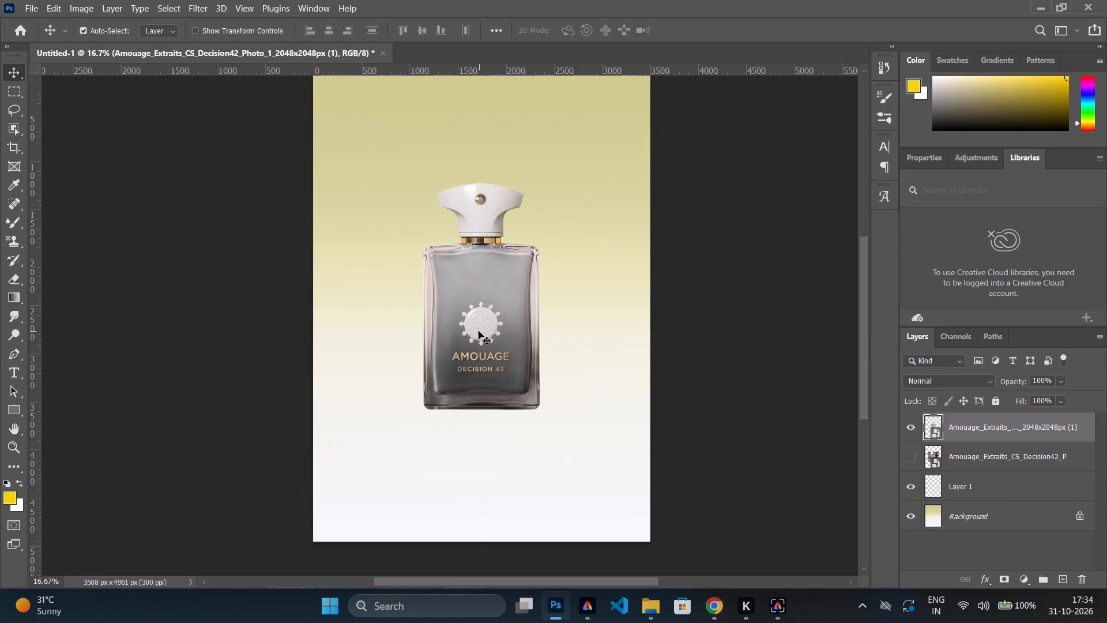
Select the box layer Amouage_Extraits_CS_Decision42_P and make it visible behind the centred bottle.
scroll(475, 329, "up", 10)
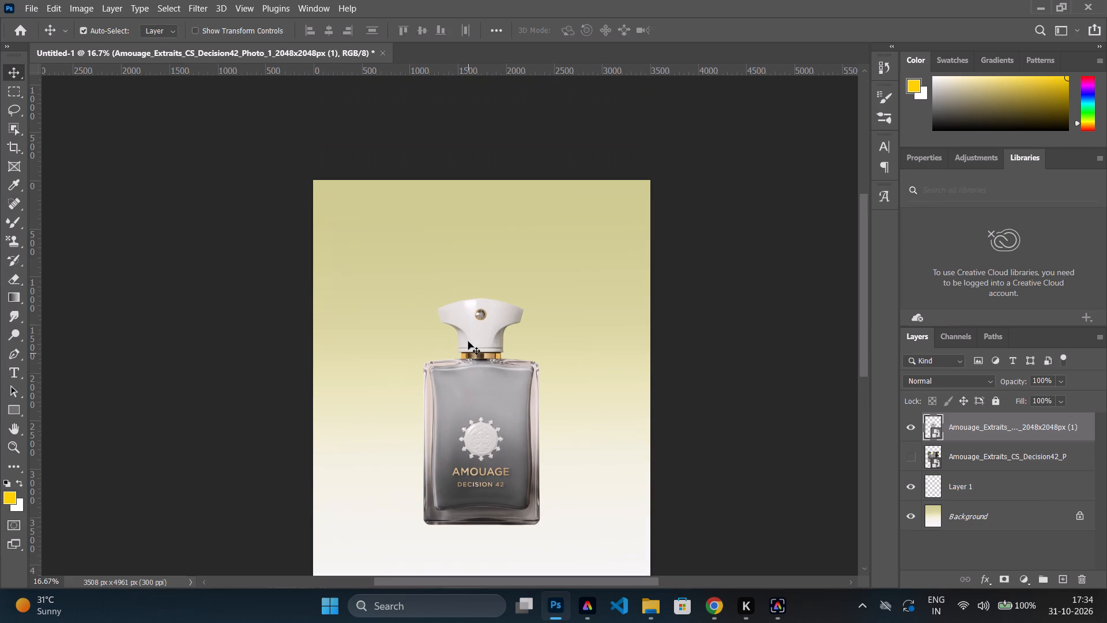
scroll(468, 341, "up", 3)
scroll(473, 360, "down", 11)
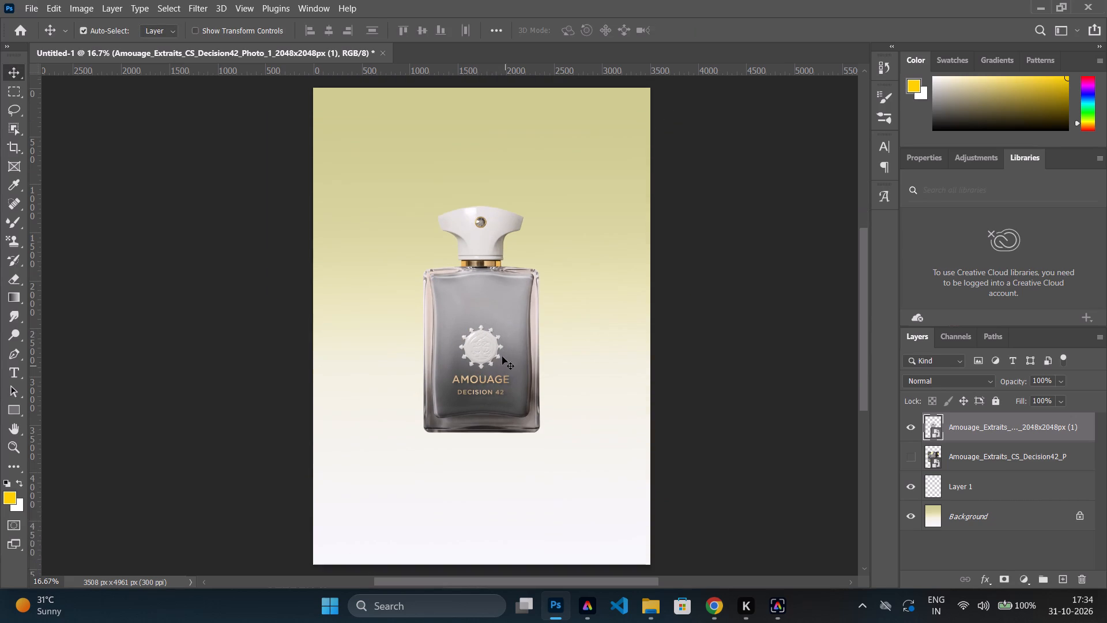
scroll(502, 356, "down", 3)
scroll(509, 357, "up", 1)
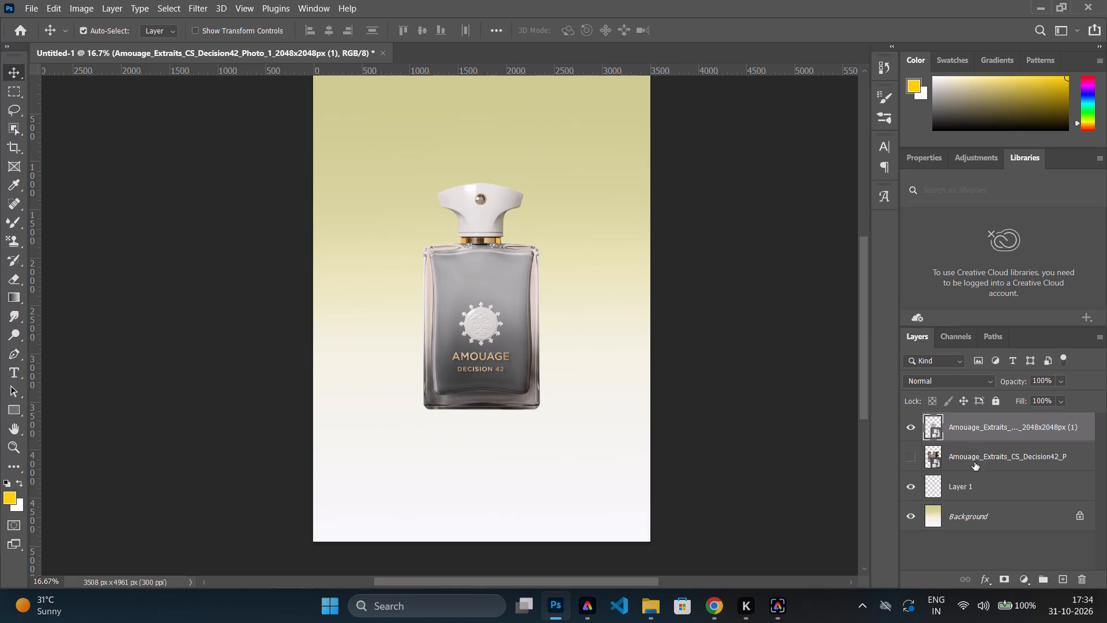
left_click(962, 455)
left_click(918, 456)
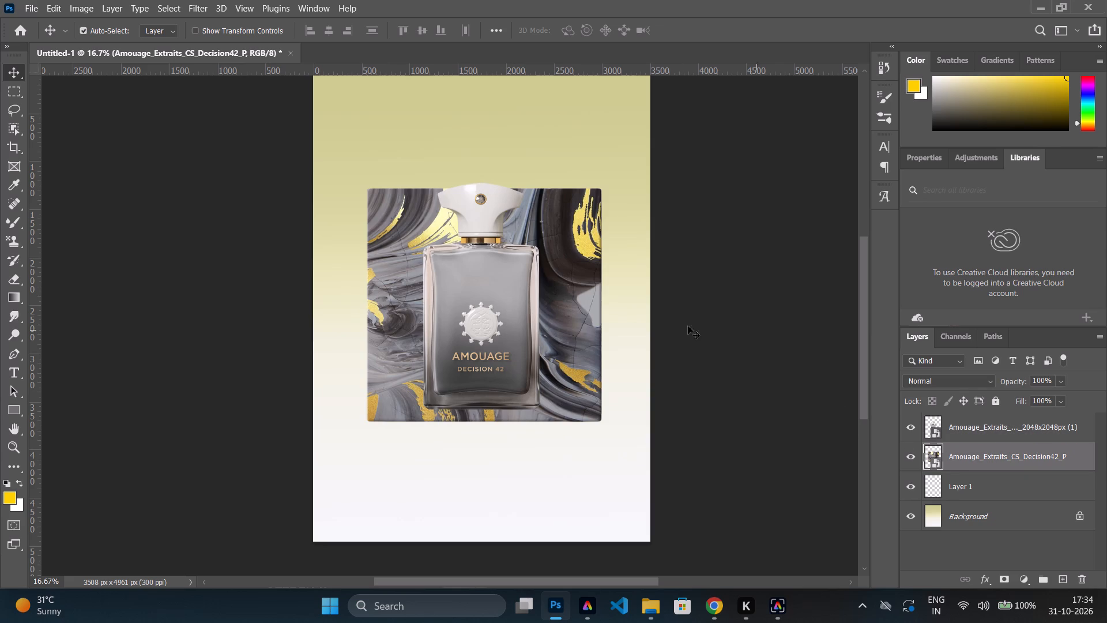
Move the box about 1202 px right and 23 px up, starting at the page's vertical centreline and vertically centred.
left_click(565, 354)
key("v")
left_click_drag(565, 354, 687, 361)
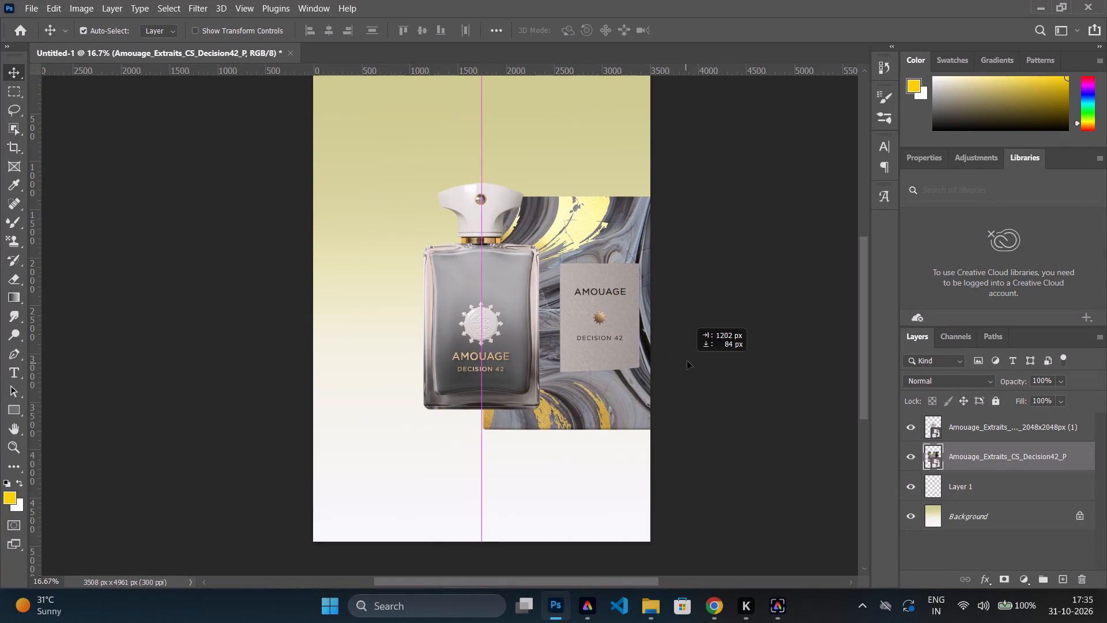
left_click_drag(687, 361, 654, 488)
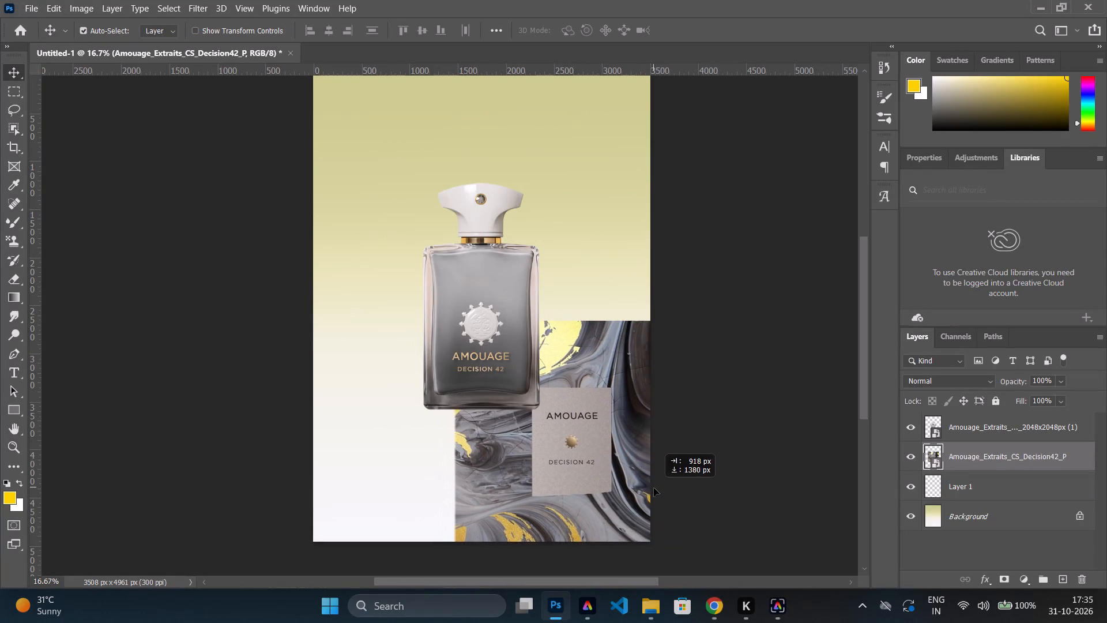
left_click_drag(654, 488, 443, 556)
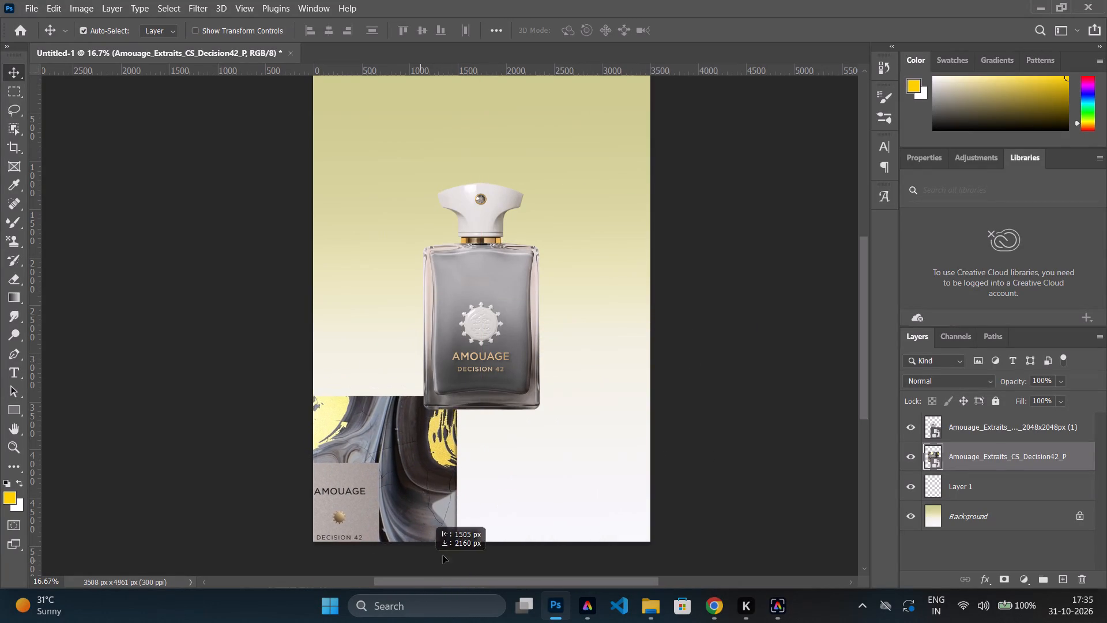
left_click_drag(443, 556, 447, 295)
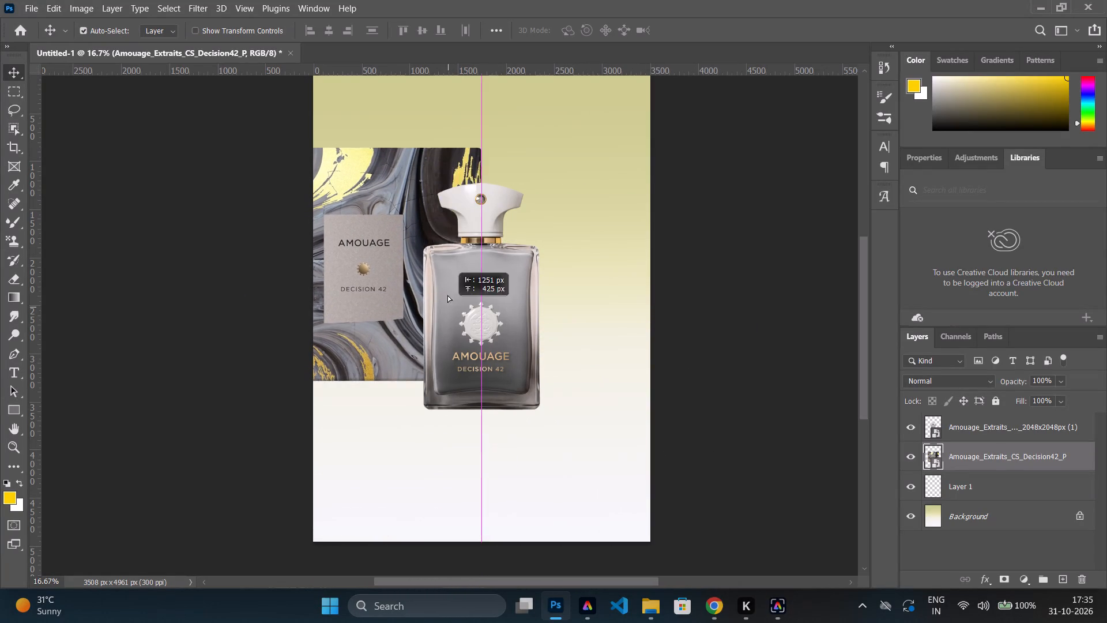
left_click_drag(447, 295, 700, 346)
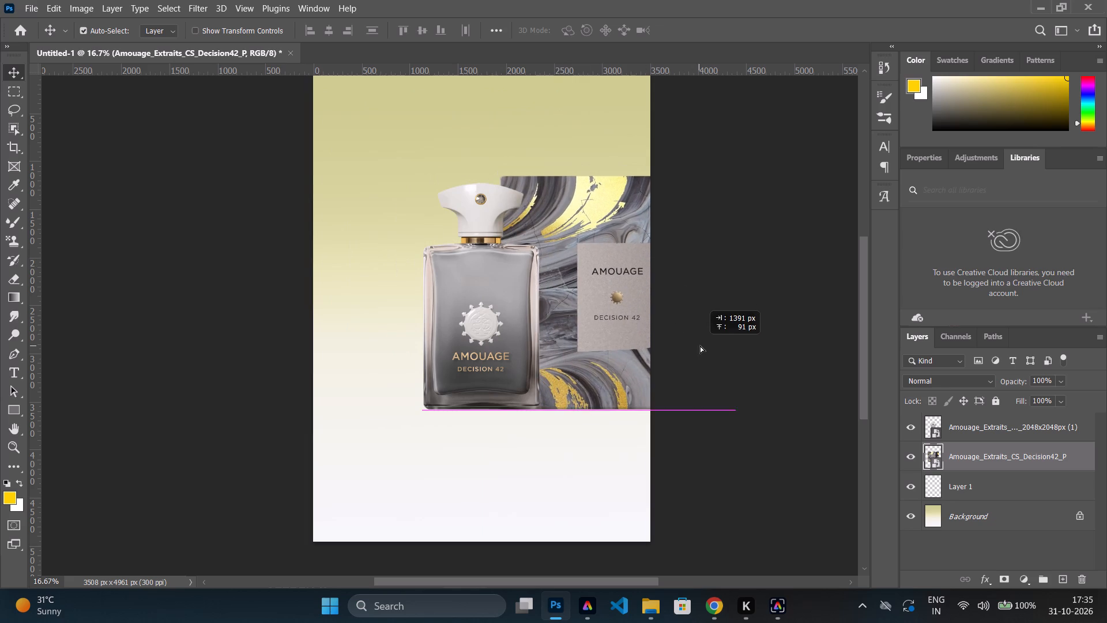
left_click_drag(700, 346, 703, 354)
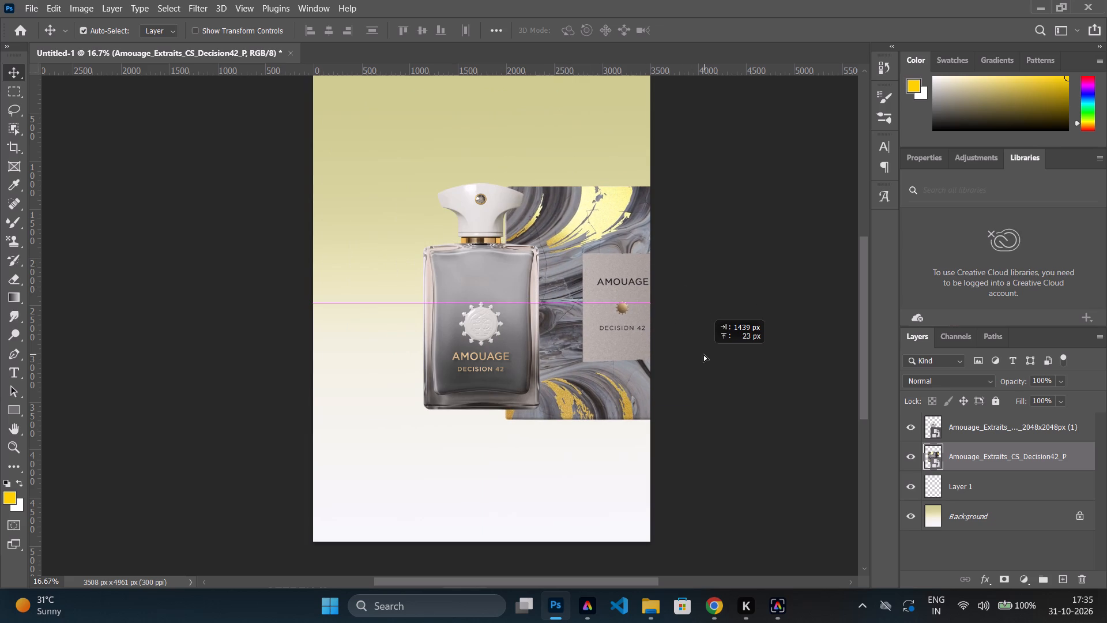
left_click_drag(703, 354, 691, 353)
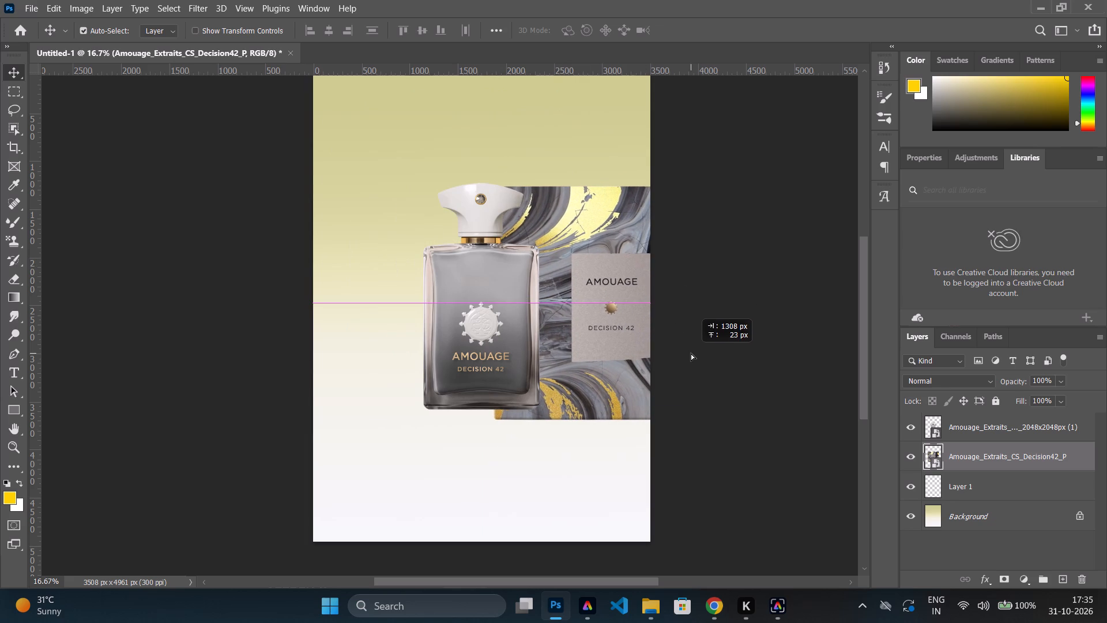
left_click_drag(691, 353, 681, 351)
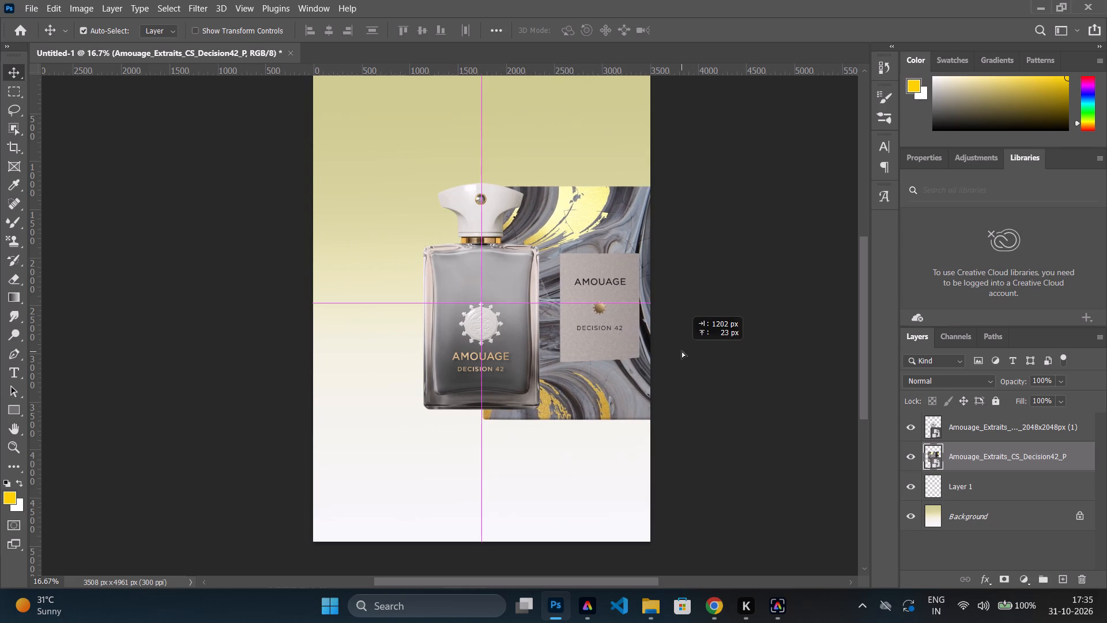
left_click_drag(681, 351, 682, 351)
Duplicate the box layer and place the copy on the page's left half, level with the first box and meeting it at the centreline.
key("ctrl+c")
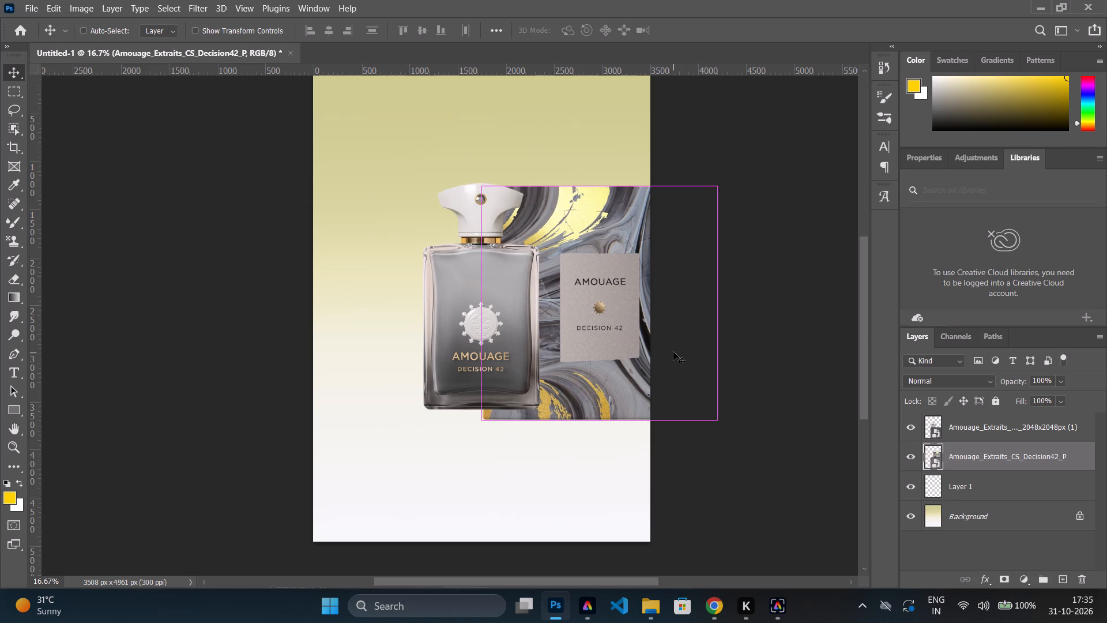
key("ctrl+v")
left_click_drag(505, 415, 504, 415)
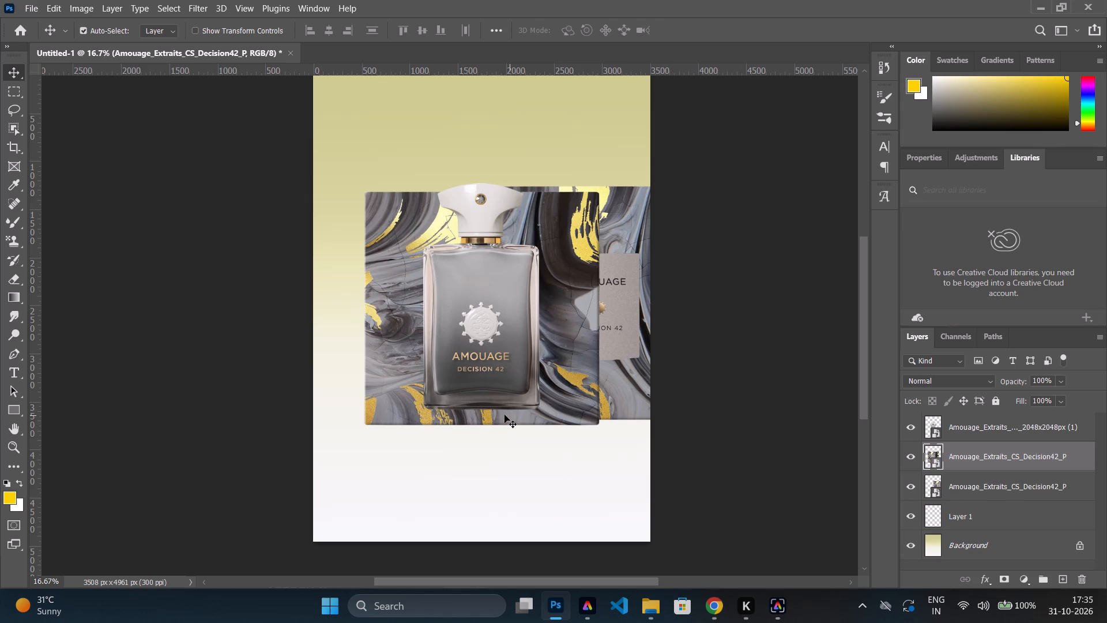
left_click_drag(504, 415, 395, 412)
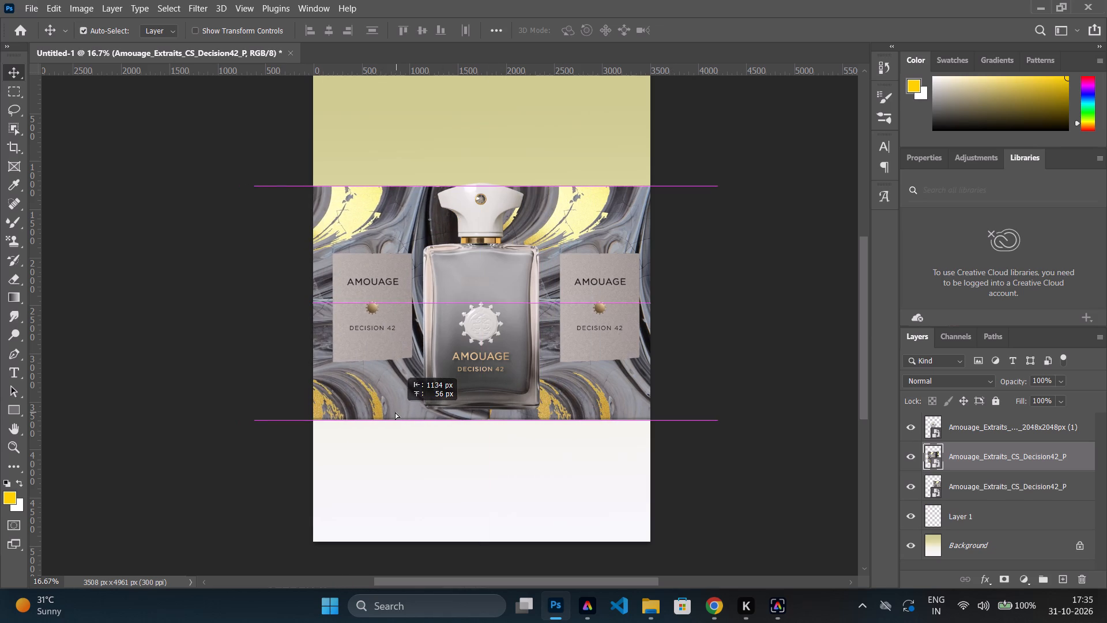
left_click_drag(395, 412, 391, 412)
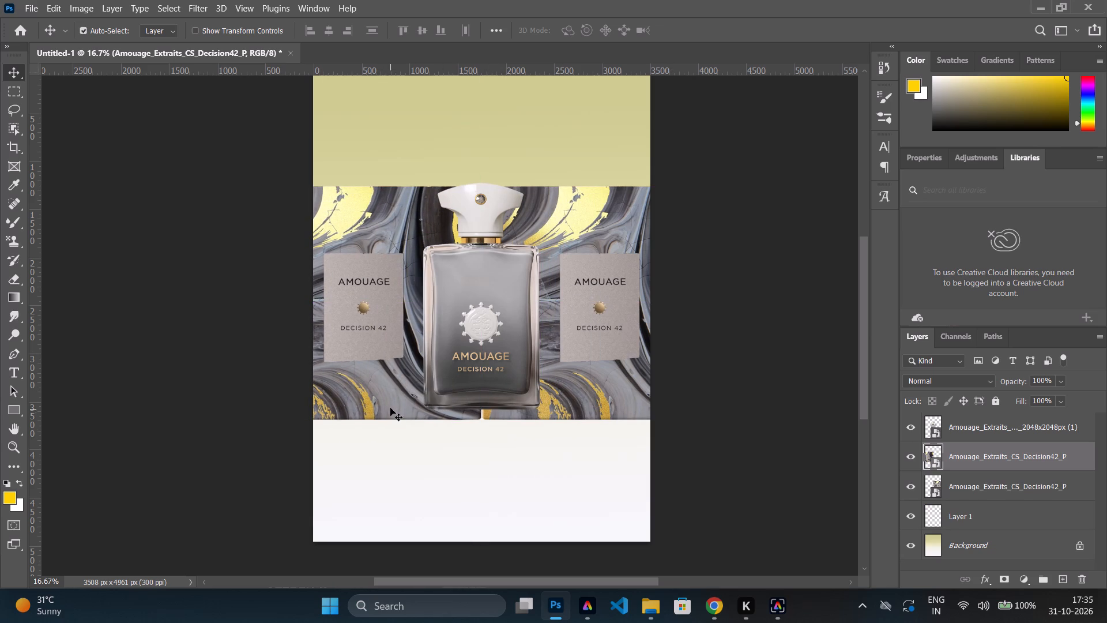
scroll(403, 397, "down", 2)
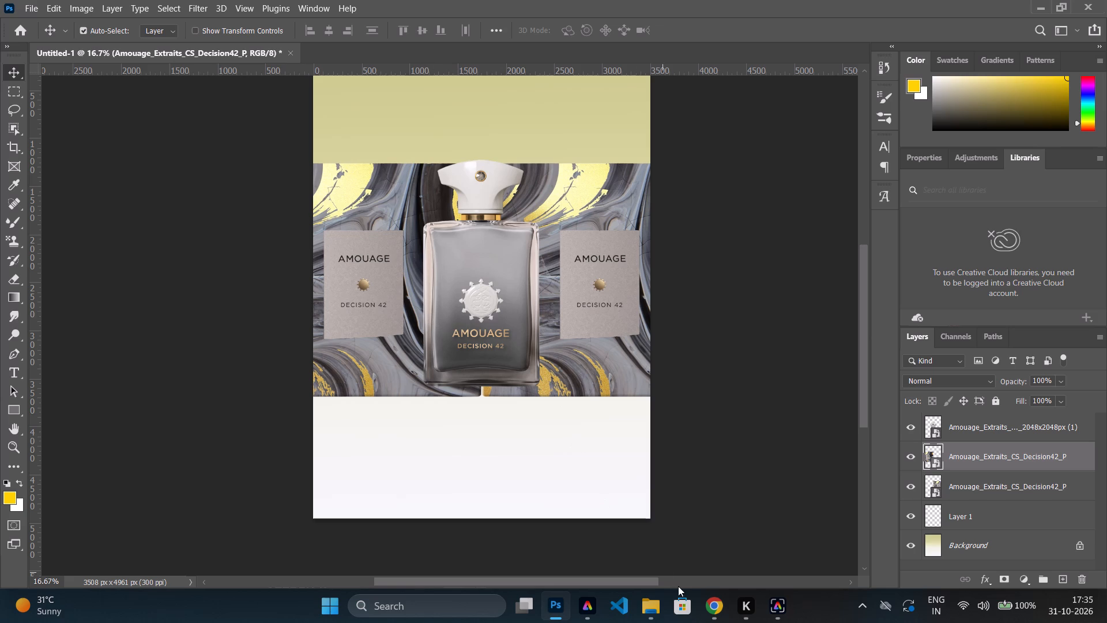
Switch to Adobe Express and open the background-removal project that contains the marbled box.
left_click(579, 611)
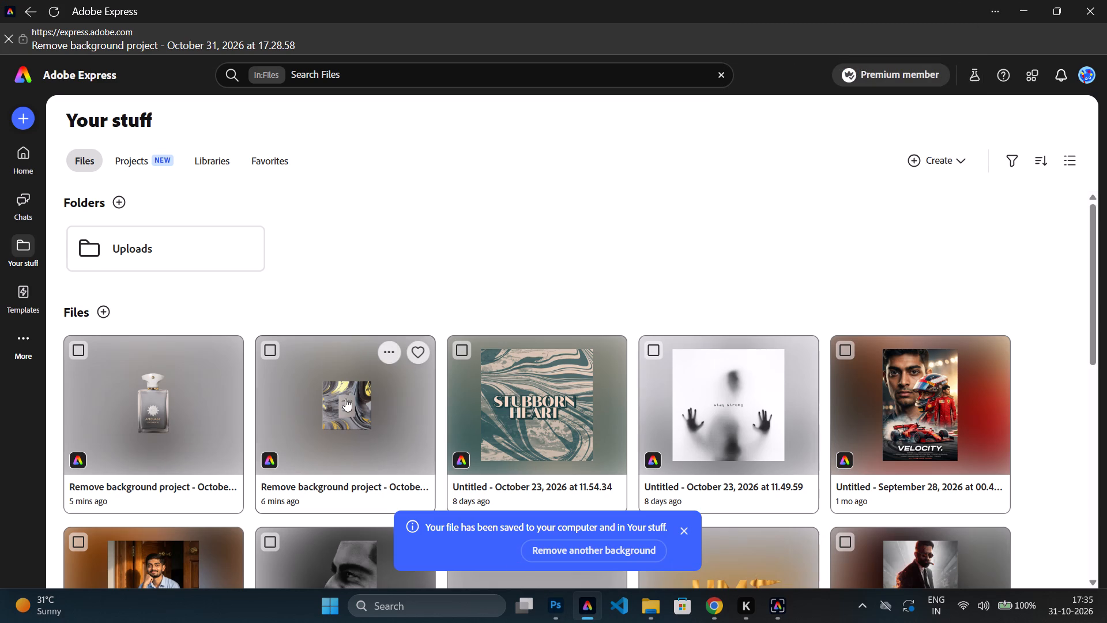
left_click(345, 399)
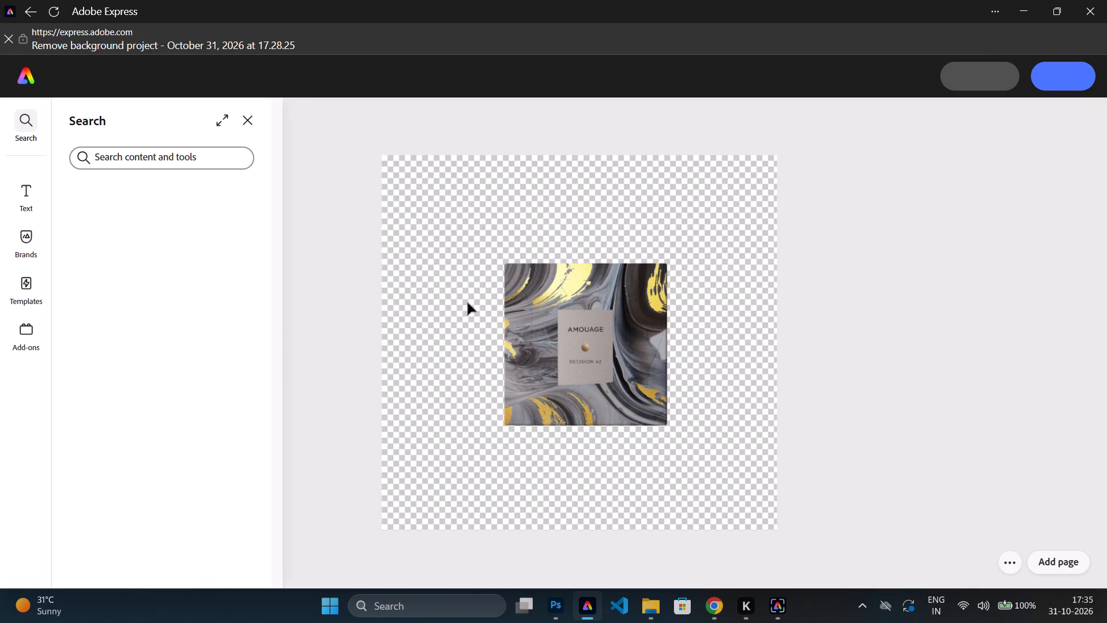
Select the marbled box image and start Remove object on it, accepting that the earlier background removal is discarded.
left_click(673, 344)
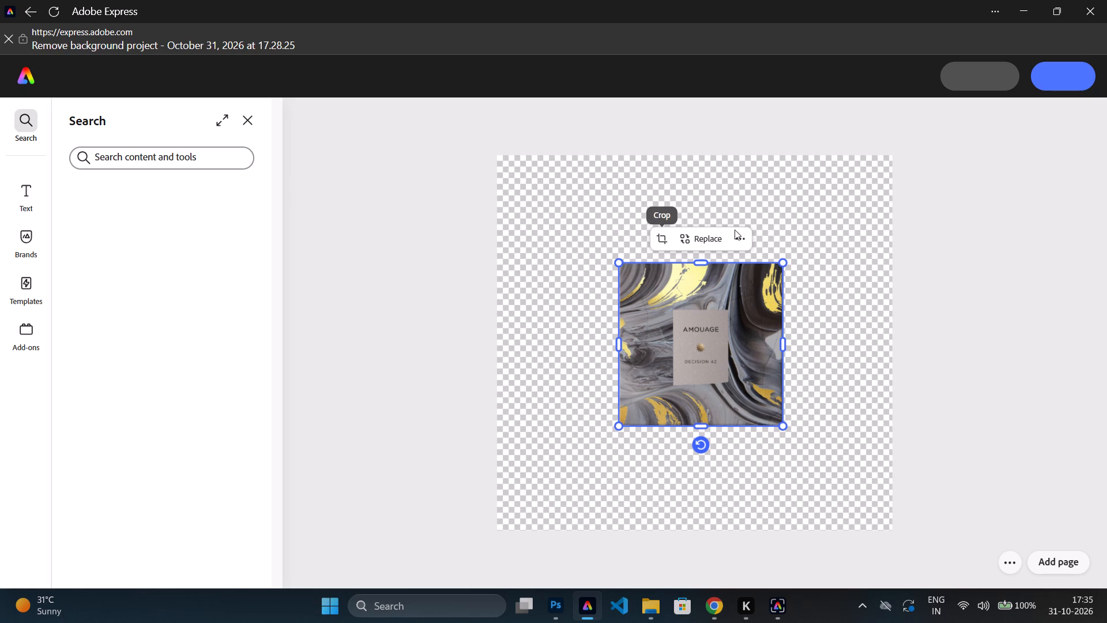
left_click(738, 234)
double_click(680, 328)
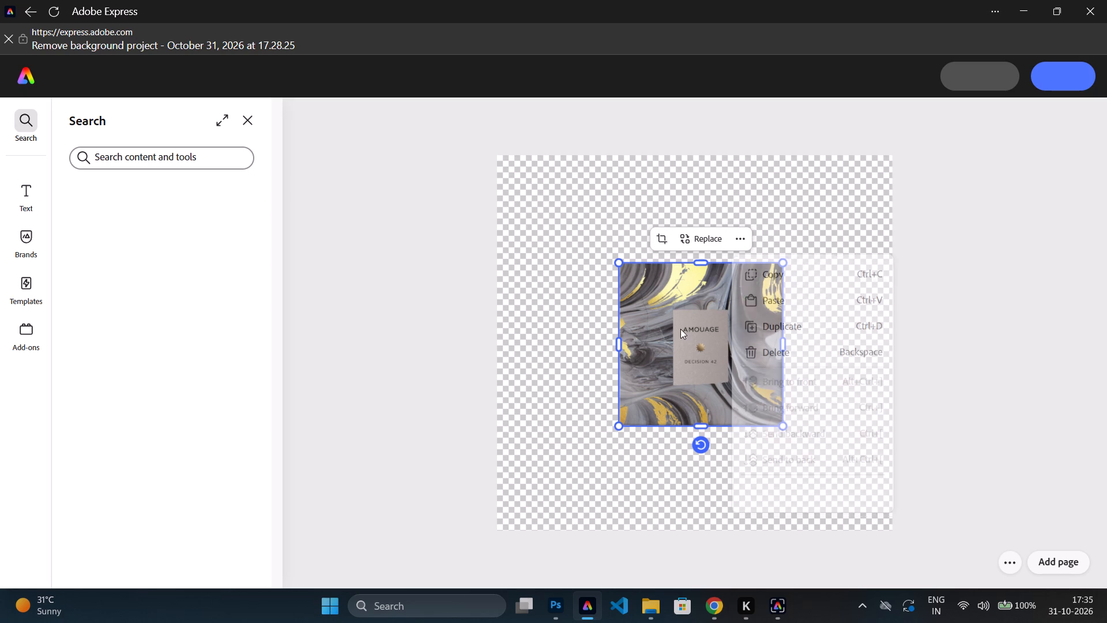
right_click_drag(676, 324, 667, 322)
left_click(698, 313)
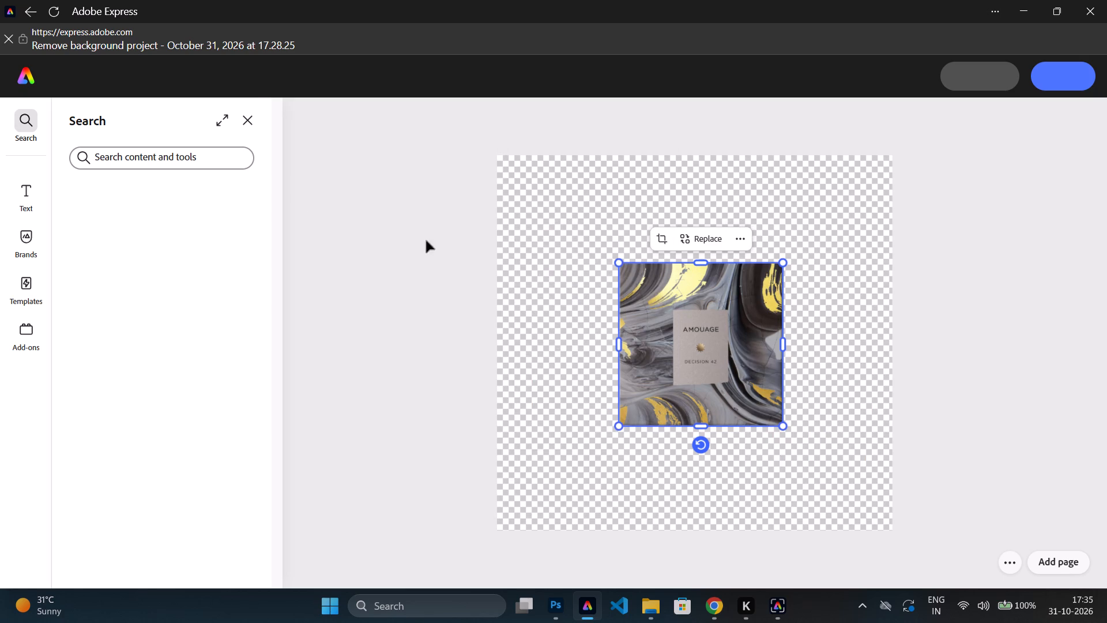
left_click(21, 199)
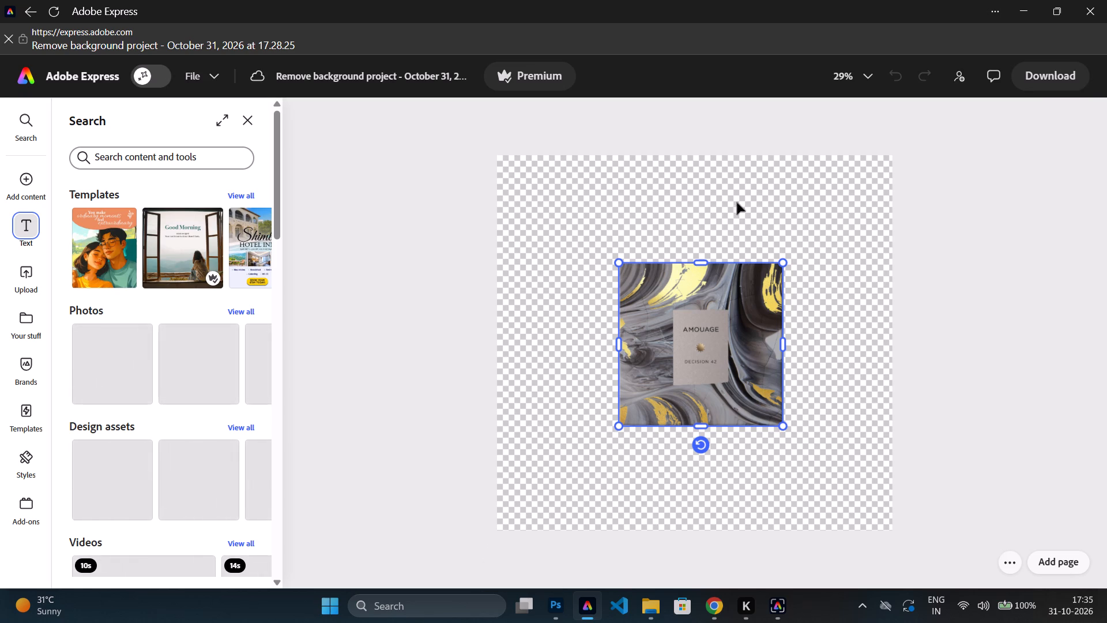
left_click(555, 120)
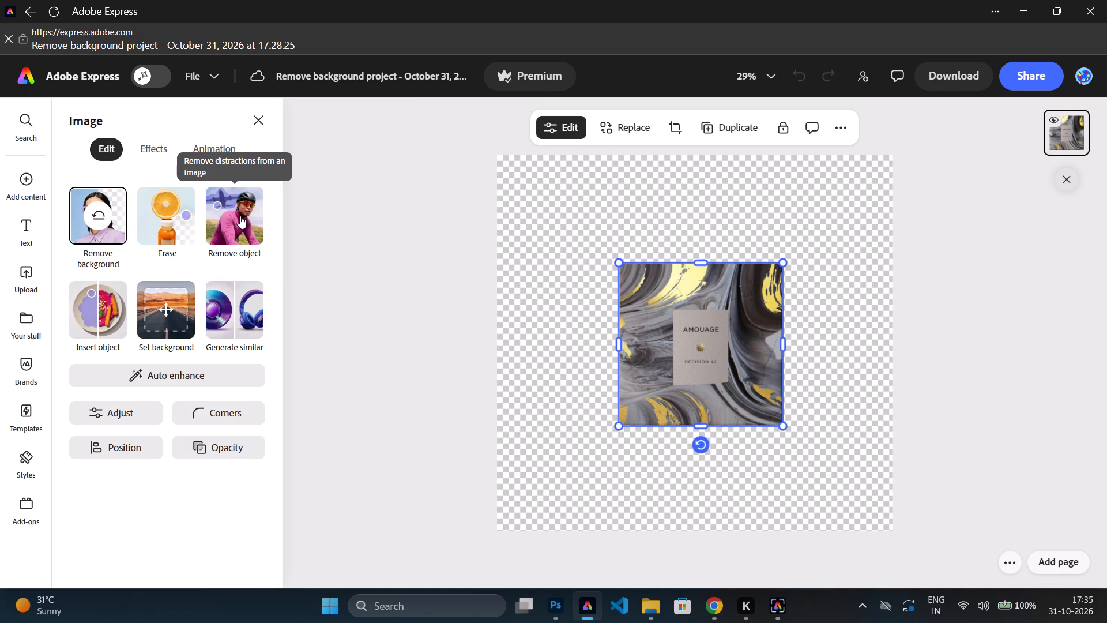
left_click(239, 216)
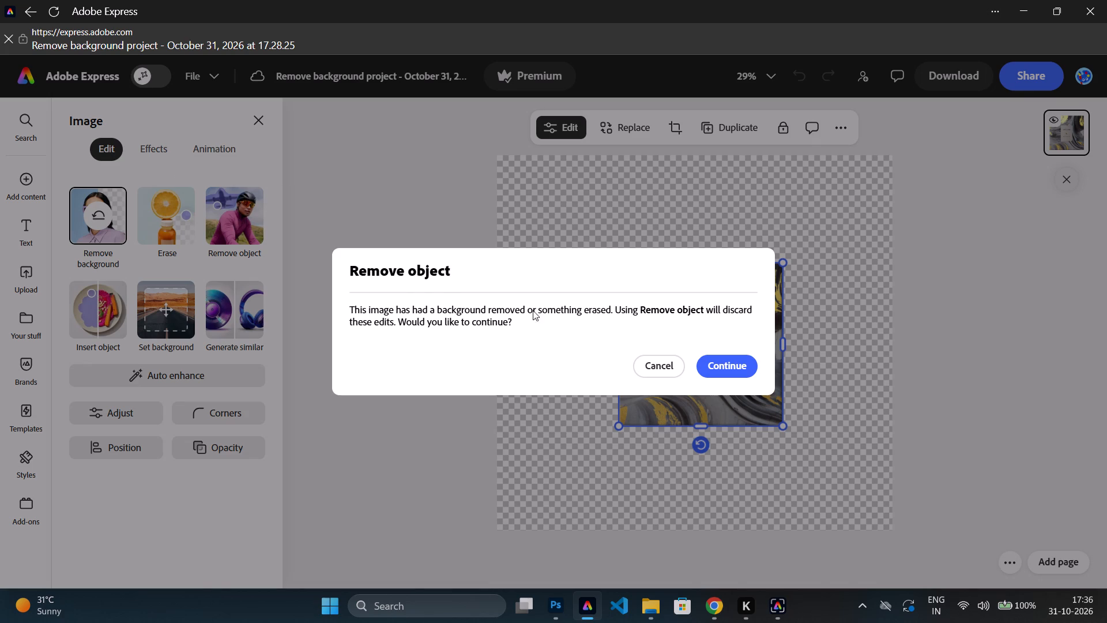
left_click(722, 367)
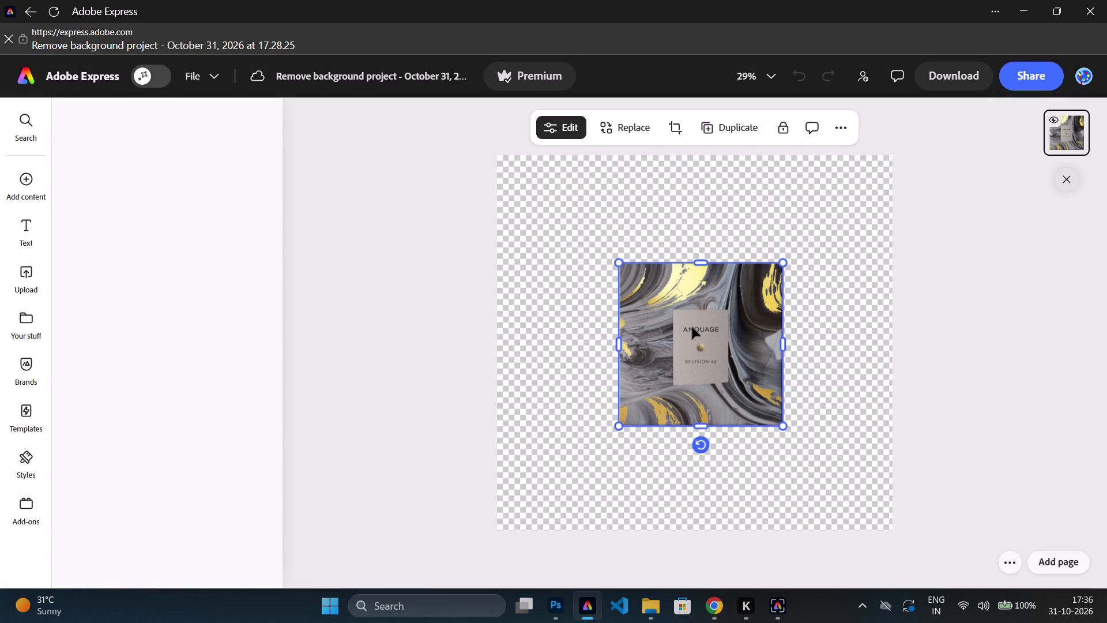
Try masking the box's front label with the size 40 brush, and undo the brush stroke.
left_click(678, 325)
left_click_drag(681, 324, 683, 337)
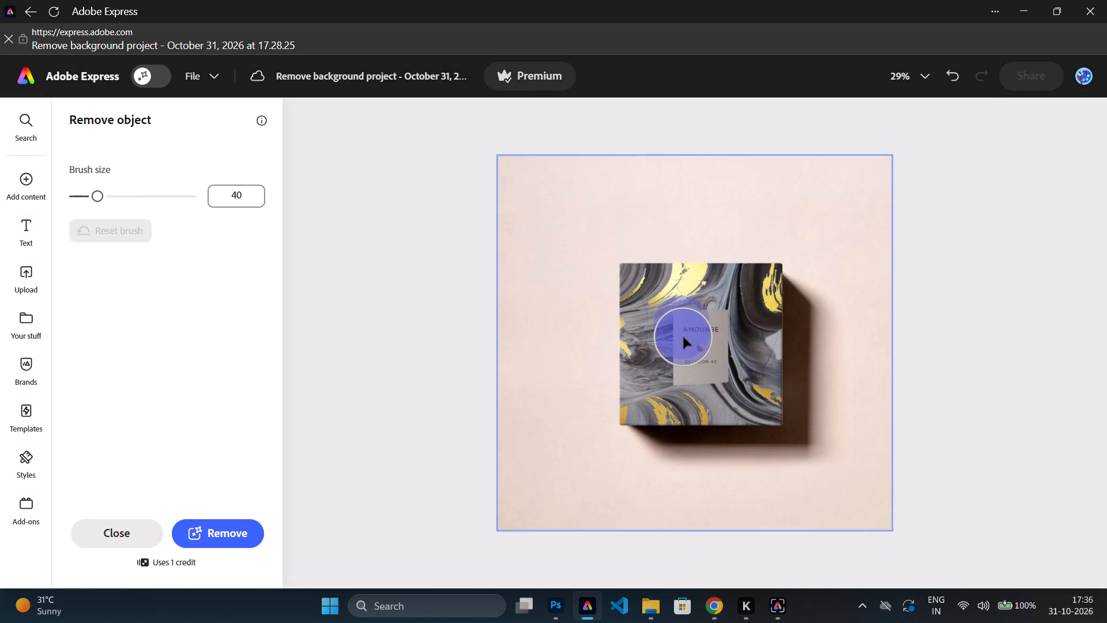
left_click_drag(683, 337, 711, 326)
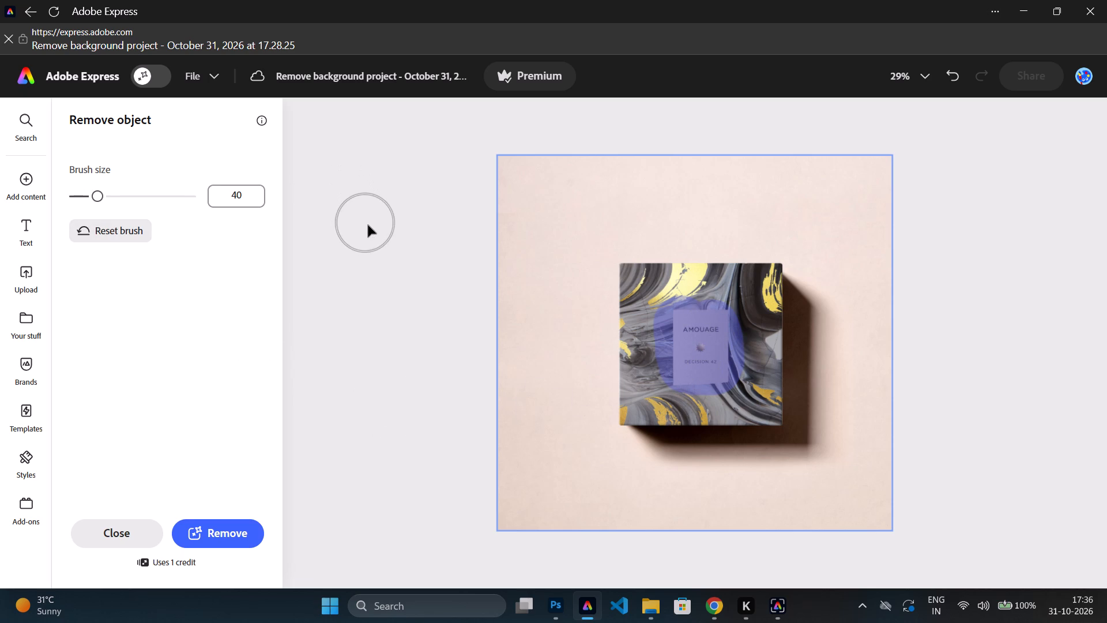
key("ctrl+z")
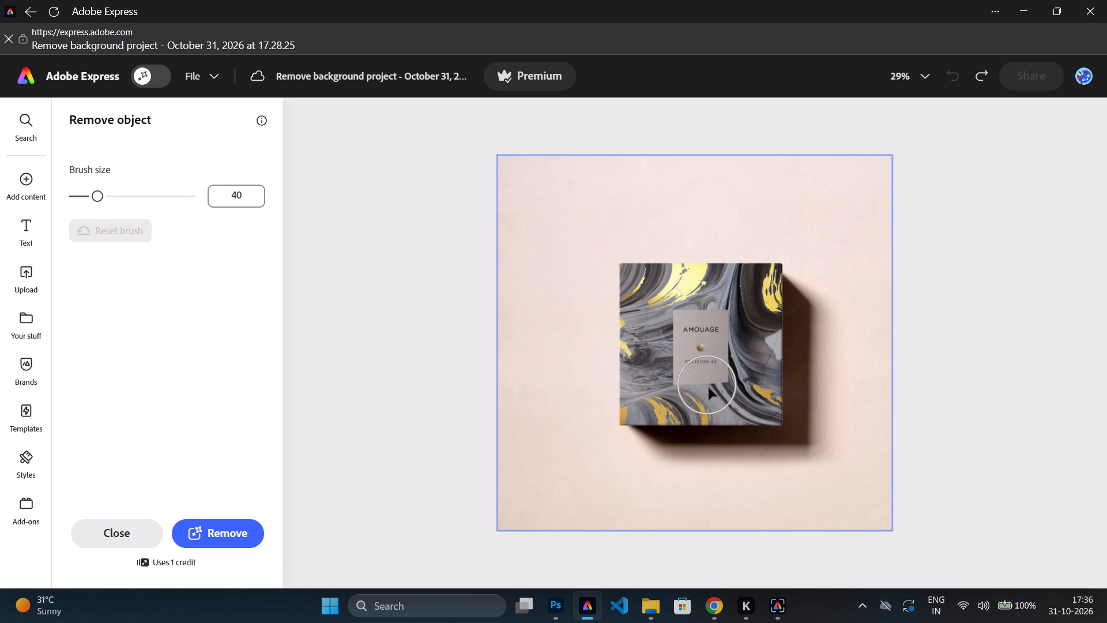
Set the brush size to 24 and mask along all four edges of the box's AMOUAGE DECISION 42 label.
scroll(709, 388, "up", 7, "ctrl")
scroll(702, 343, "up", 5)
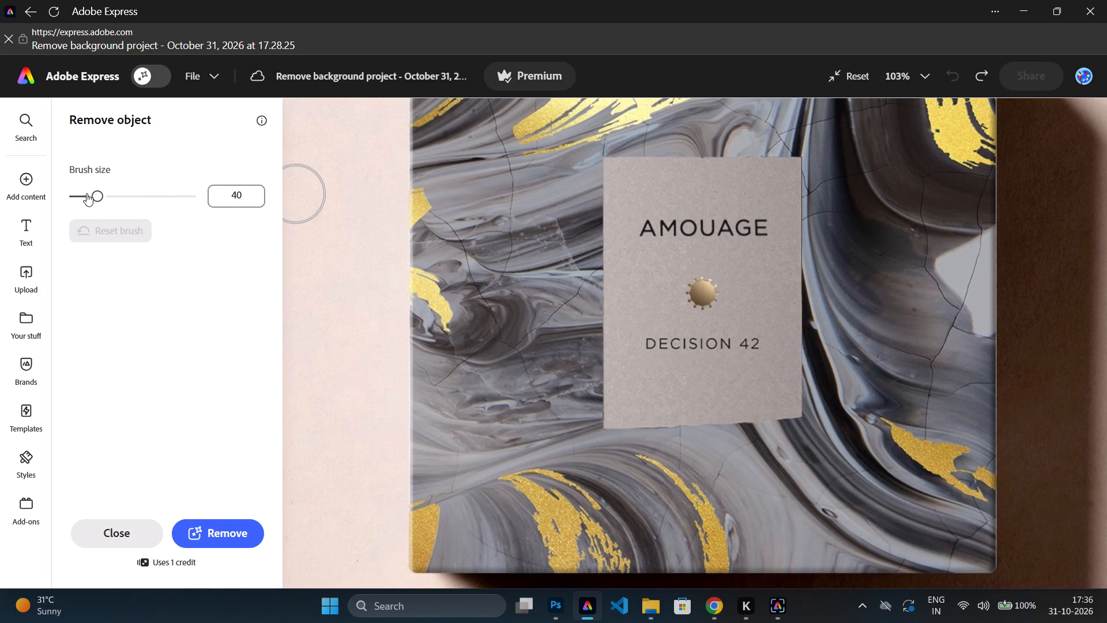
left_click_drag(92, 197, 84, 197)
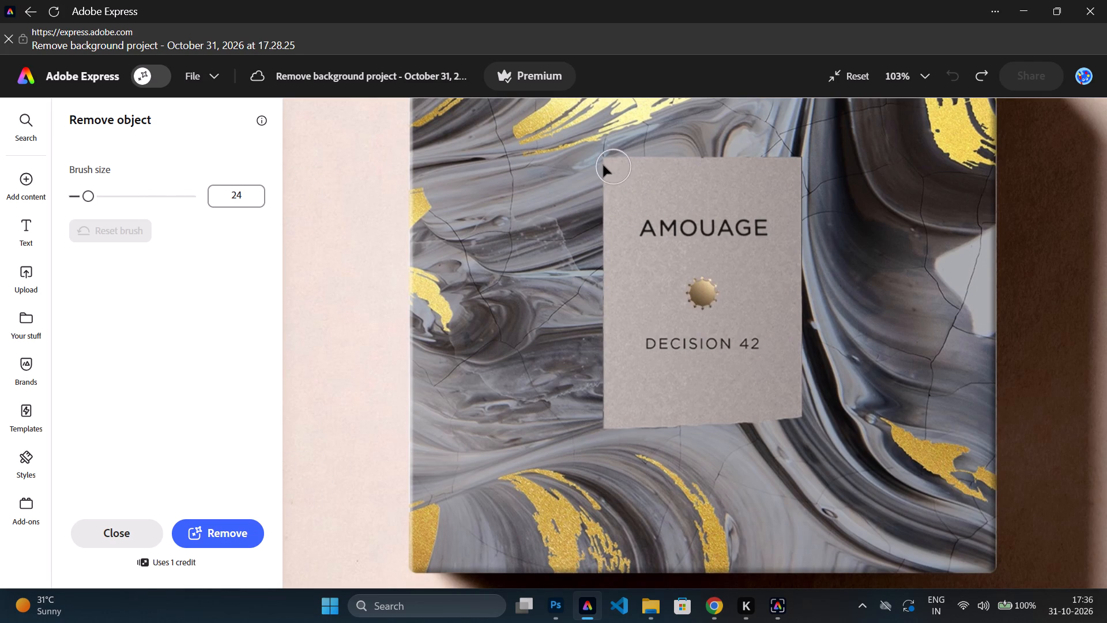
left_click_drag(617, 167, 615, 209)
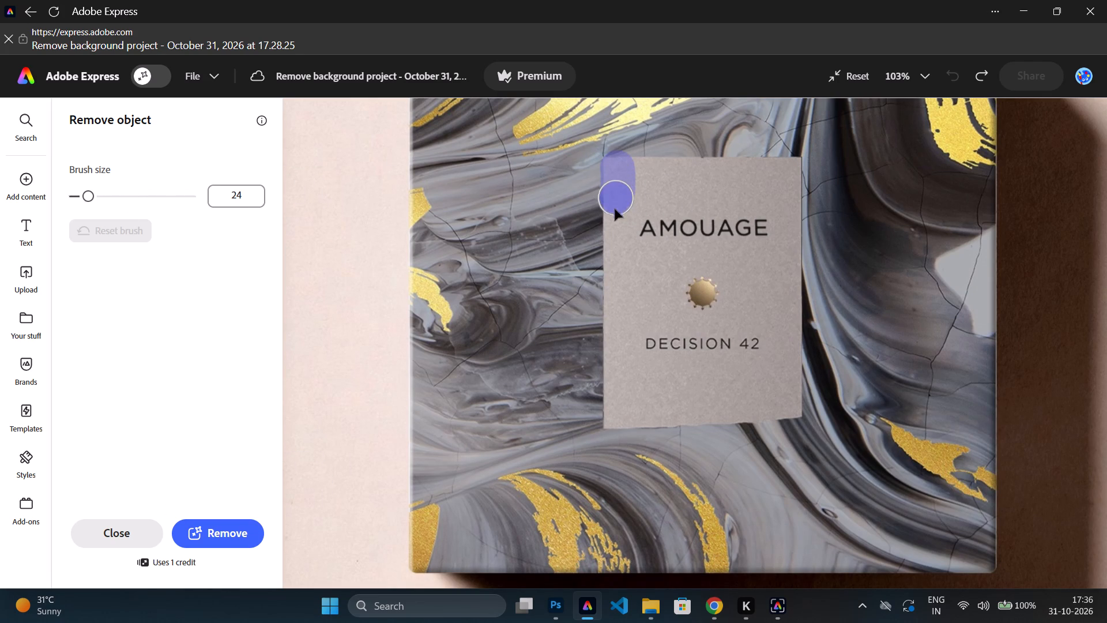
left_click_drag(615, 209, 617, 413)
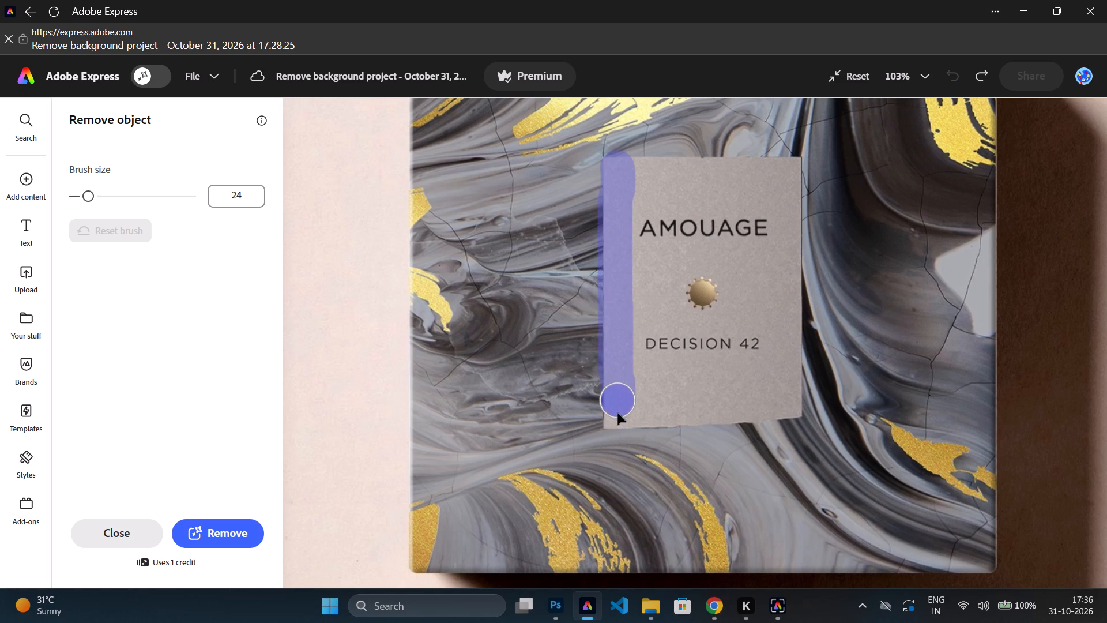
left_click_drag(617, 413, 787, 410)
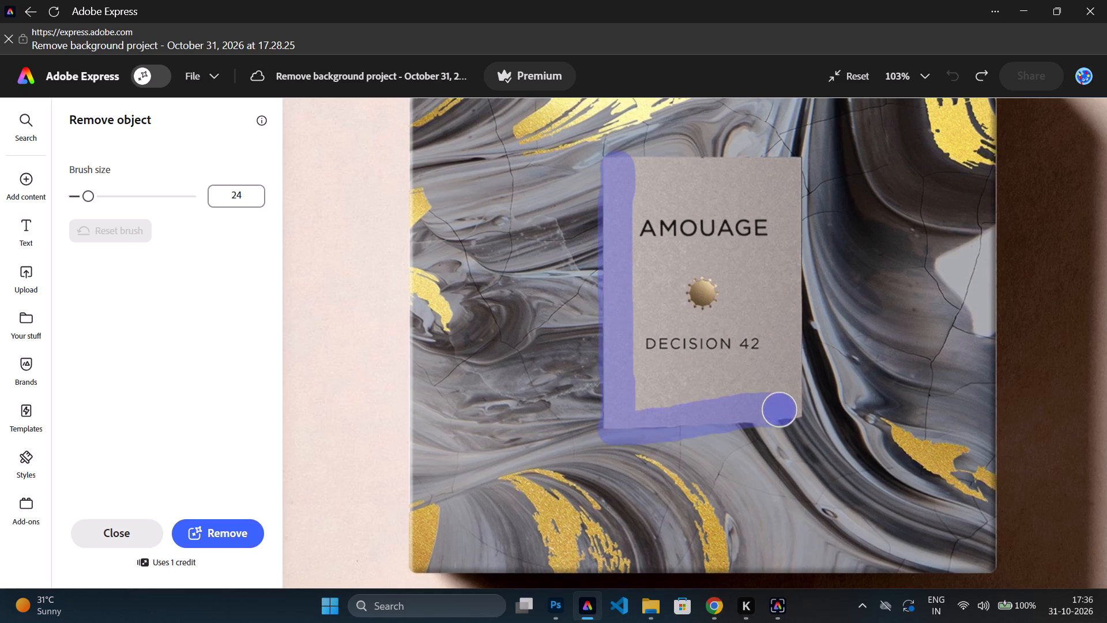
left_click_drag(787, 410, 785, 376)
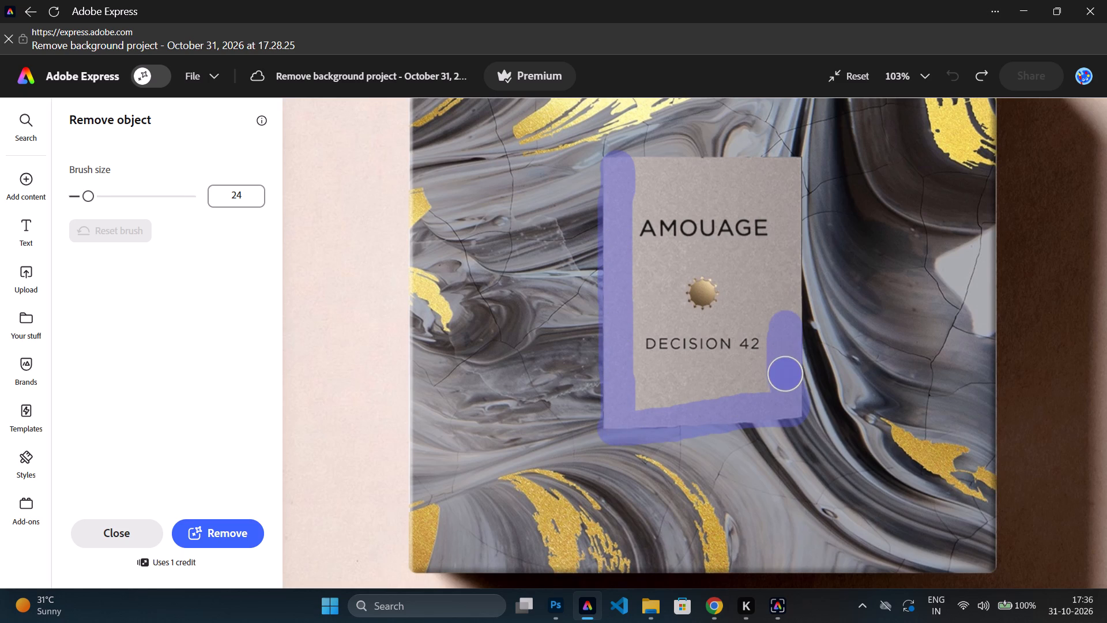
left_click_drag(785, 376, 779, 264)
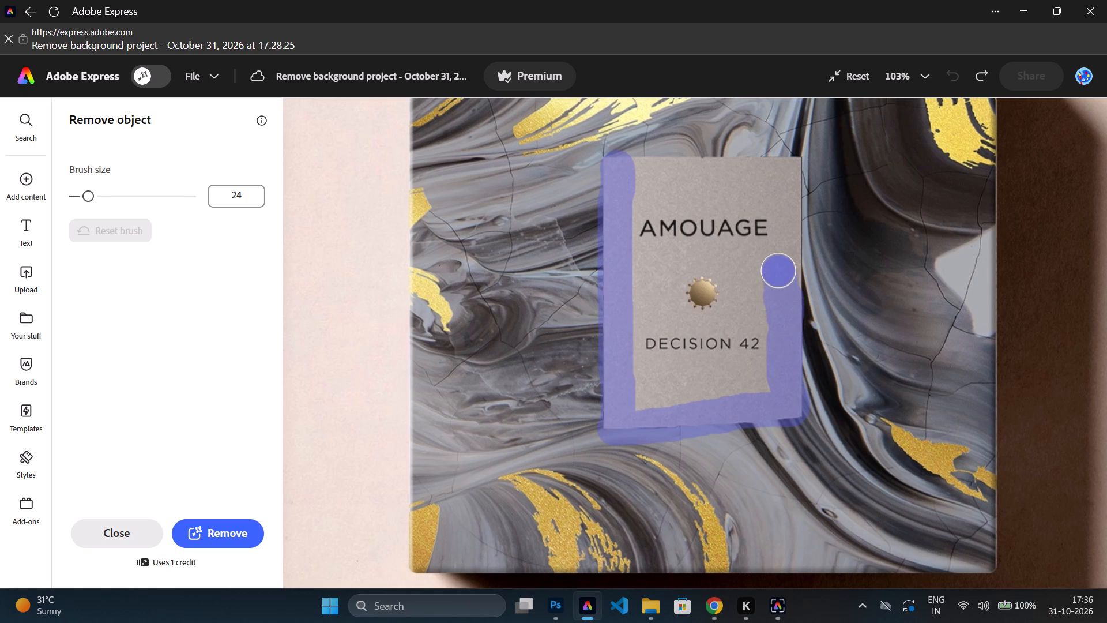
left_click_drag(779, 264, 784, 231)
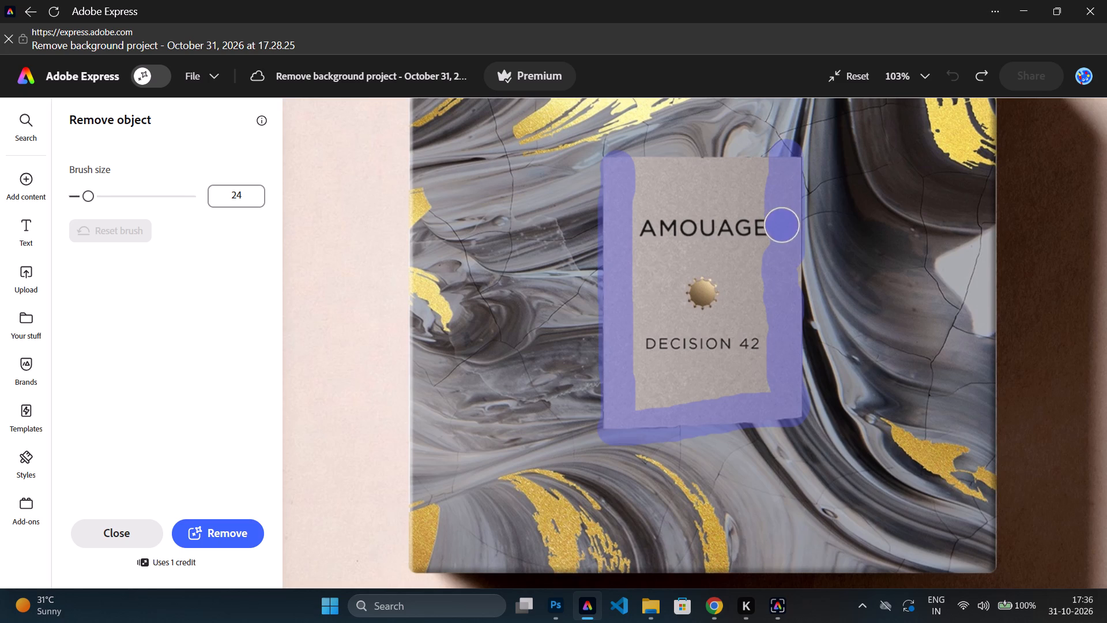
left_click_drag(784, 231, 774, 162)
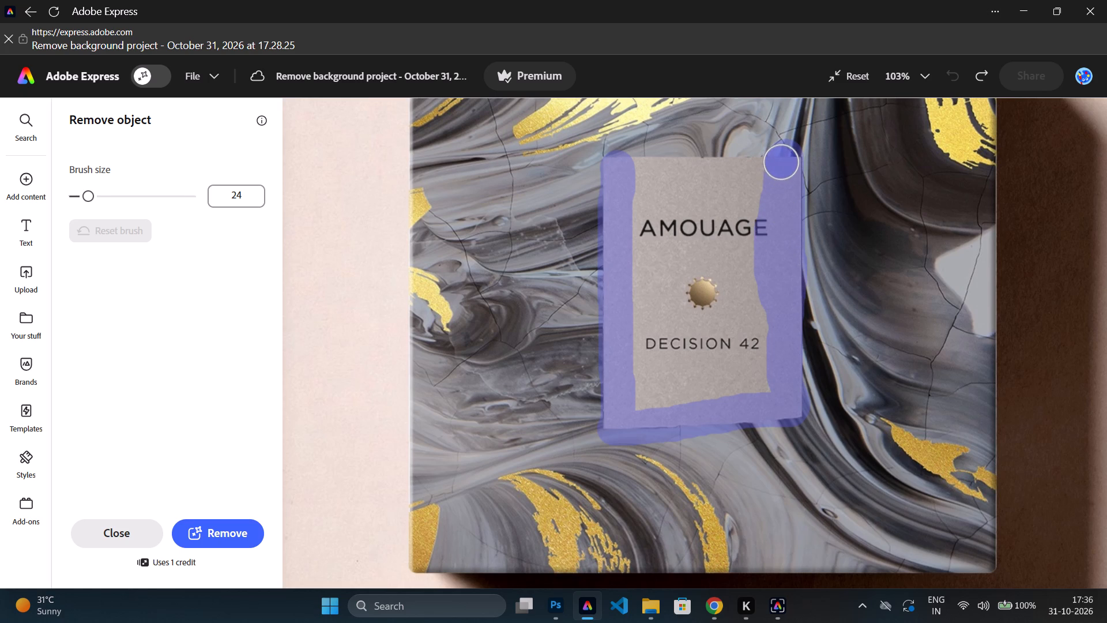
left_click_drag(774, 162, 635, 228)
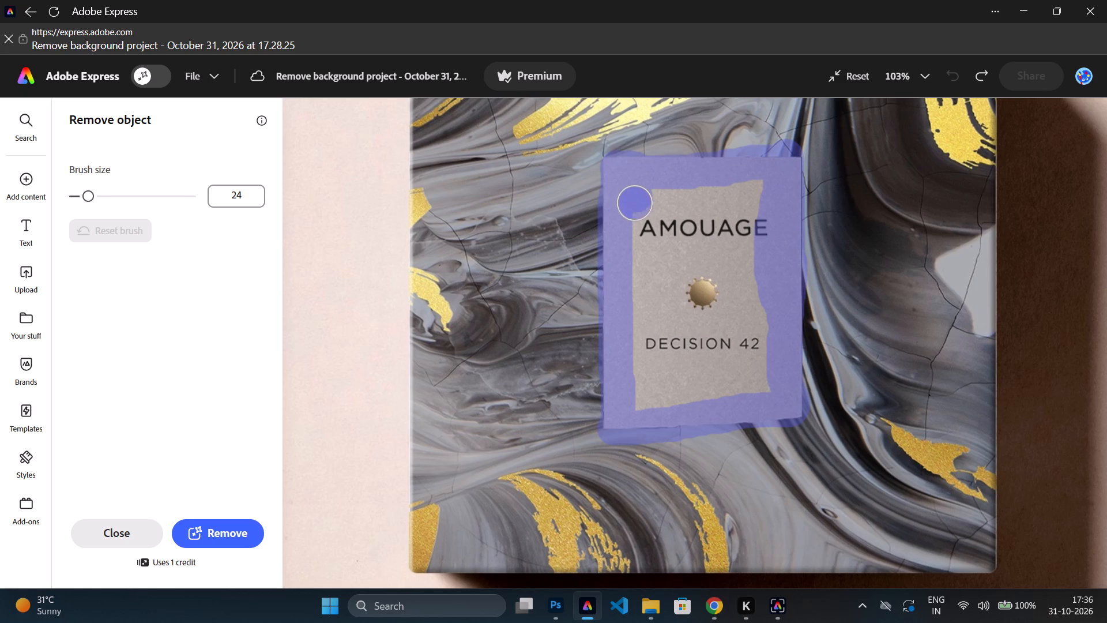
Fill the mask across the inside of the label, covering the brand name, gold emblem and DECISION 42 text.
left_click_drag(635, 228, 747, 396)
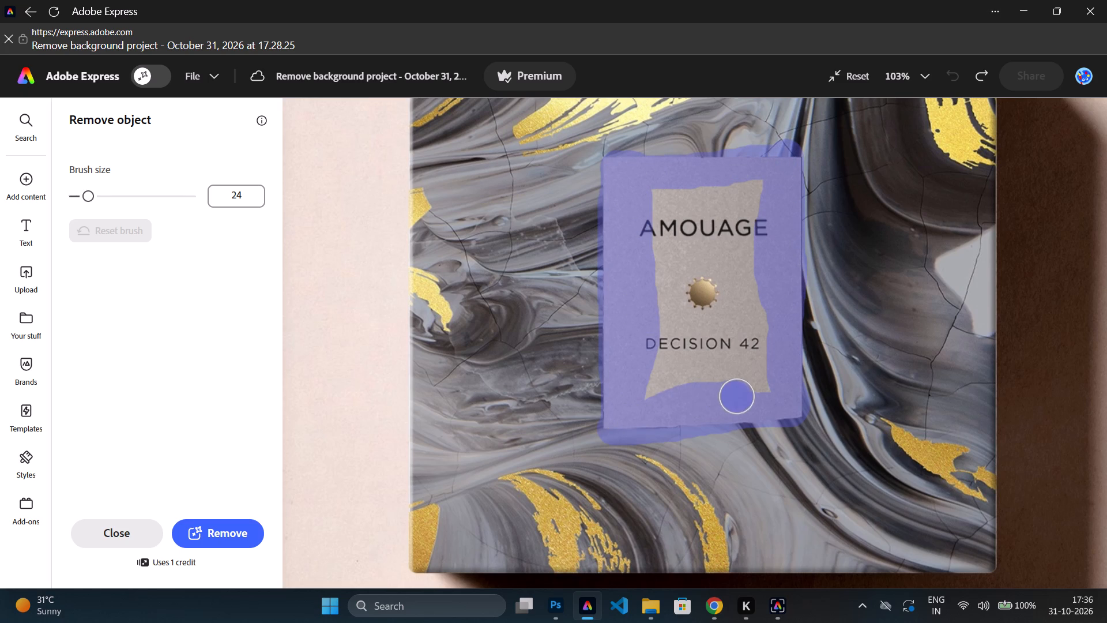
left_click_drag(747, 396, 713, 193)
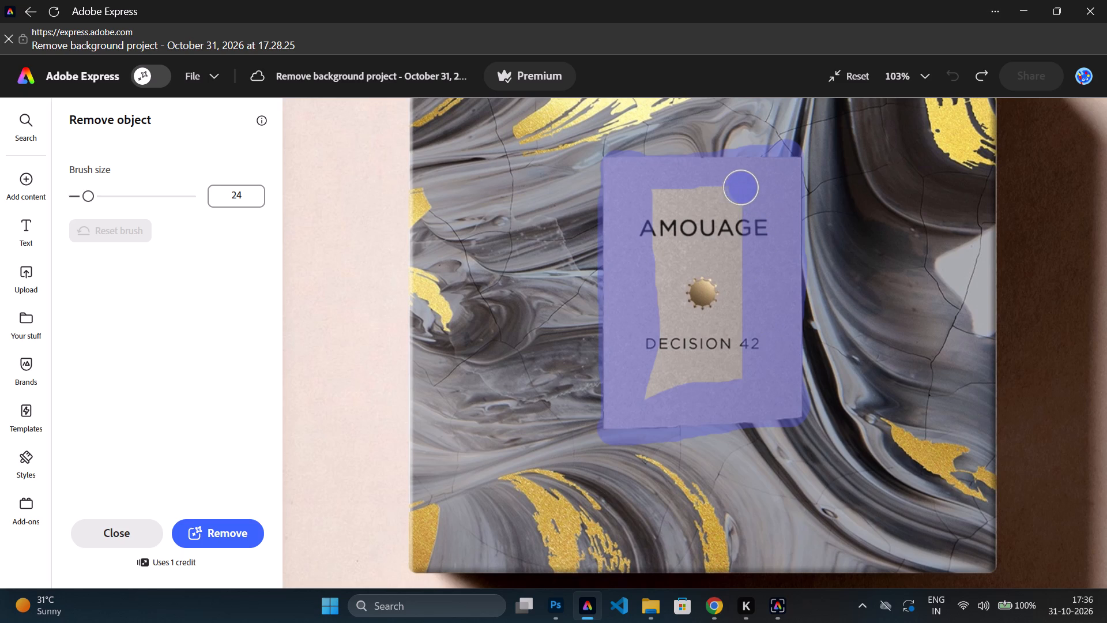
left_click_drag(713, 193, 647, 388)
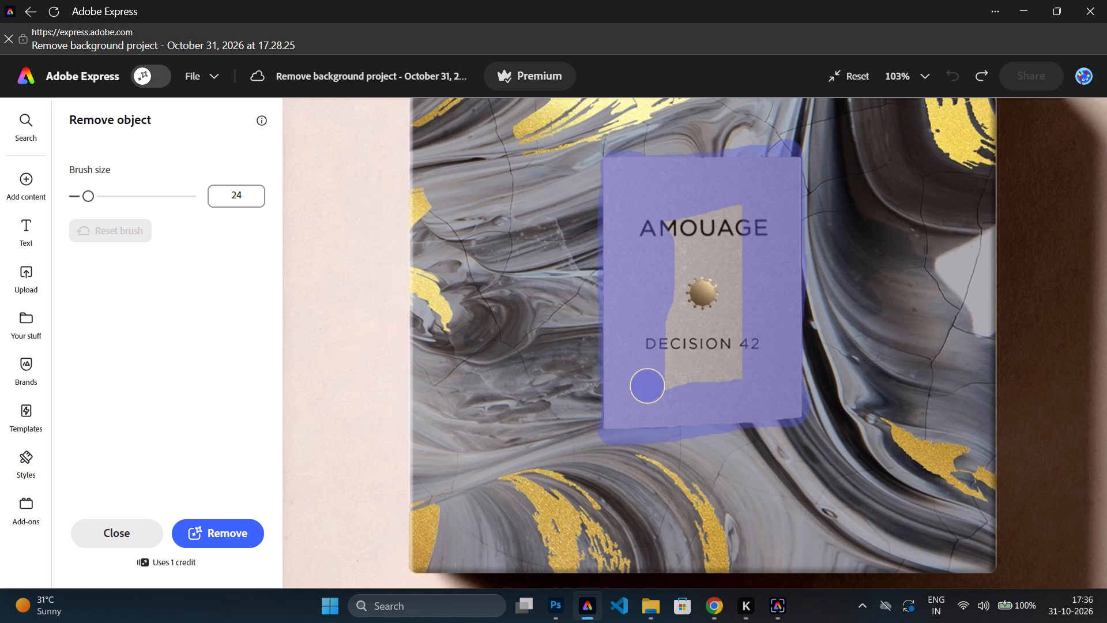
left_click_drag(647, 388, 726, 324)
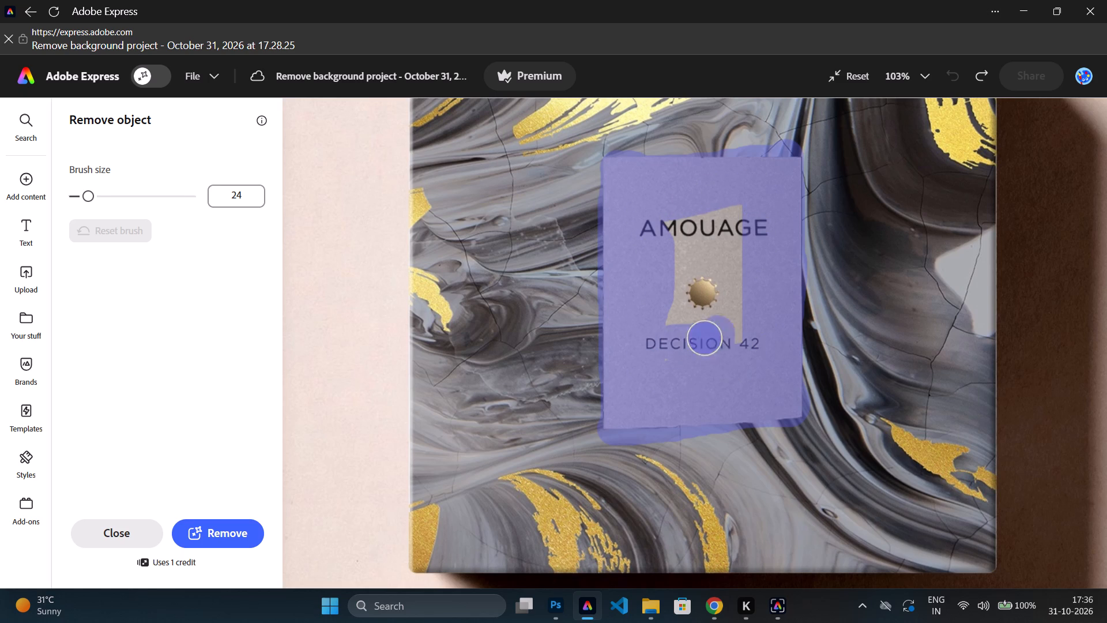
left_click_drag(726, 324, 688, 221)
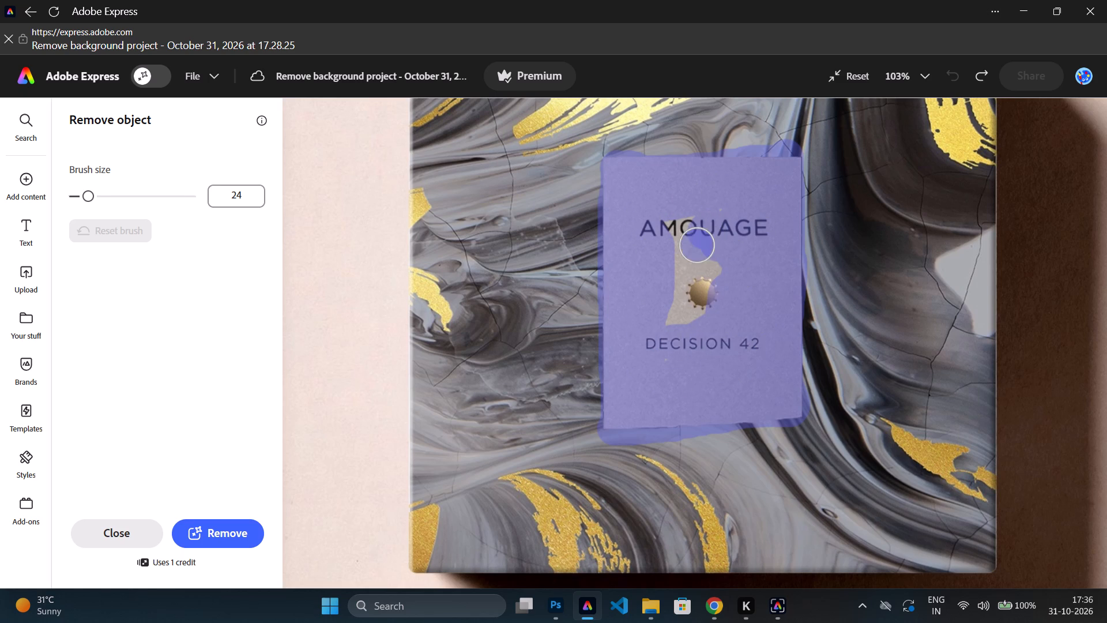
left_click_drag(688, 221, 681, 329)
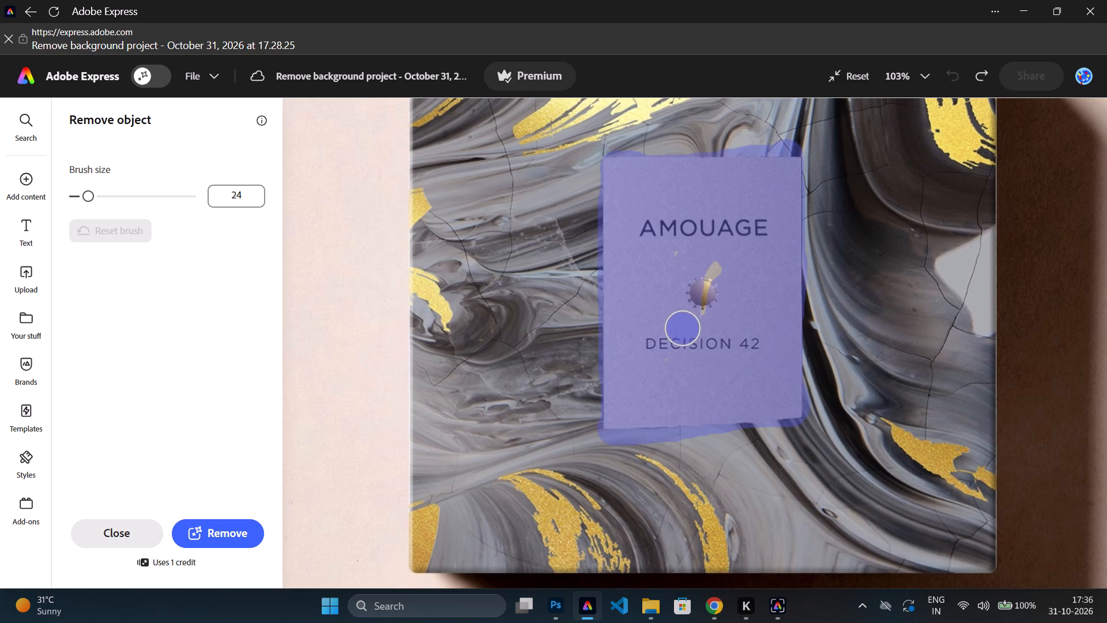
left_click_drag(681, 329, 694, 320)
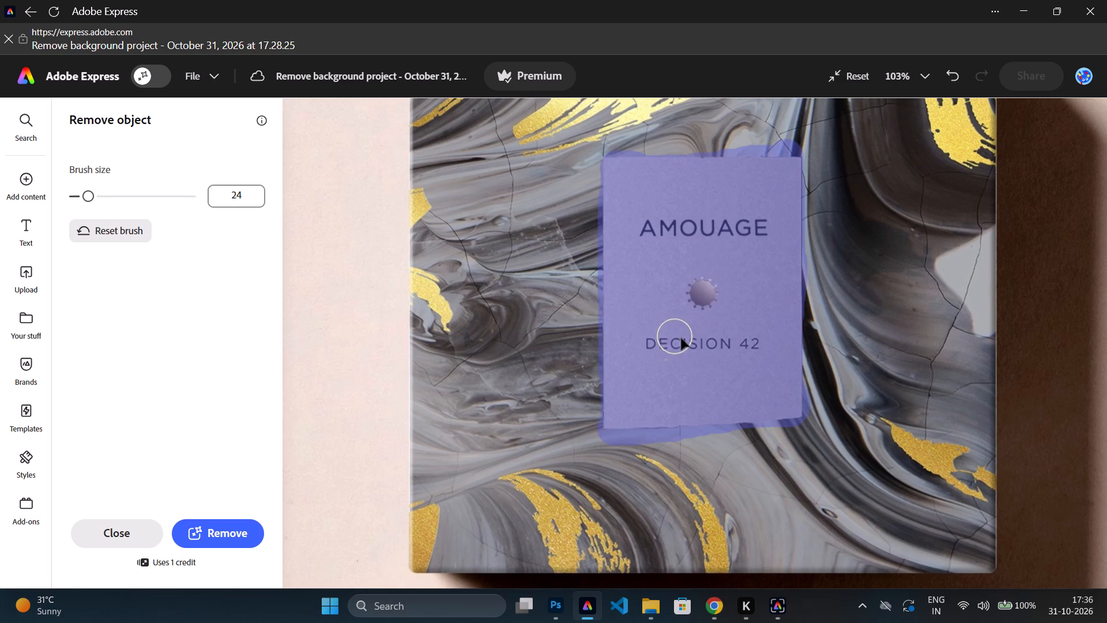
Remove the masked label from the box and generate replacement marbling.
scroll(701, 318, "down", 5, "ctrl")
scroll(695, 298, "up", 1, "ctrl")
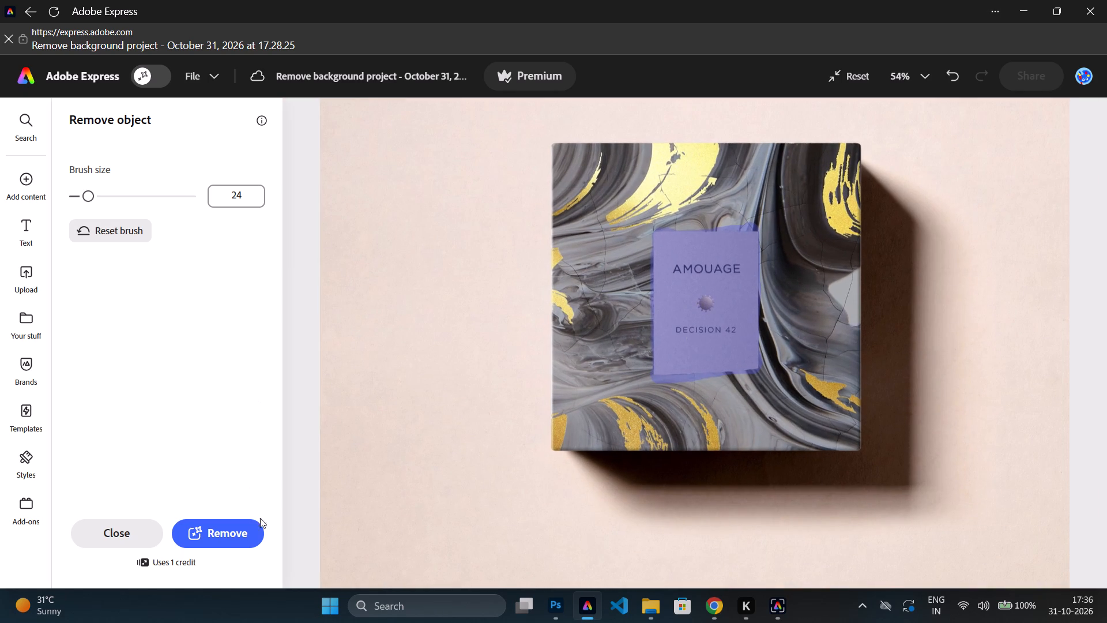
left_click(227, 534)
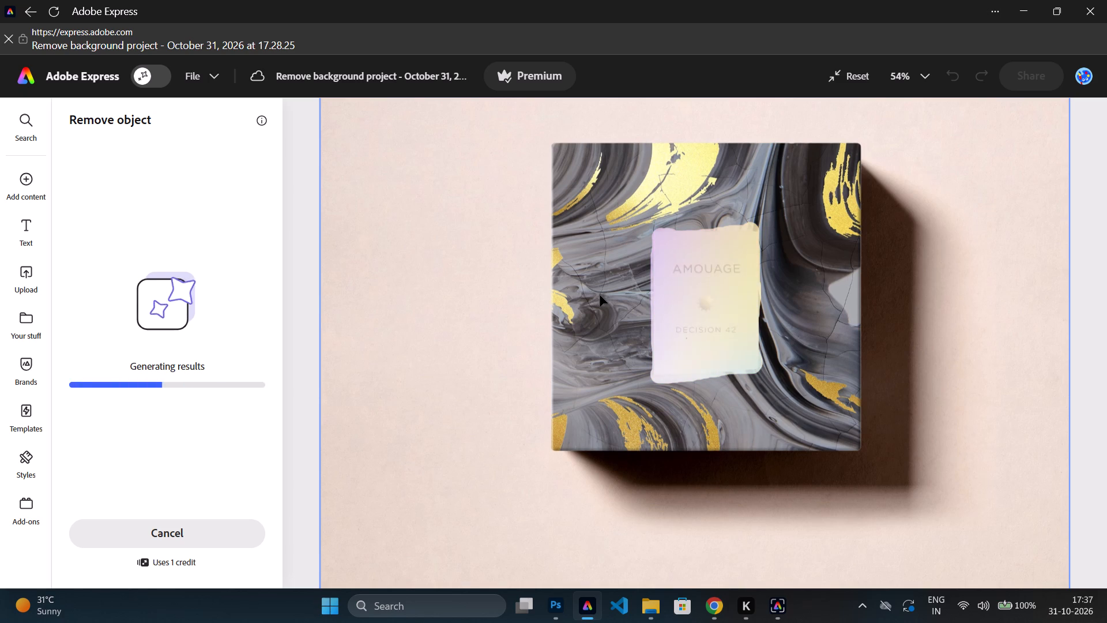
scroll(556, 374, "up", 7)
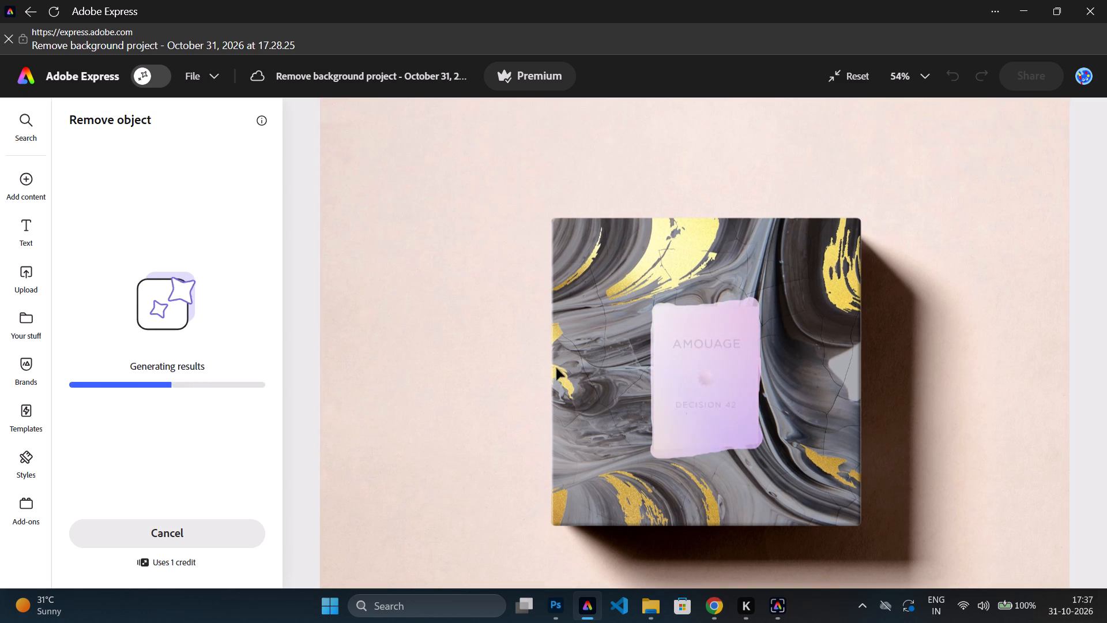
scroll(558, 364, "up", 3)
scroll(573, 369, "down", 6)
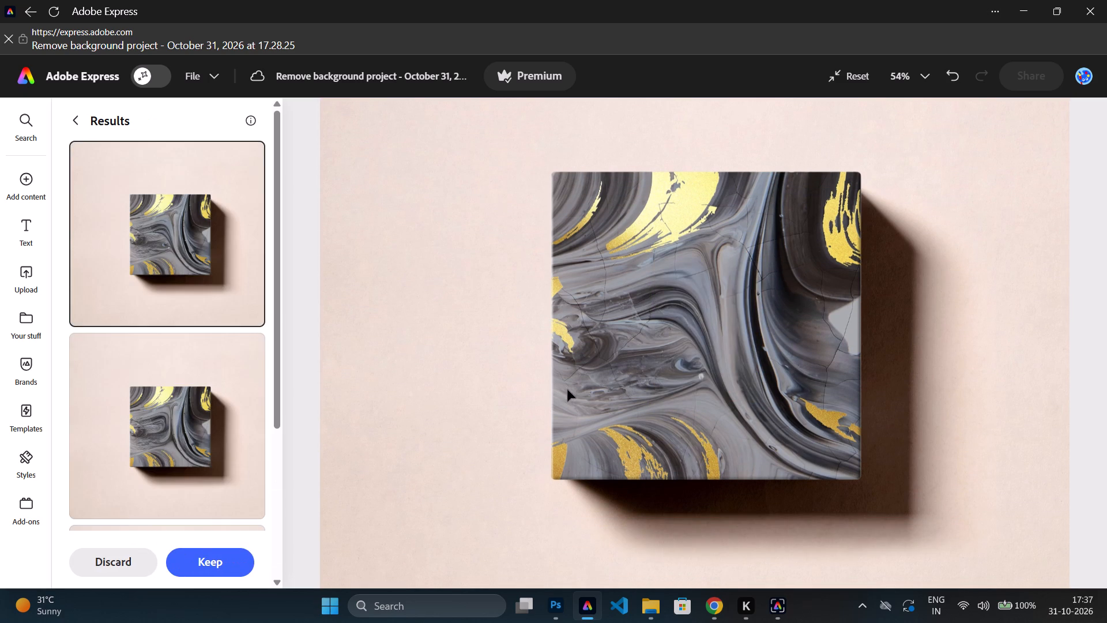
Compare the generated marbling variations for the box and keep the second one, finishing the object removal.
left_click(204, 419)
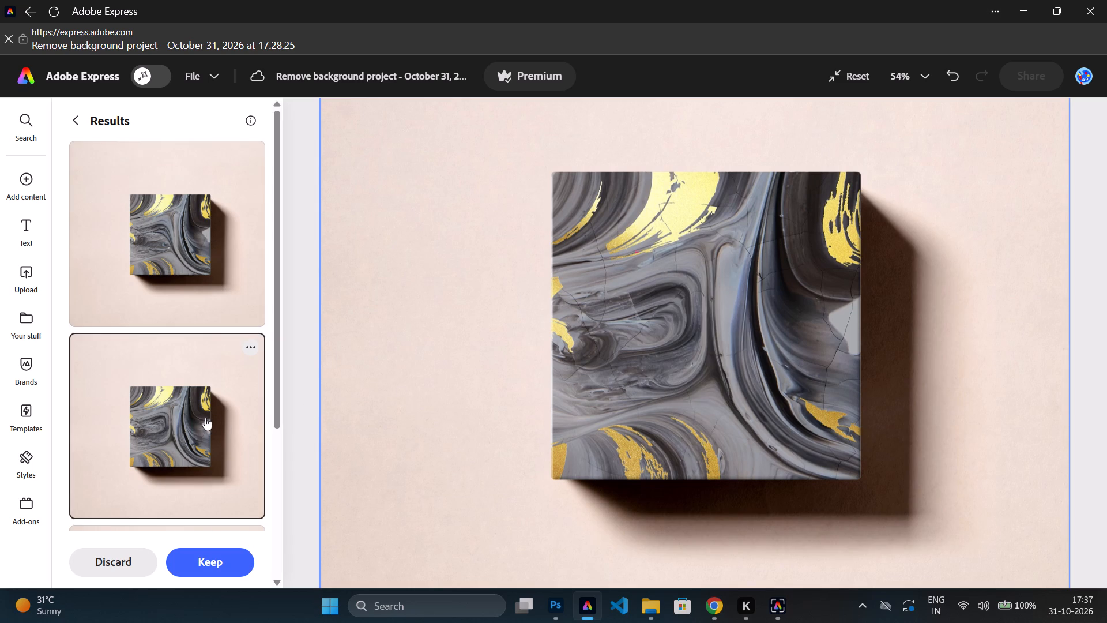
scroll(208, 415, "down", 2)
left_click(202, 415)
scroll(203, 415, "up", 3)
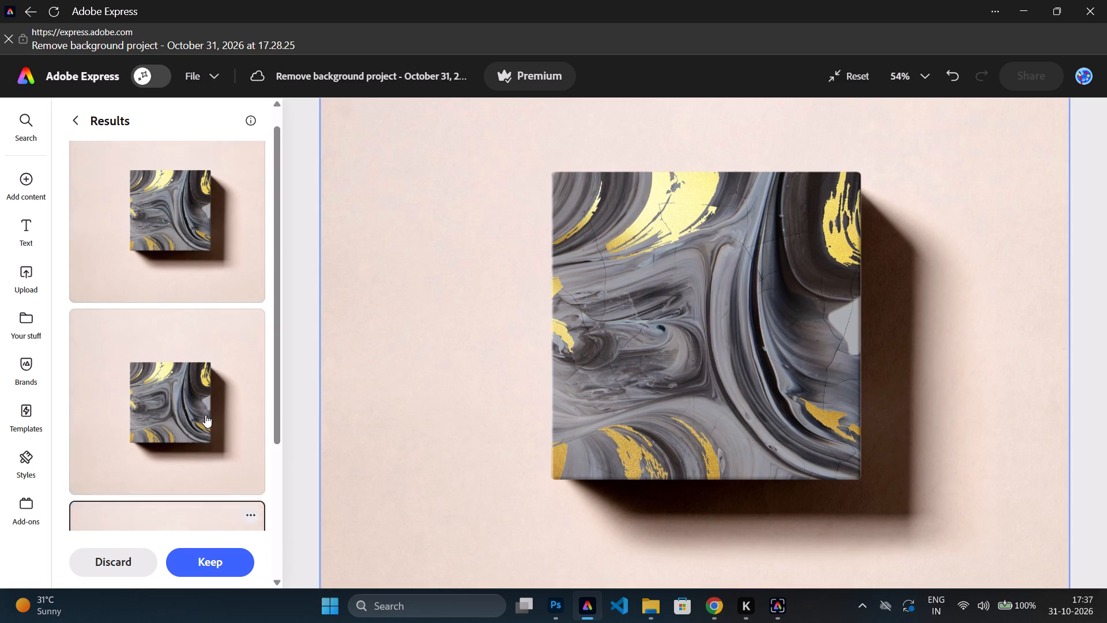
left_click(211, 262)
left_click(171, 426)
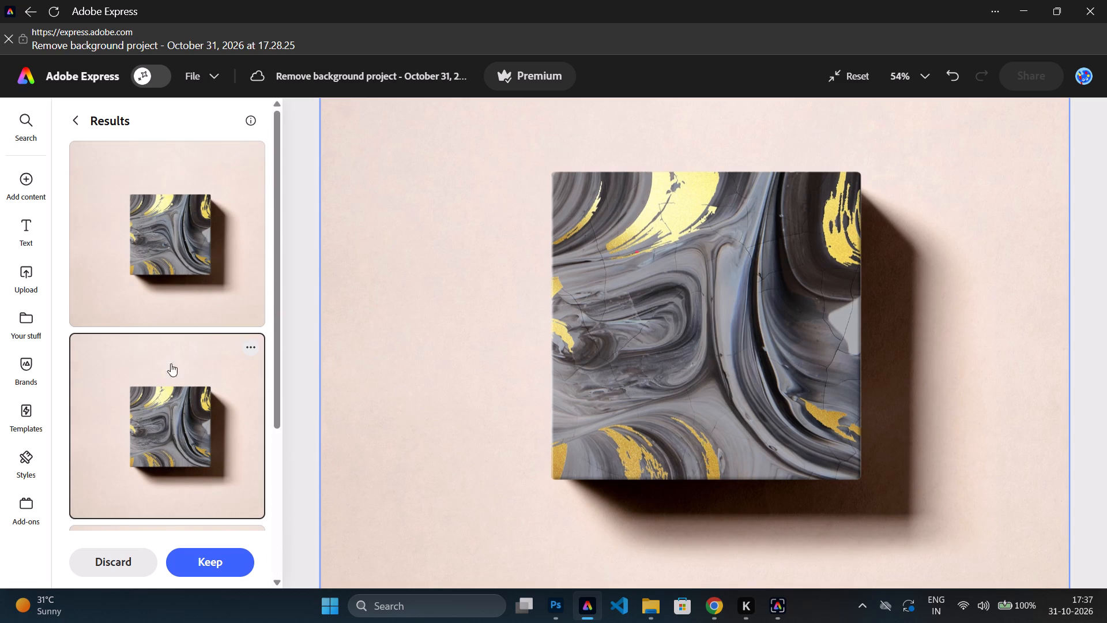
left_click(198, 247)
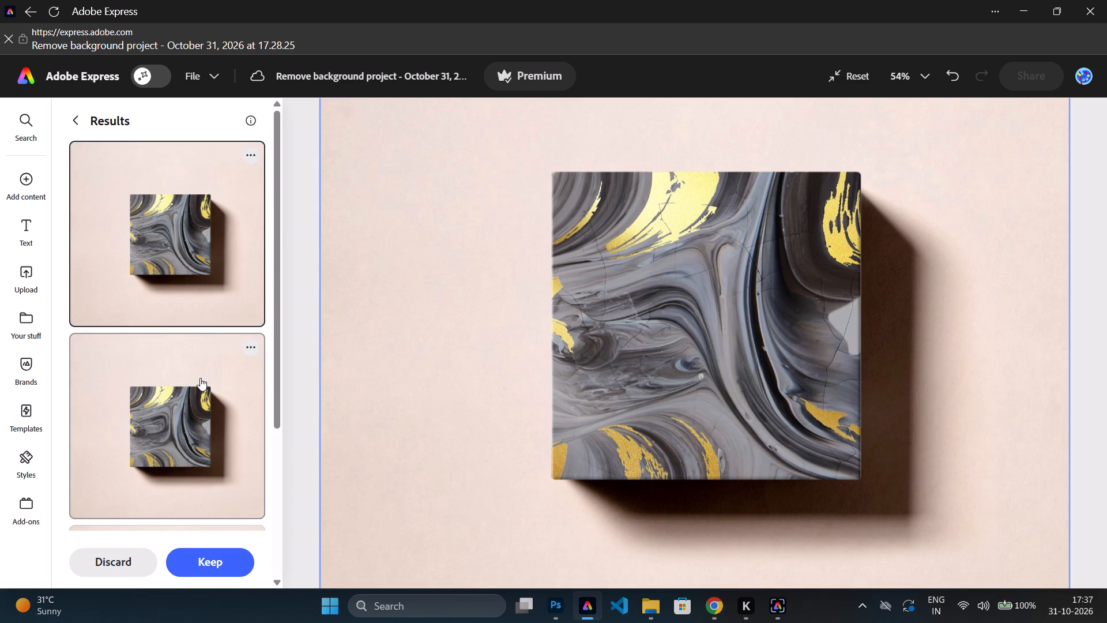
left_click(200, 378)
left_click(220, 280)
left_click(204, 380)
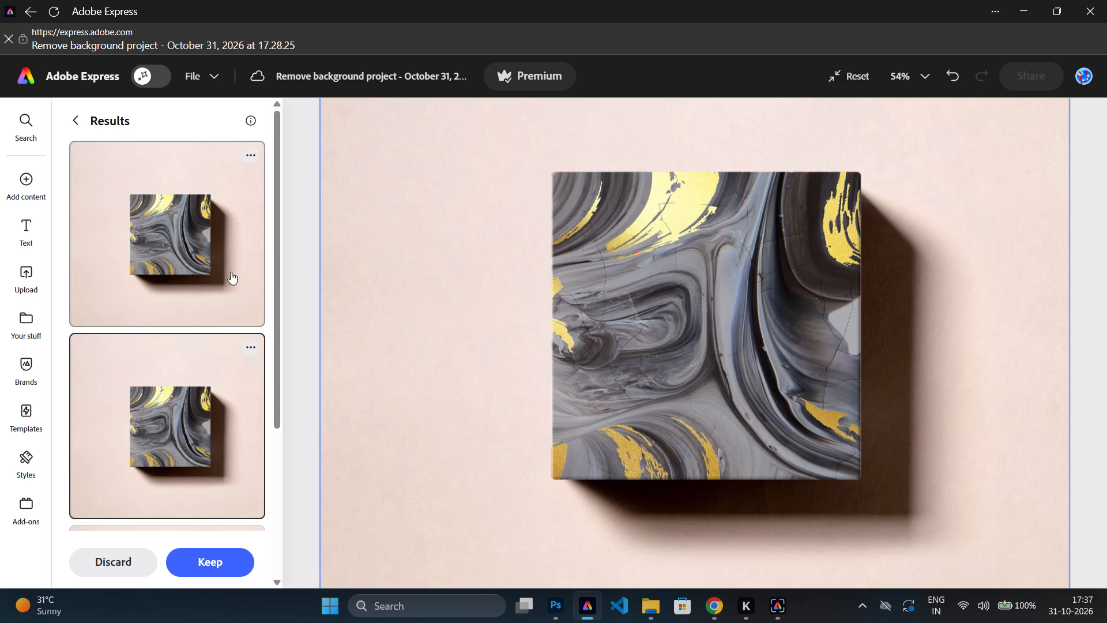
left_click(234, 266)
left_click(221, 373)
left_click(239, 260)
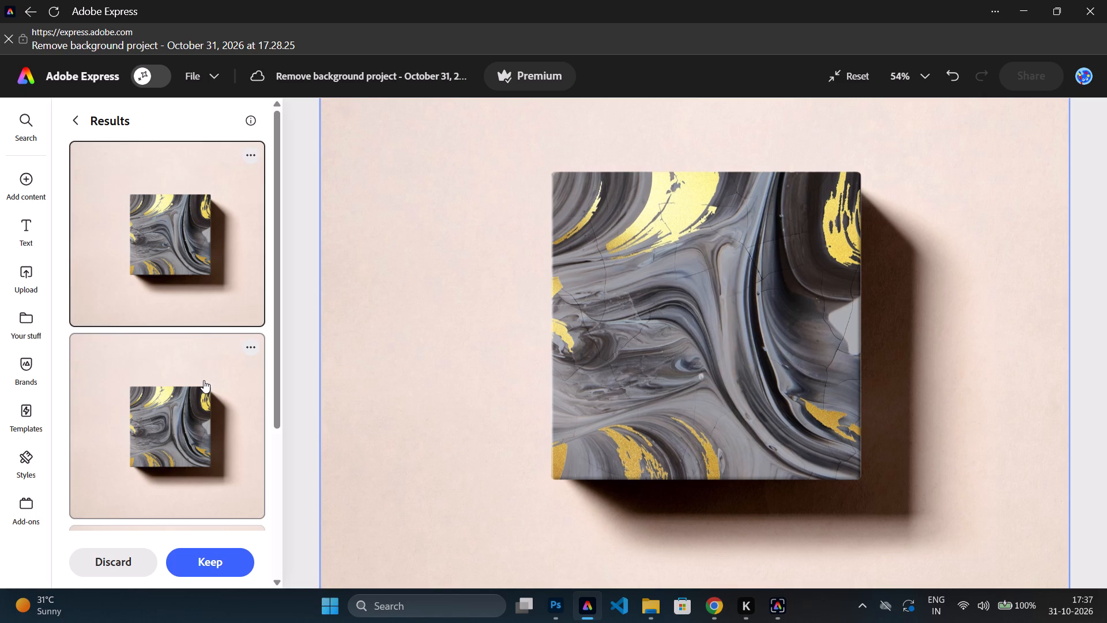
left_click(204, 380)
left_click(217, 558)
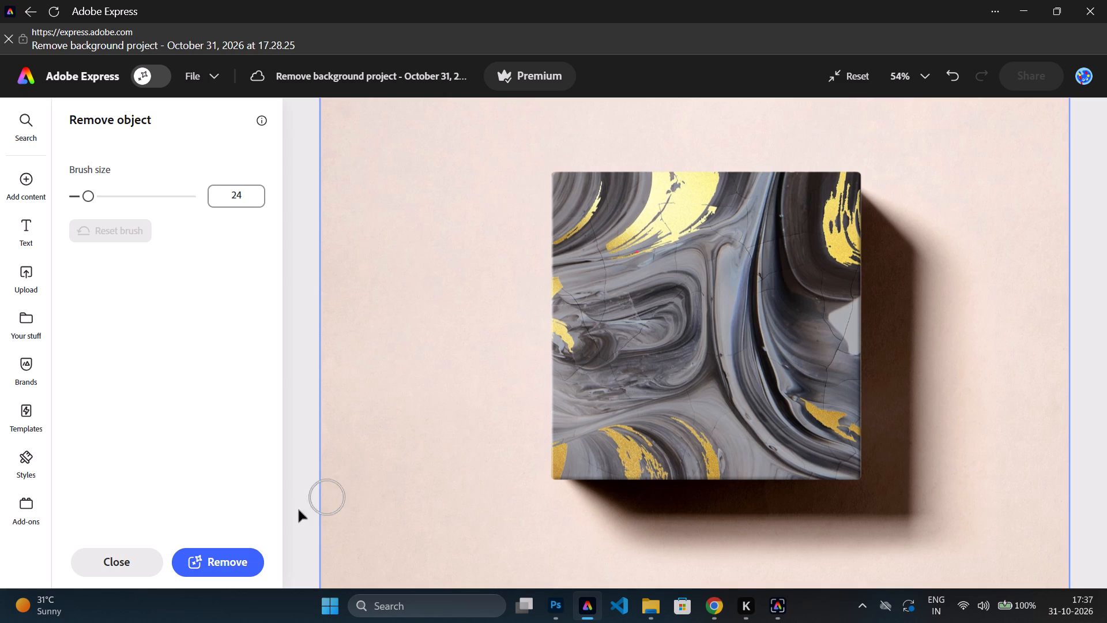
left_click(119, 563)
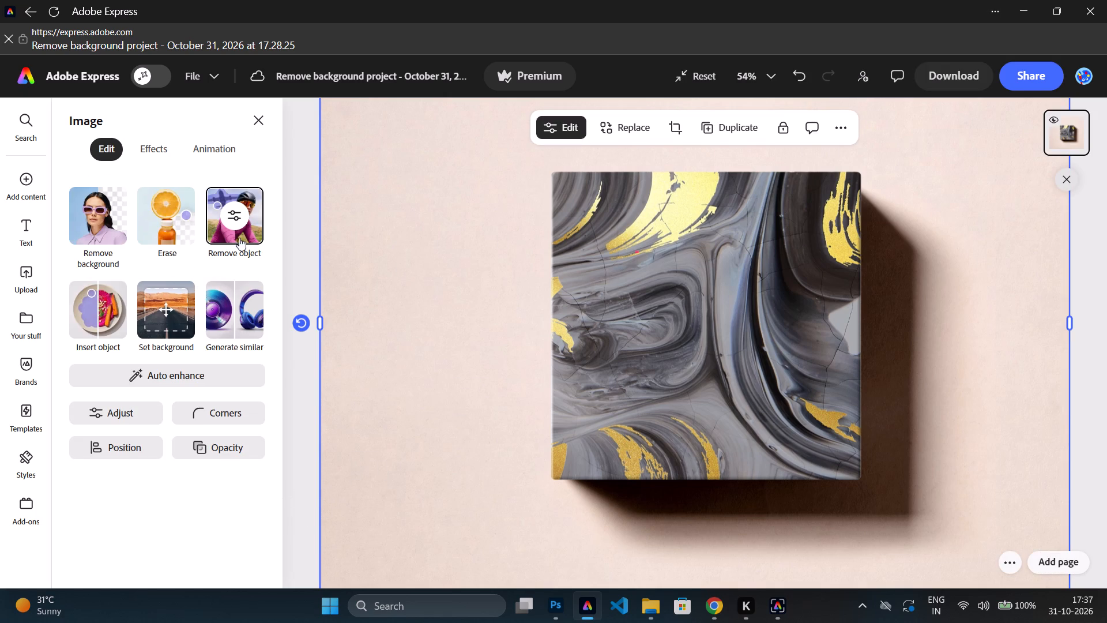
Remove the beige background and shadow around the label-free box.
left_click(97, 225)
scroll(393, 242, "down", 5, "ctrl")
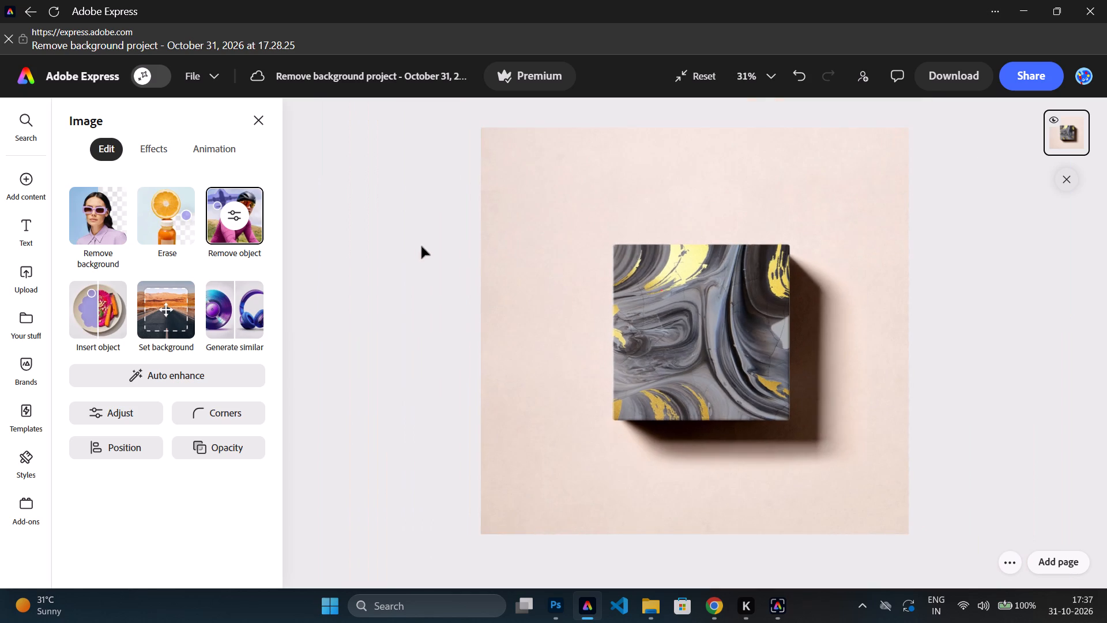
left_click(92, 217)
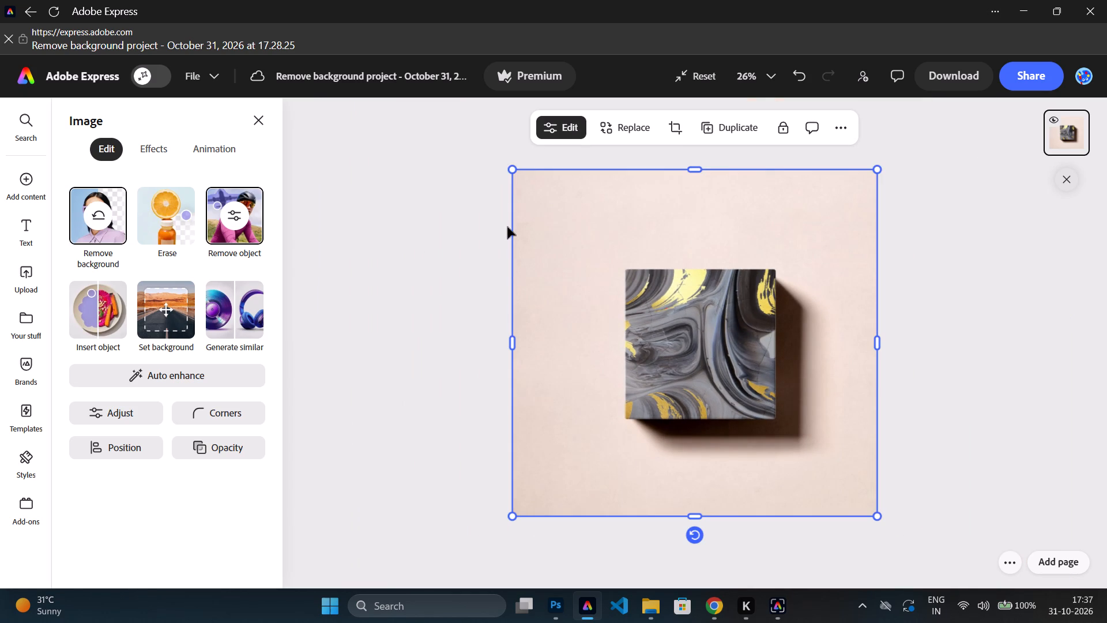
left_click(546, 264)
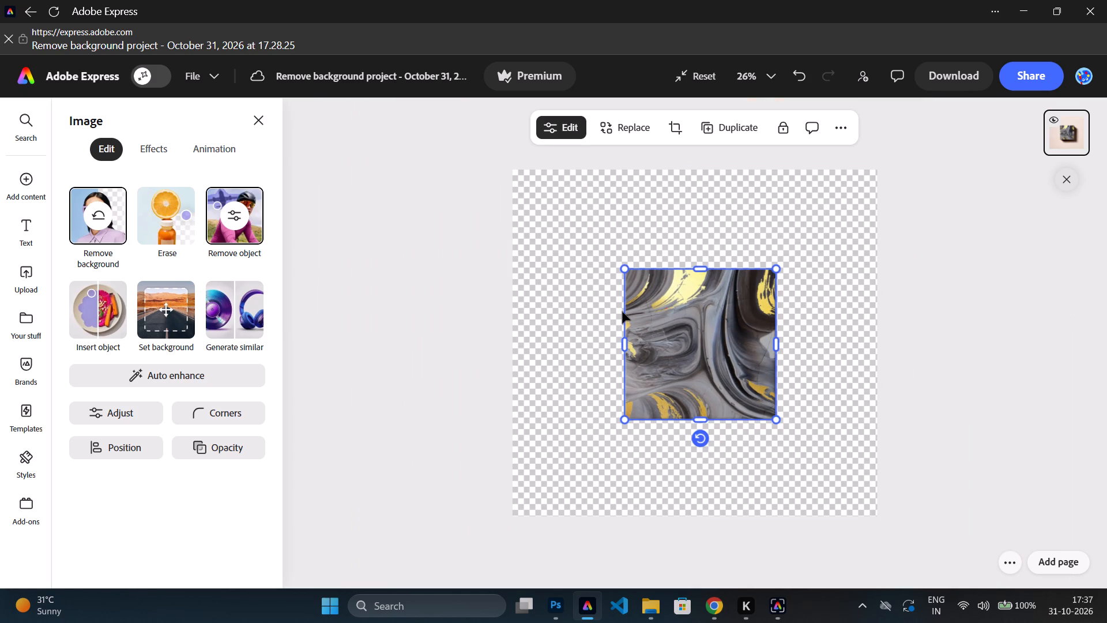
Download the cut-out box as a transparent PNG at size 4.
left_click(931, 87)
left_click_drag(908, 264, 1050, 276)
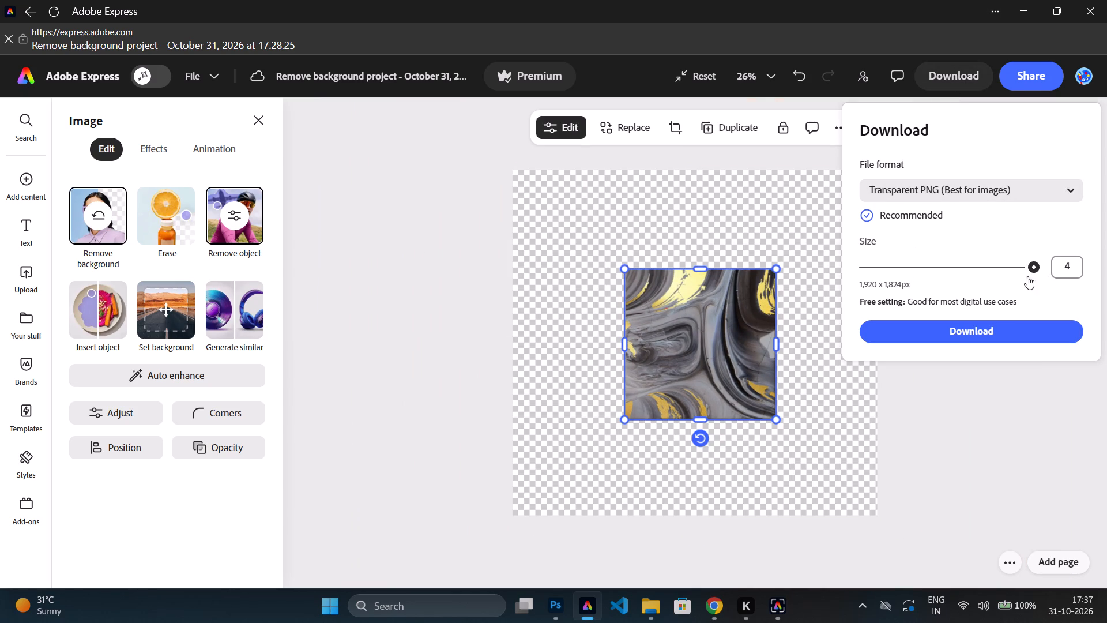
left_click(958, 333)
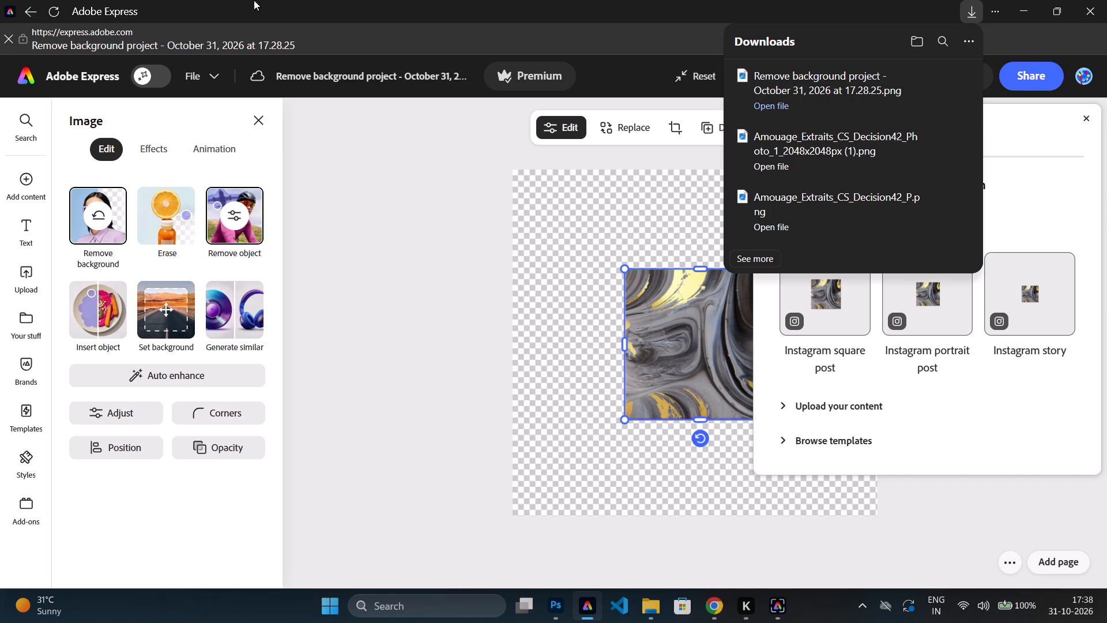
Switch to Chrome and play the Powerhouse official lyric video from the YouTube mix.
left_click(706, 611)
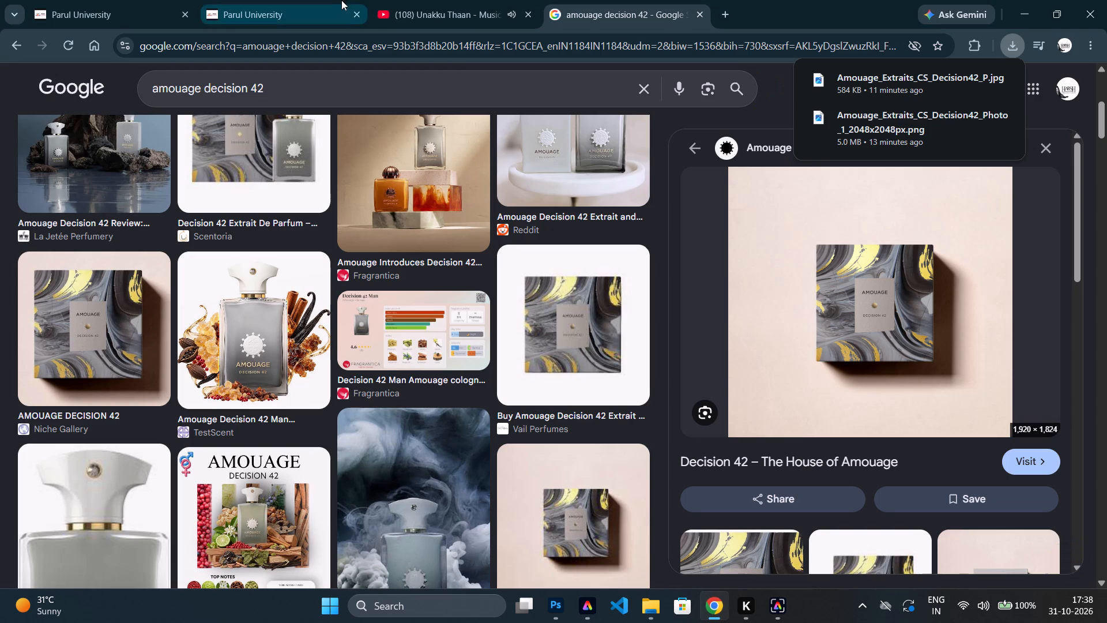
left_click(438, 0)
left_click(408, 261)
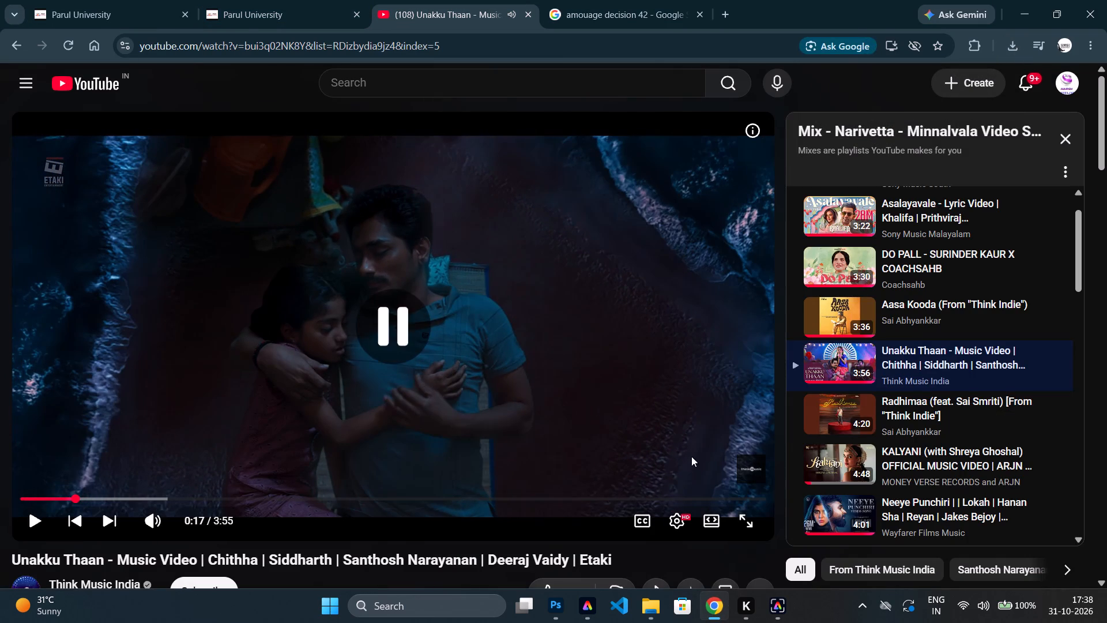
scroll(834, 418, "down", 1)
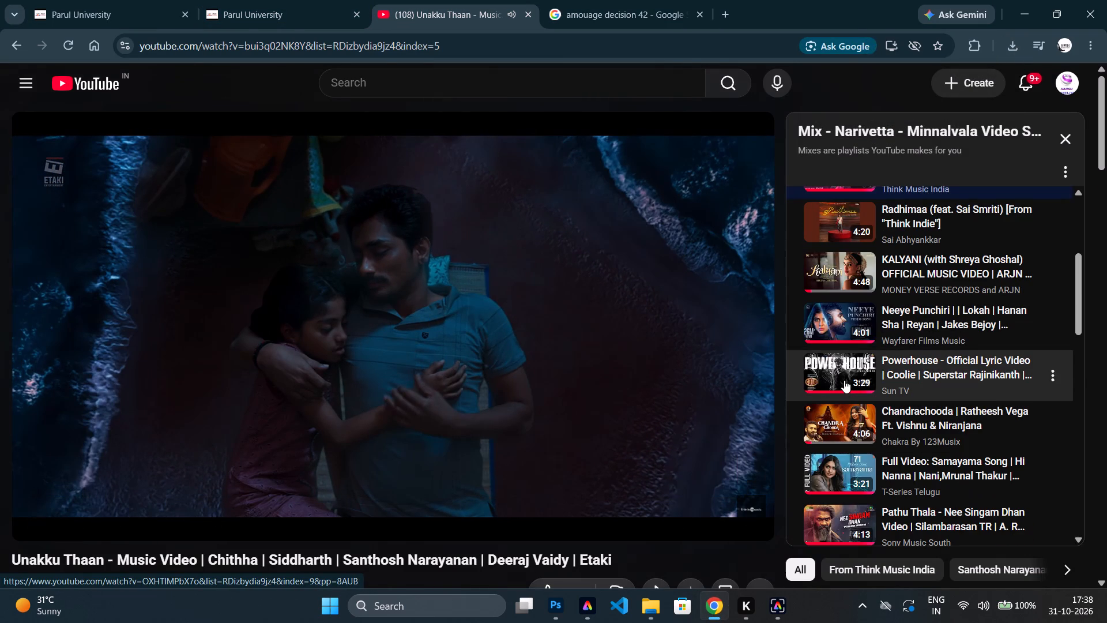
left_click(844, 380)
Switch to Photoshop and delete both labelled box layers named Amouage_Extraits_CS_Decision42_P from the poster.
left_click(590, 605)
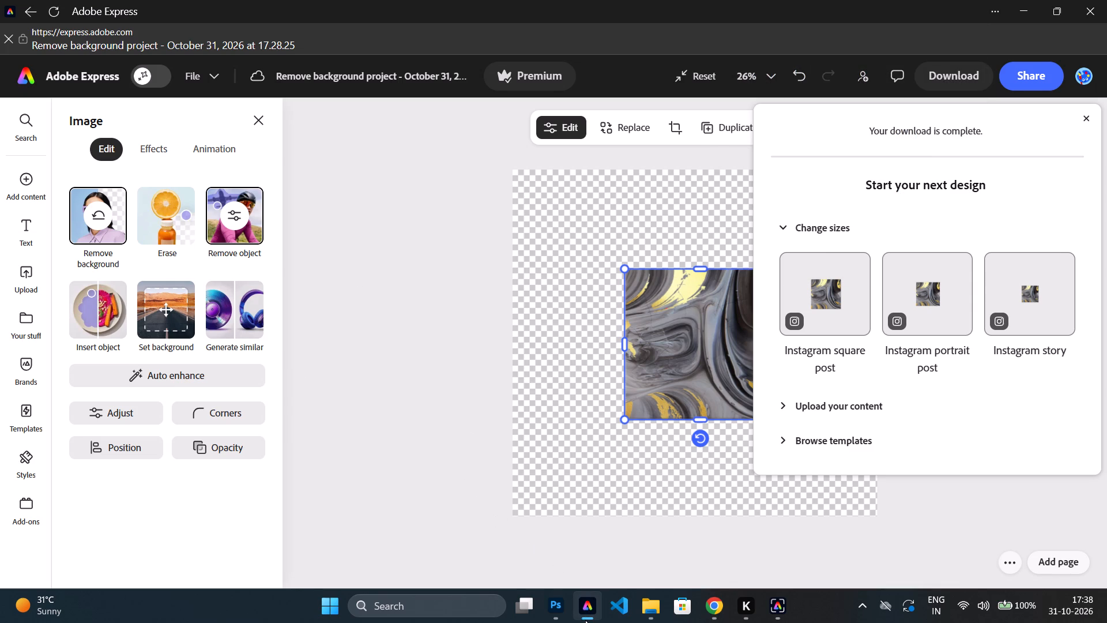
left_click(555, 602)
left_click(613, 354)
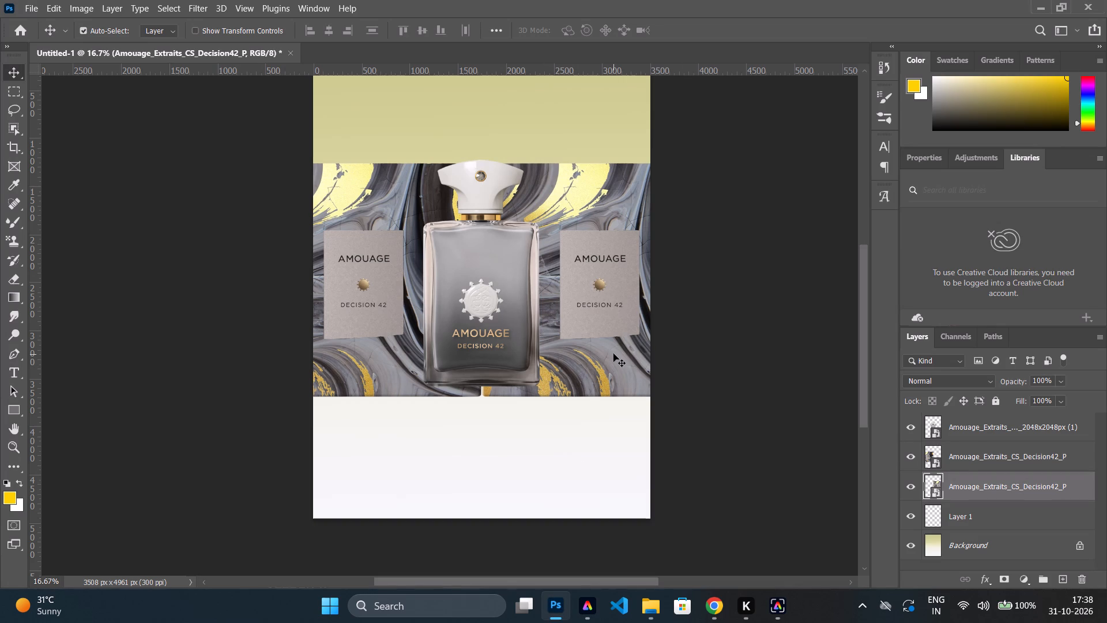
left_click(1079, 584)
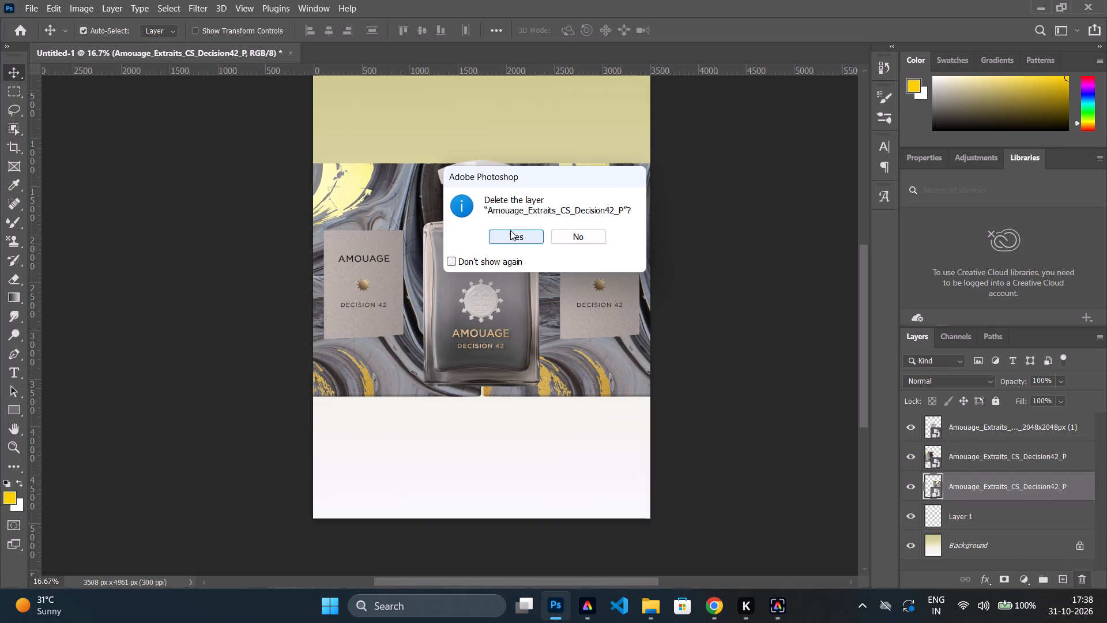
left_click(510, 227)
left_click(518, 238)
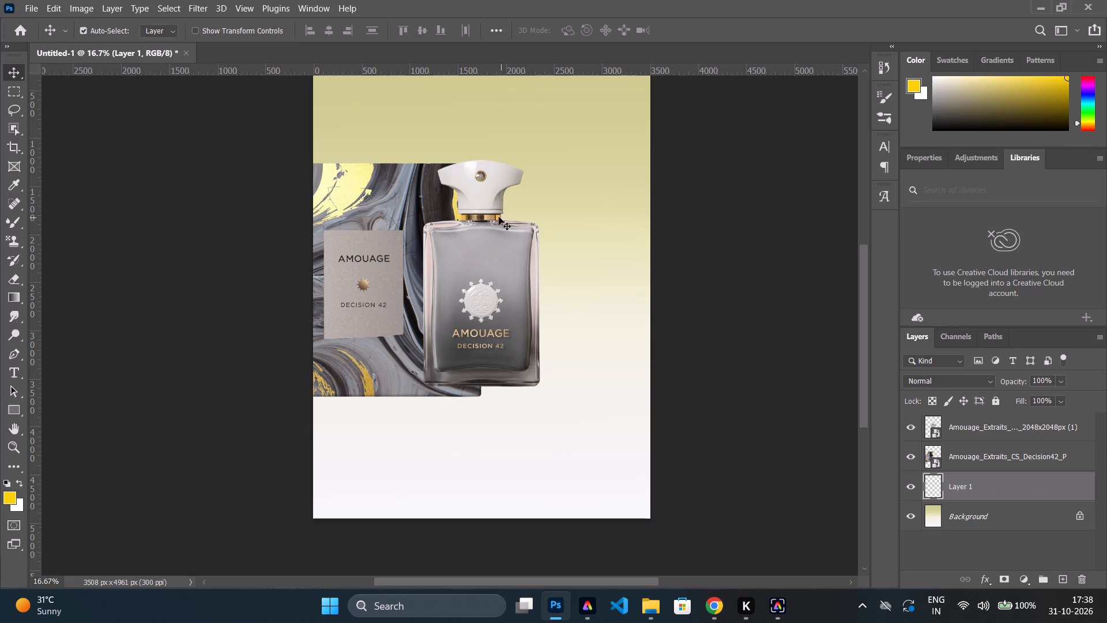
left_click(390, 273)
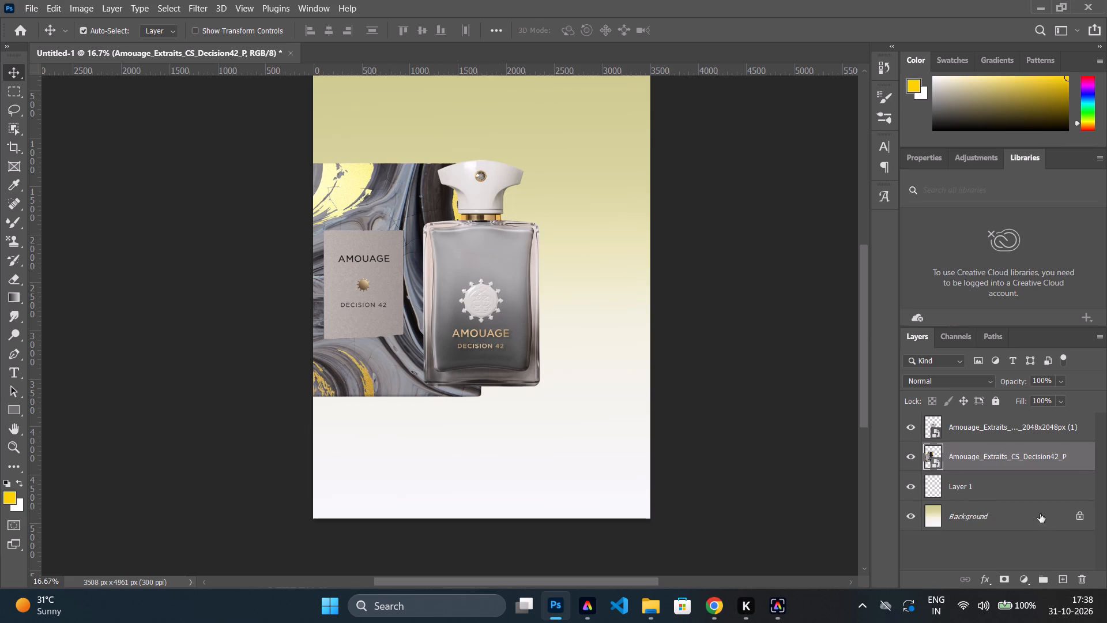
left_click(1082, 581)
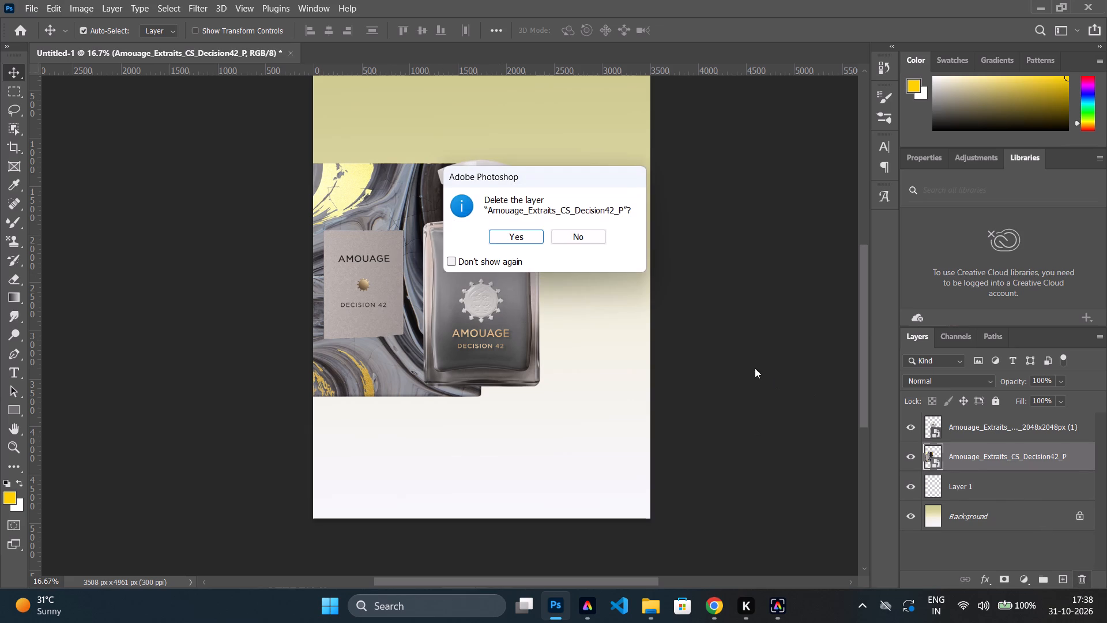
left_click(511, 233)
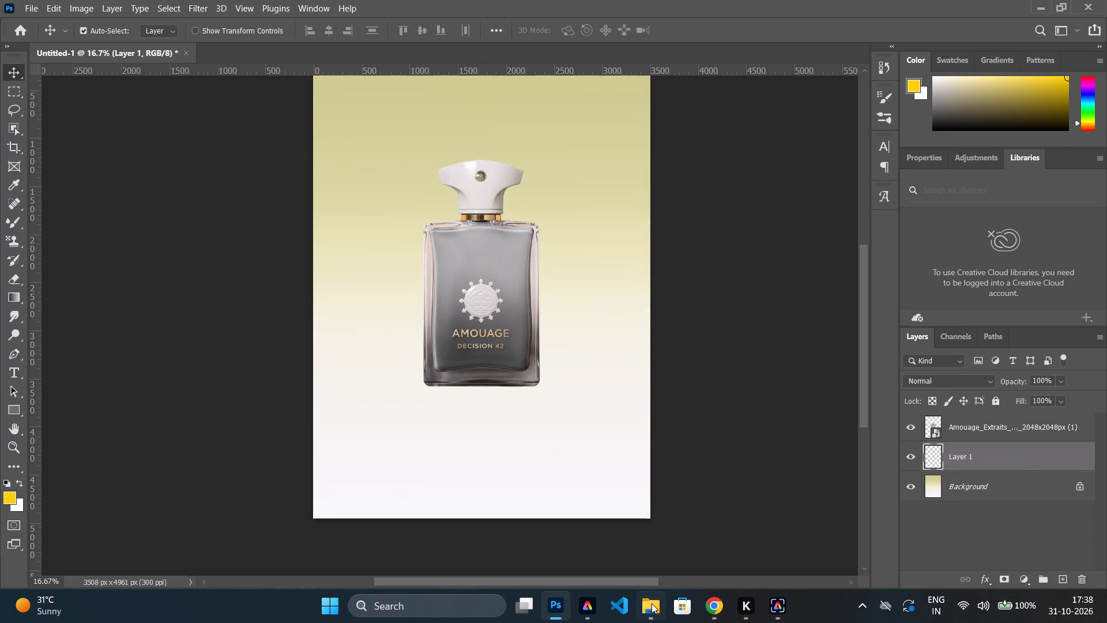
Place the newly downloaded Remove background project PNG from the Downloads folder into the Photoshop poster, beneath the bottle layer.
left_click(652, 603)
triple_click(133, 46)
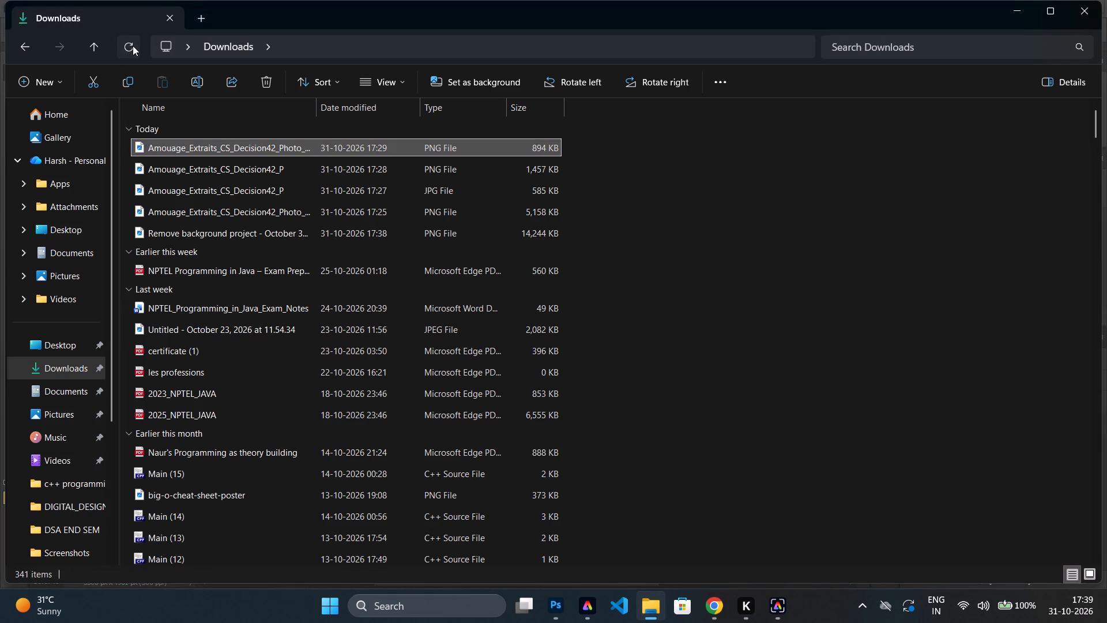
left_click(172, 144)
left_click_drag(173, 145, 203, 155)
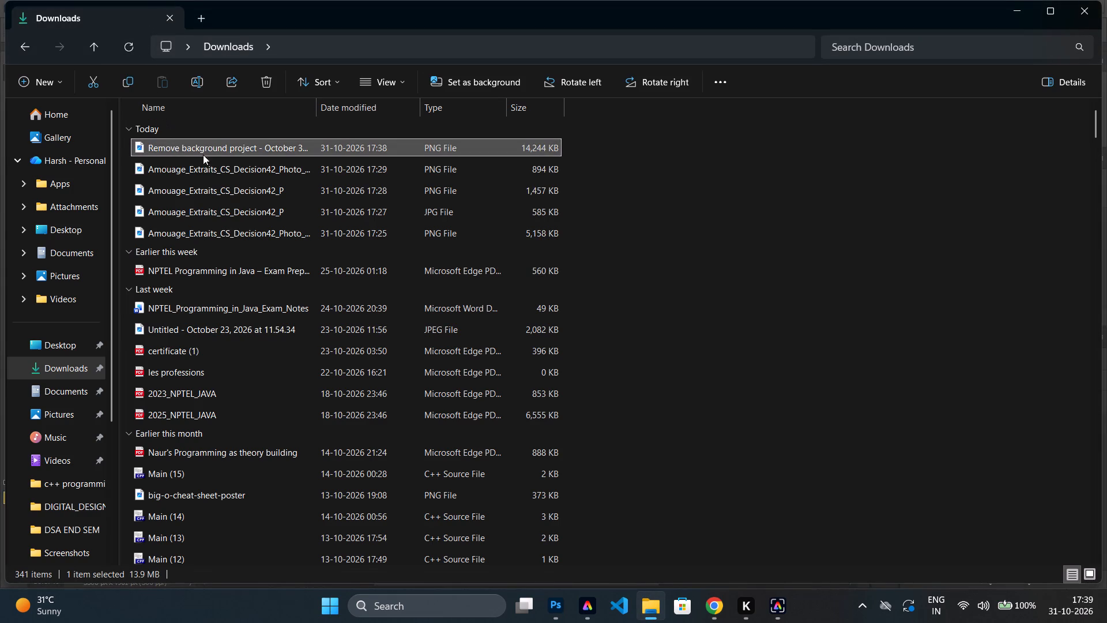
left_click_drag(203, 155, 327, 196)
left_click_drag(1106, 1, 1106, 7)
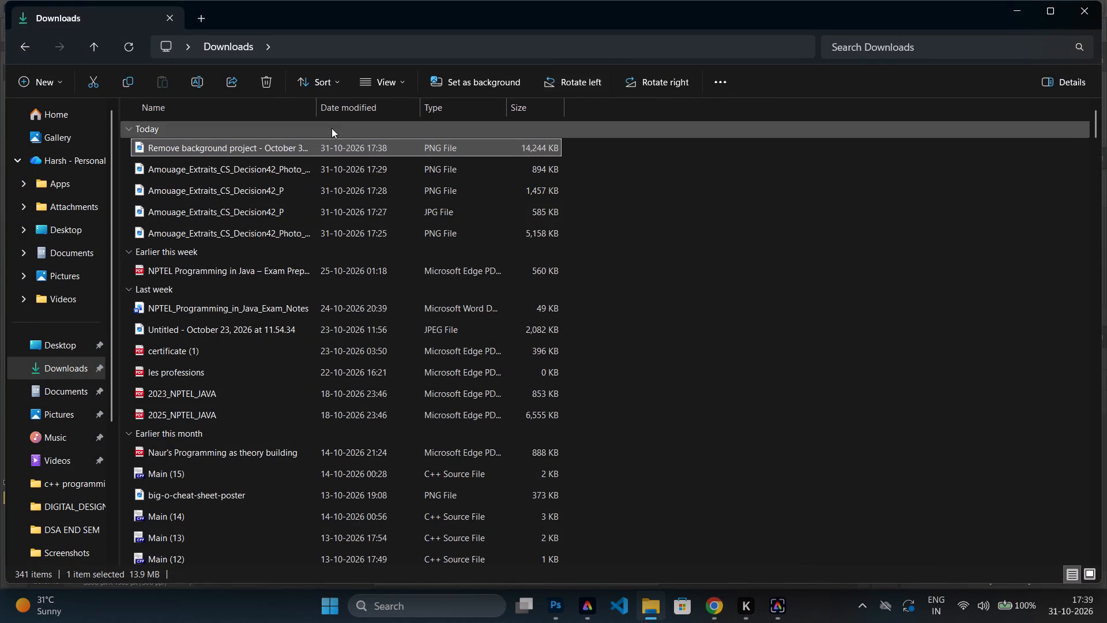
left_click_drag(291, 148, 572, 607)
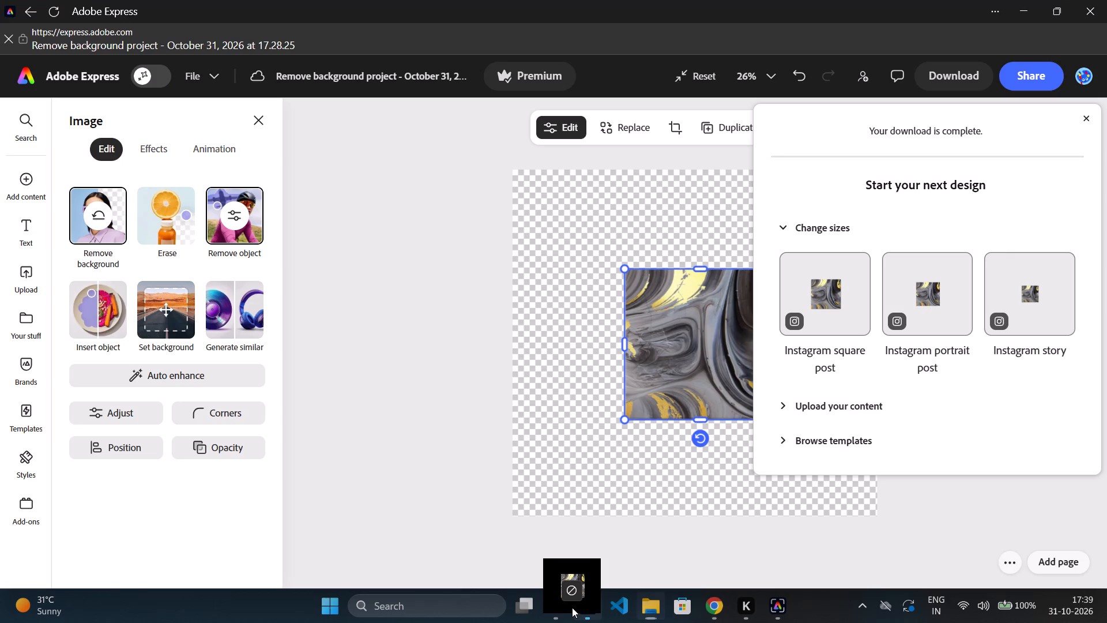
left_click_drag(572, 607, 576, 360)
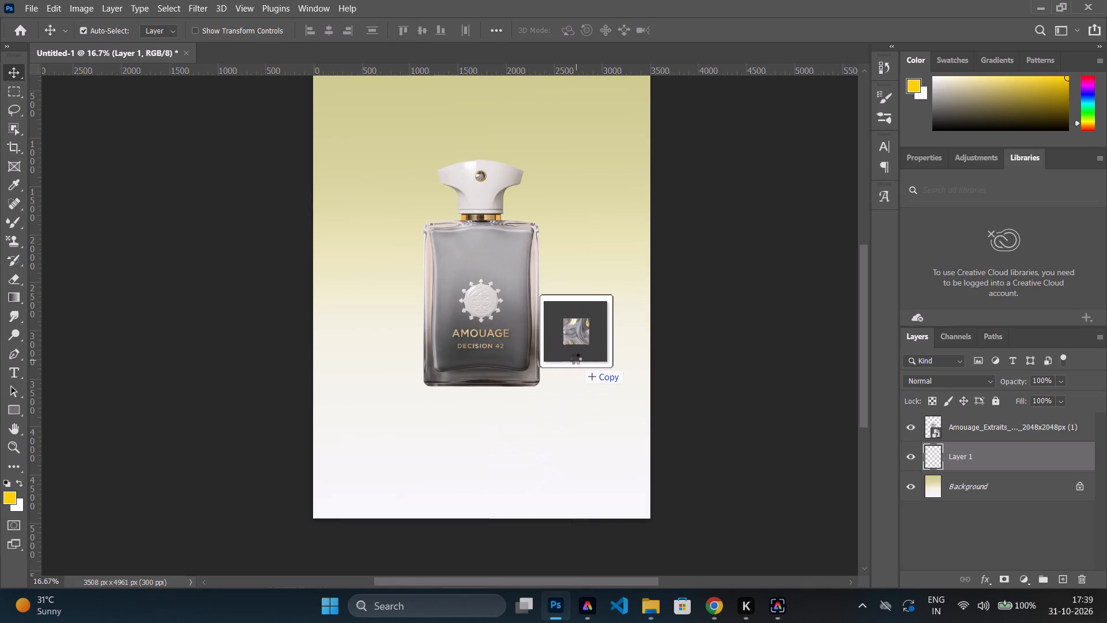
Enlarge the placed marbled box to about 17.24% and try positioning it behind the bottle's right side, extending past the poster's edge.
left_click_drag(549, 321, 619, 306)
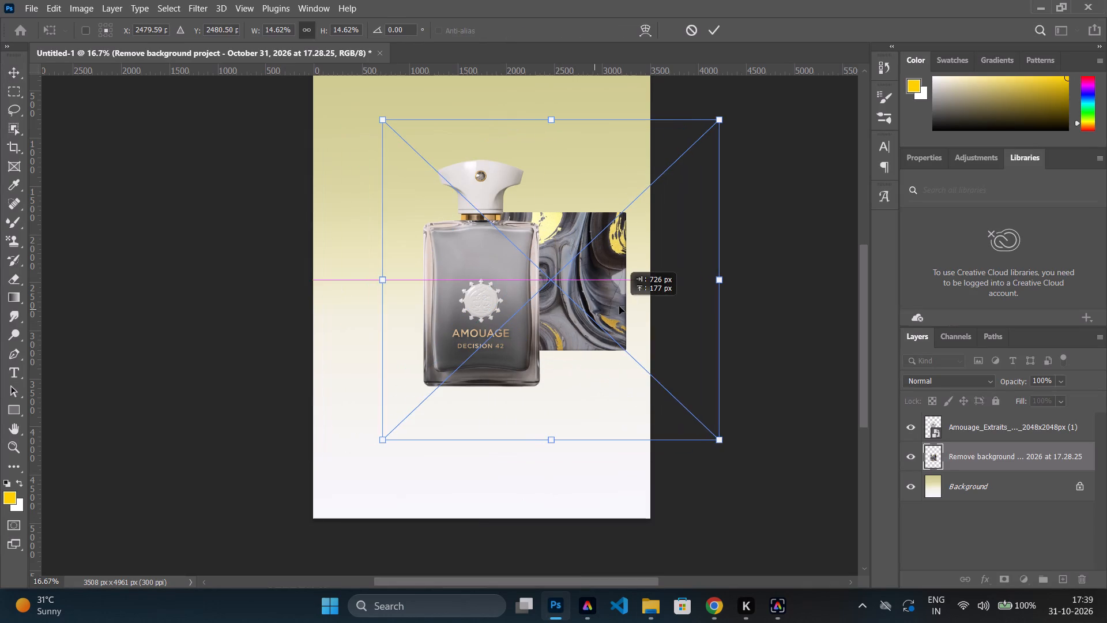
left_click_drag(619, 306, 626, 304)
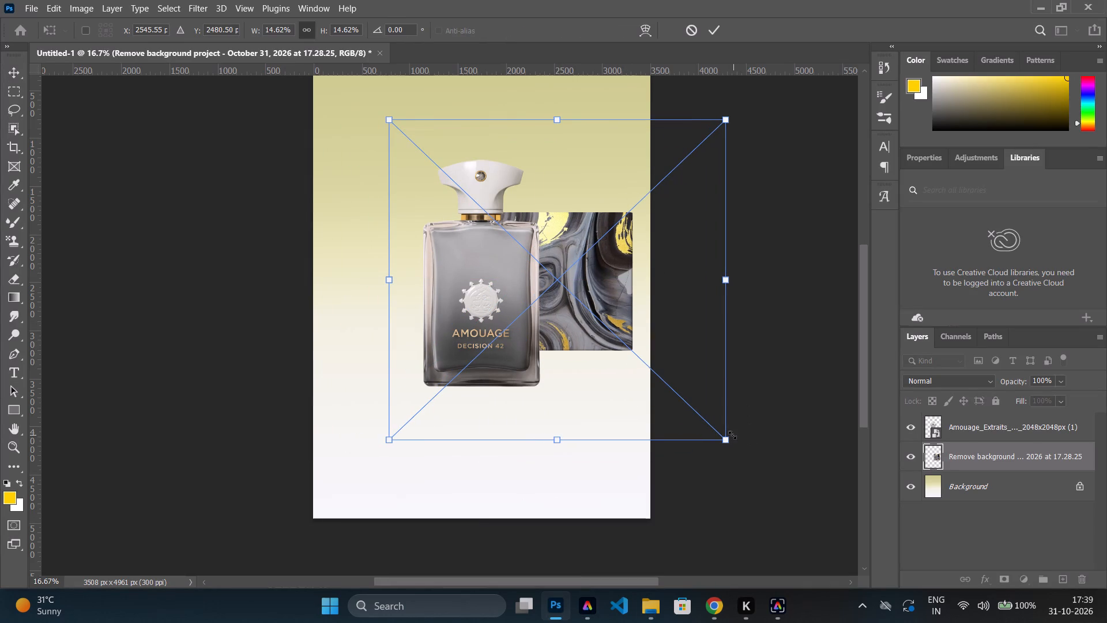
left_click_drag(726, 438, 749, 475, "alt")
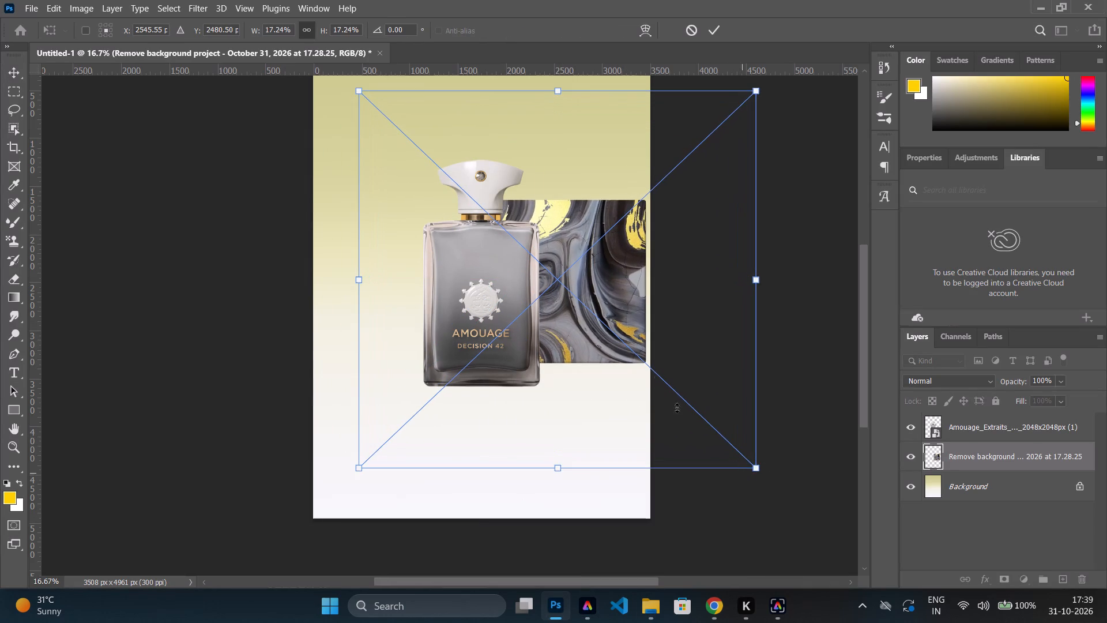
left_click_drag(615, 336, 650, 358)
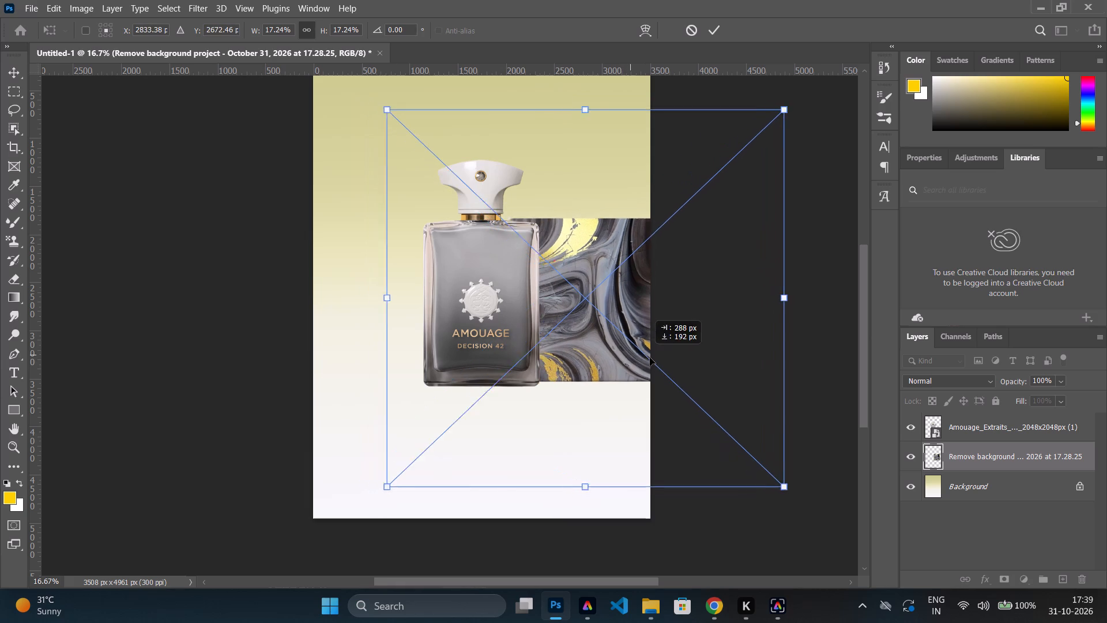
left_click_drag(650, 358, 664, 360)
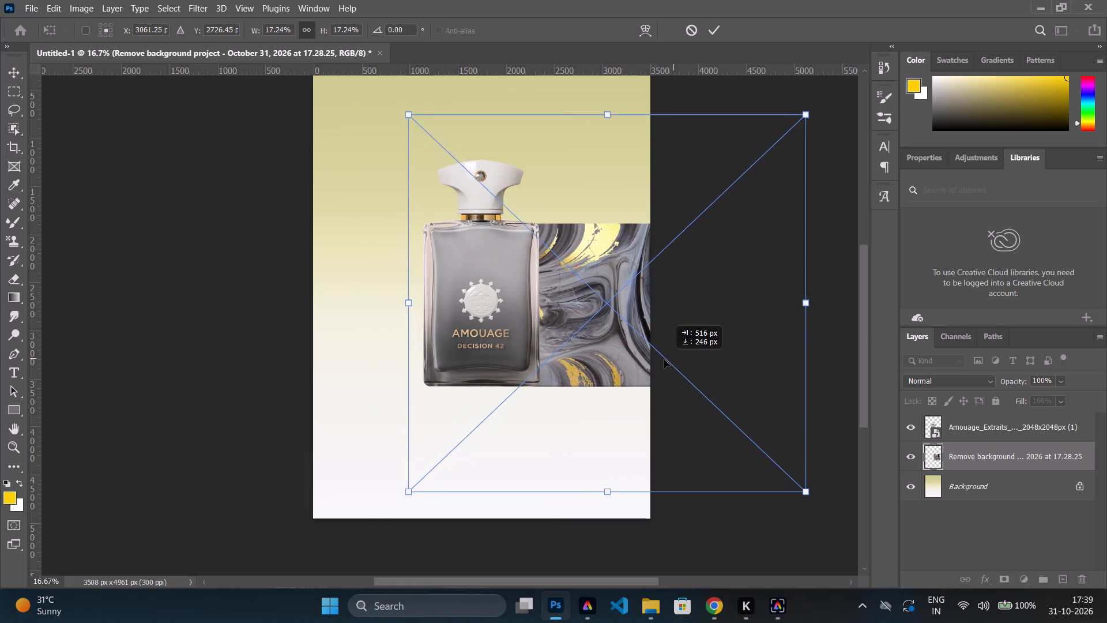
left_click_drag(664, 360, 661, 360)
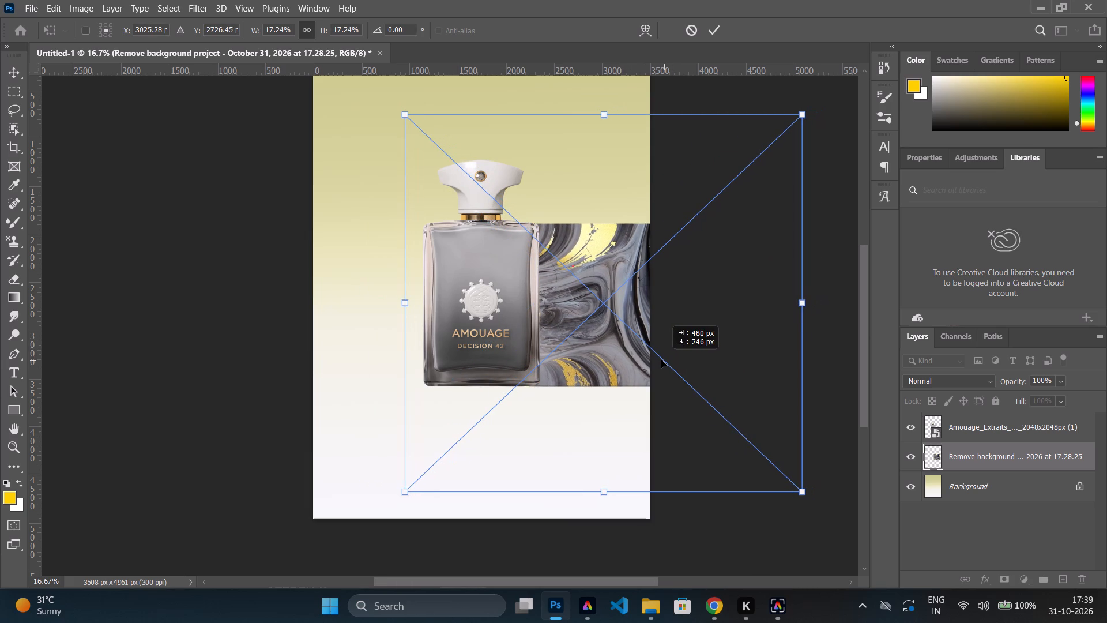
Move the marbled box behind the bottle and enlarge it proportionally to about 25.37%.
left_click_drag(661, 360, 533, 284)
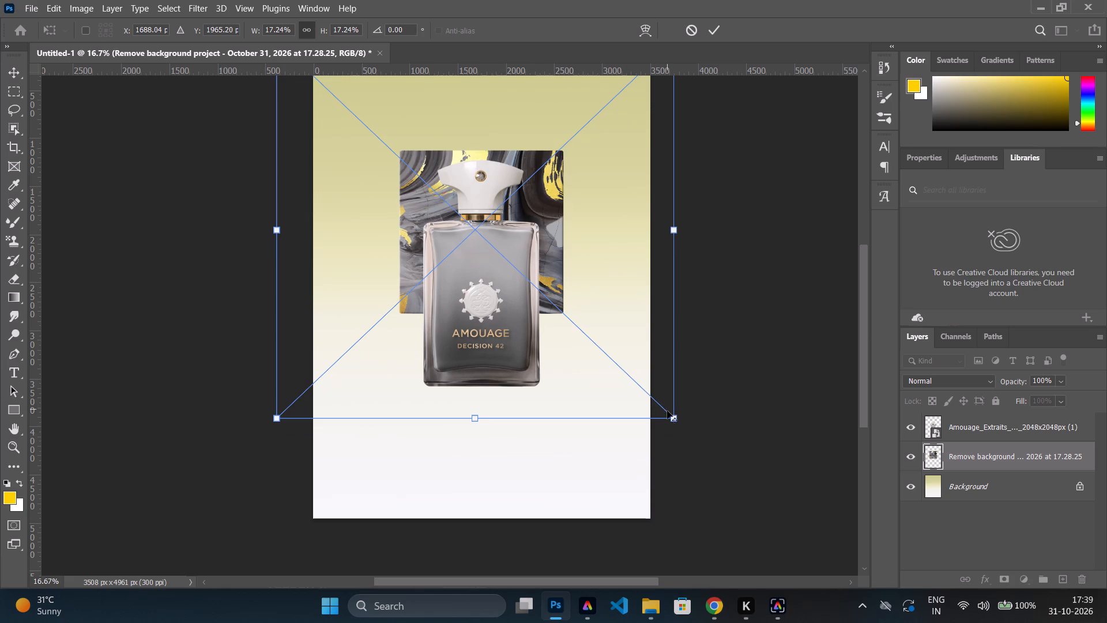
left_click_drag(669, 417, 722, 501, "alt")
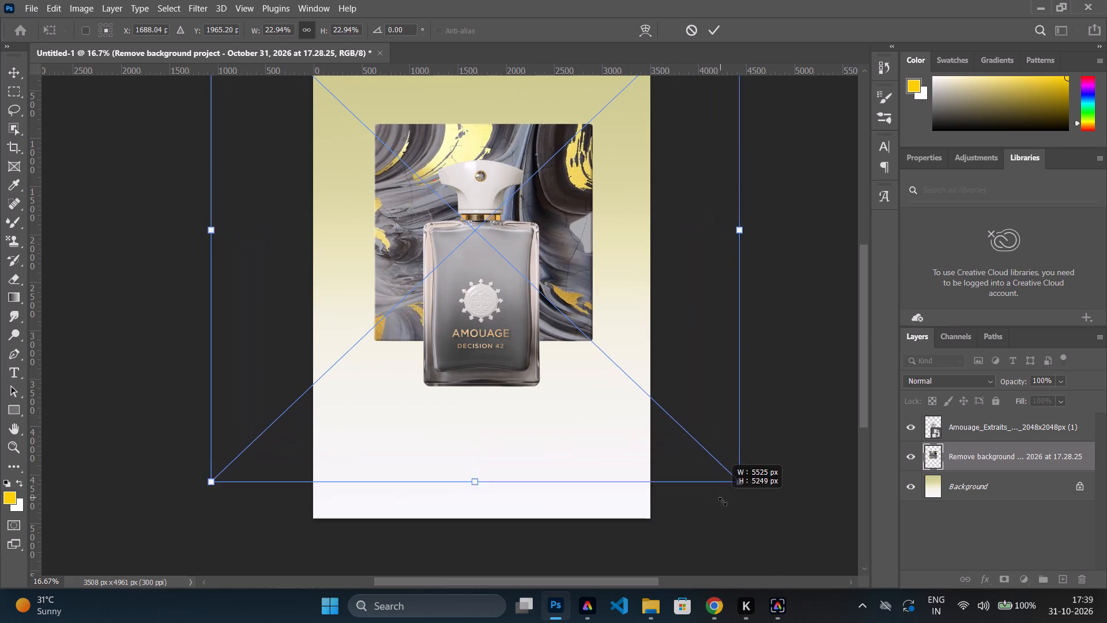
left_click_drag(722, 501, 745, 526, "alt")
Position the enlarged marbled box centred behind the bottle, at about X 1672 px and Y 2412 px, with its top just above the cap.
left_click_drag(581, 317, 585, 430)
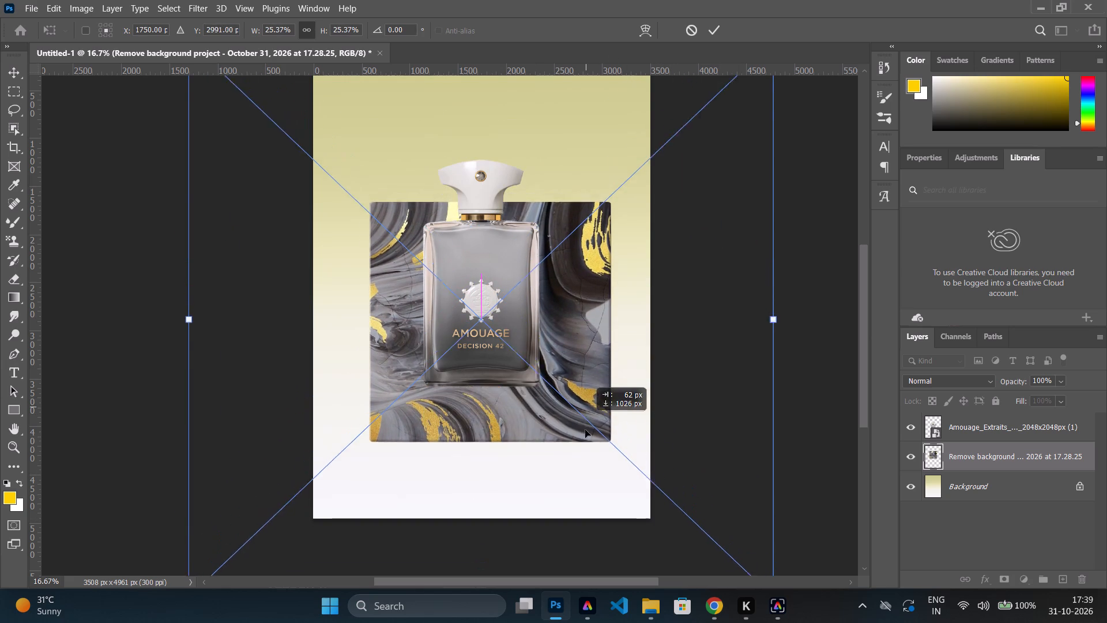
left_click_drag(585, 430, 547, 431)
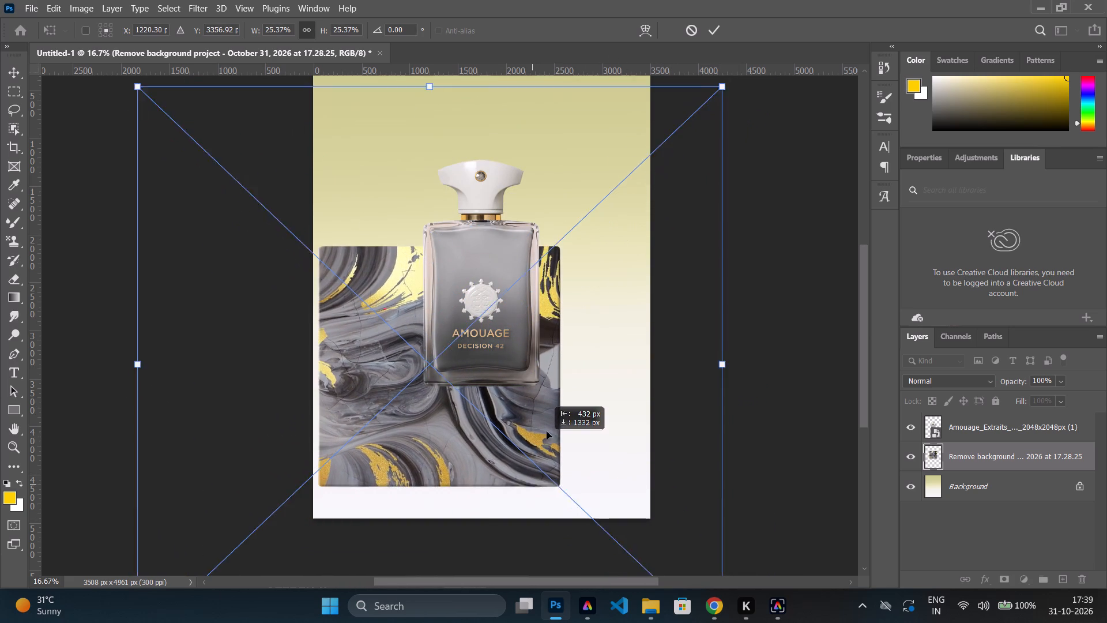
left_click_drag(547, 431, 581, 356)
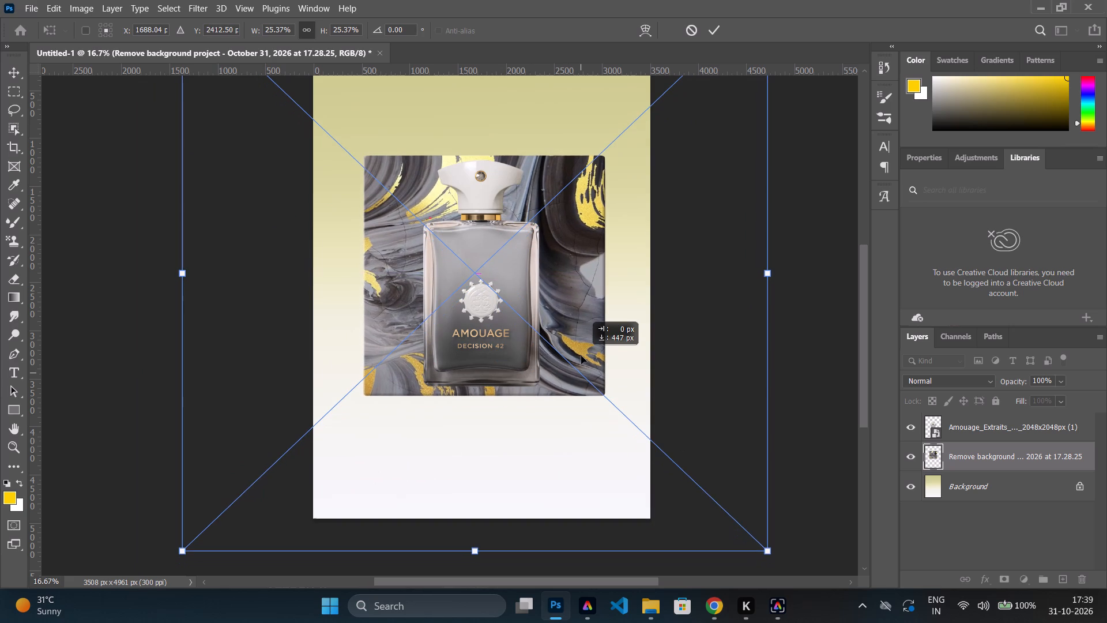
left_click_drag(581, 356, 583, 367)
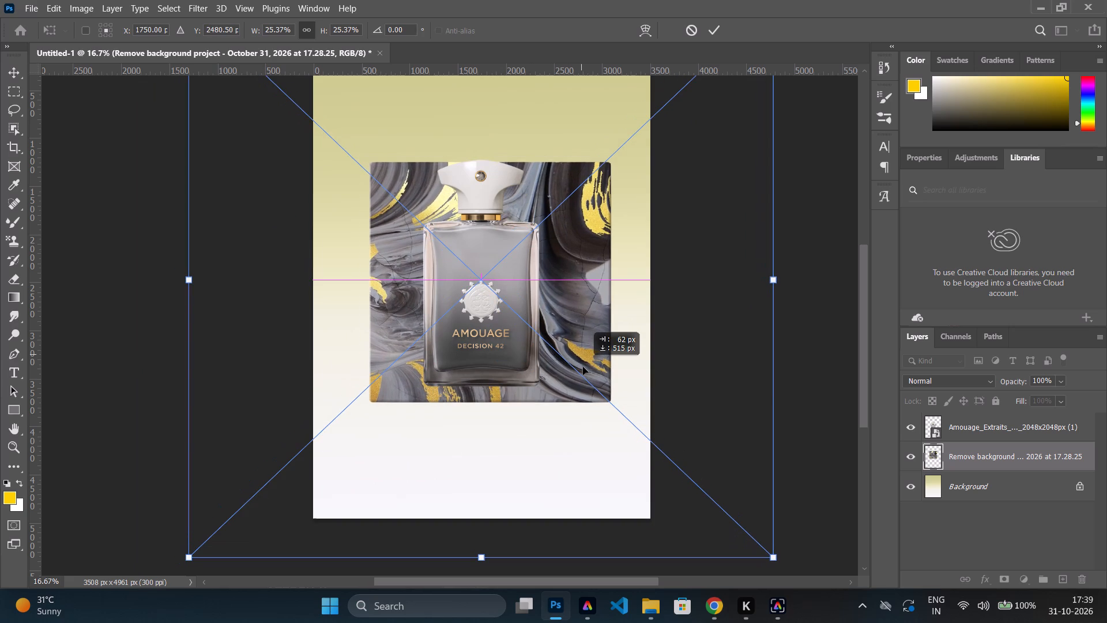
left_click_drag(583, 367, 574, 368)
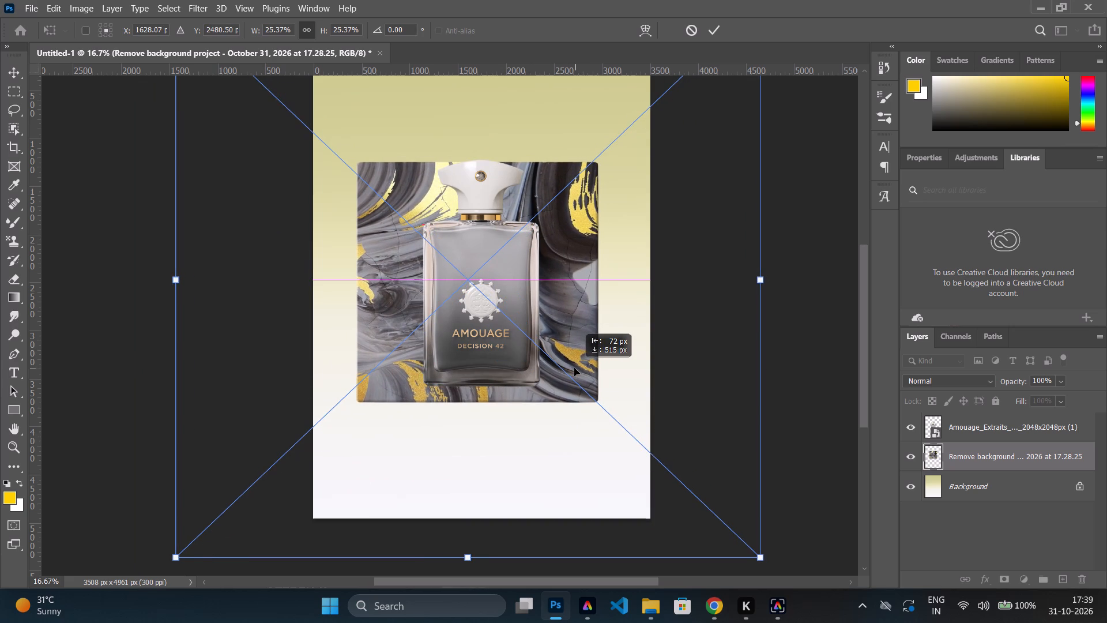
left_click_drag(574, 368, 579, 368)
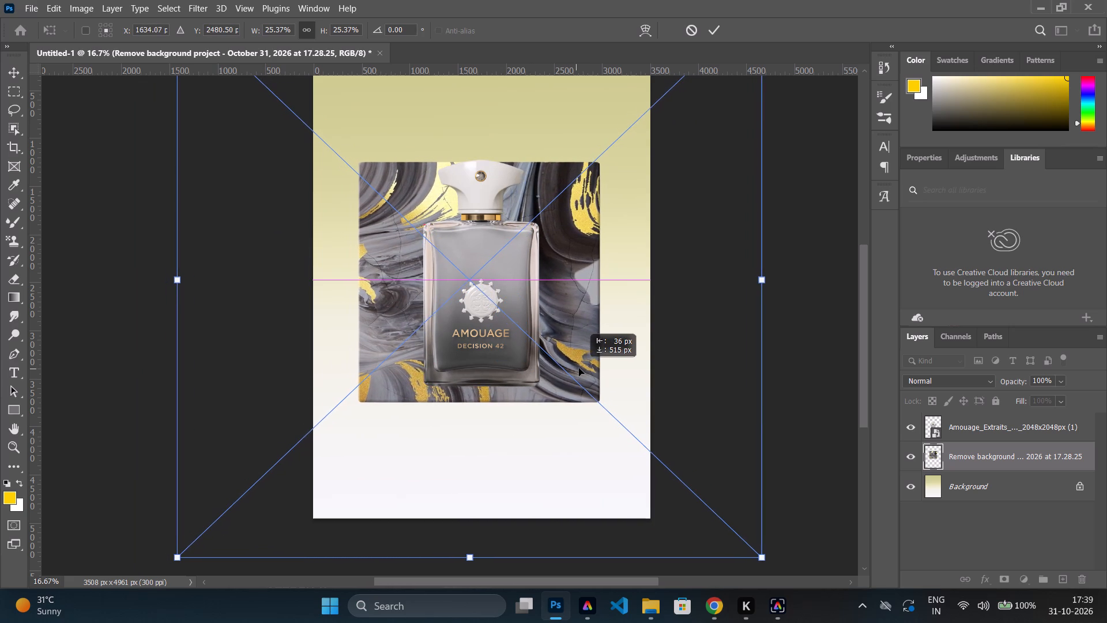
left_click_drag(579, 368, 581, 369)
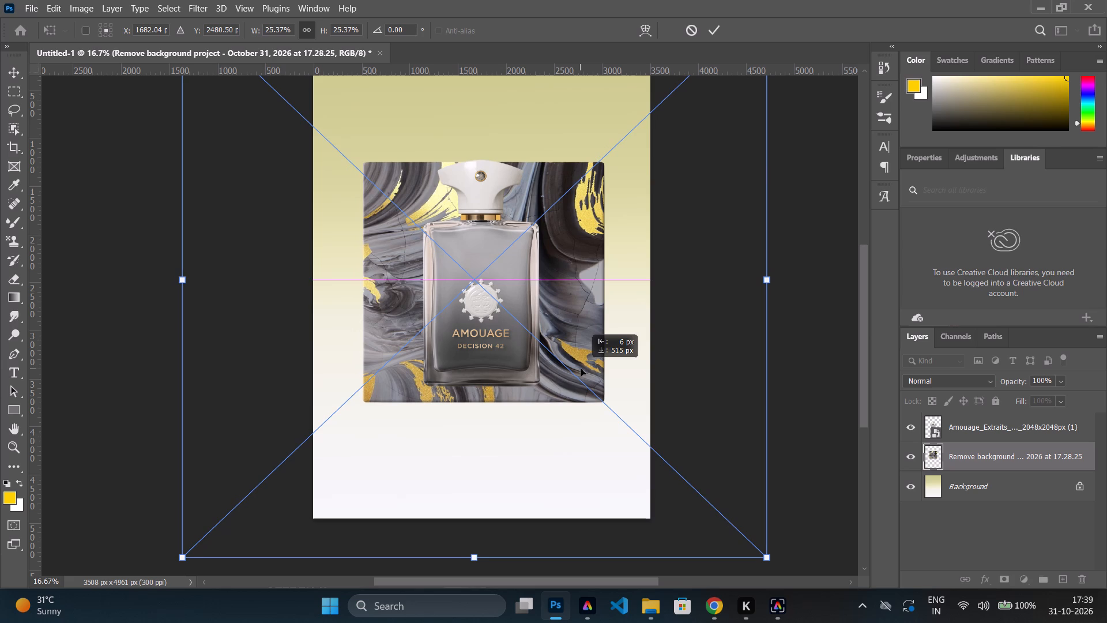
left_click_drag(581, 369, 585, 374)
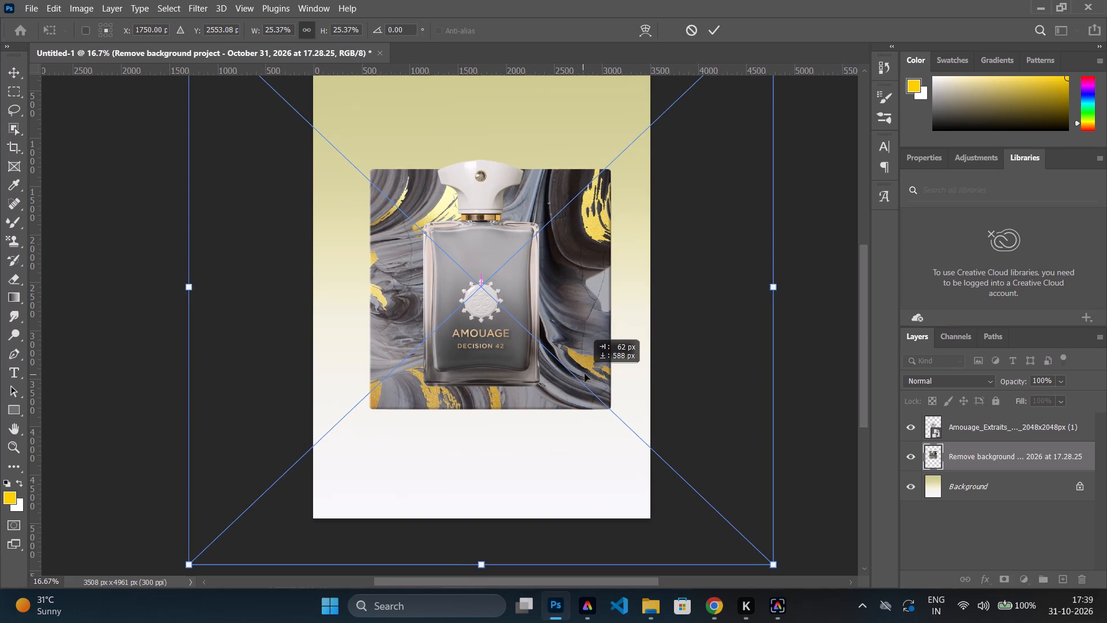
left_click_drag(585, 374, 586, 372)
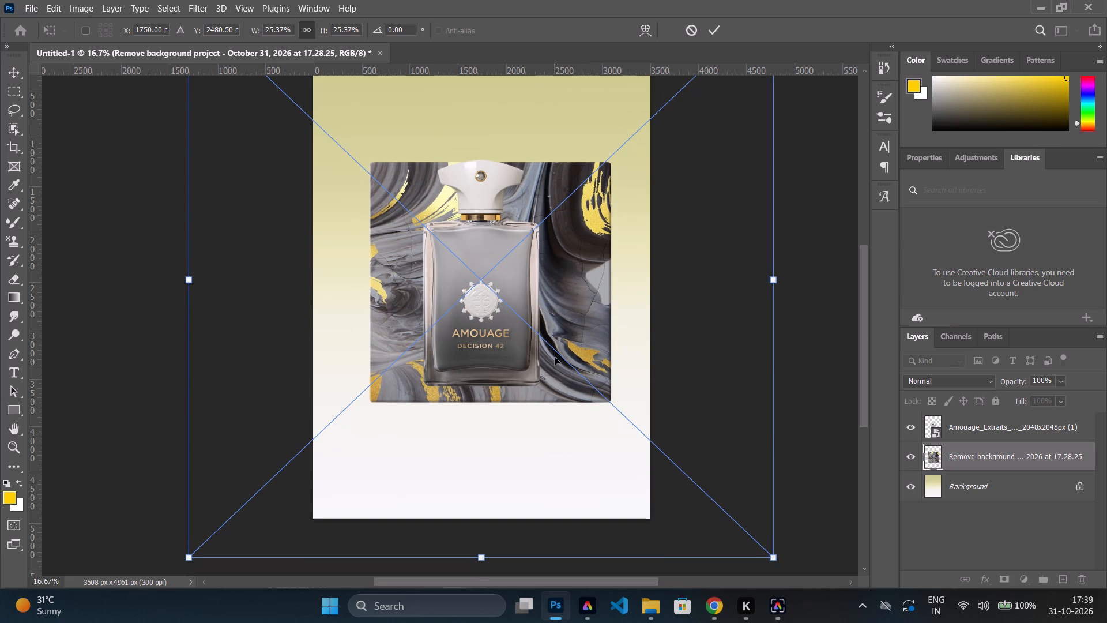
left_click_drag(582, 320, 579, 320)
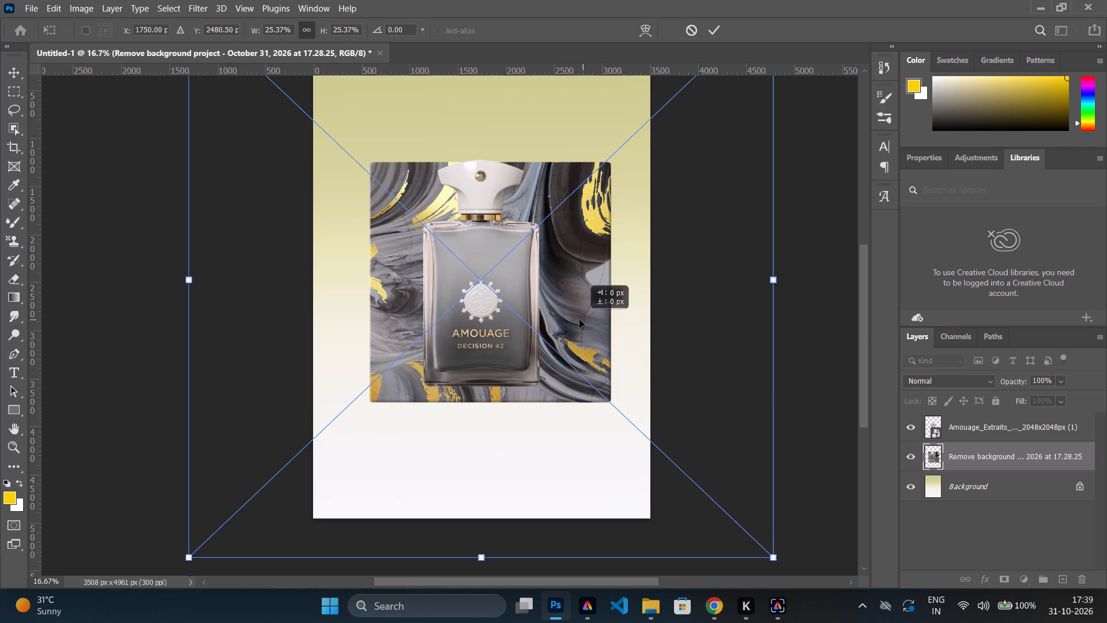
left_click_drag(579, 320, 578, 322)
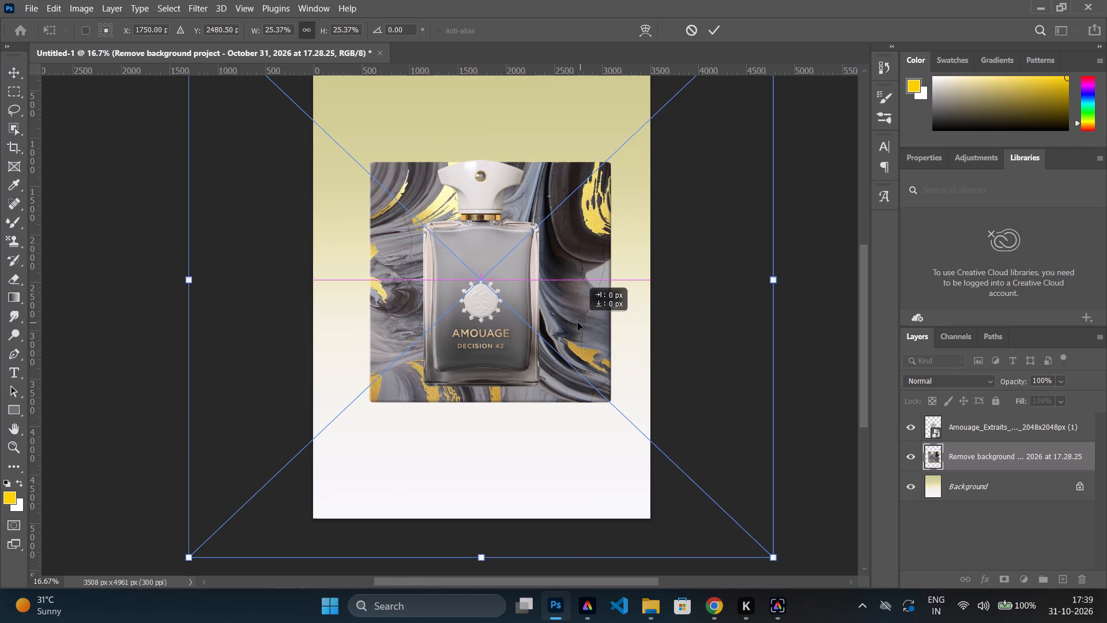
left_click_drag(578, 322, 574, 322)
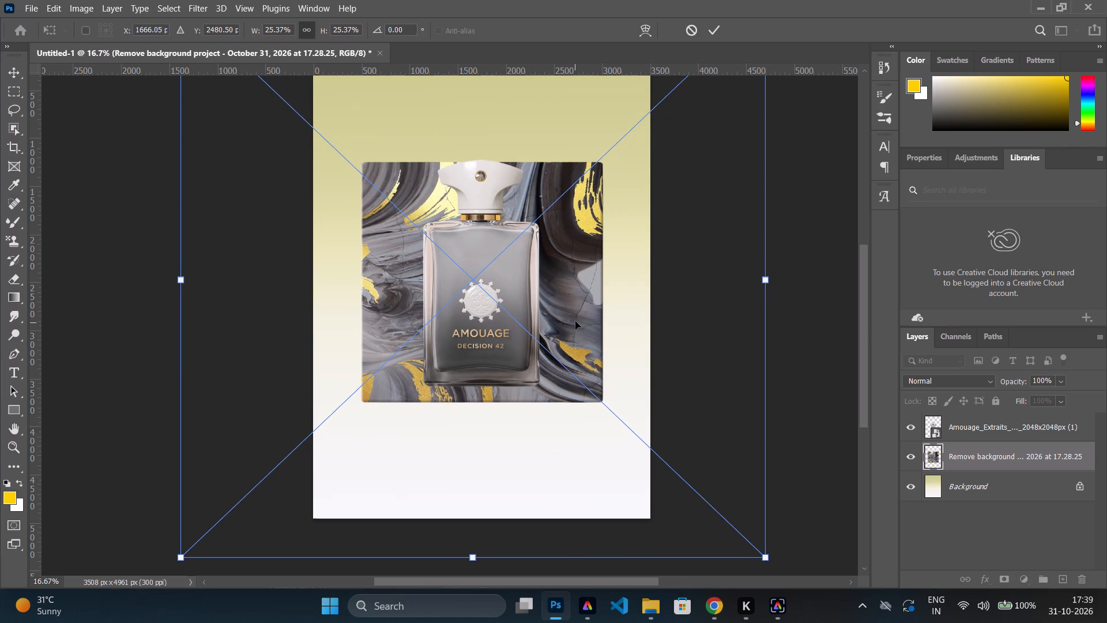
scroll(539, 312, "up", 10)
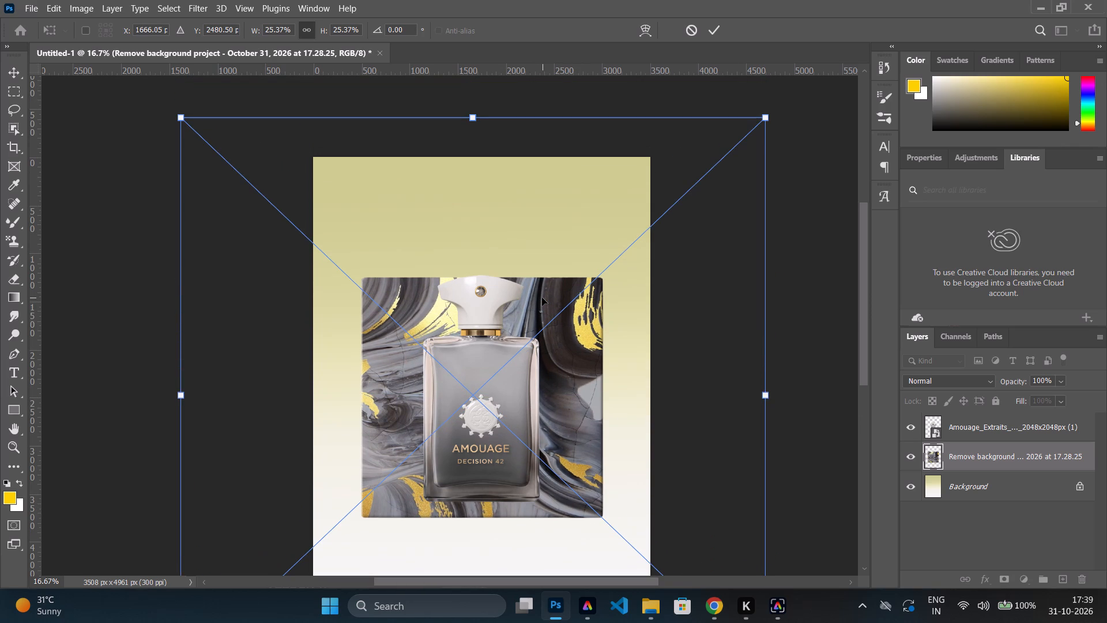
left_click_drag(563, 412, 564, 403)
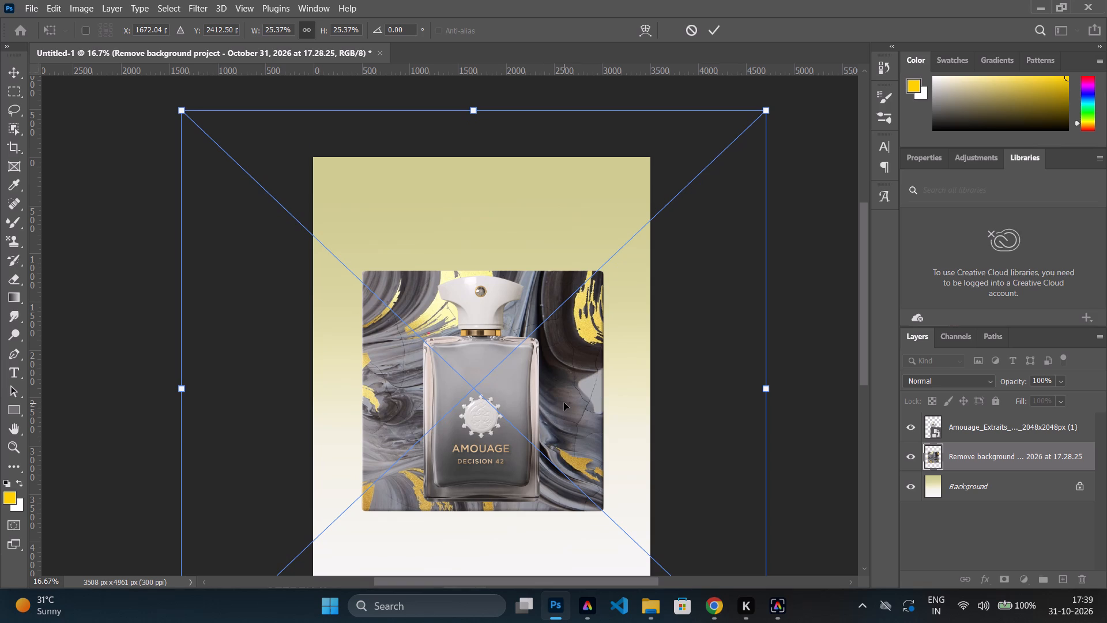
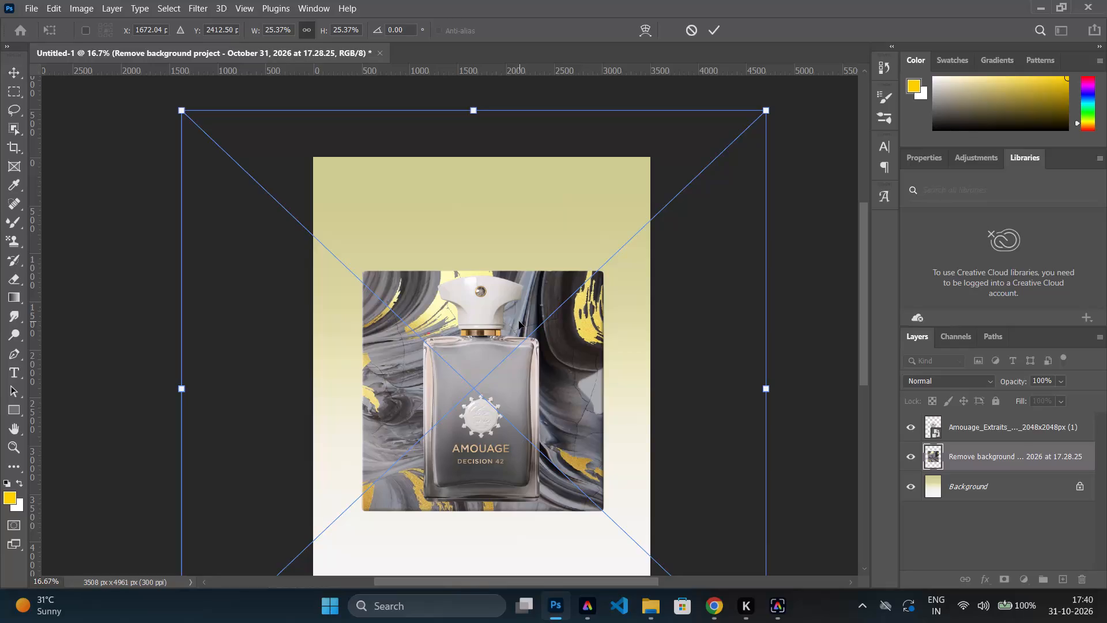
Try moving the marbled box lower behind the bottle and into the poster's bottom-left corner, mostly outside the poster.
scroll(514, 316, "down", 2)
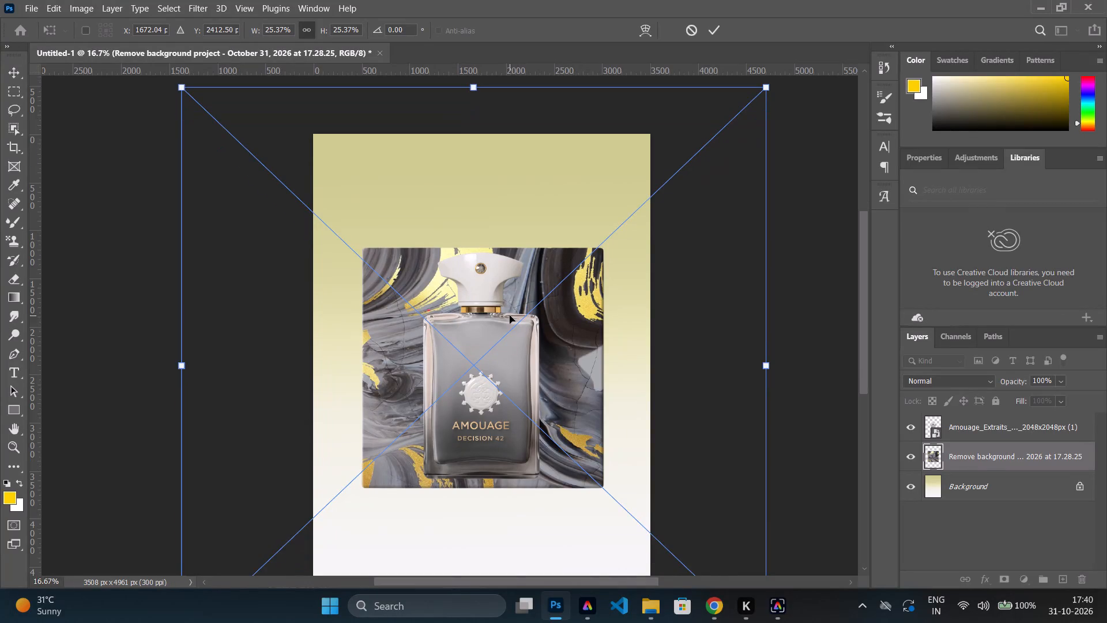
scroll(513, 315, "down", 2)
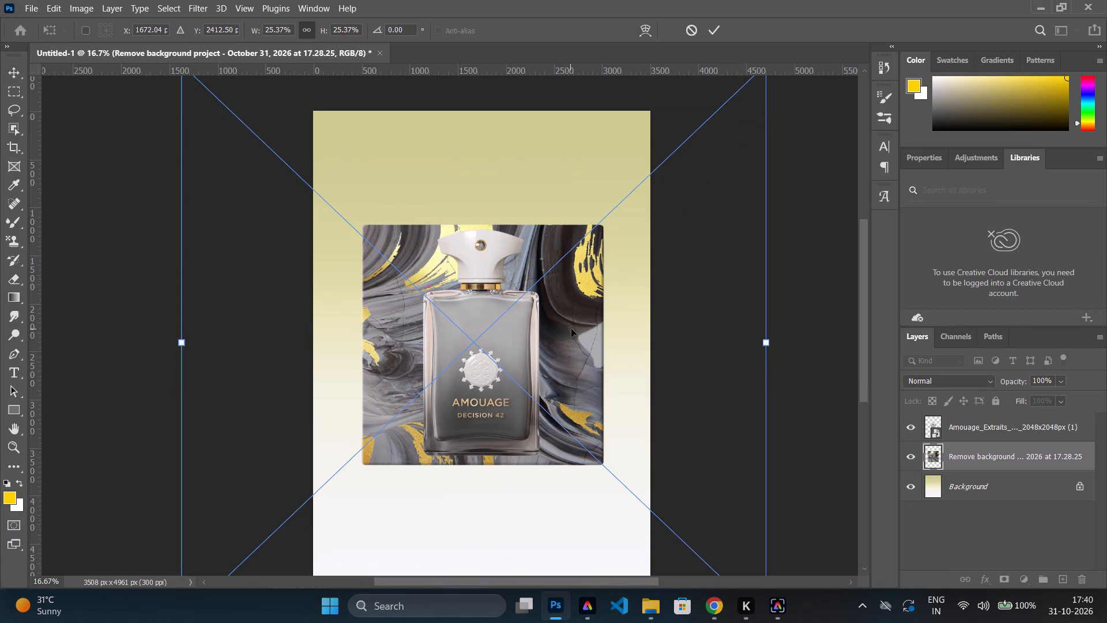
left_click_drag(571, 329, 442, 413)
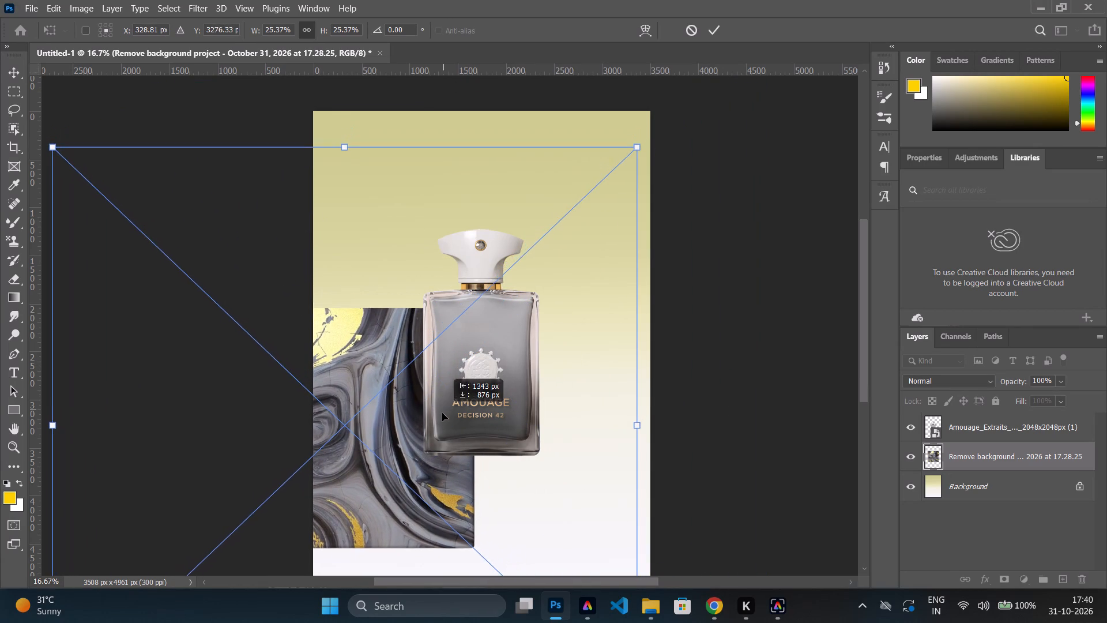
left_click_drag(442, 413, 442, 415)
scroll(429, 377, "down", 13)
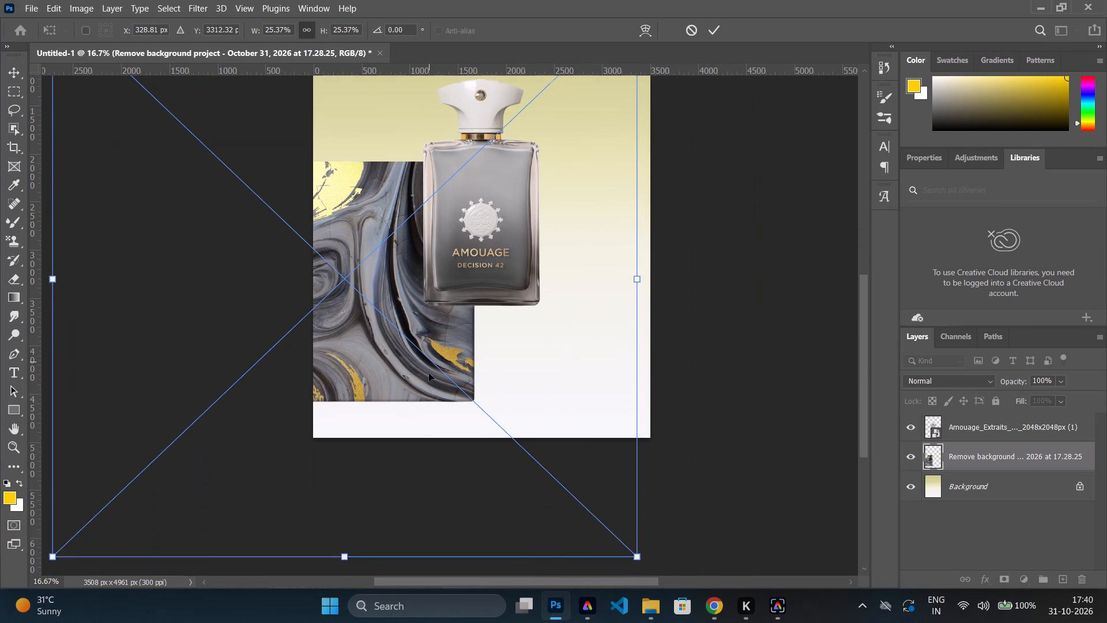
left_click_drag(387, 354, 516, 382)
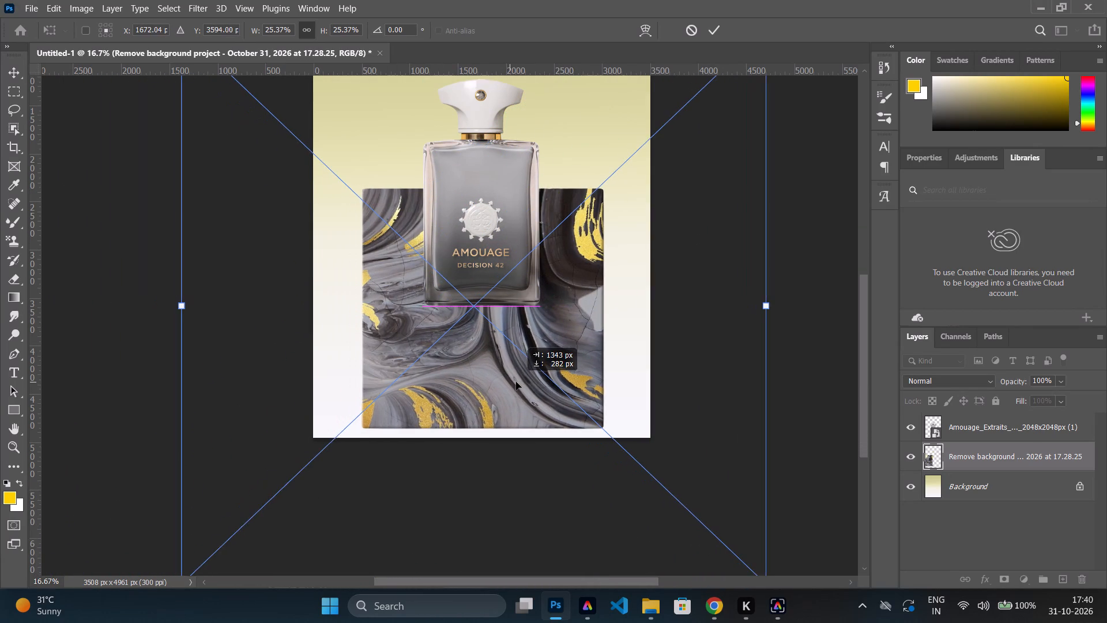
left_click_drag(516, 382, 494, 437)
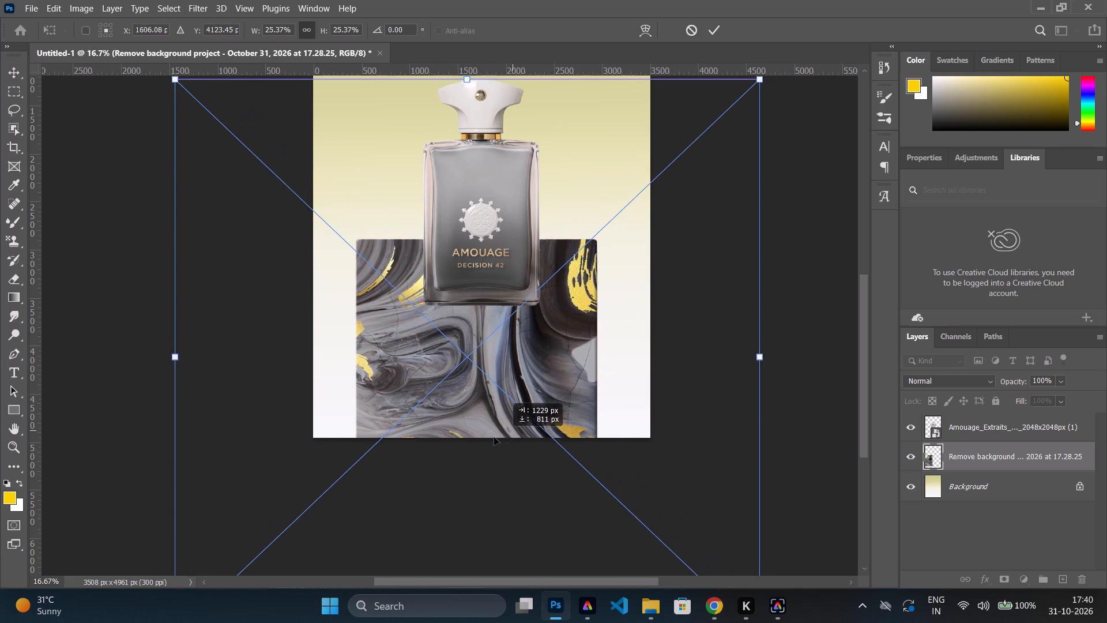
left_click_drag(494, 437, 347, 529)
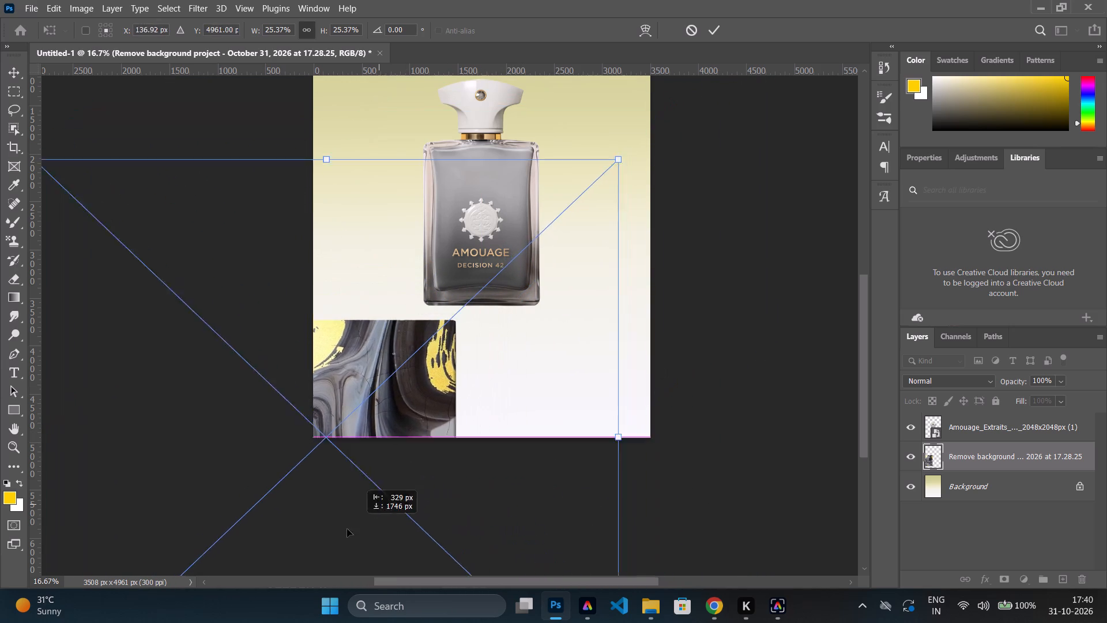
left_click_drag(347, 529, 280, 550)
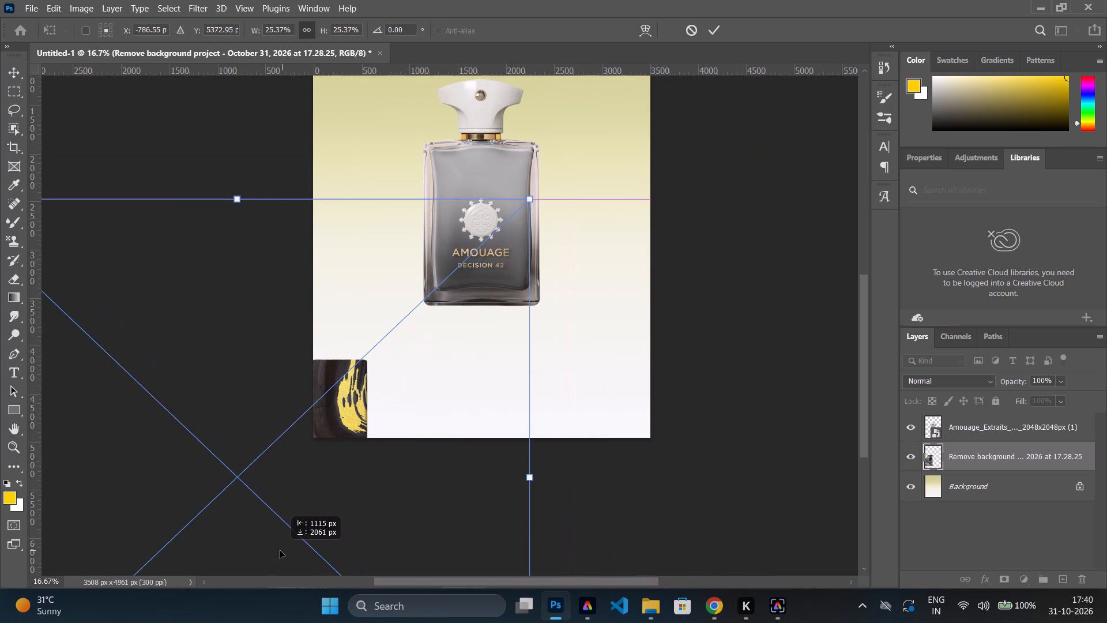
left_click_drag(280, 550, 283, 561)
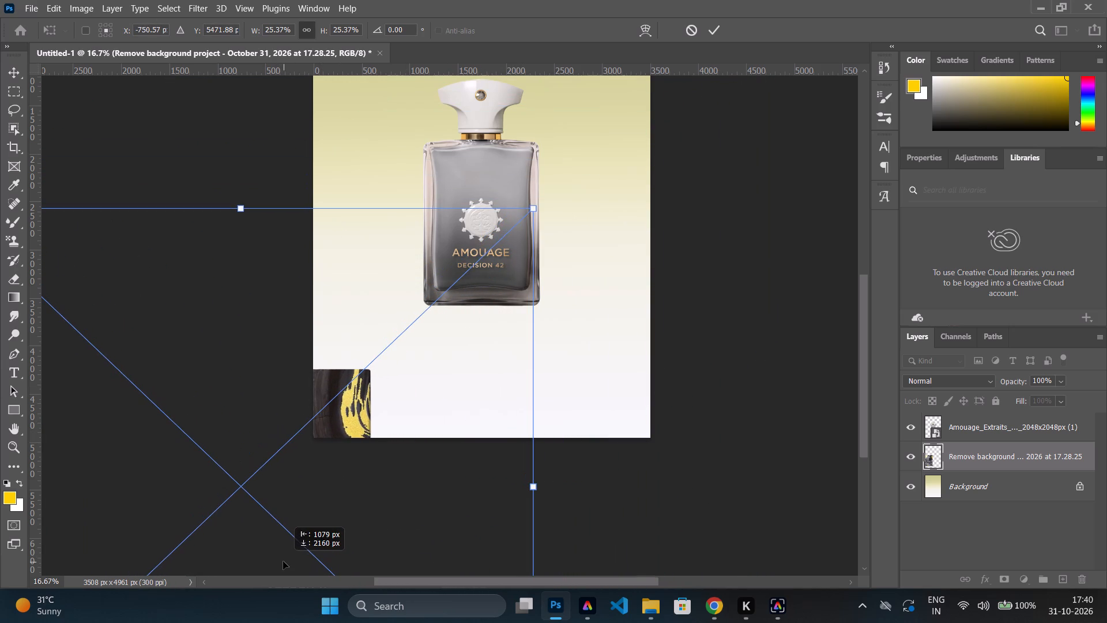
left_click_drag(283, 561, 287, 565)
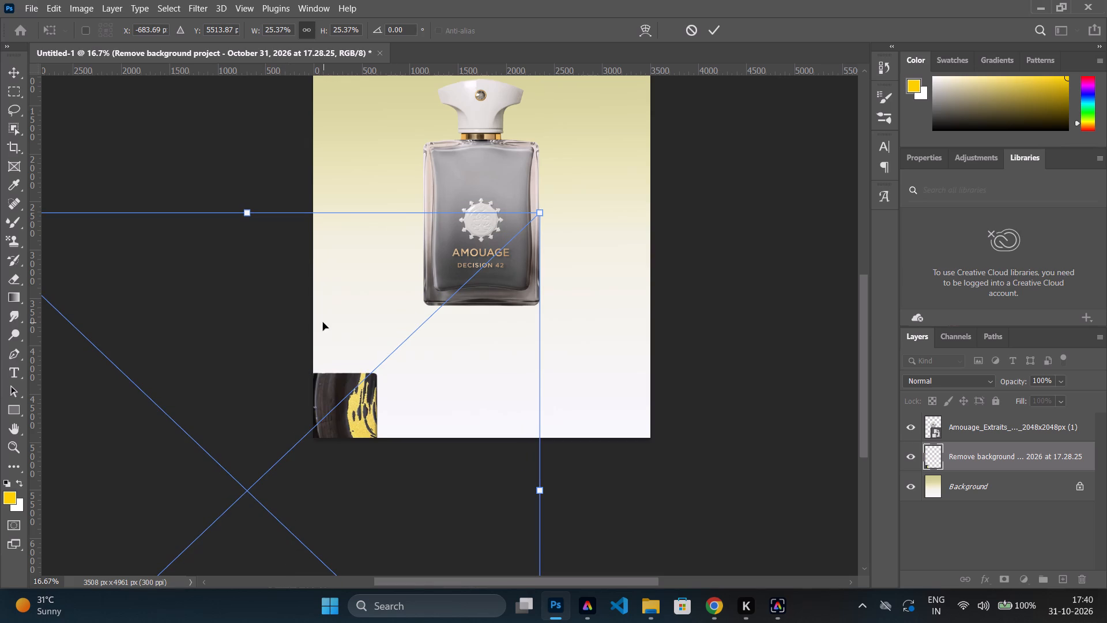
Position the marbled box back behind the bottle at about X 1750 px and Y 2568 px, with its top slightly below the cap's top.
scroll(329, 334, "down", 2)
scroll(333, 342, "up", 15)
scroll(346, 341, "down", 2)
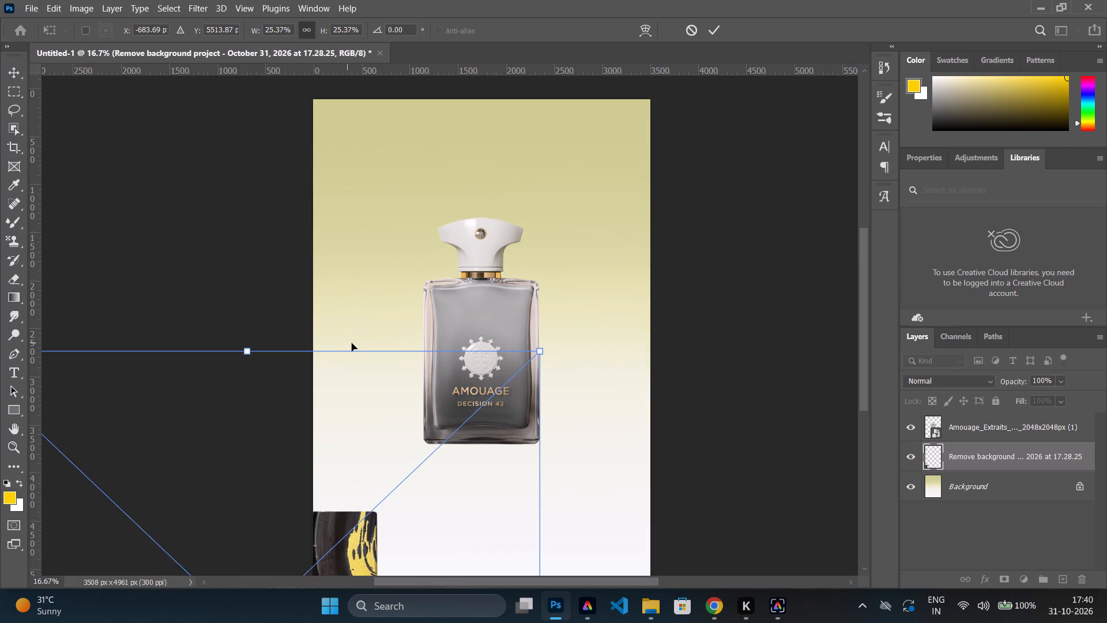
scroll(352, 343, "down", 11)
left_click_drag(349, 418, 571, 297)
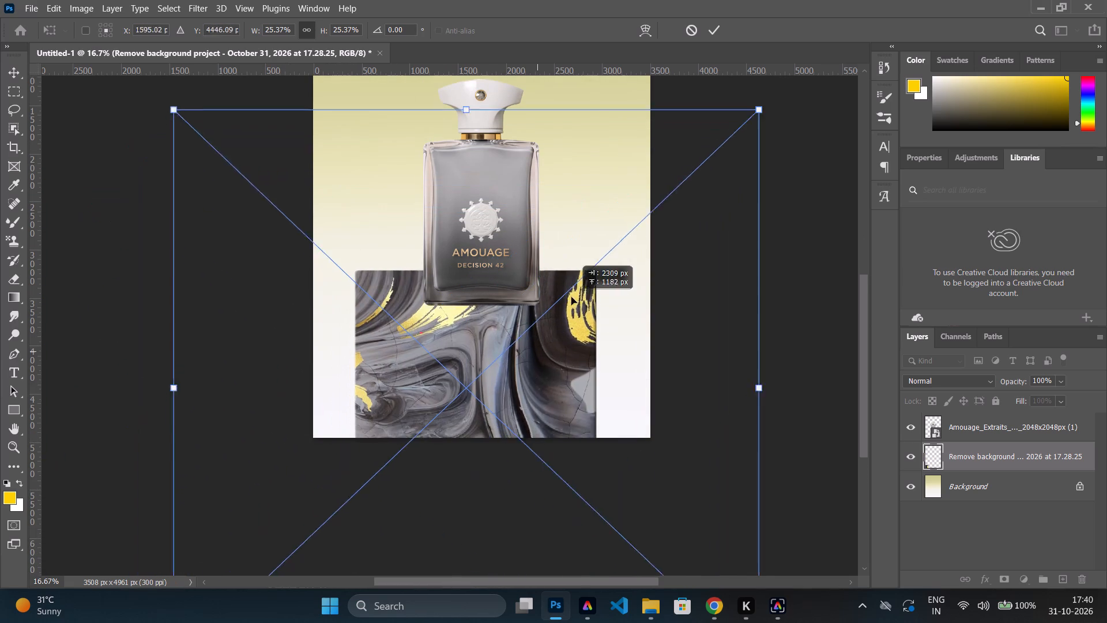
left_click_drag(571, 297, 577, 121)
scroll(555, 223, "up", 6)
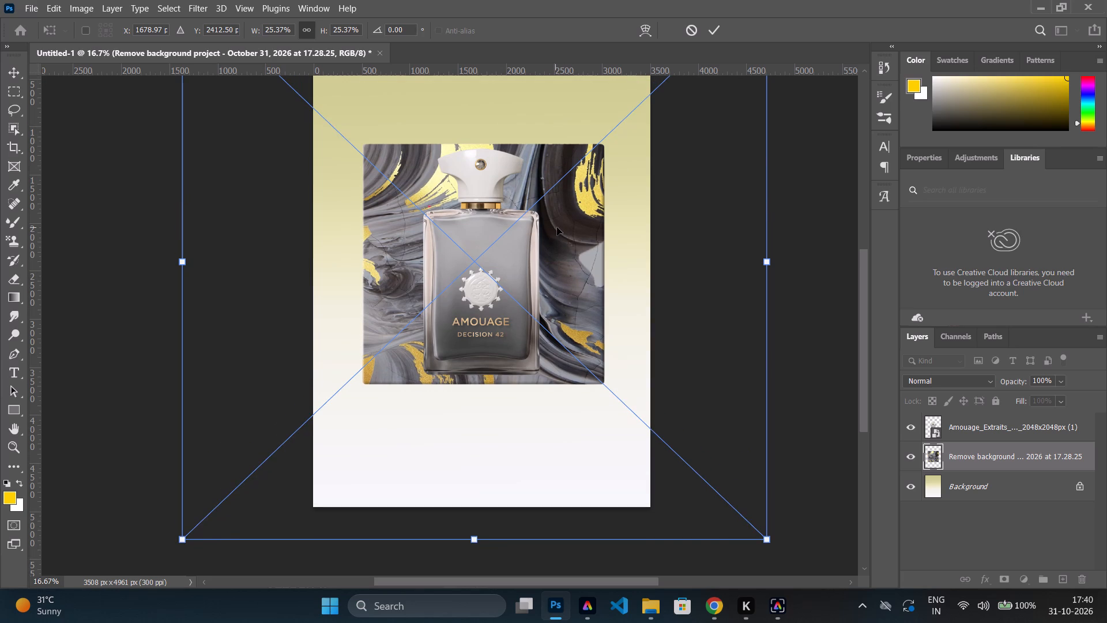
scroll(553, 274, "up", 10)
scroll(562, 275, "down", 1)
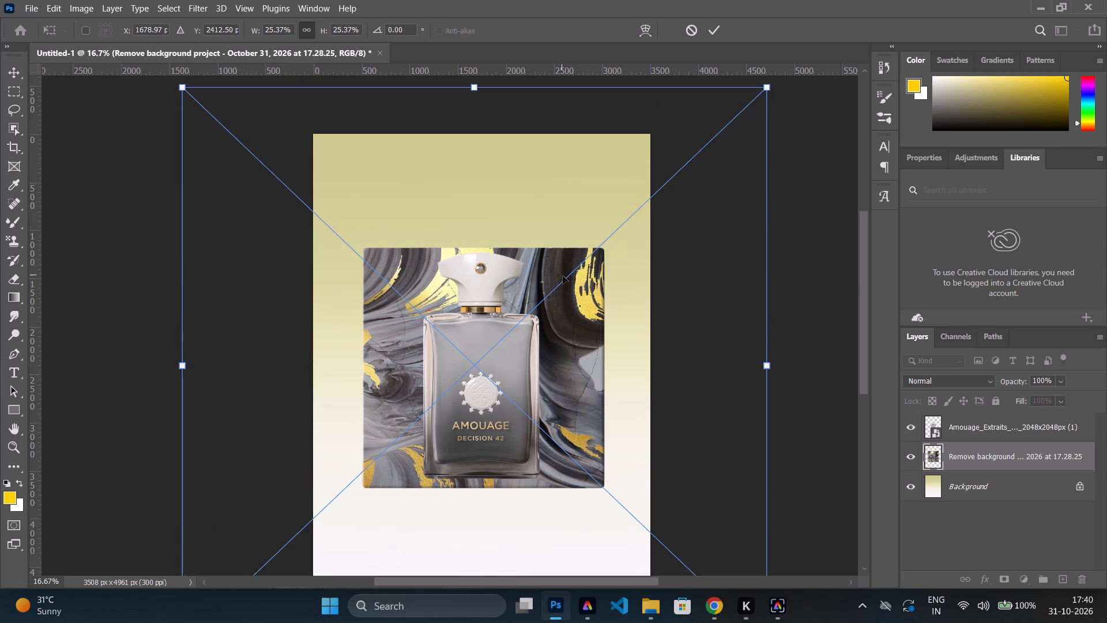
scroll(563, 276, "down", 1)
left_click_drag(563, 363, 570, 378)
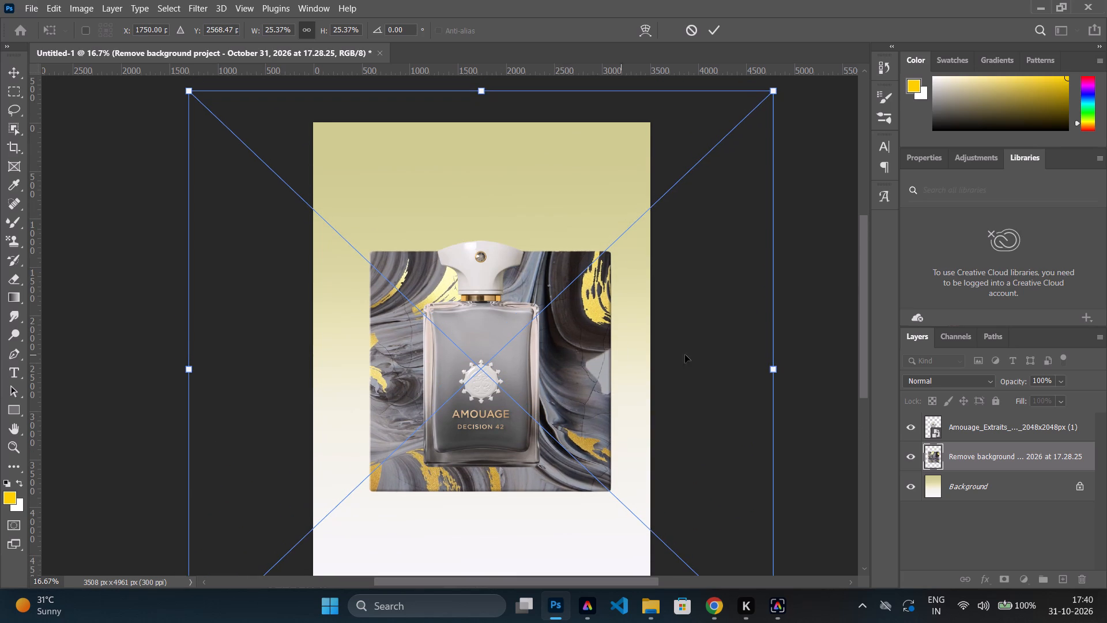
Toggle the visibility of the bottle and marbled box layers, ending with the bottle shown and the box hidden.
left_click(912, 457)
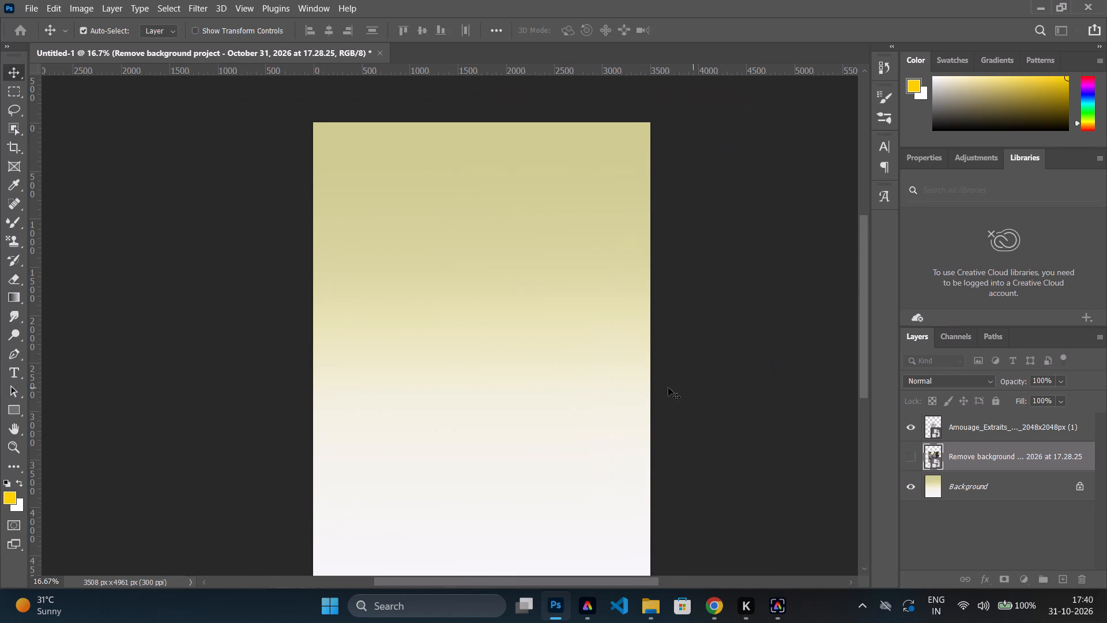
left_click(913, 456)
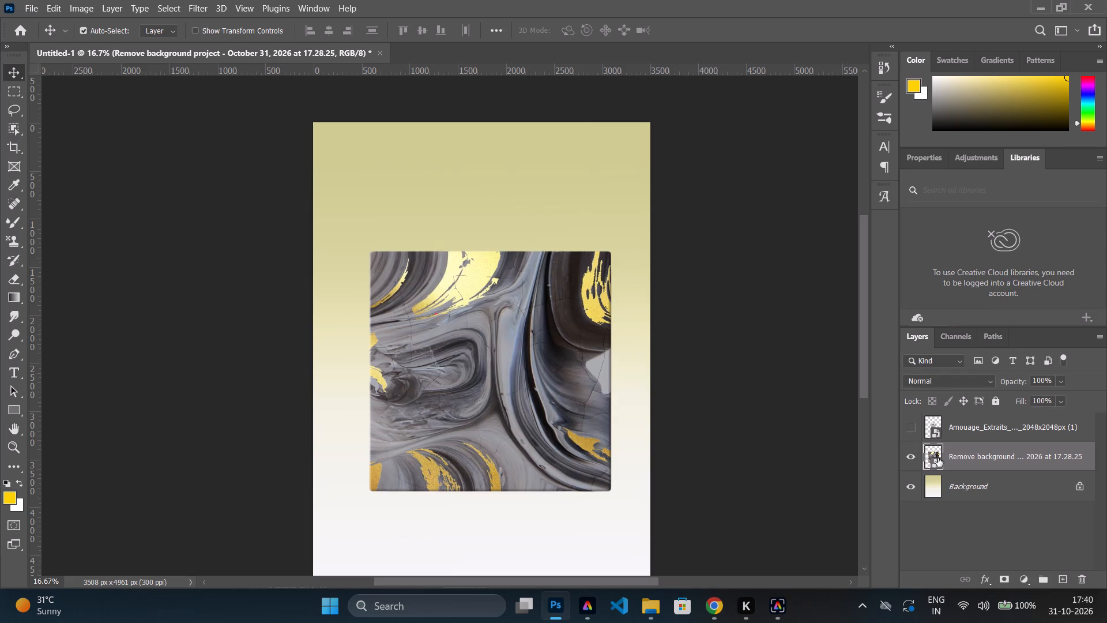
left_click(967, 426)
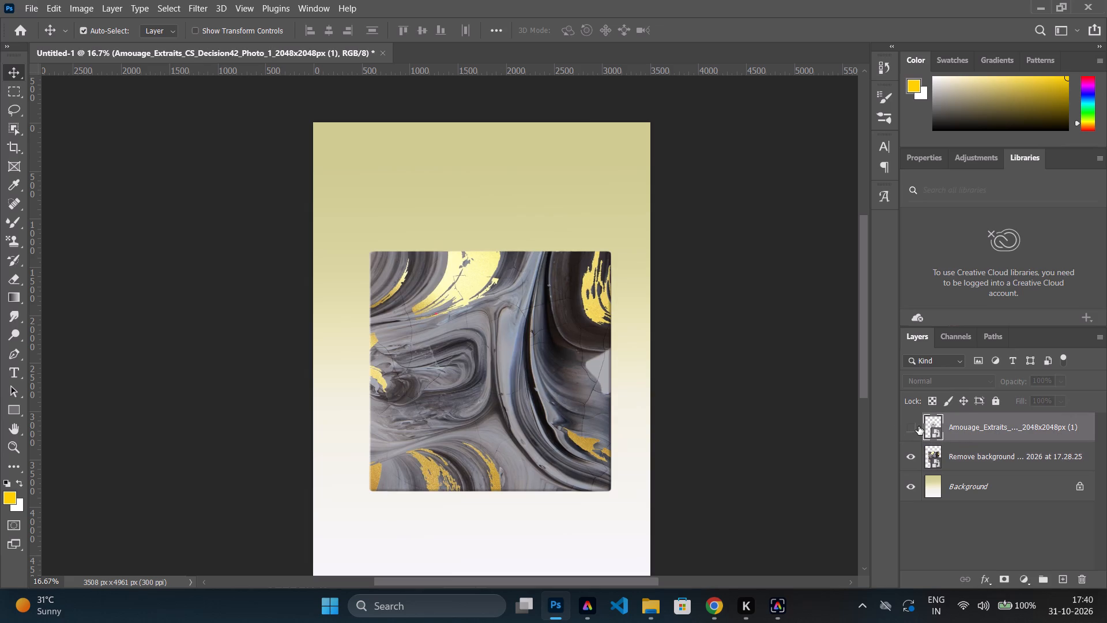
left_click(916, 426)
left_click(916, 426)
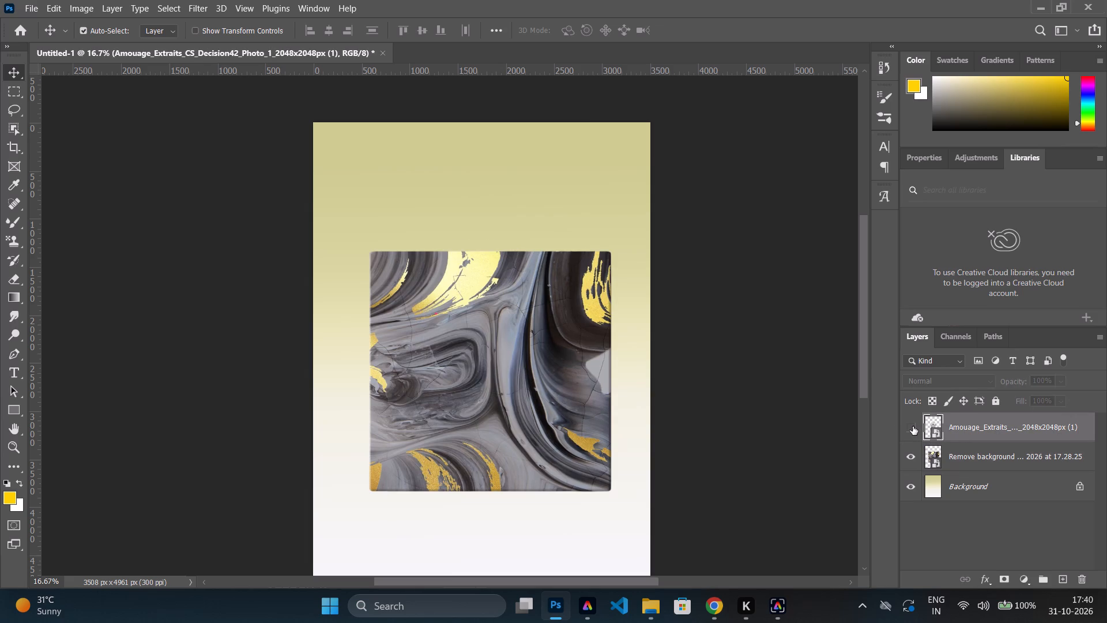
left_click(913, 426)
left_click(910, 454)
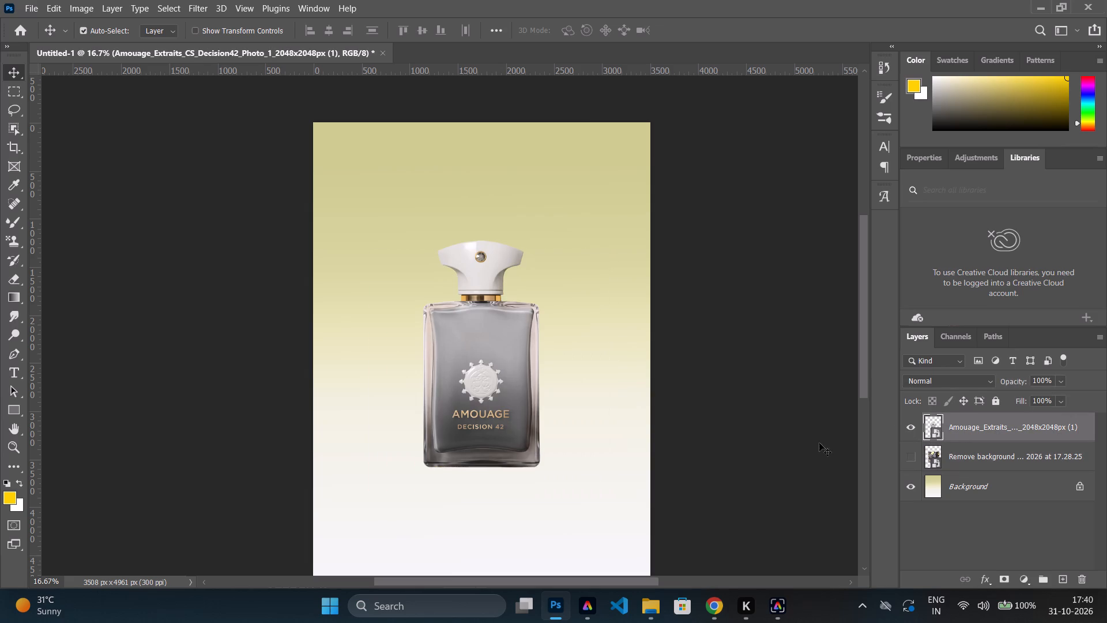
Lock the Amouage bottle layer completely.
scroll(498, 391, "up", 2)
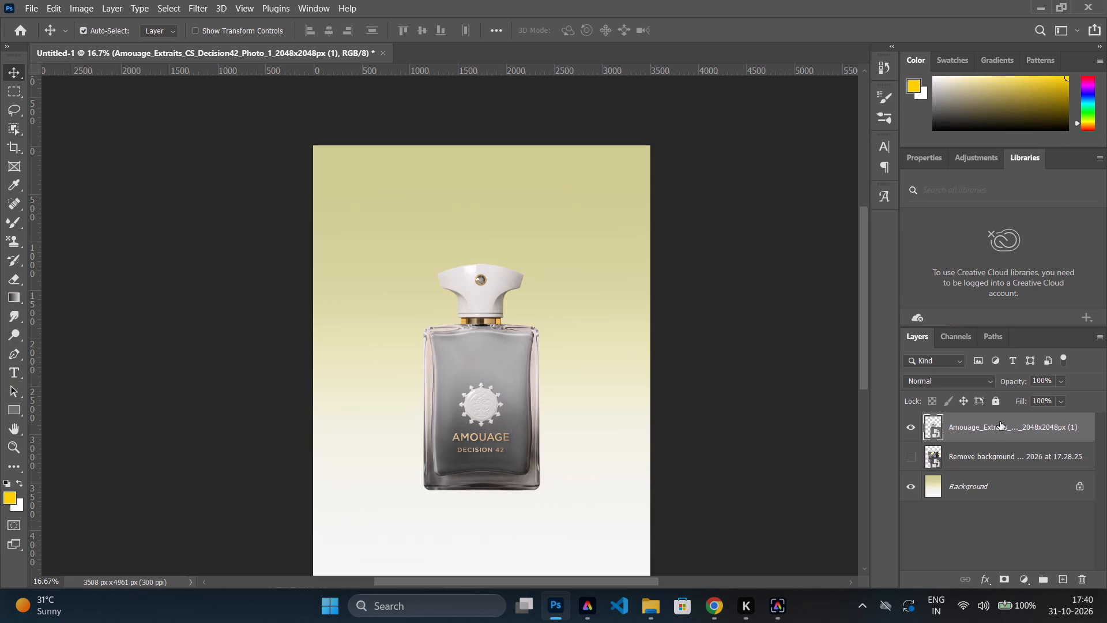
left_click(1000, 396)
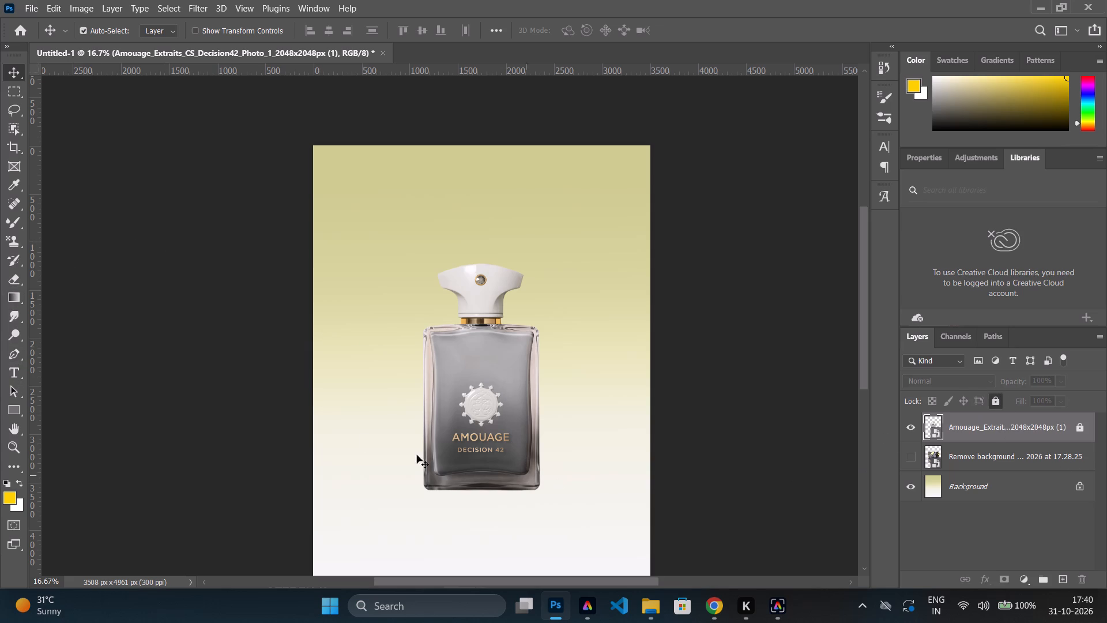
Add the headline text AMOUAGE at 60 pt above the bottle, replacing the placeholder text.
left_click(16, 371)
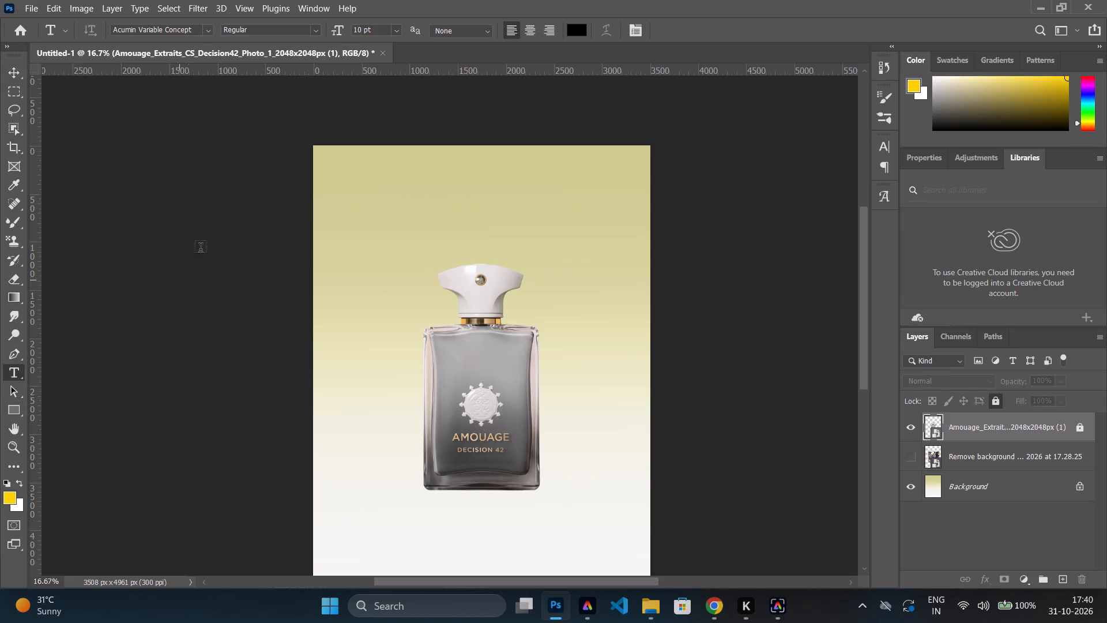
left_click(402, 208)
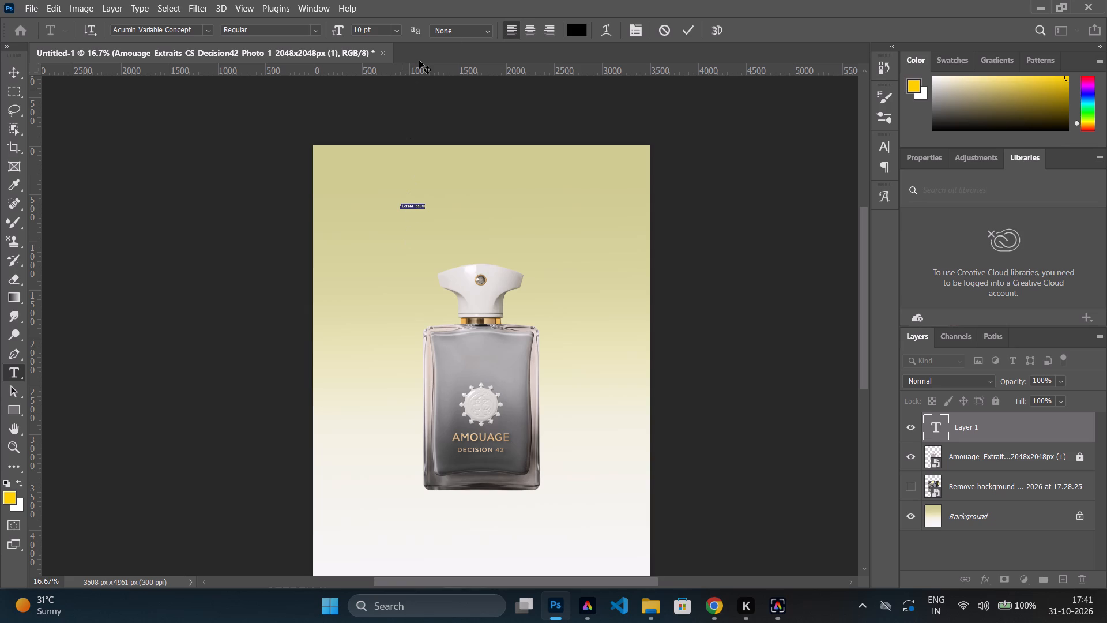
left_click(397, 32)
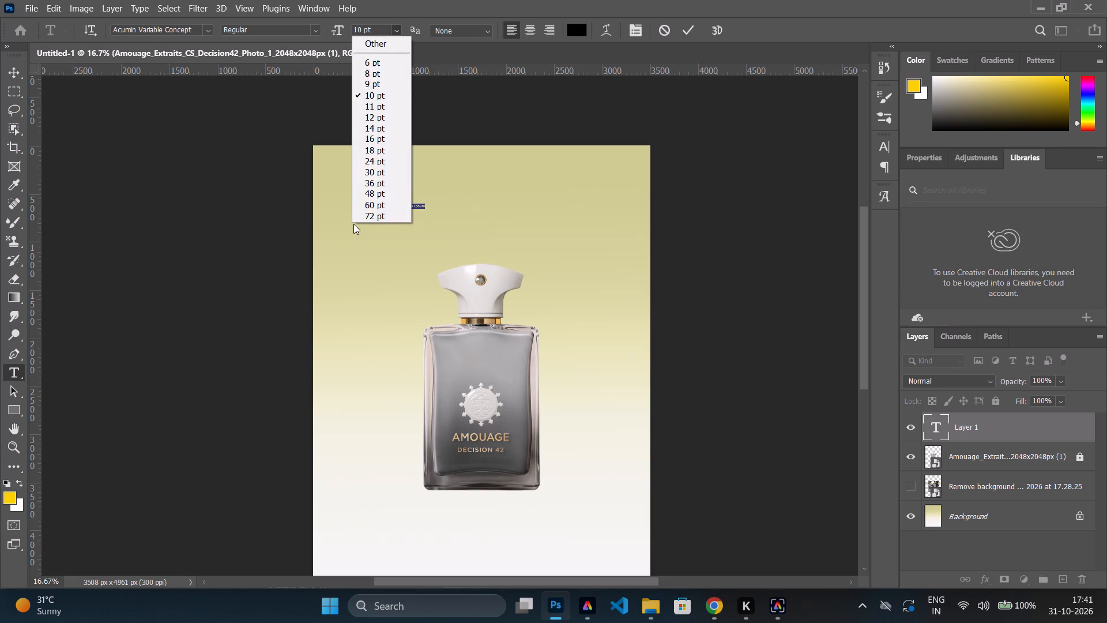
left_click(376, 200)
key("BackSpace")
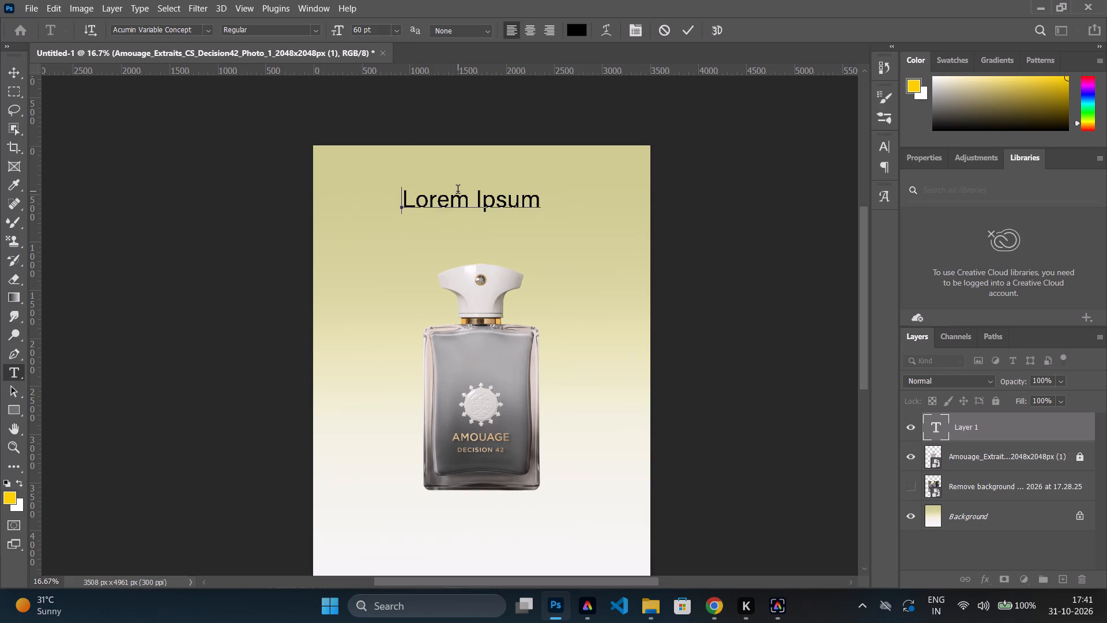
type("AMO")
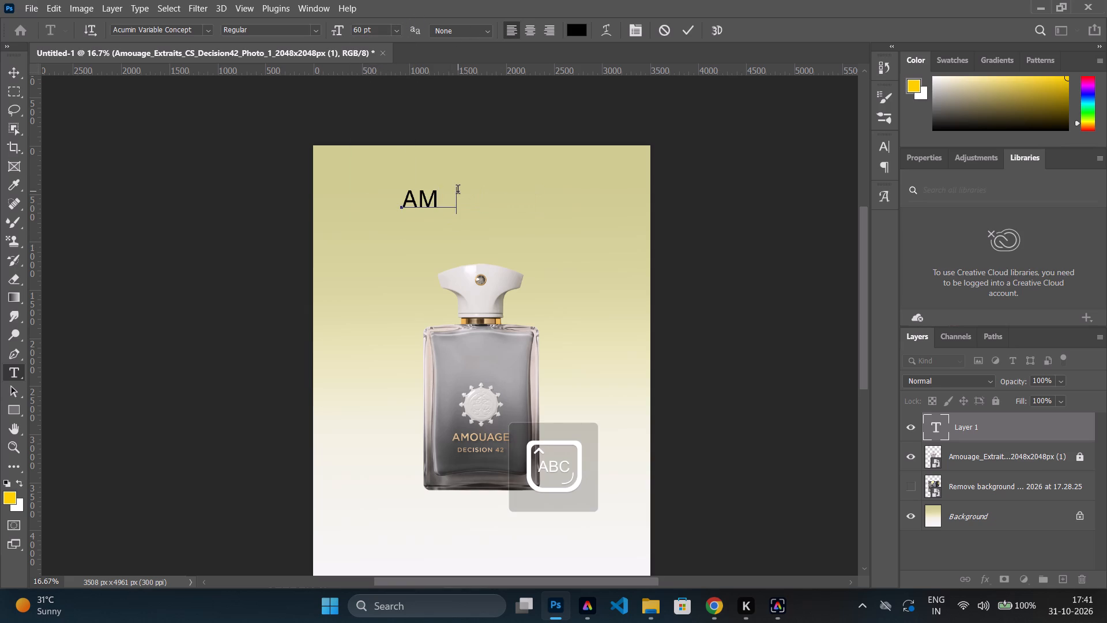
type("UAGE")
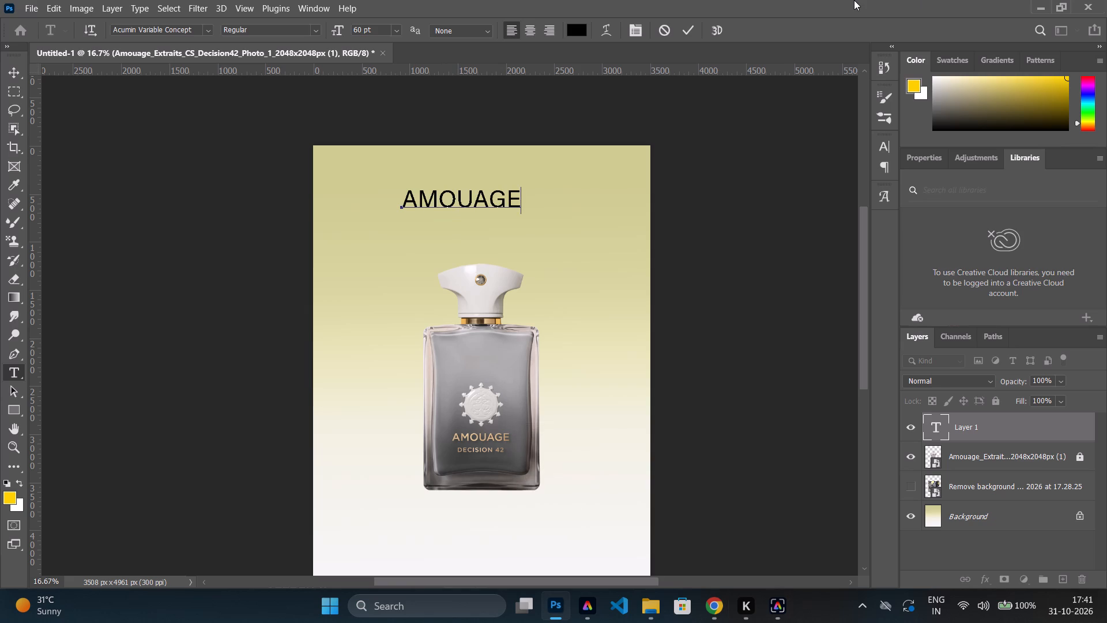
Change the whole AMOUAGE headline's font to Trajan Color Concept and collapse the glyph display.
key("ctrl+a")
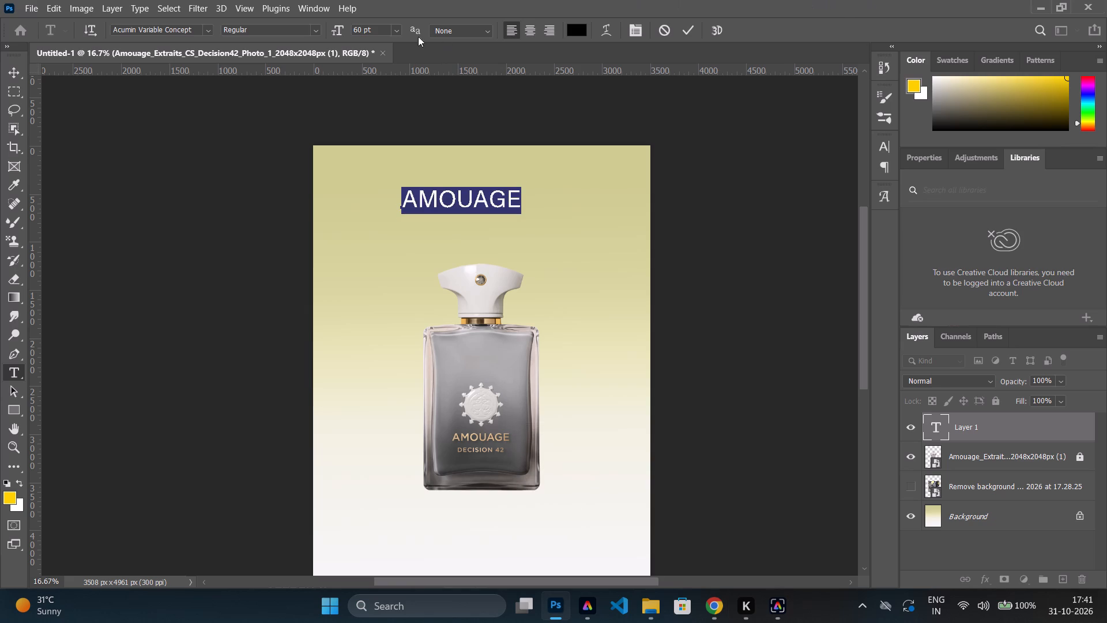
left_click(212, 29)
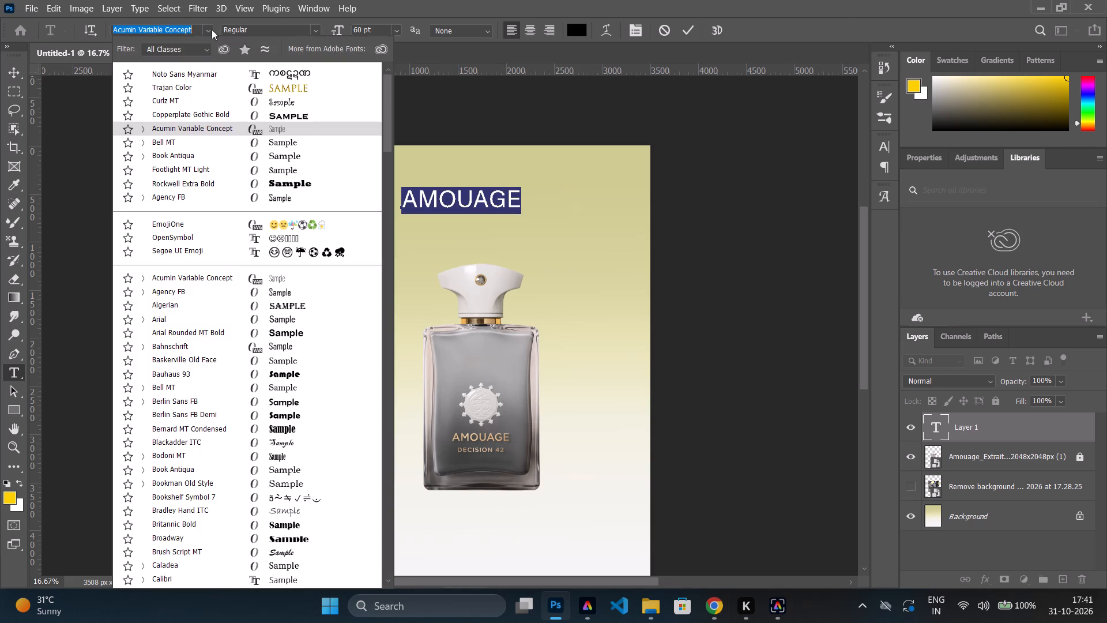
left_click(265, 83)
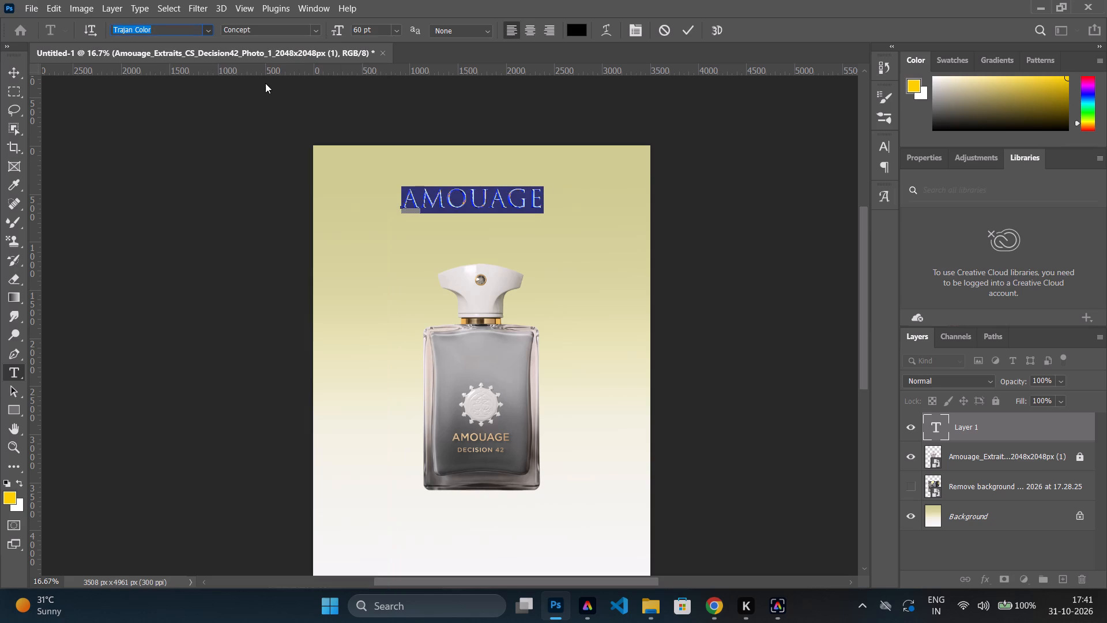
left_click(556, 213)
left_click(560, 213)
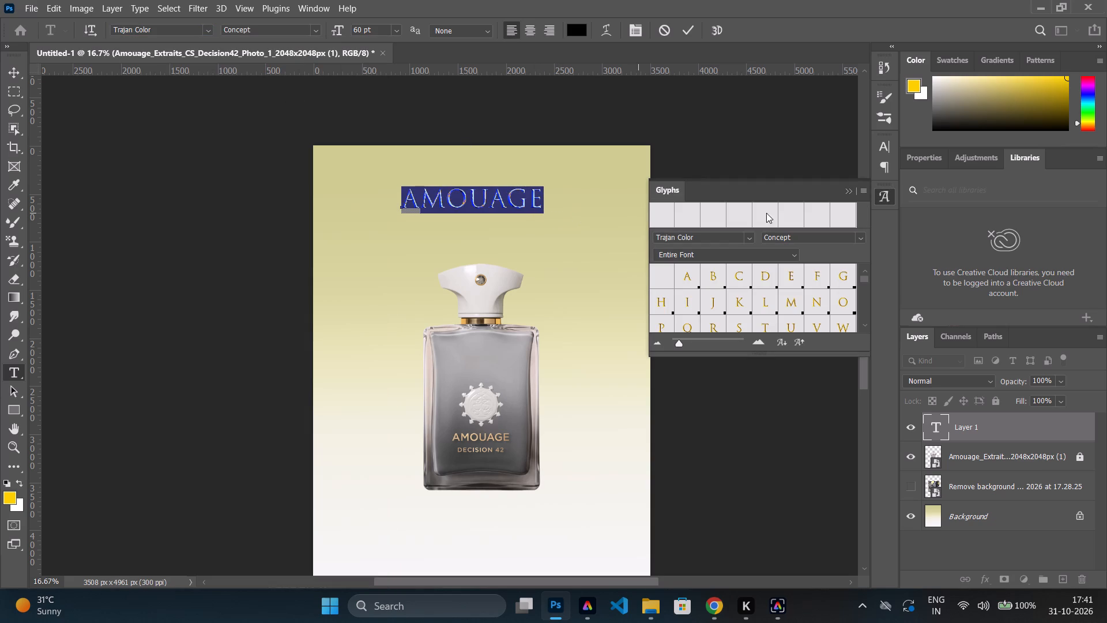
left_click(850, 189)
Move the AMOUAGE headline slightly so it sits centred above the bottle cap.
left_click(500, 191)
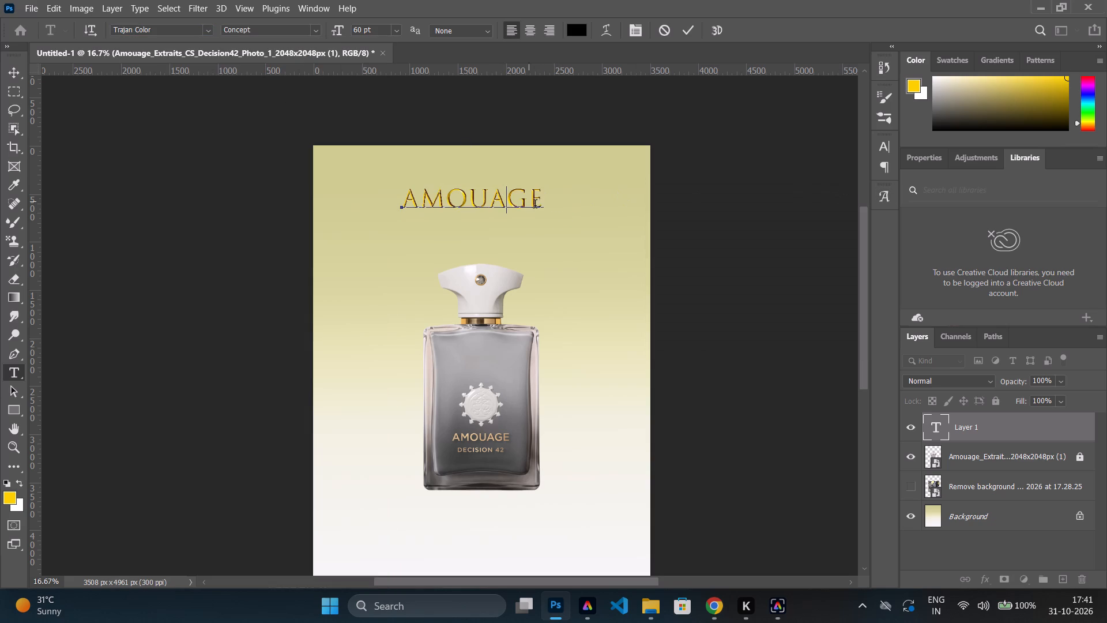
left_click_drag(536, 218, 545, 226)
Set the AMOUAGE headline's font size to 90 pt.
triple_click(511, 204)
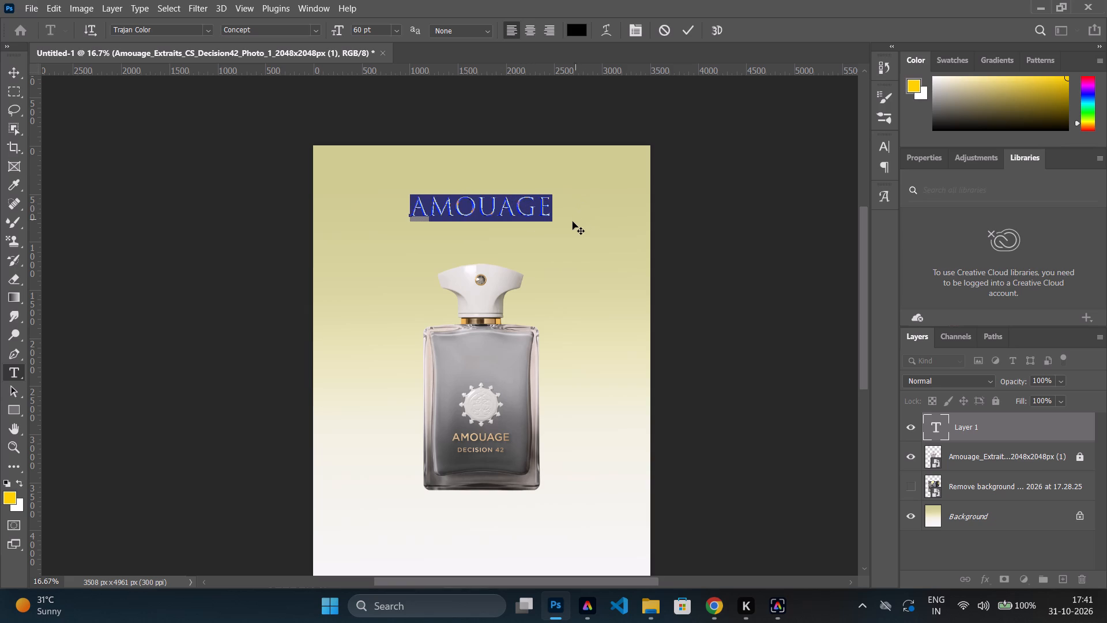
left_click(398, 28)
left_click(391, 223)
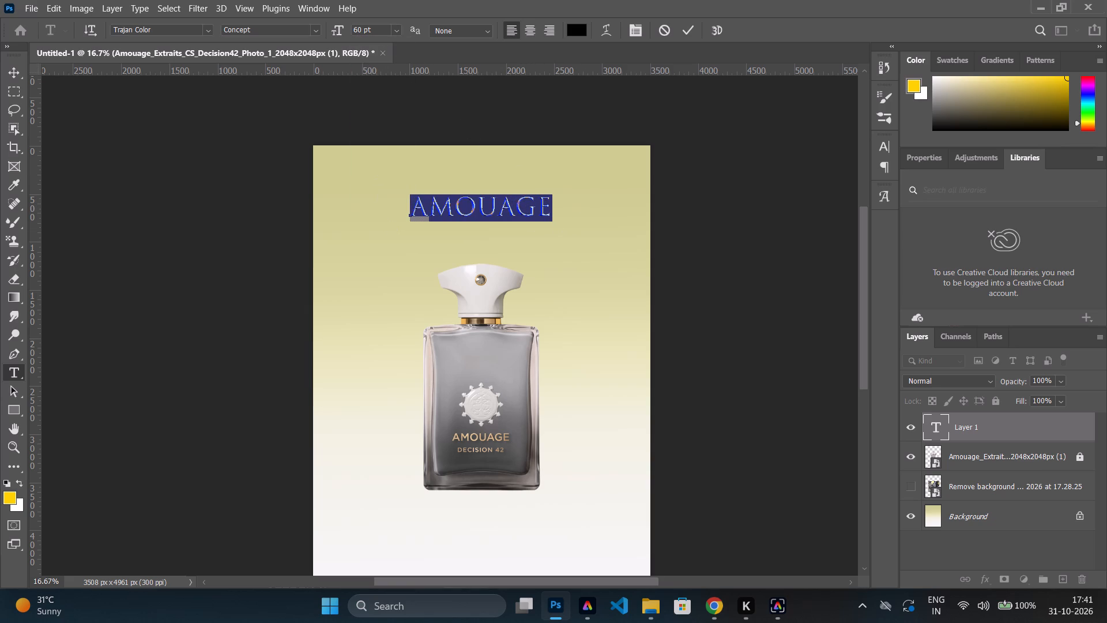
left_click(386, 27)
key("Left")
key("Left")
key("Left")
key("Left")
key("BackSpace")
key("9")
key("Return")
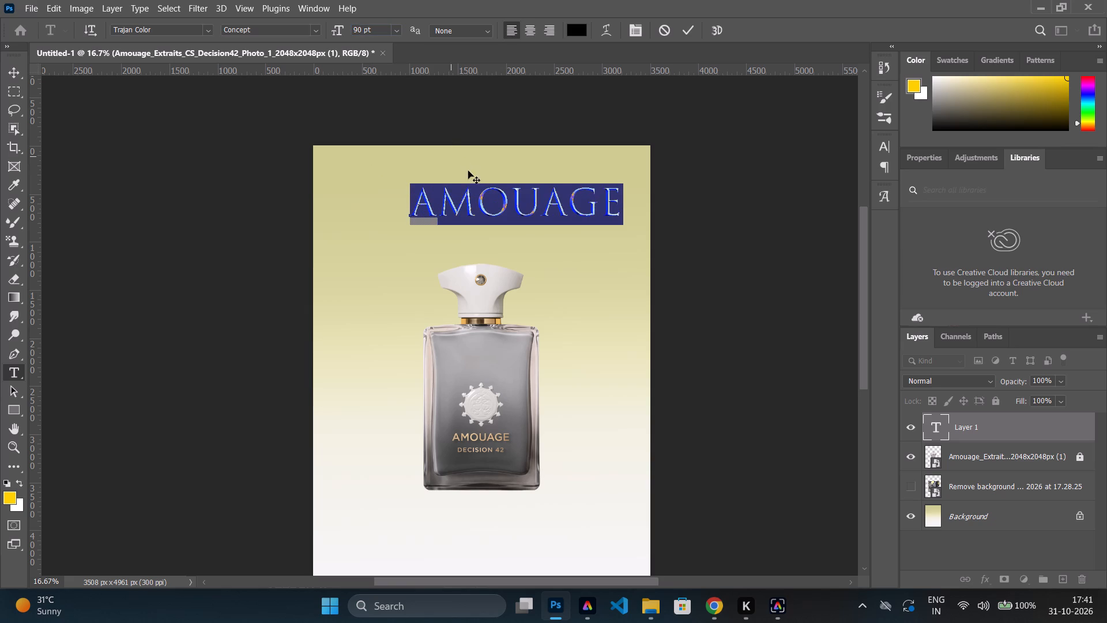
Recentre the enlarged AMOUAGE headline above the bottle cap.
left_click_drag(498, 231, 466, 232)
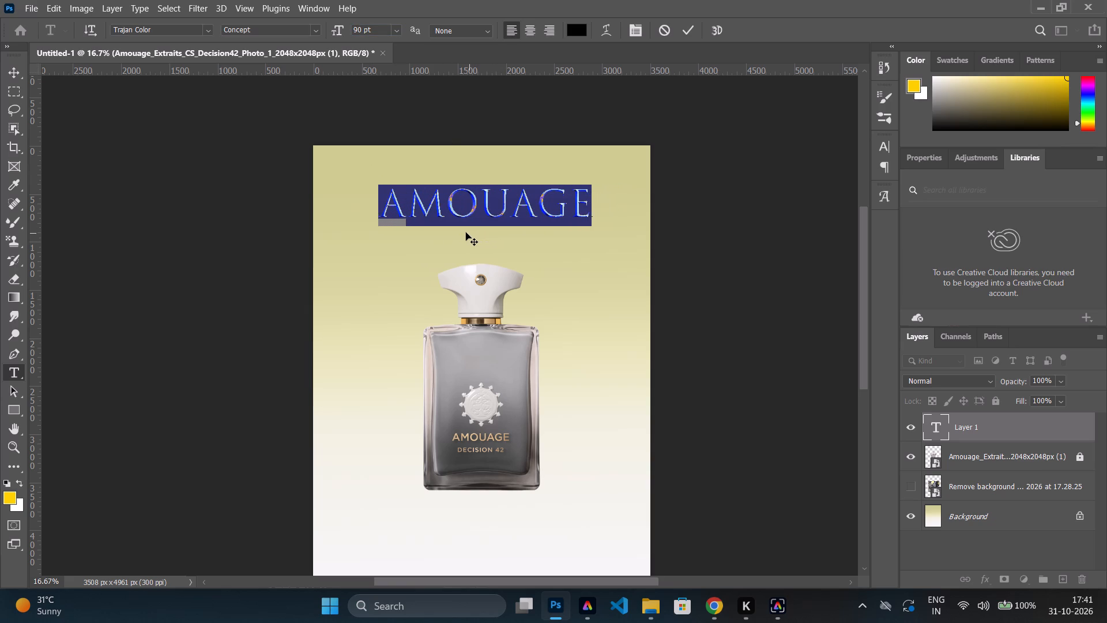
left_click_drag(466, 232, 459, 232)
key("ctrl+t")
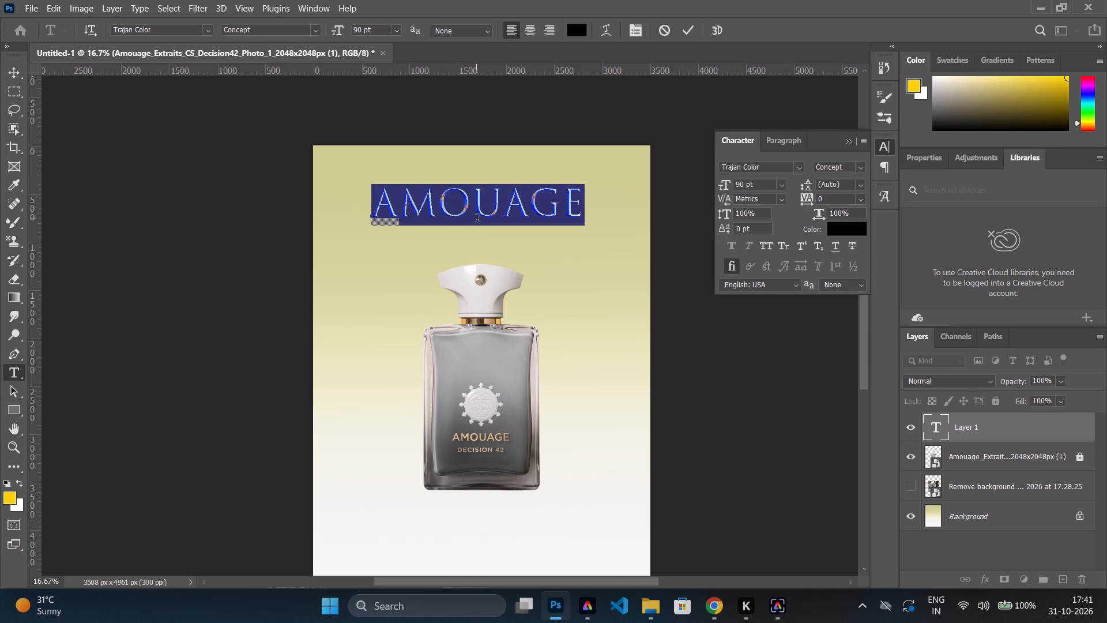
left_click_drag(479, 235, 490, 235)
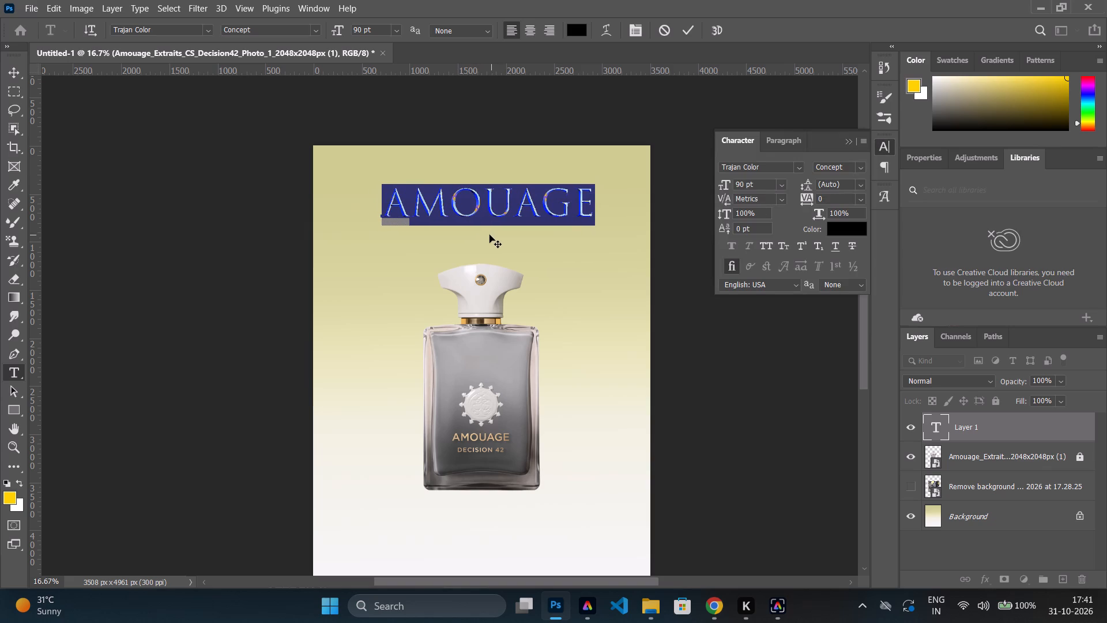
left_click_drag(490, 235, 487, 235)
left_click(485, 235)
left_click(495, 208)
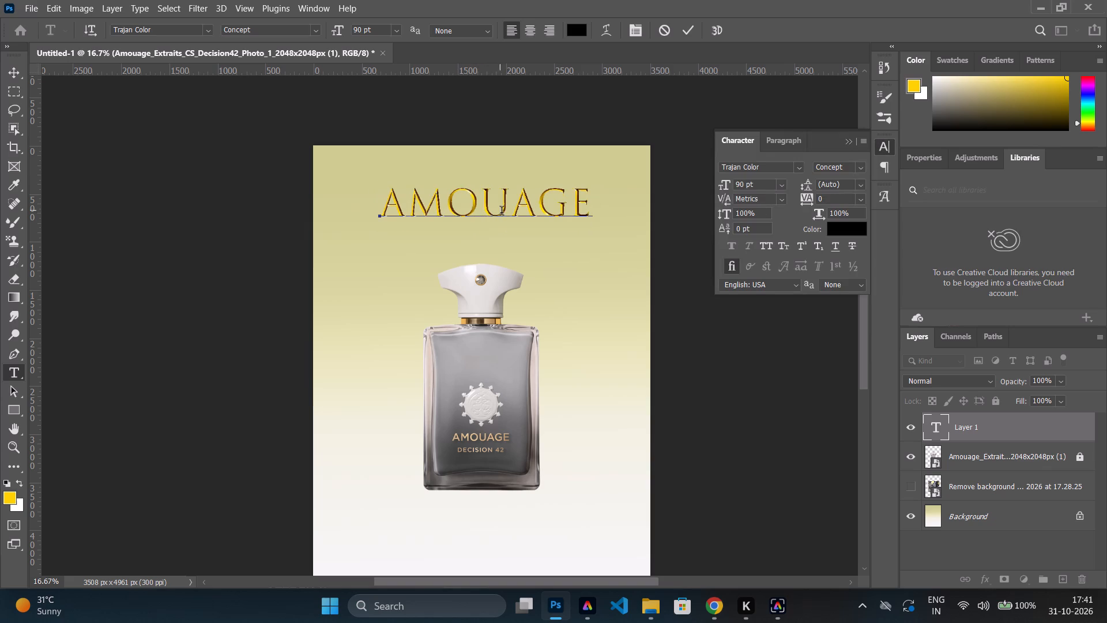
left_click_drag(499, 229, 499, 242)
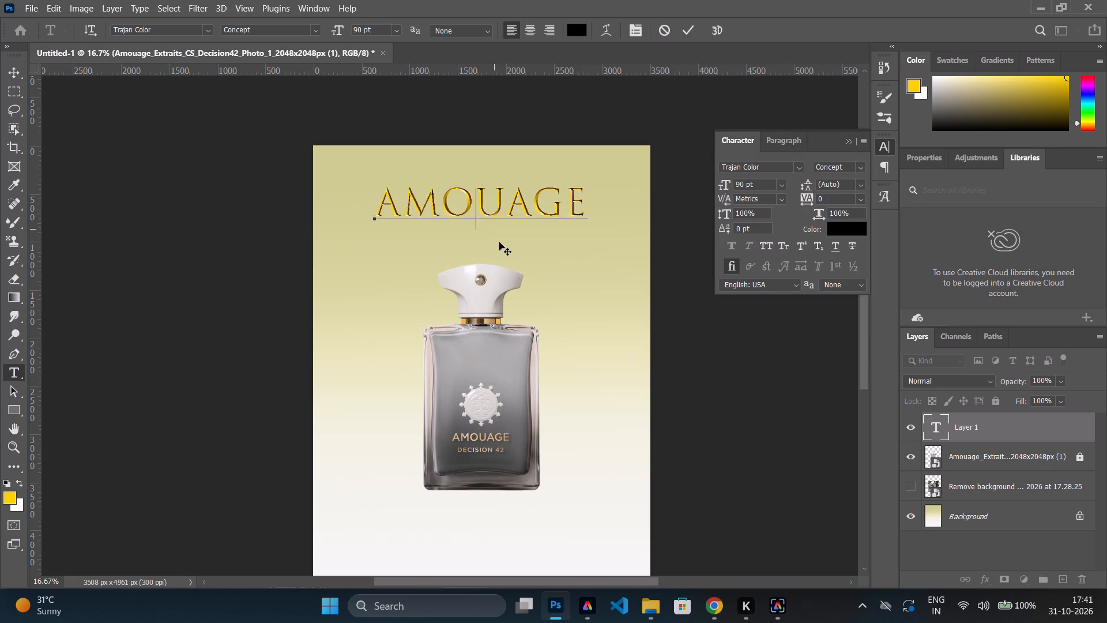
Move the AMOUAGE headline from above the bottle to the white area just below it, centred under the base.
left_click_drag(499, 242, 494, 513)
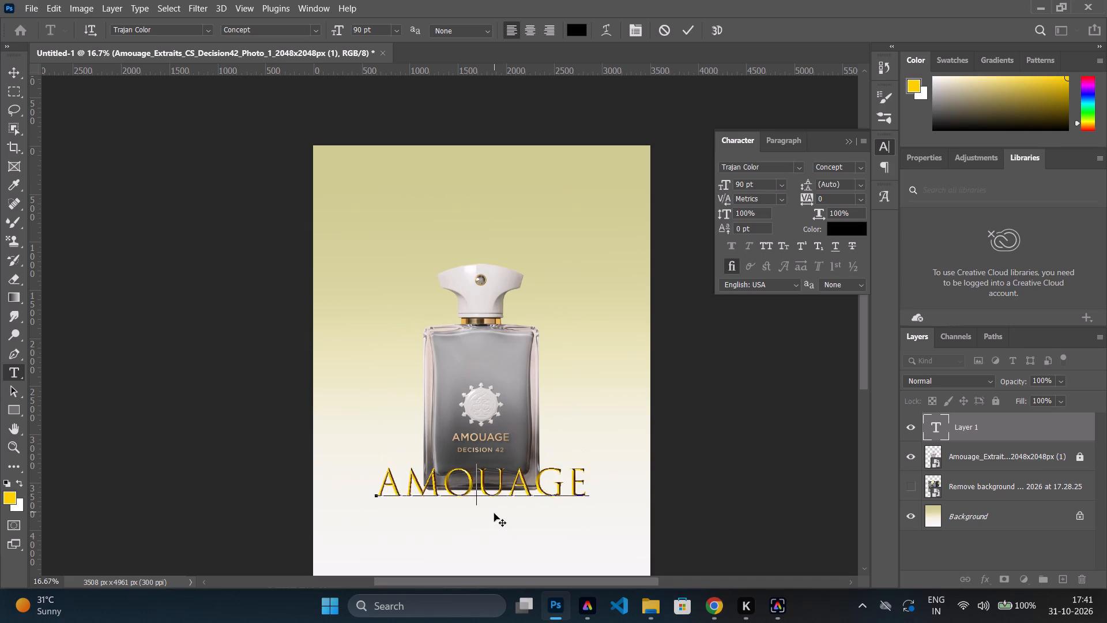
left_click_drag(494, 513, 494, 556)
scroll(450, 386, "down", 12)
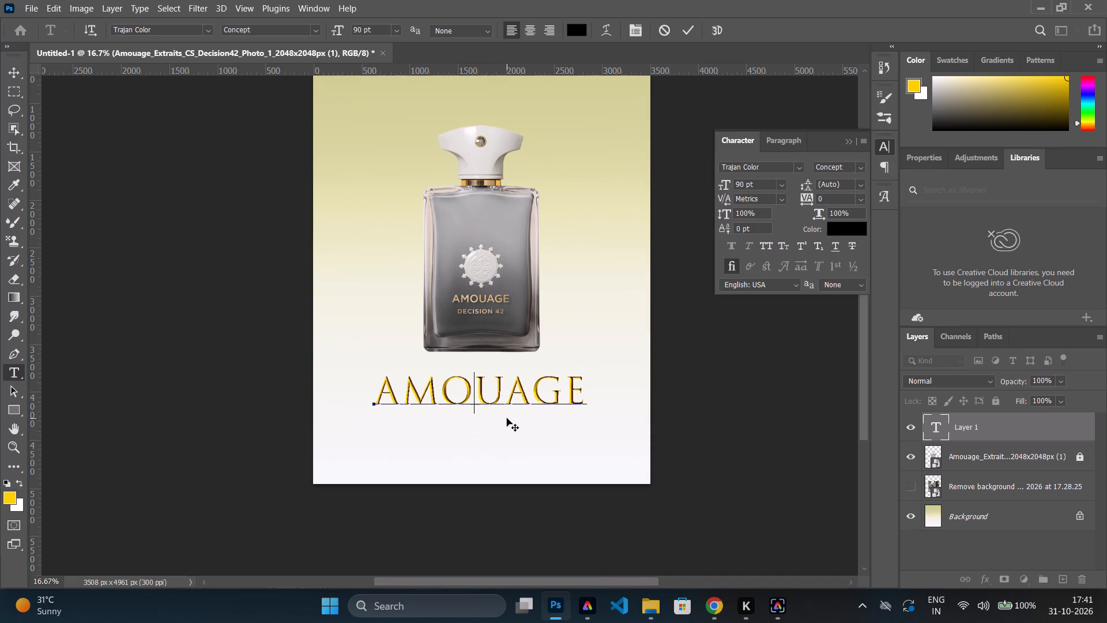
left_click_drag(499, 418, 500, 438)
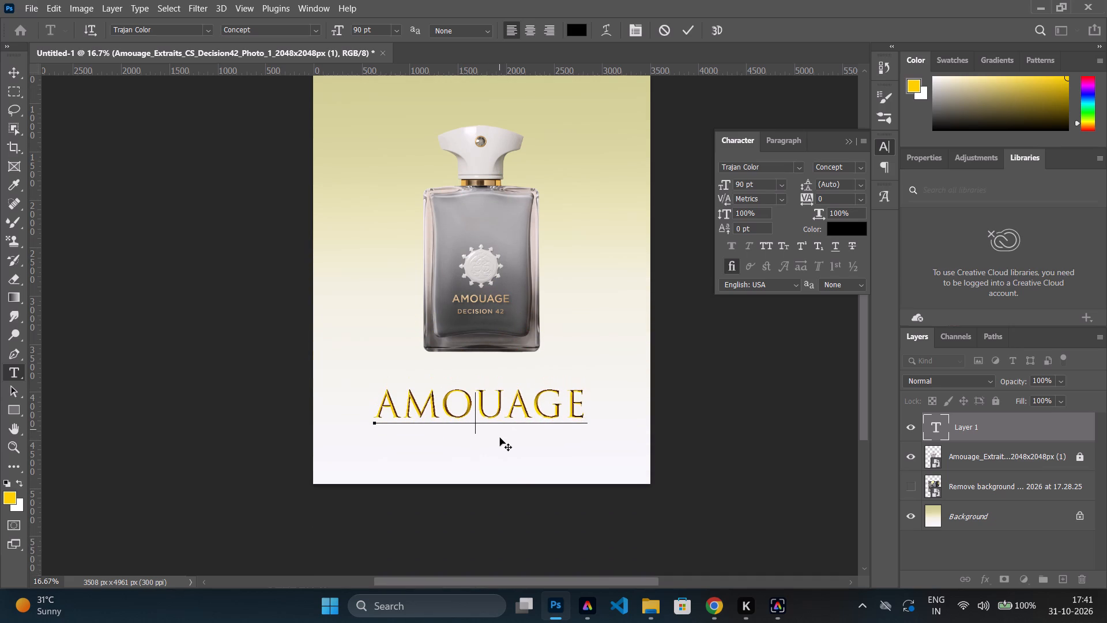
left_click_drag(500, 438, 503, 437)
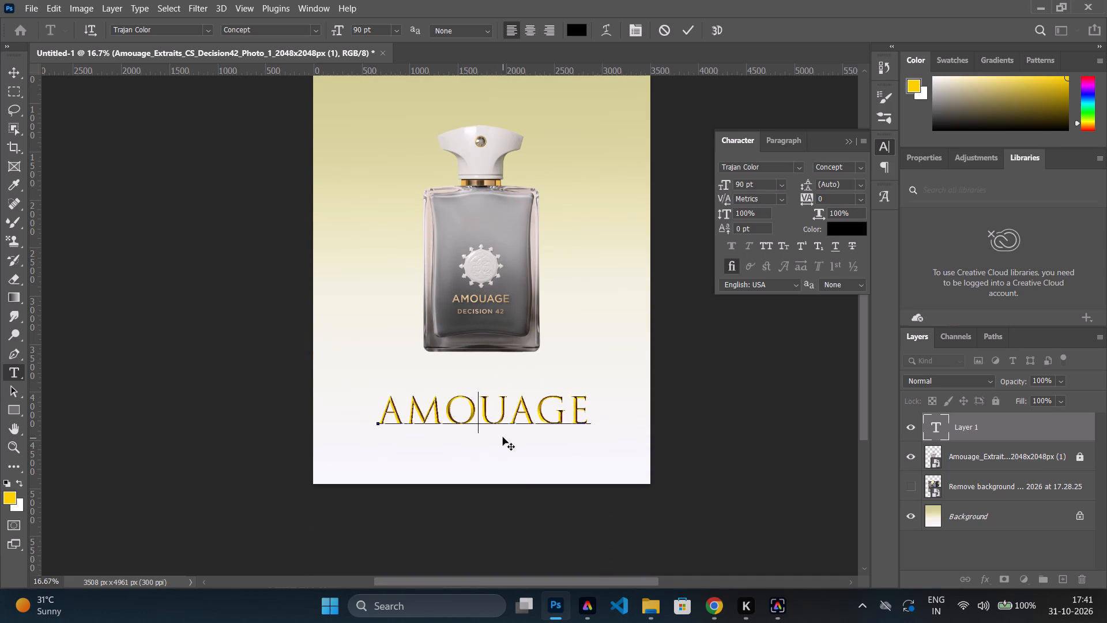
left_click_drag(503, 437, 500, 429)
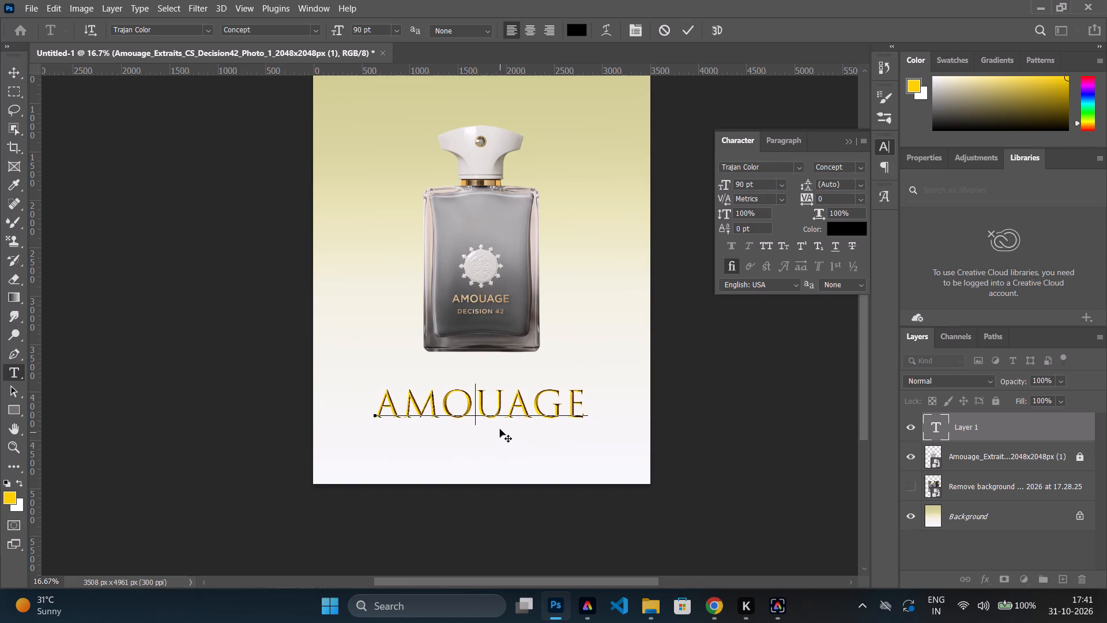
left_click_drag(500, 429, 505, 426)
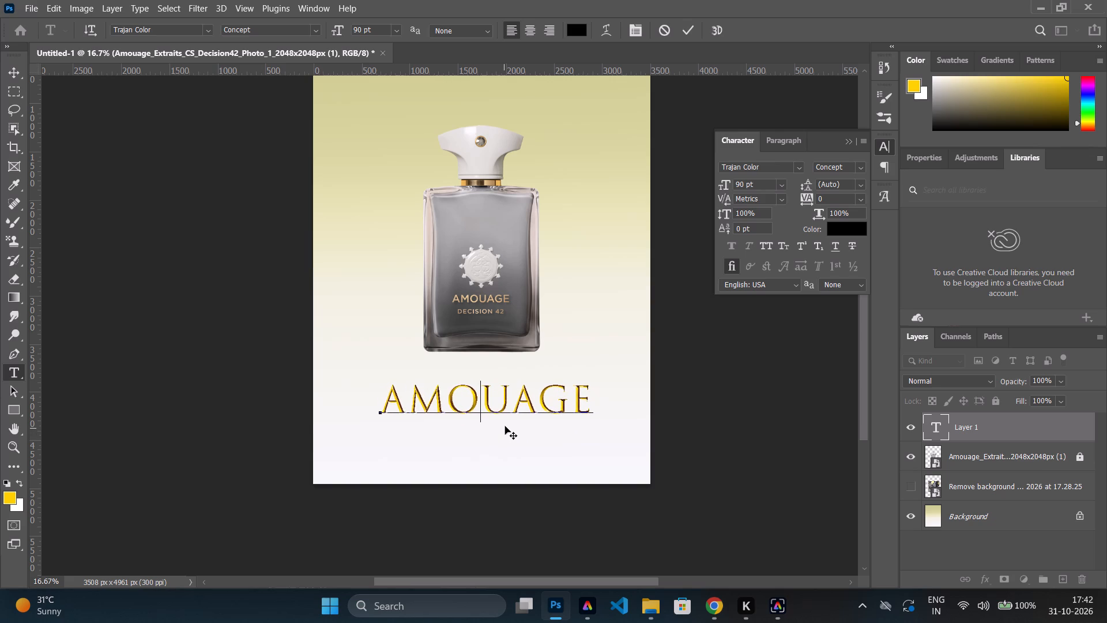
left_click_drag(505, 426, 504, 425)
scroll(446, 370, "up", 7)
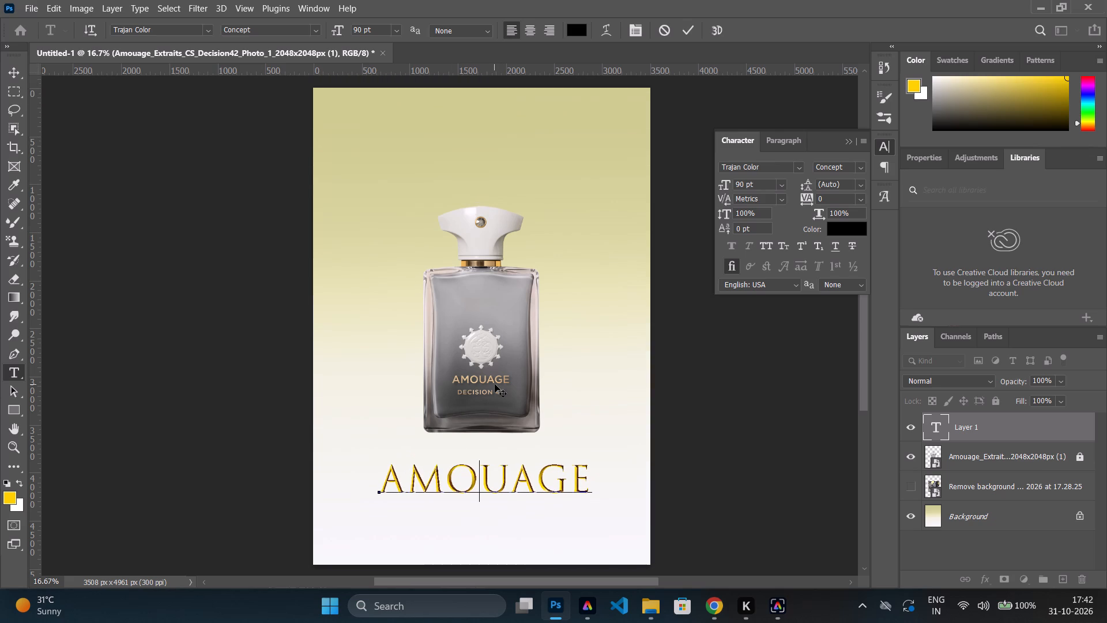
scroll(496, 384, "up", 9)
scroll(498, 376, "down", 11)
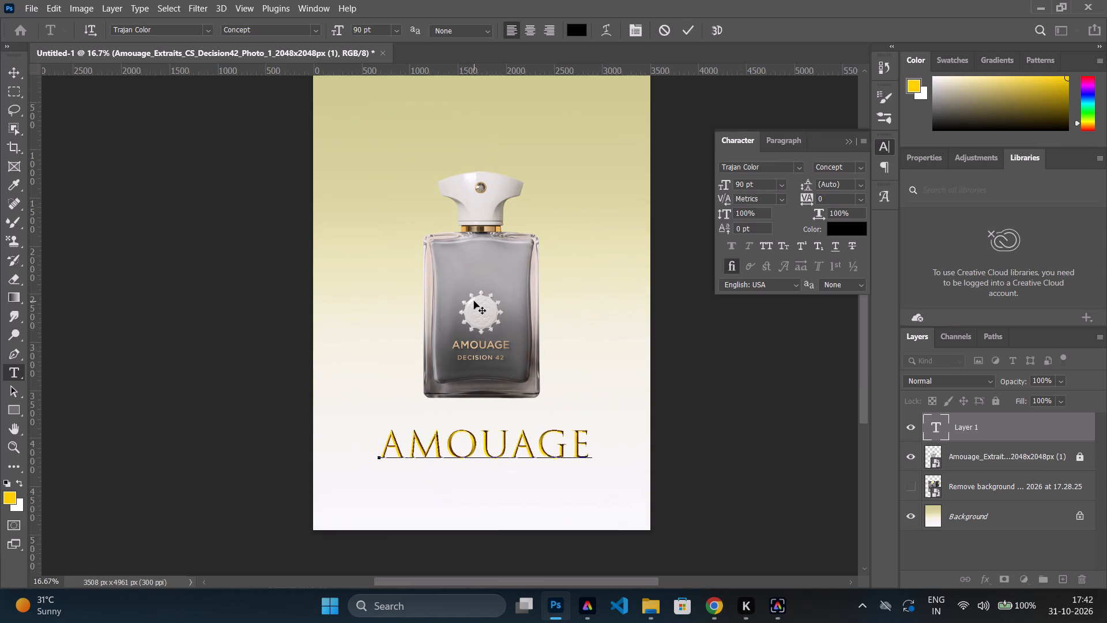
scroll(474, 301, "down", 7)
left_click_drag(501, 399, 500, 397)
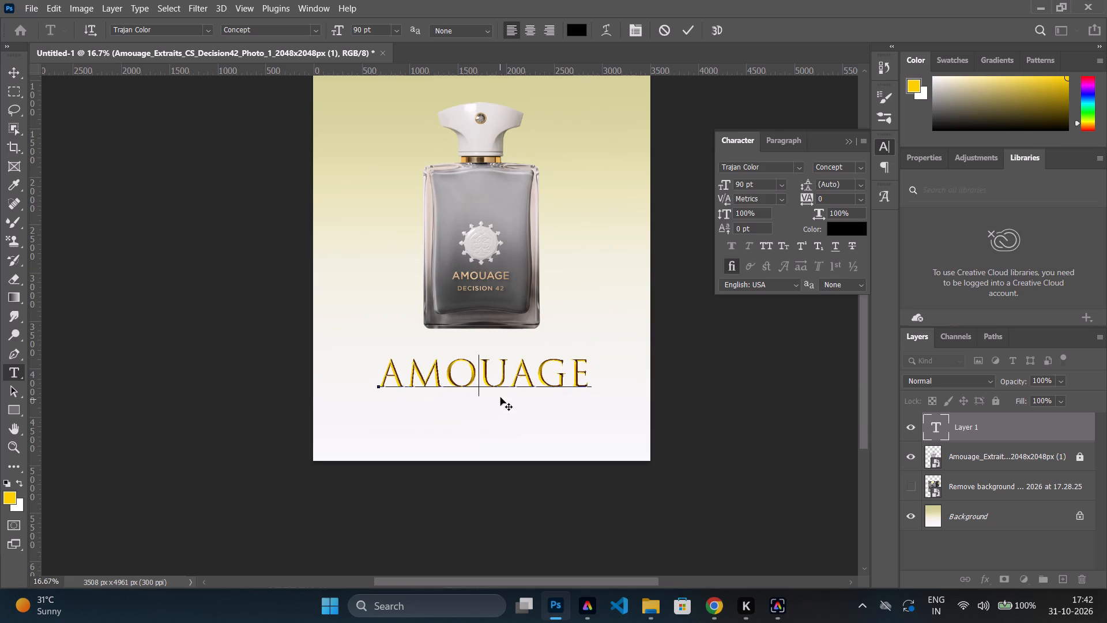
Nudge the AMOUAGE headline so it sits centred just below the bottle's base.
left_click_drag(500, 397, 504, 396)
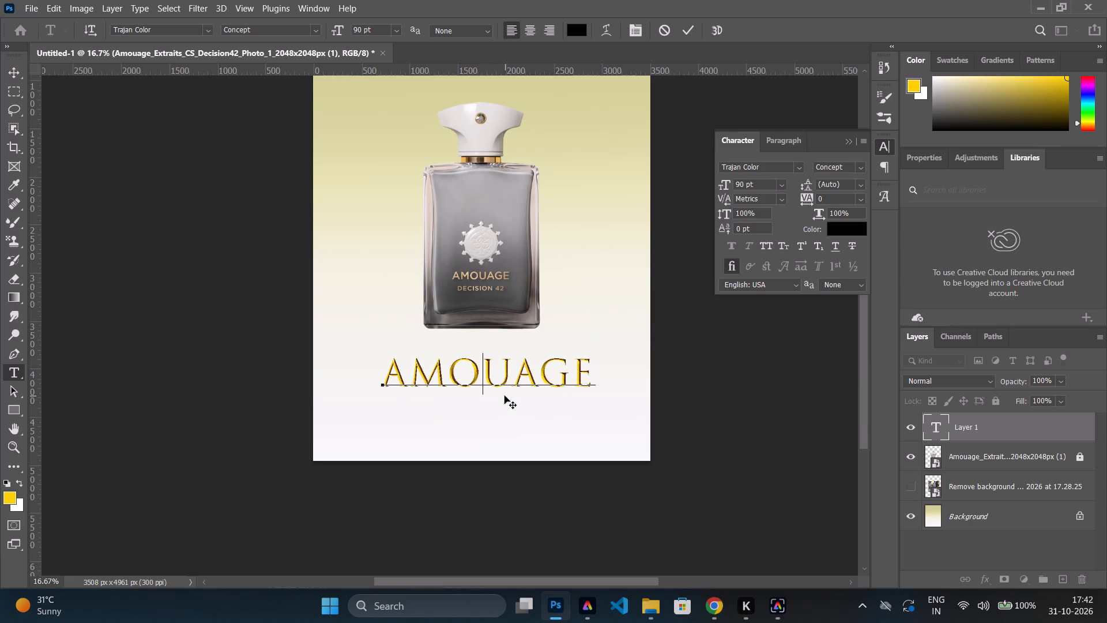
left_click_drag(504, 396, 502, 394)
Review the whole poster composition, from the top of the background down to the headline under the bottle.
scroll(476, 385, "up", 2)
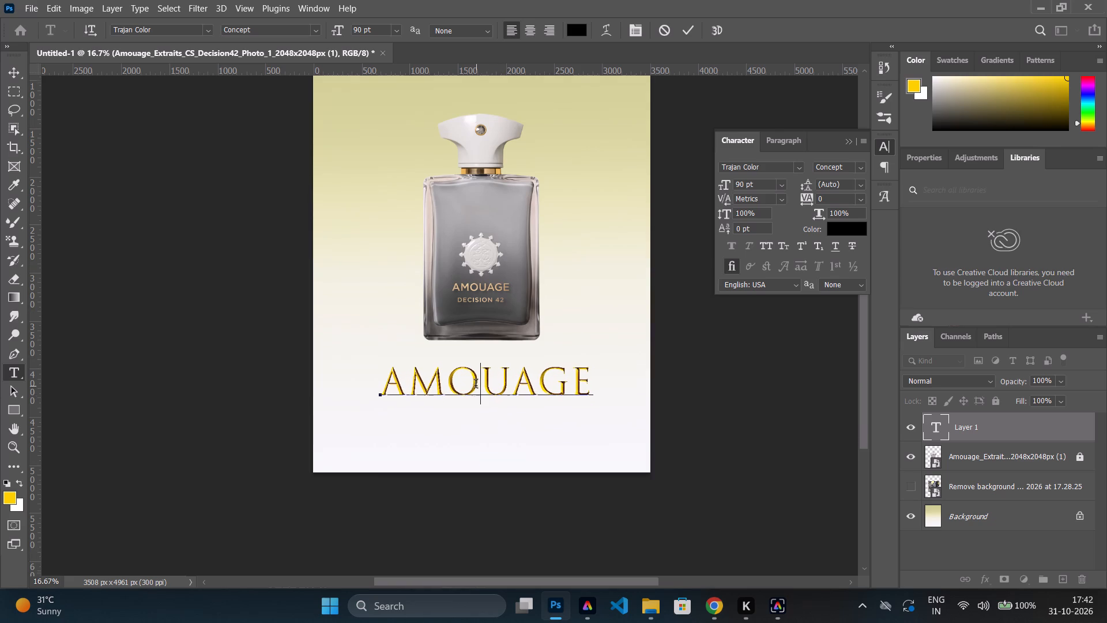
scroll(476, 385, "up", 5)
scroll(472, 386, "down", 3)
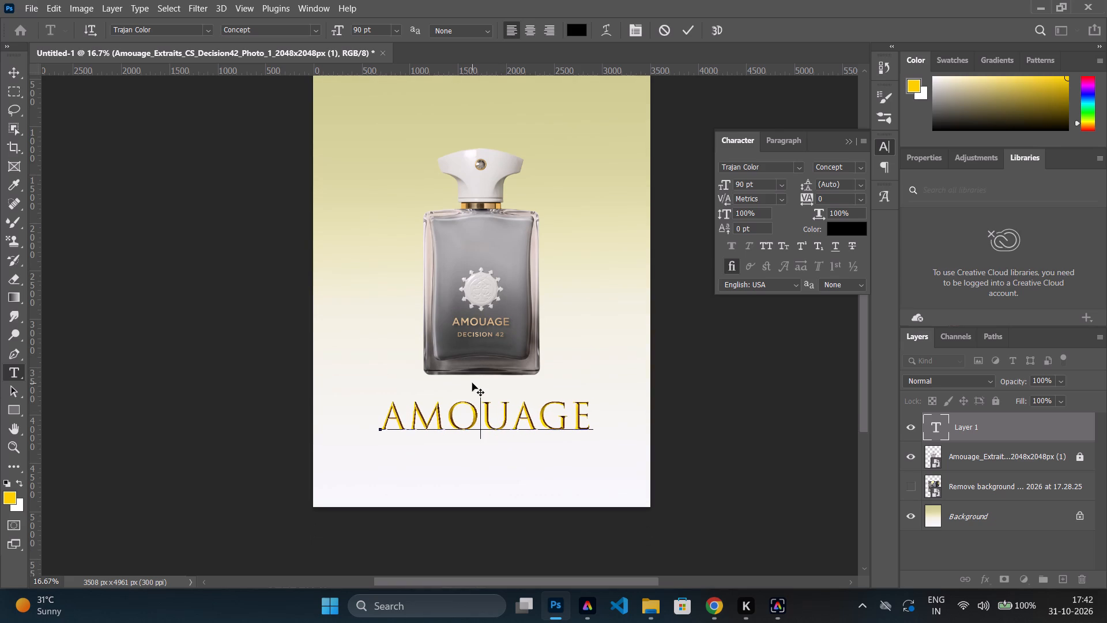
scroll(472, 383, "up", 19)
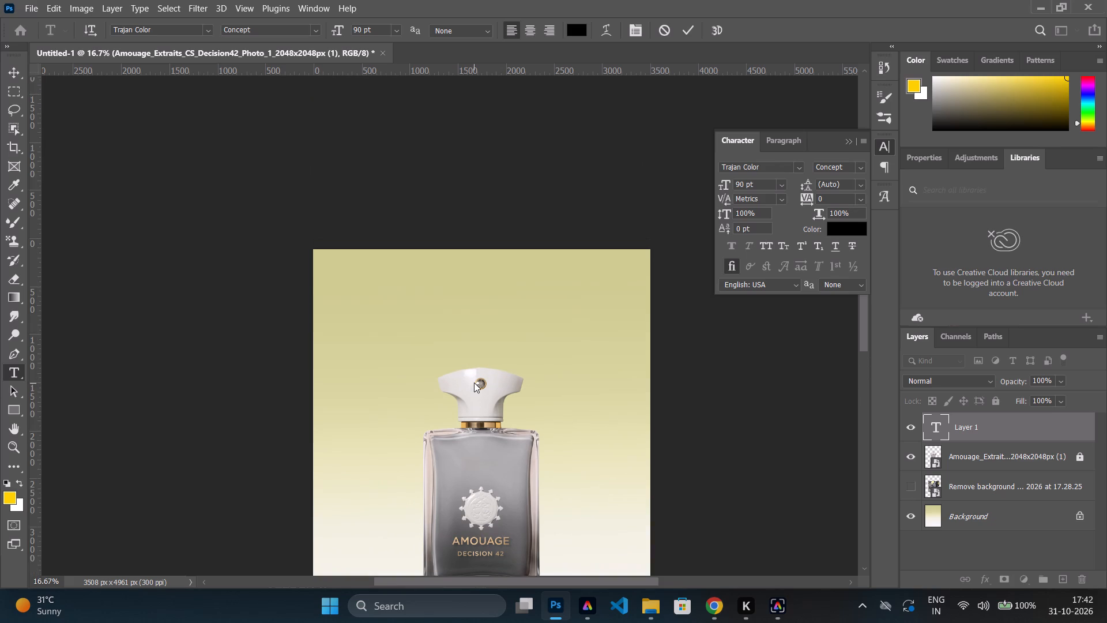
scroll(474, 382, "down", 19)
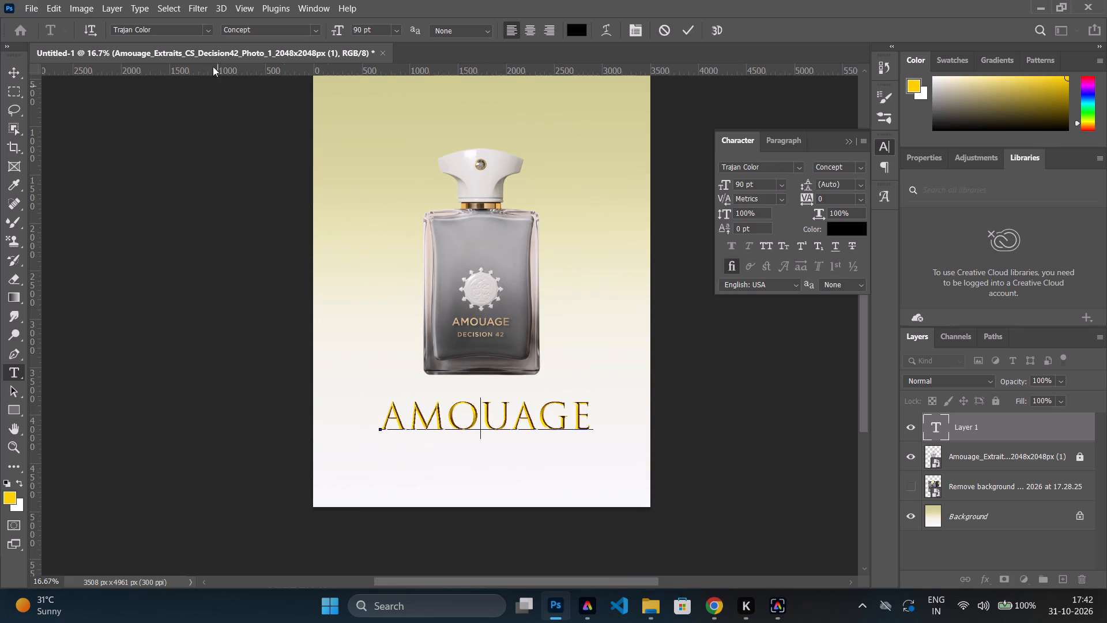
Commit the headline text and activate the Gradient tool on the Background layer.
left_click(944, 520)
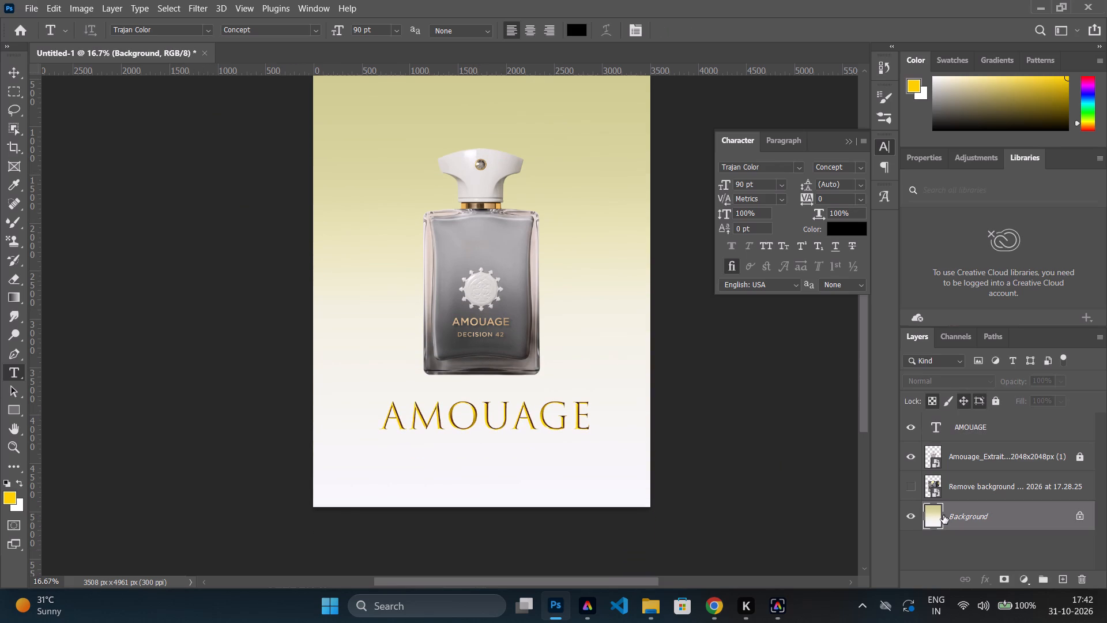
left_click(7, 294)
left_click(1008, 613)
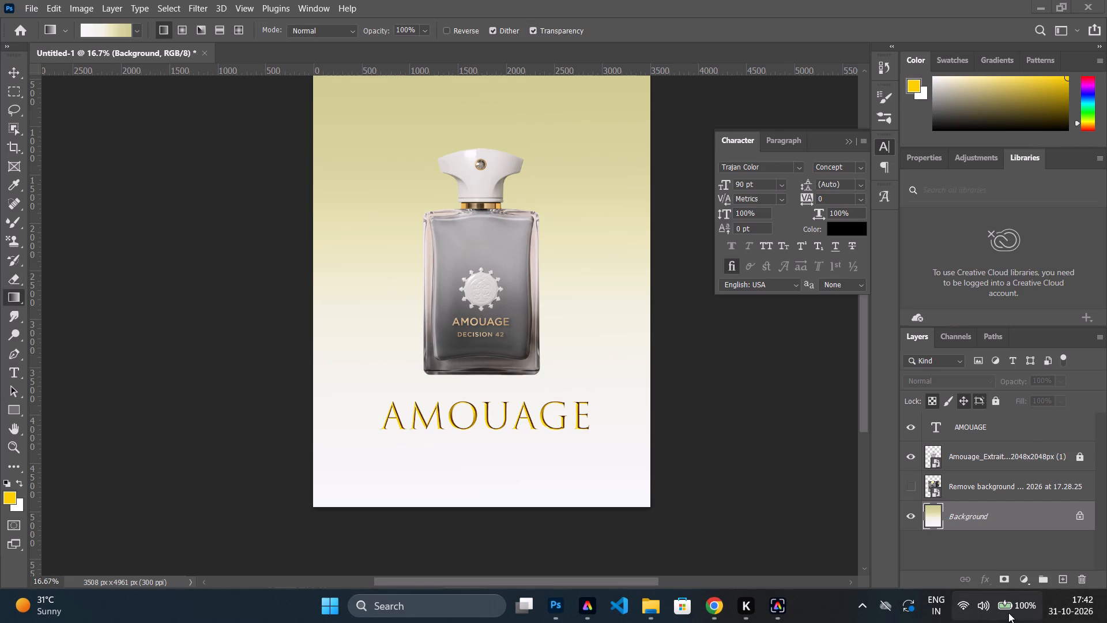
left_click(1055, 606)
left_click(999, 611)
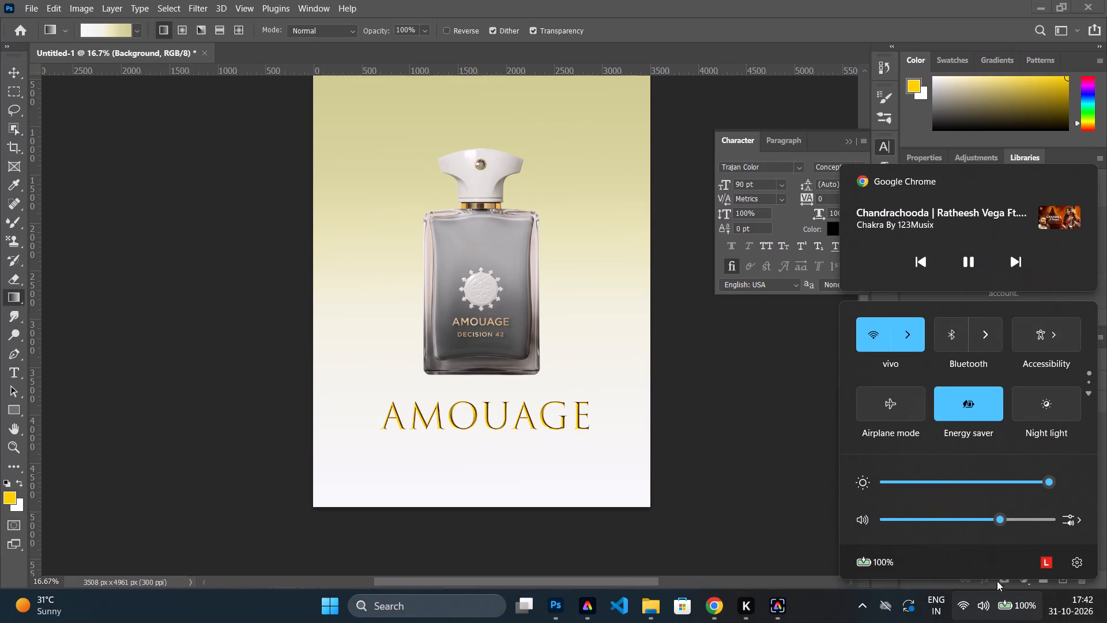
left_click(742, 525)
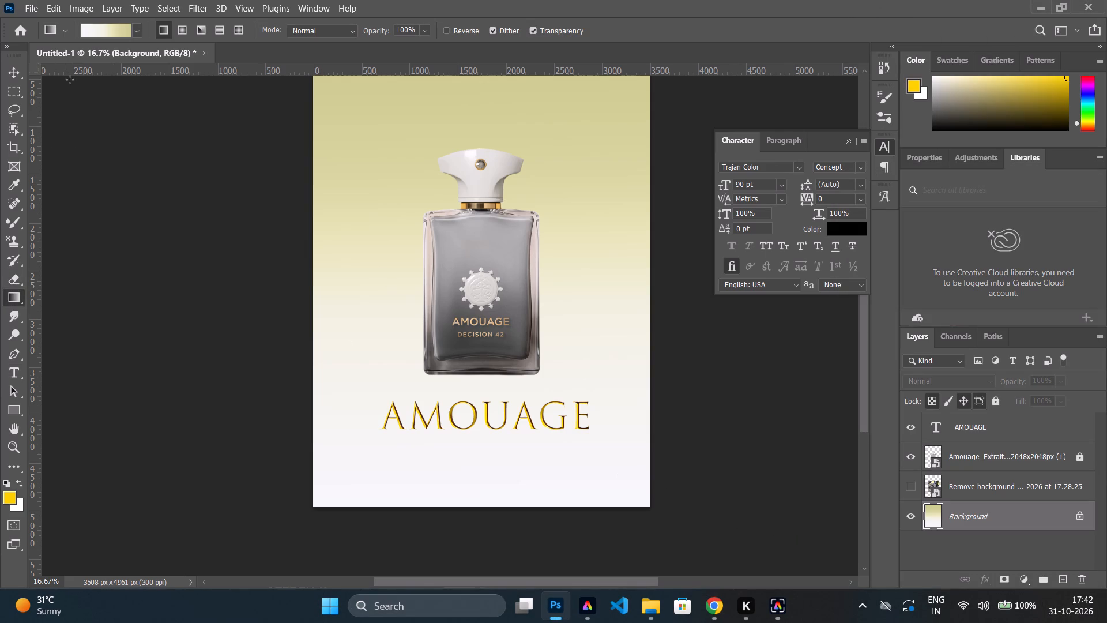
In the background gradient's settings, shift the midpoint between the 0% white stop and the 61% cream stop to 91%.
left_click(101, 29)
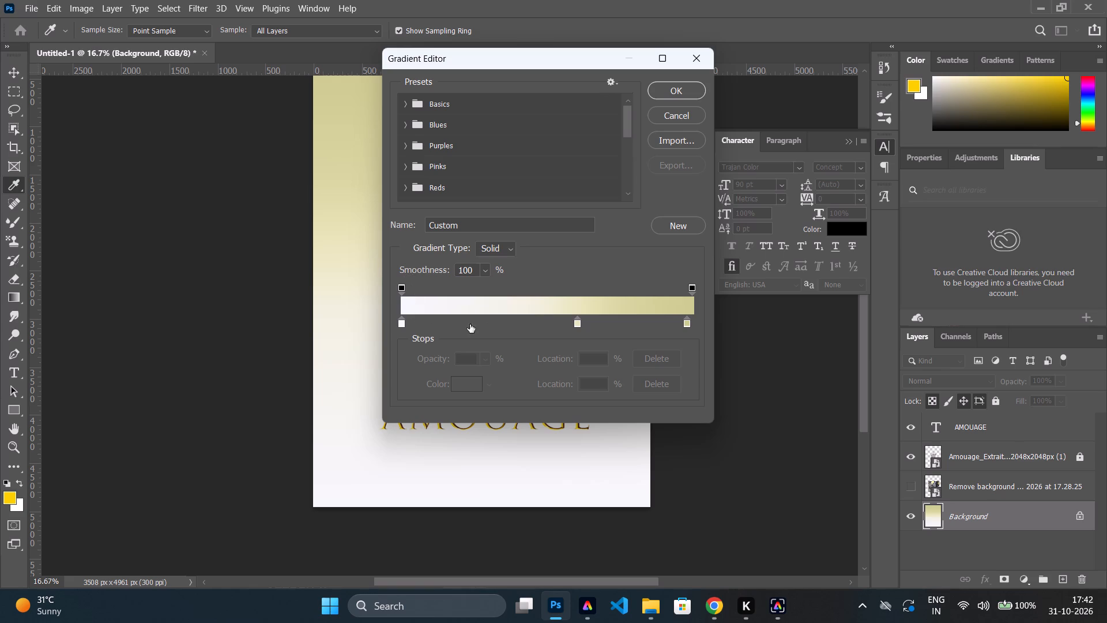
left_click(578, 324)
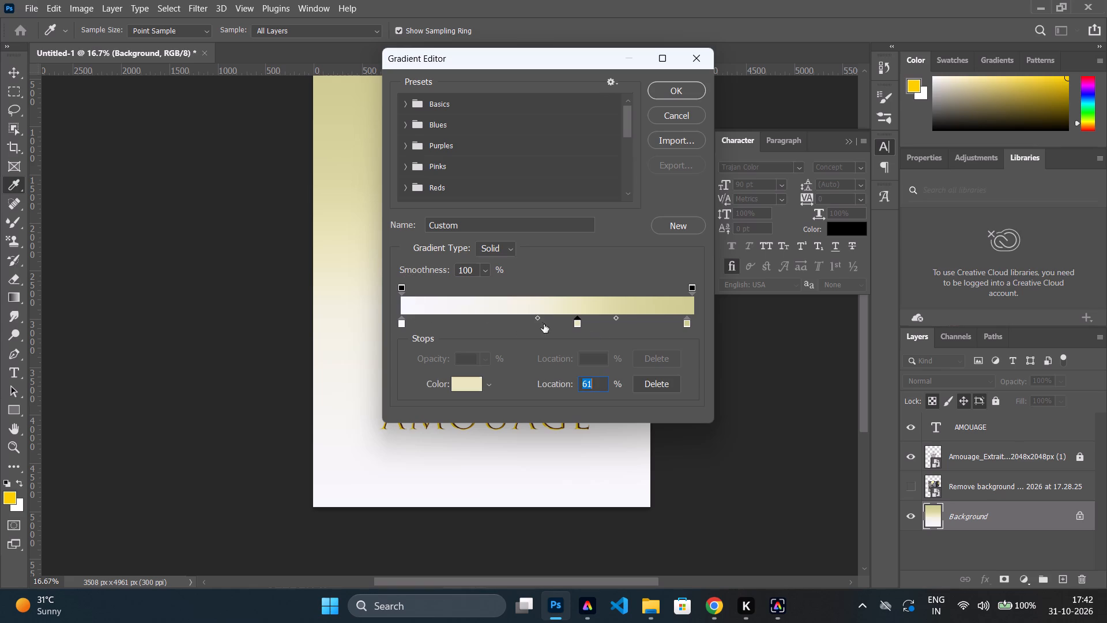
left_click_drag(538, 318, 563, 318)
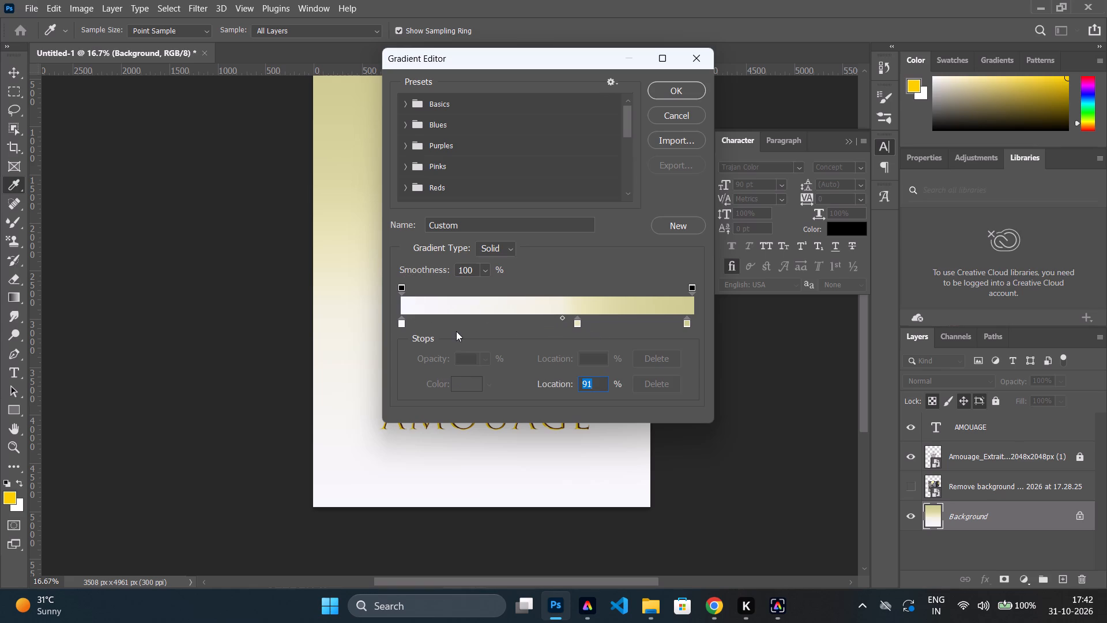
Open the colour of the gradient's 0% white stop for editing.
left_click(402, 322)
left_click(461, 381)
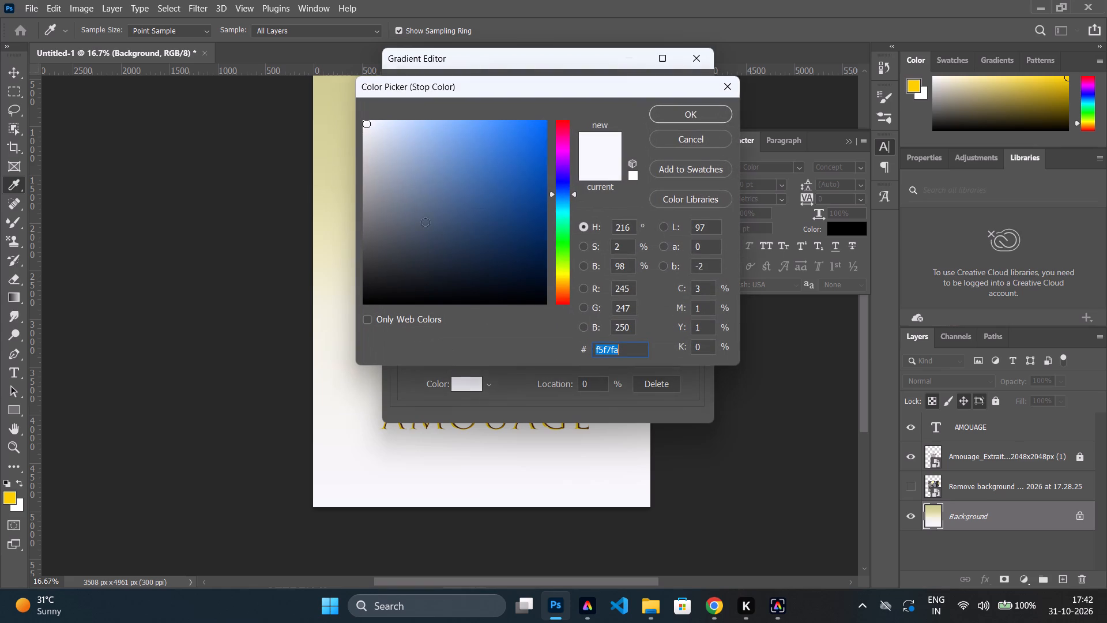
Set the background gradient's 0% colour stop to pure white and accept the edited gradient.
left_click_drag(364, 128, 360, 117)
left_click(678, 115)
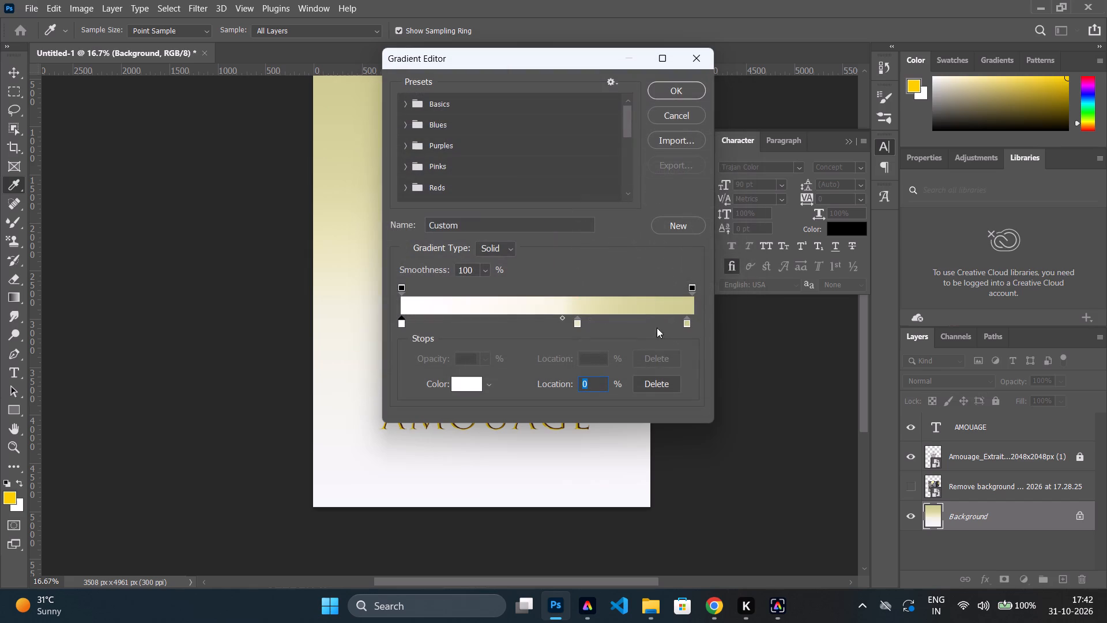
left_click(673, 89)
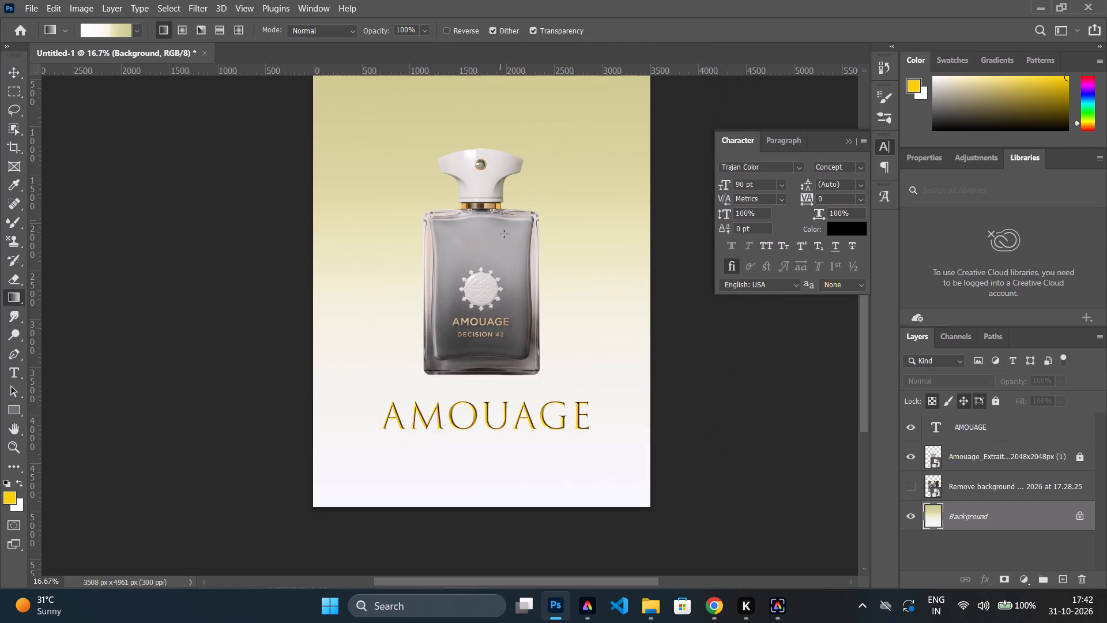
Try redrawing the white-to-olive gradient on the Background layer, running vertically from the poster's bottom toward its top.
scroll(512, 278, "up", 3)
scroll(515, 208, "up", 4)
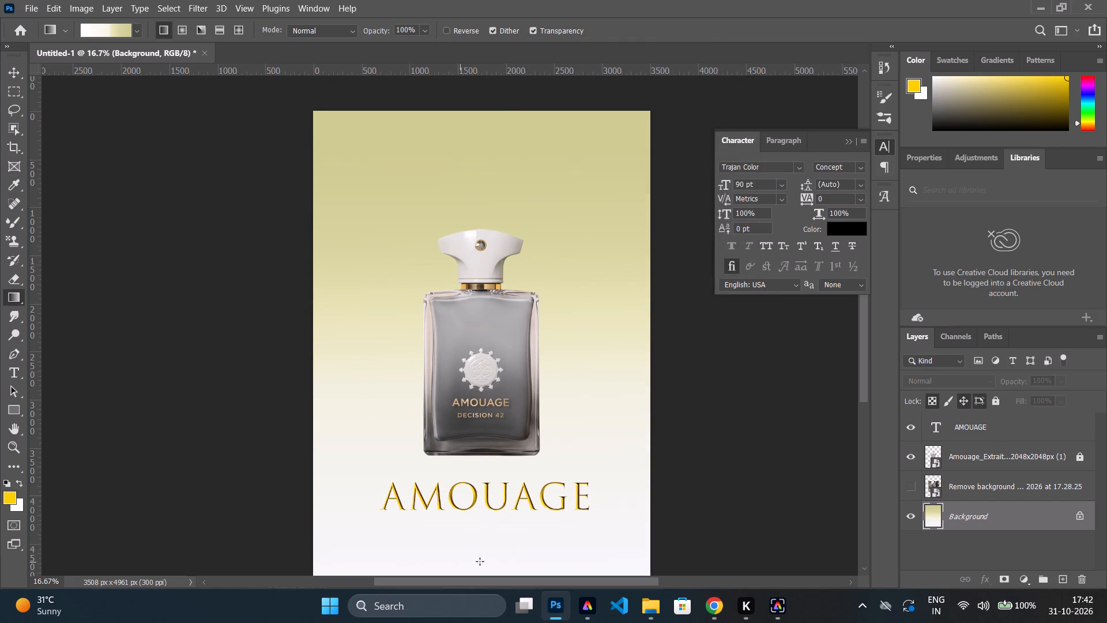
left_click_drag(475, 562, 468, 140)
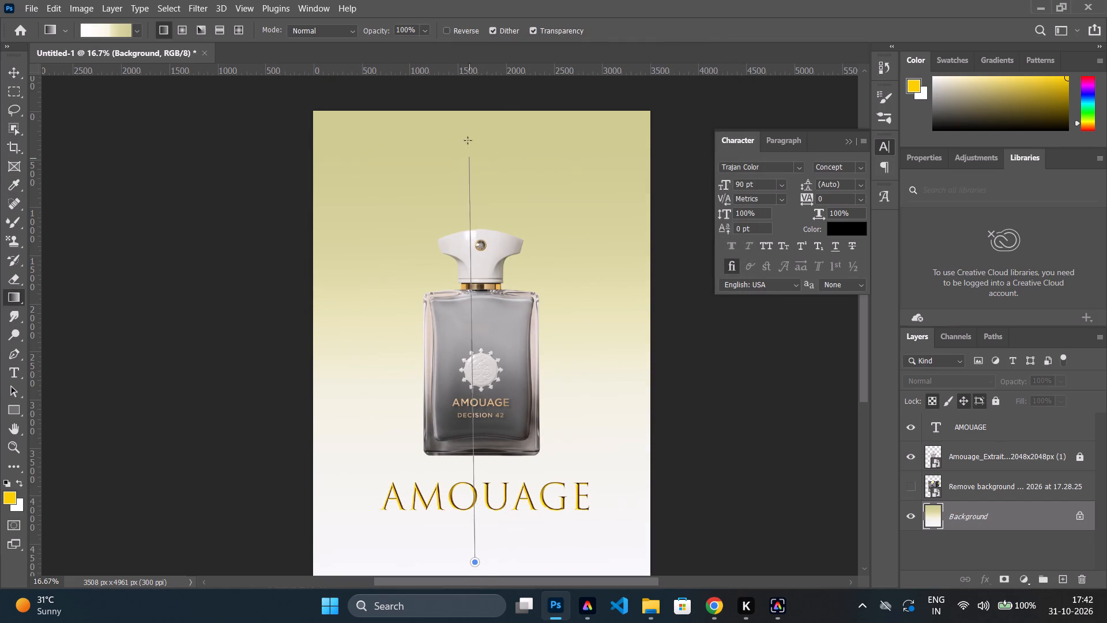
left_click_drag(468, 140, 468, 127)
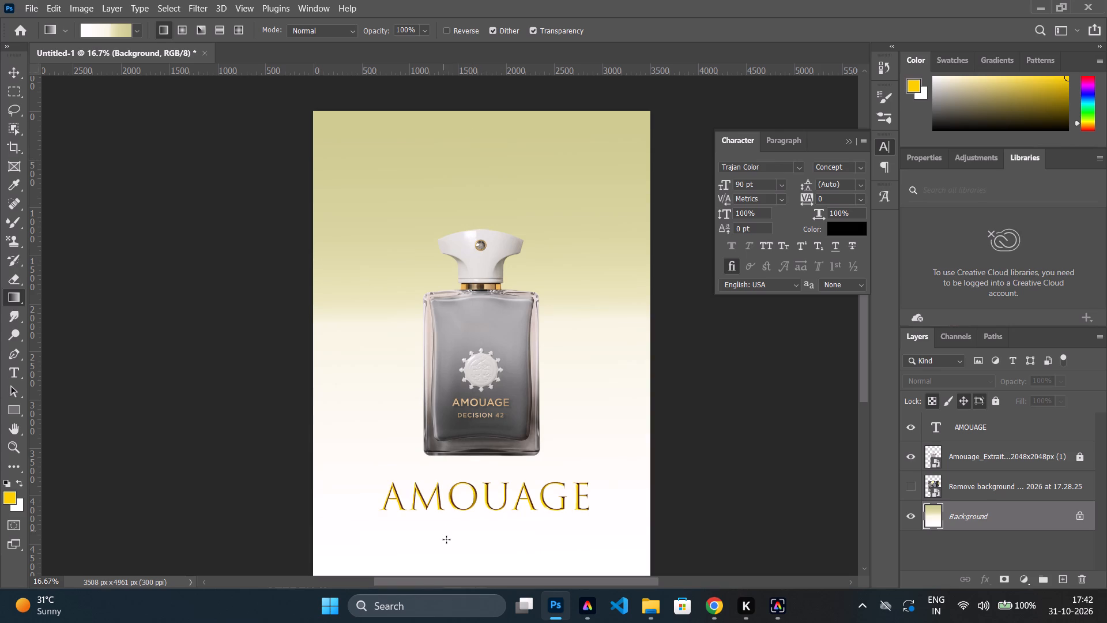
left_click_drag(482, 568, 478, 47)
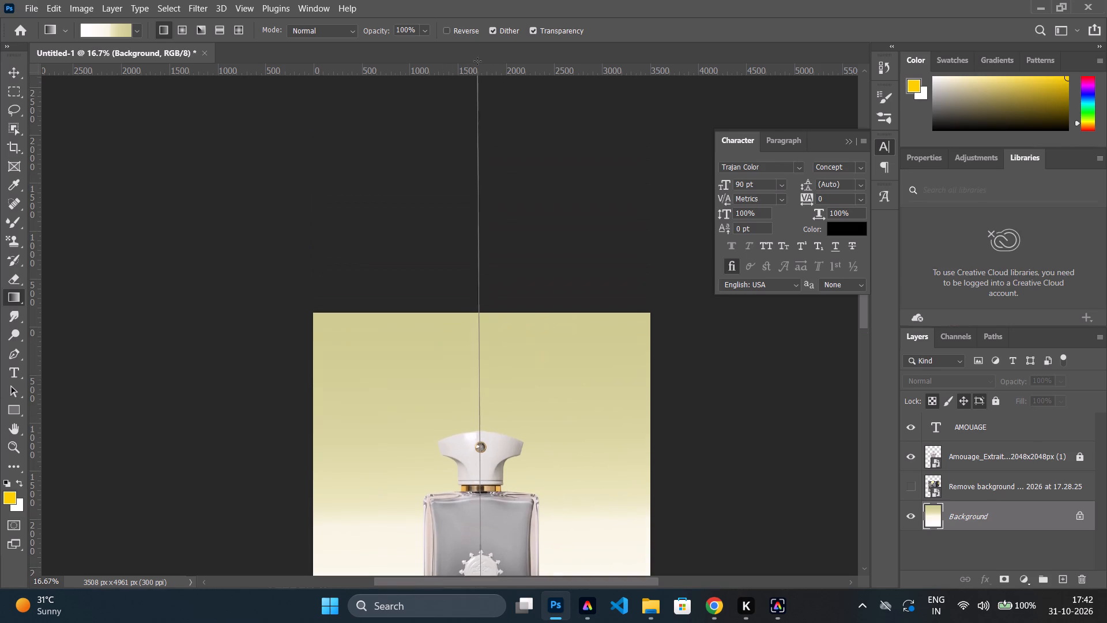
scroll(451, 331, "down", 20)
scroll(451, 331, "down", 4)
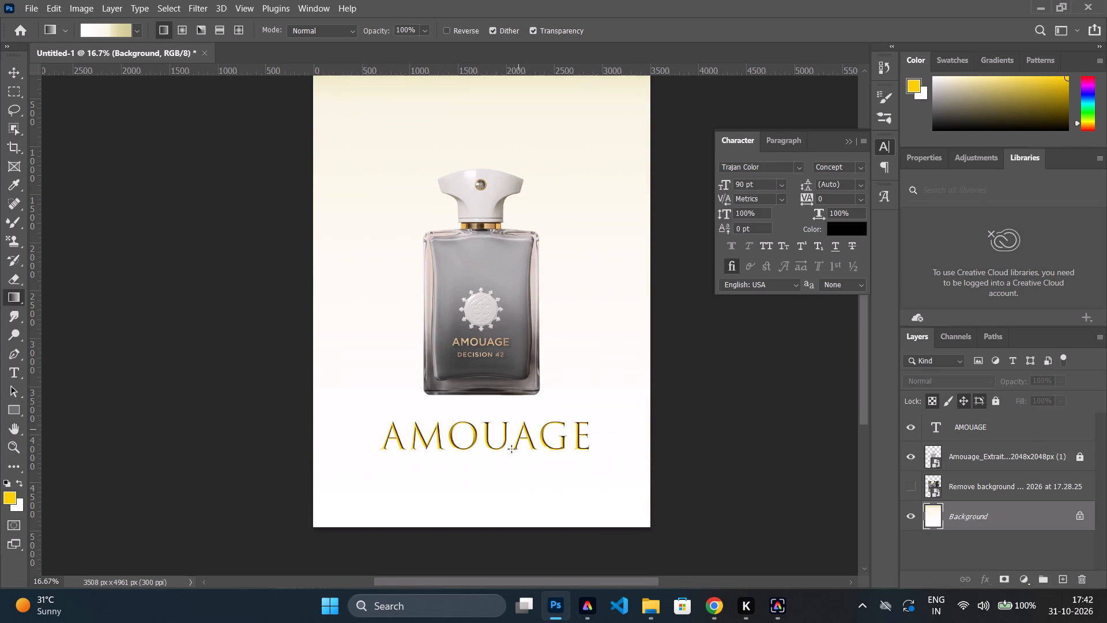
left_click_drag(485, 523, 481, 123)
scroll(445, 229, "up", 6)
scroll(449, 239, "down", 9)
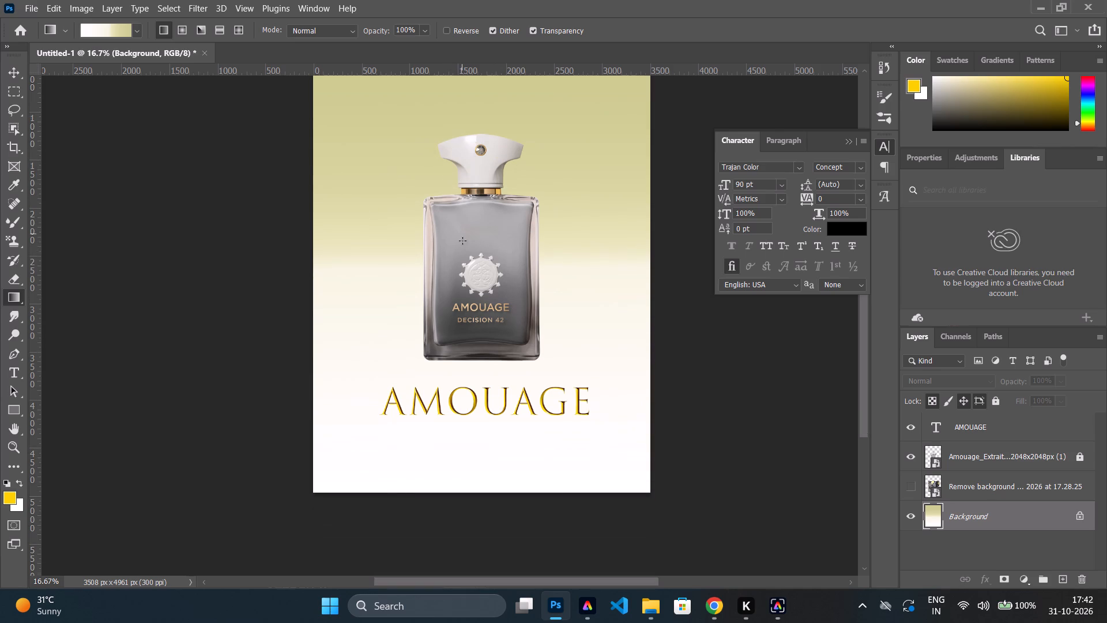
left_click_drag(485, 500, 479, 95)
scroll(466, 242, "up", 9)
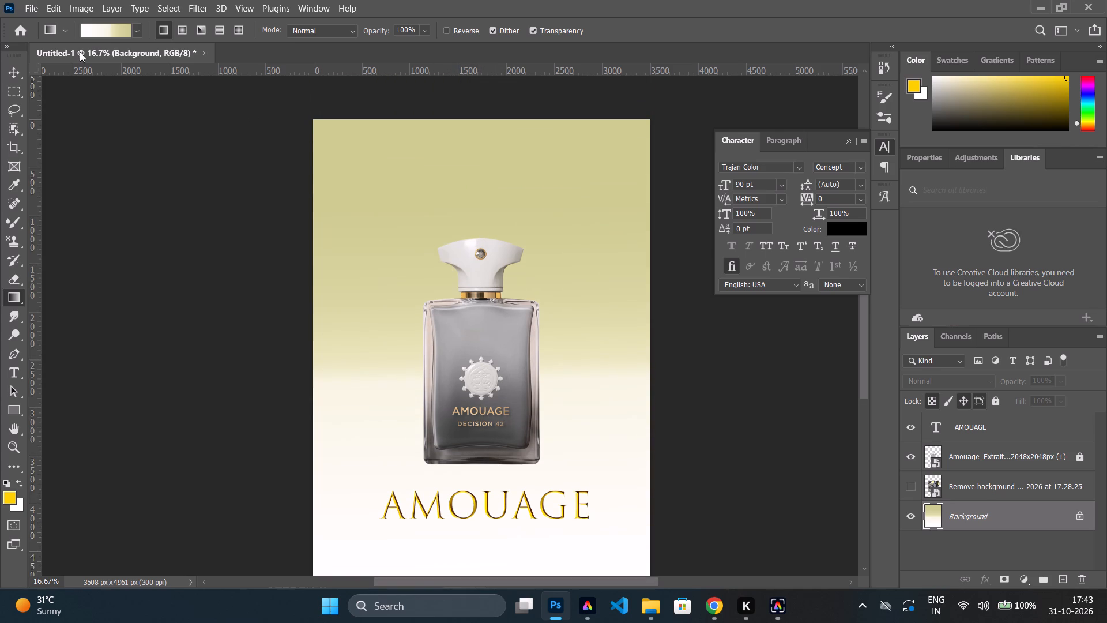
Soften the gradient by shifting the midpoint before the 61% stop toward white and the midpoint after it toward olive.
left_click(114, 33)
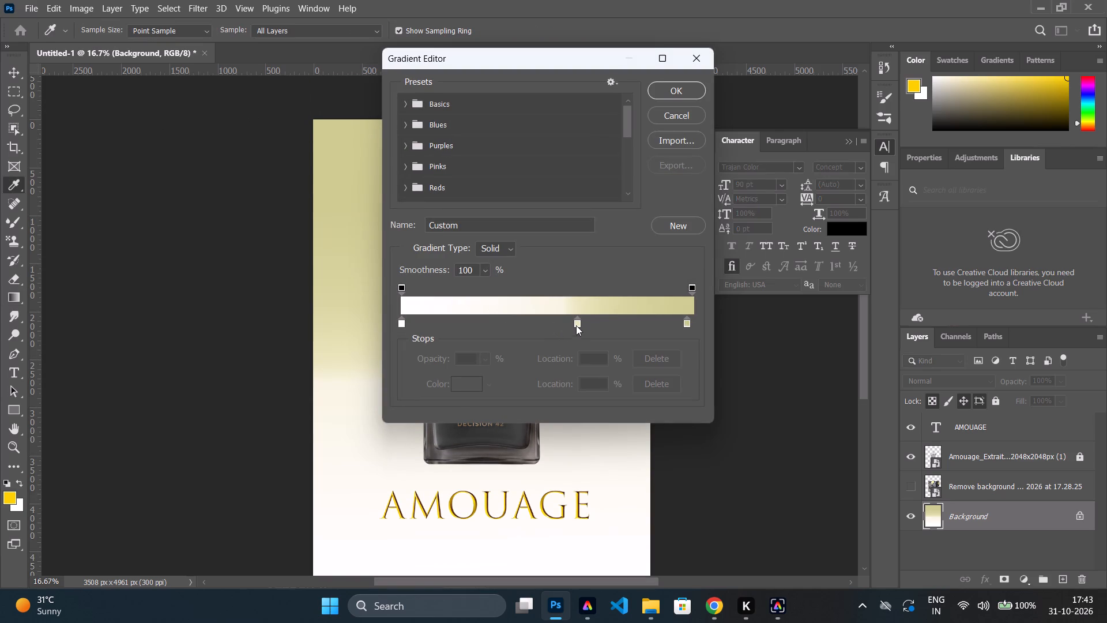
left_click(573, 320)
key("ctrl+z")
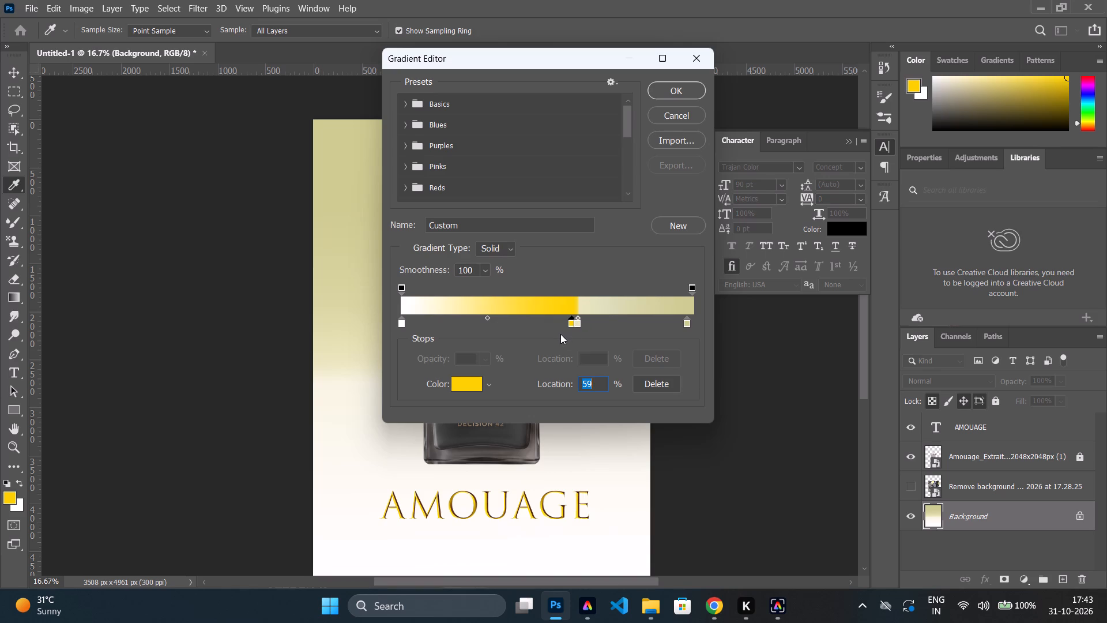
left_click_drag(562, 317, 529, 307)
left_click(579, 324)
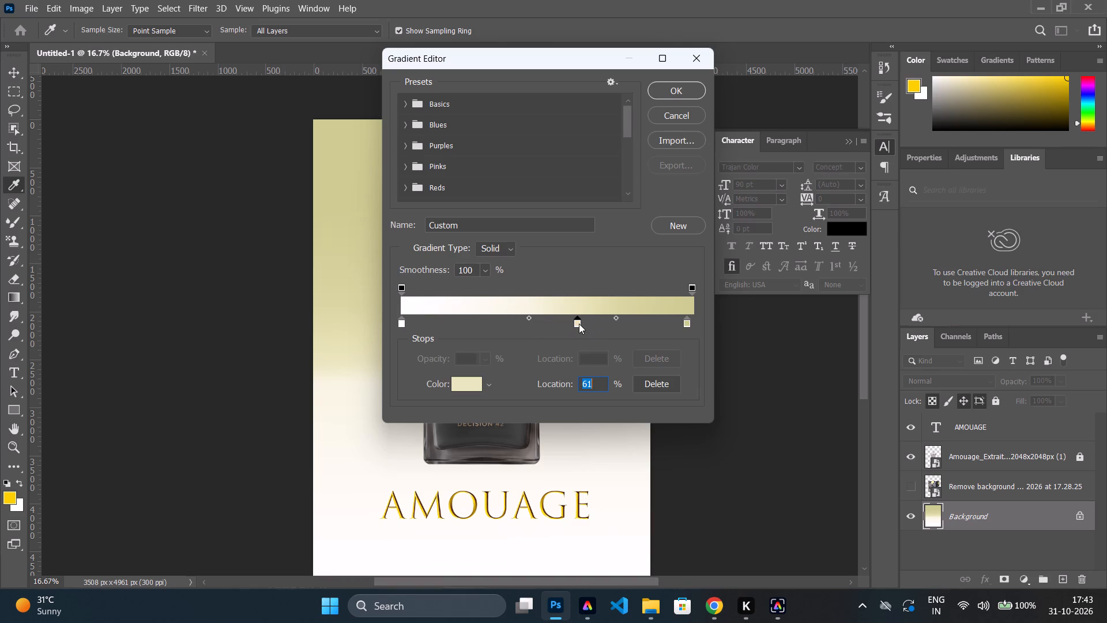
left_click_drag(616, 317, 630, 317)
left_click(681, 89)
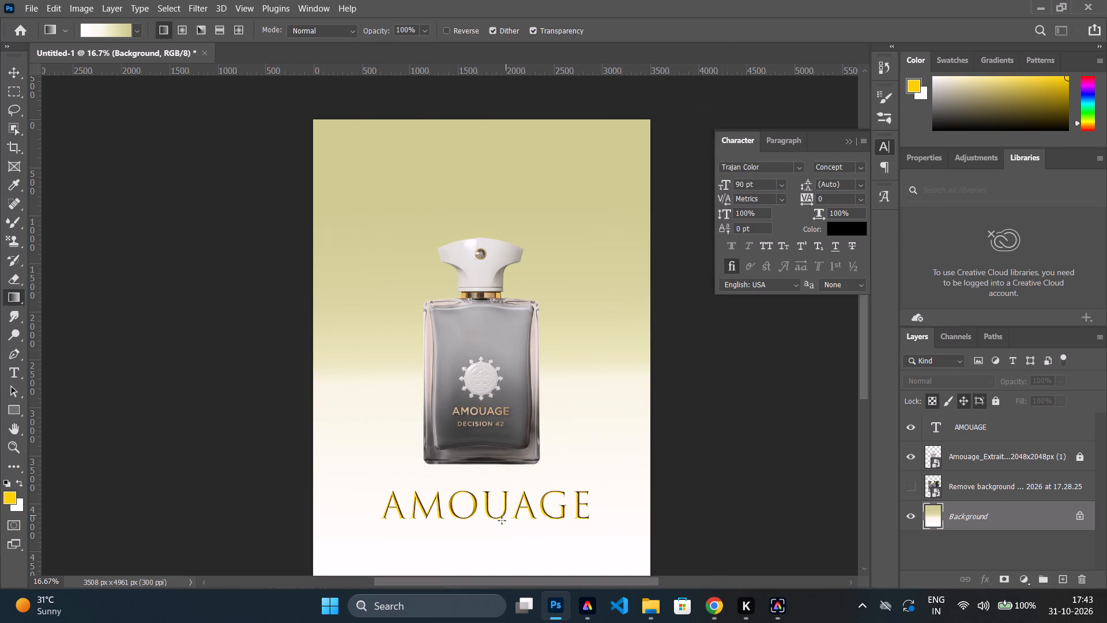
Apply the softened gradient to the Background layer vertically, from below the AMOUAGE headline up to near the poster's top.
left_click_drag(484, 560, 484, 166)
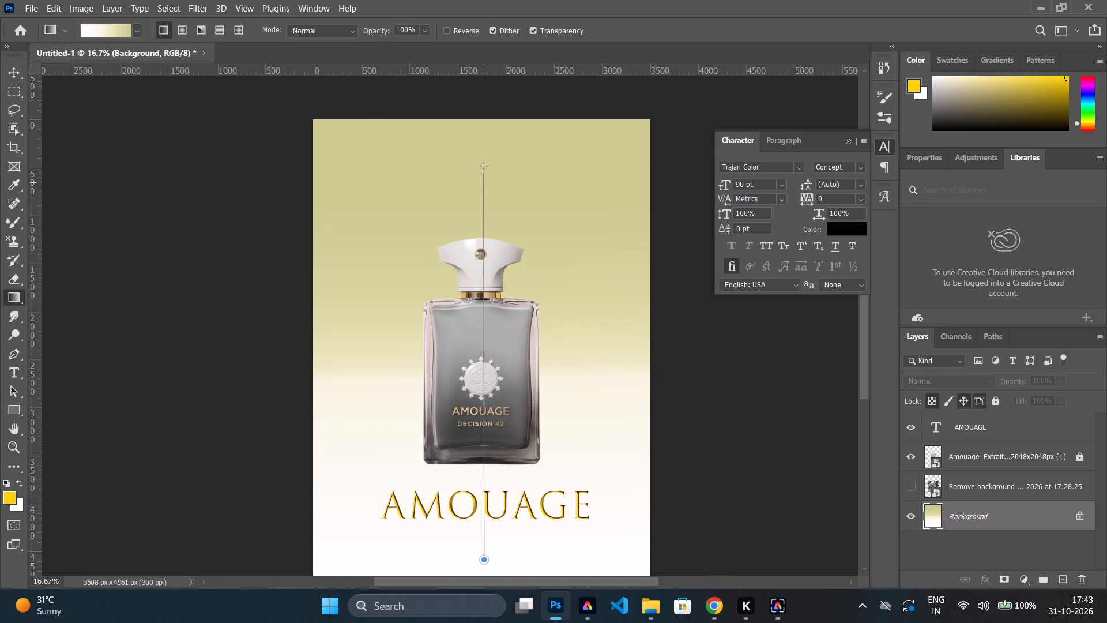
left_click_drag(484, 166, 484, 160)
scroll(445, 346, "down", 4)
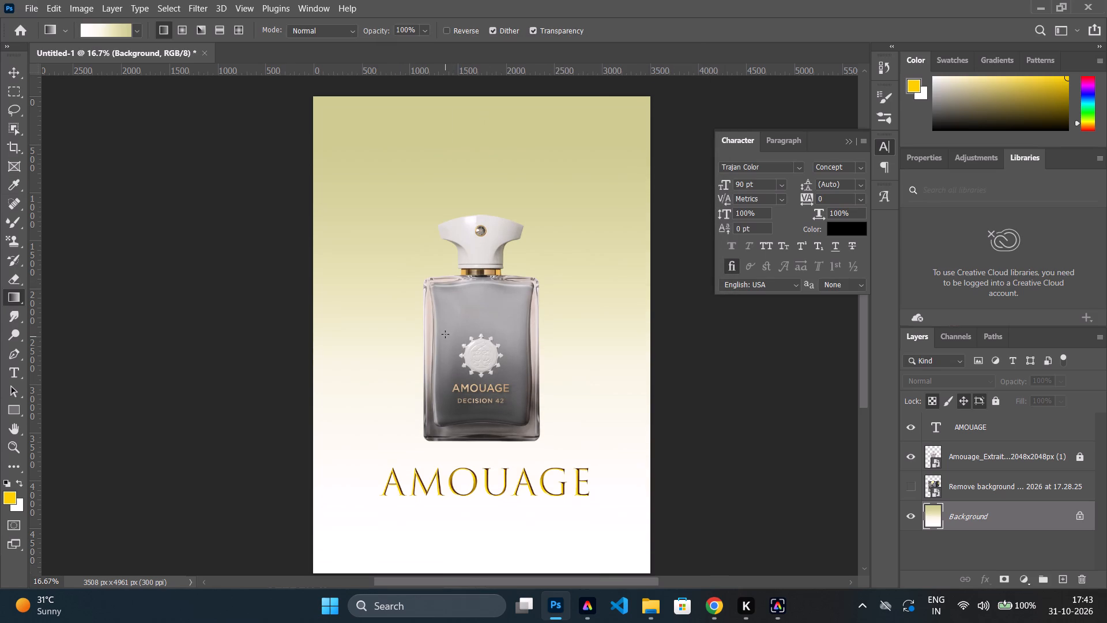
scroll(445, 334, "down", 3)
scroll(454, 323, "up", 14)
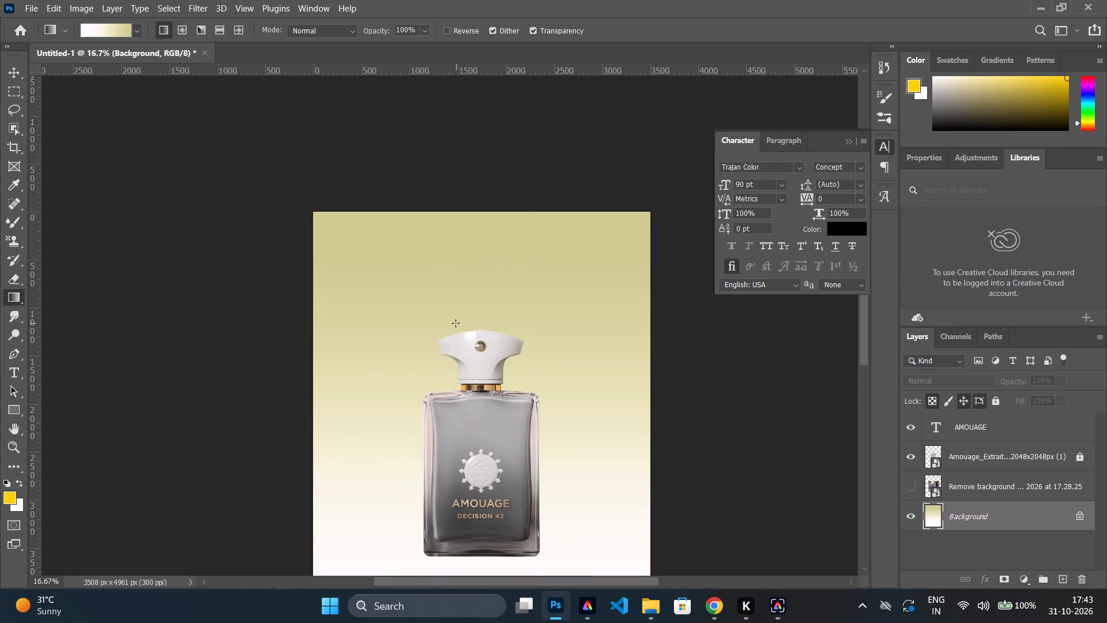
Save the current white-to-olive gradient as a new gradient preset.
scroll(455, 323, "up", 2)
scroll(455, 323, "down", 14)
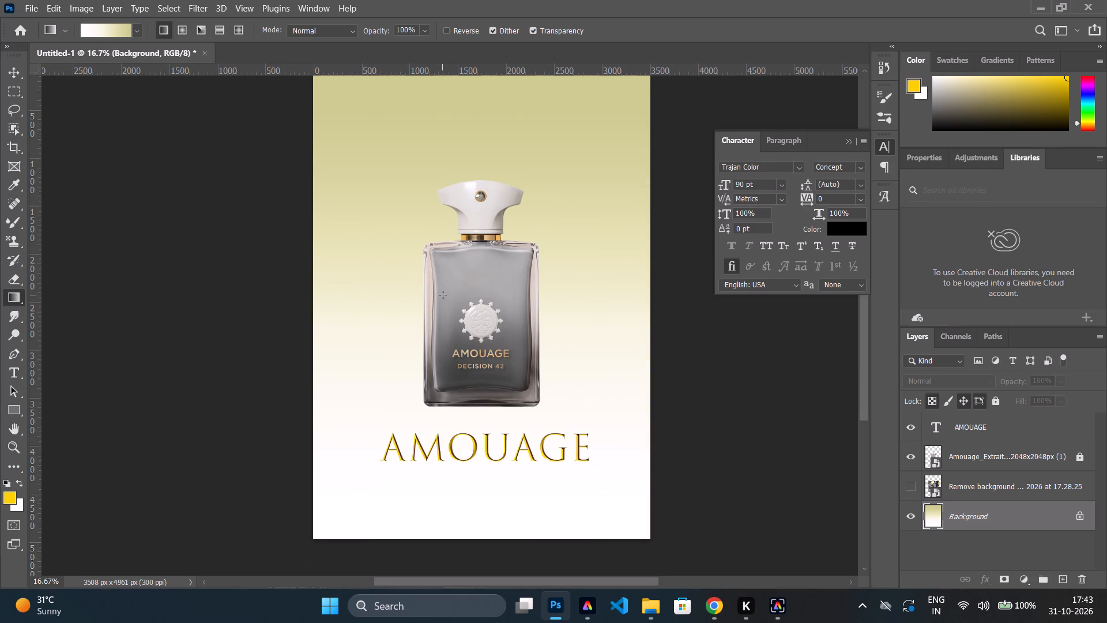
scroll(447, 293, "up", 2)
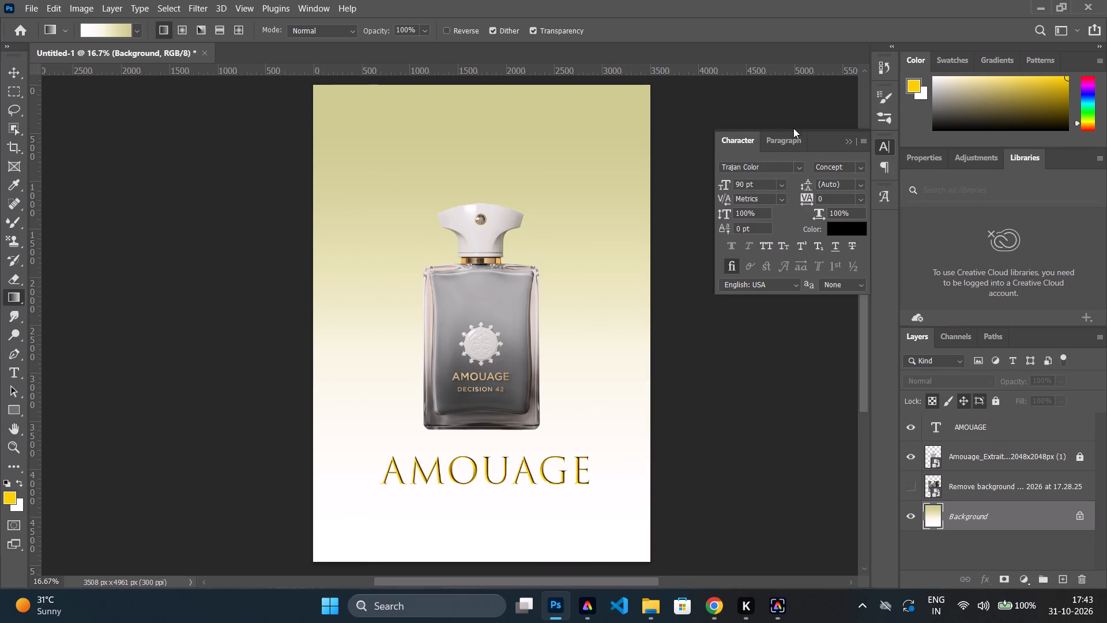
left_click(135, 33)
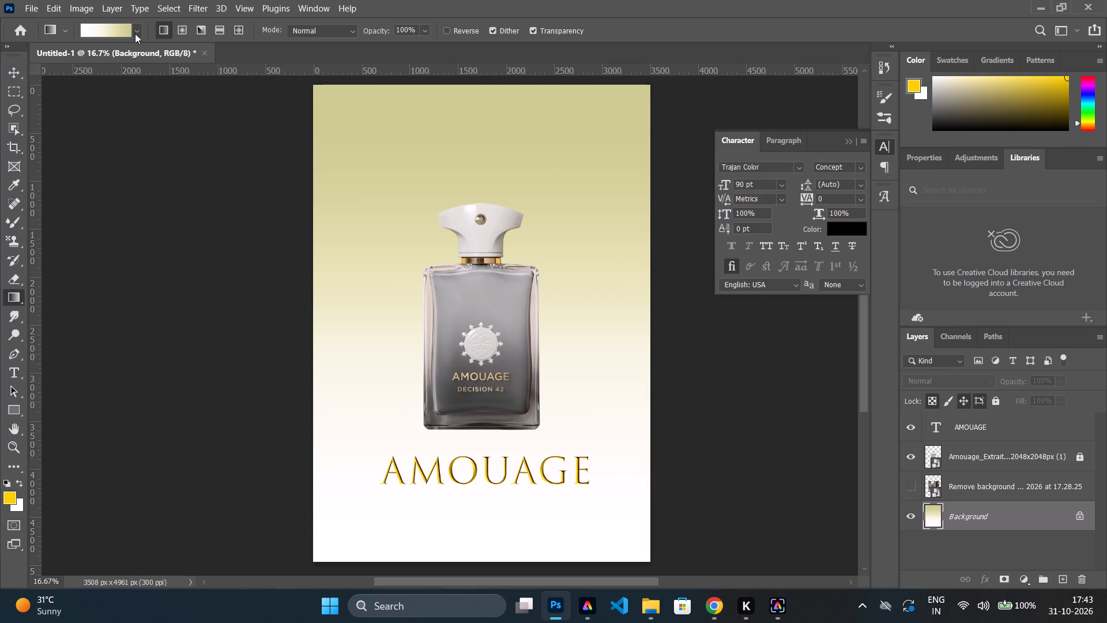
left_click(135, 33)
left_click(110, 27)
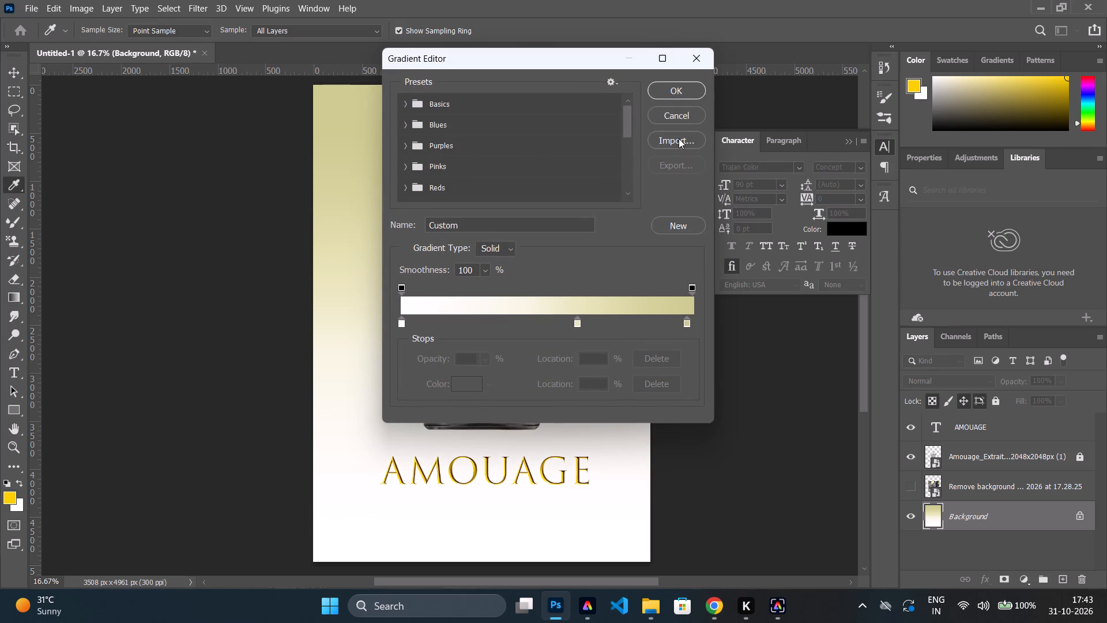
left_click(679, 138)
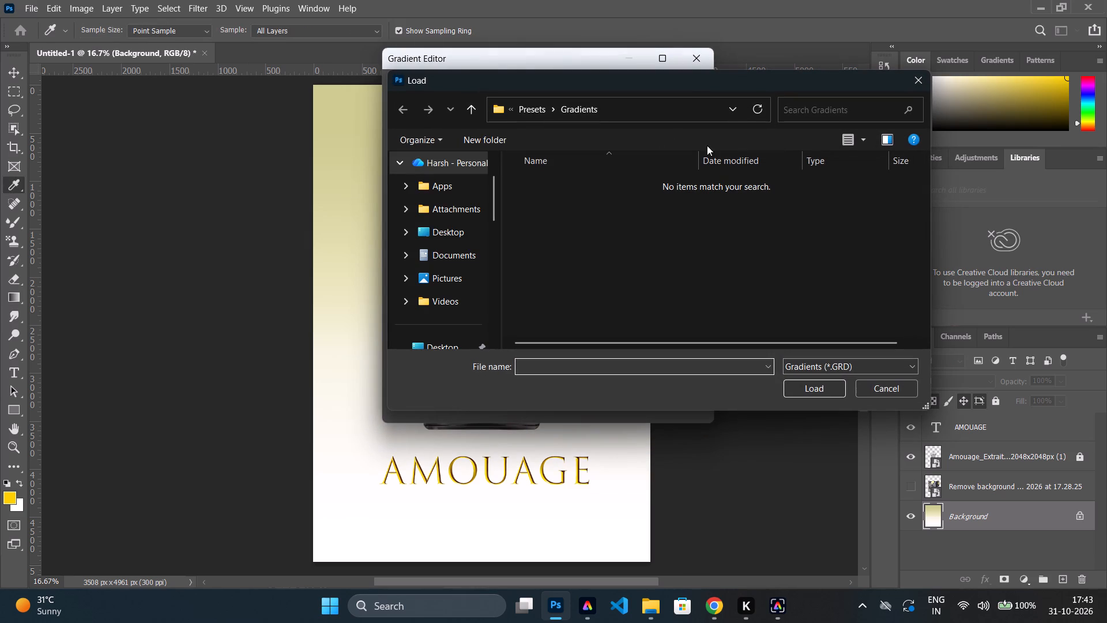
left_click(916, 78)
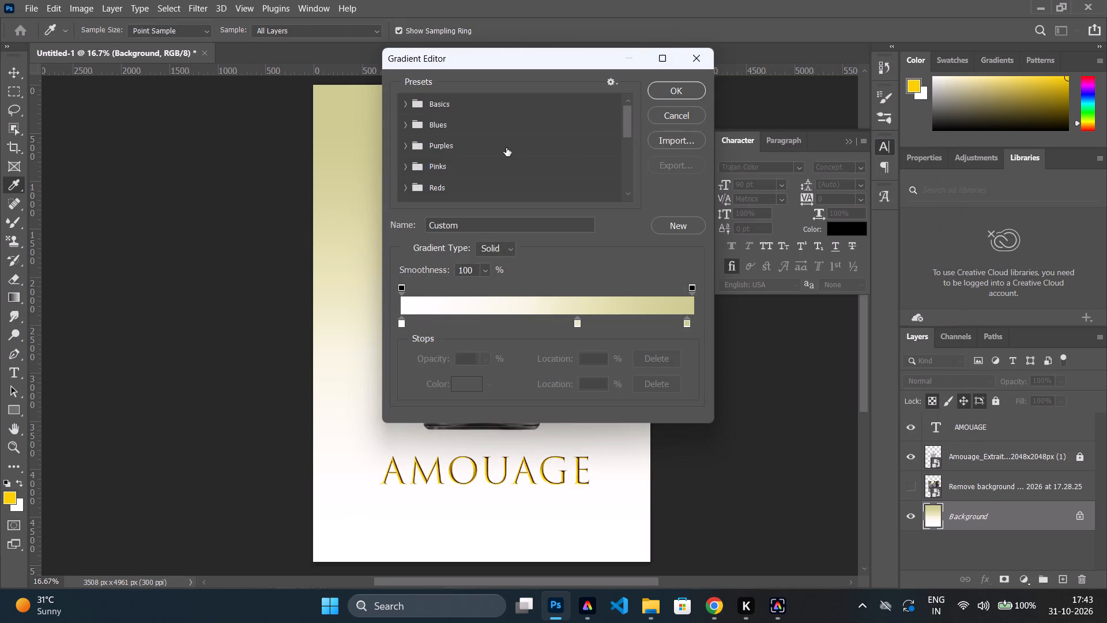
scroll(506, 148, "down", 1)
left_click(675, 221)
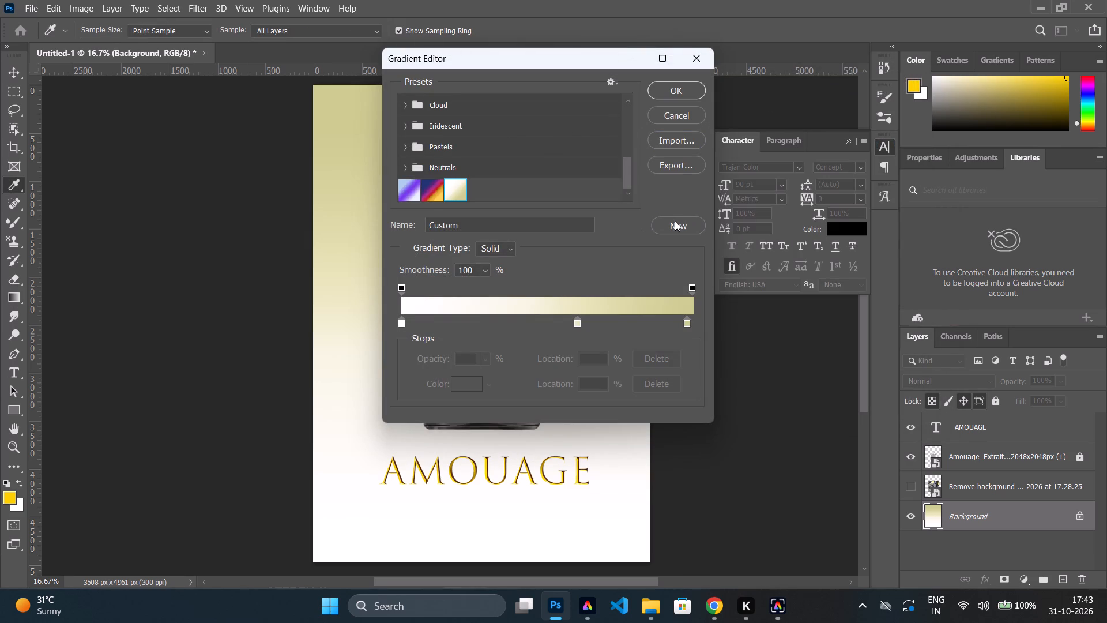
Rename the edited white-to-olive gradient as COLONGE and accept it.
left_click(460, 171)
left_click(492, 228)
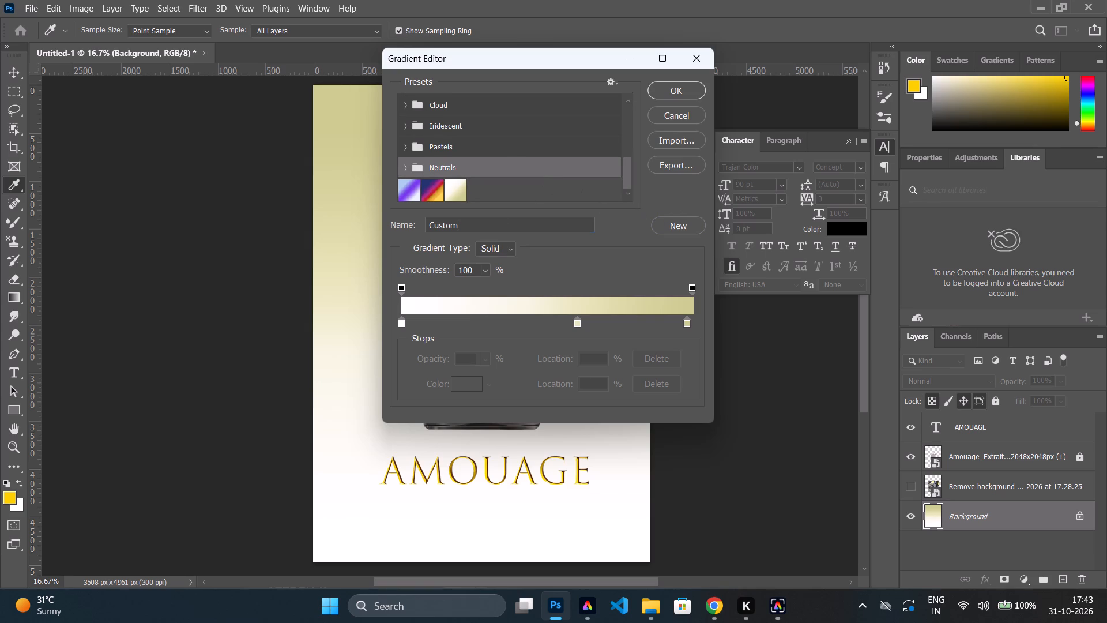
key("BackSpace")
key("BackSpace")
key("BackSpace")
key("BackSpace")
key("BackSpace")
key("BackSpace")
key("BackSpace")
key("BackSpace")
key("BackSpace")
key("BackSpace")
key("BackSpace")
key("BackSpace")
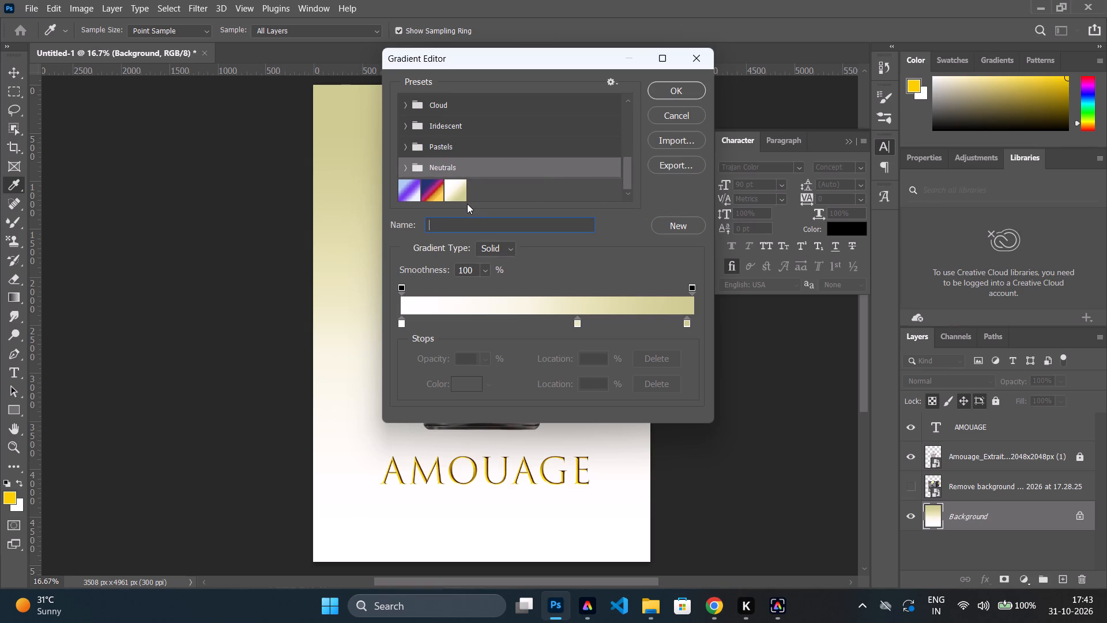
type("CO")
type("LONGE")
key("Return")
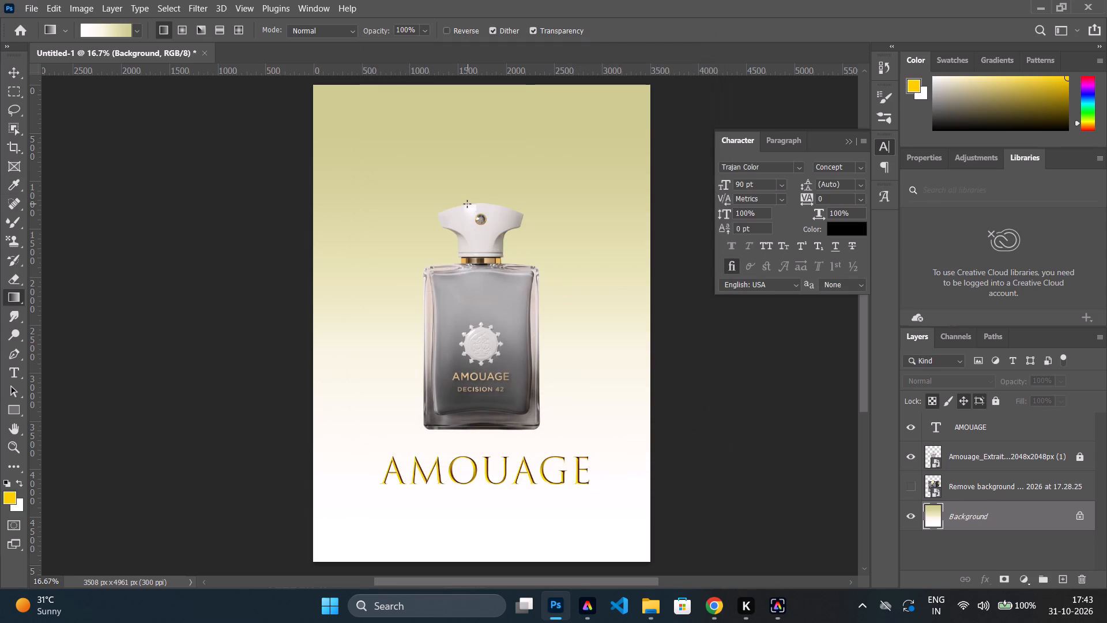
Browse the gradient preset library for the saved white-to-olive gradient.
left_click(986, 59)
scroll(988, 141, "down", 1)
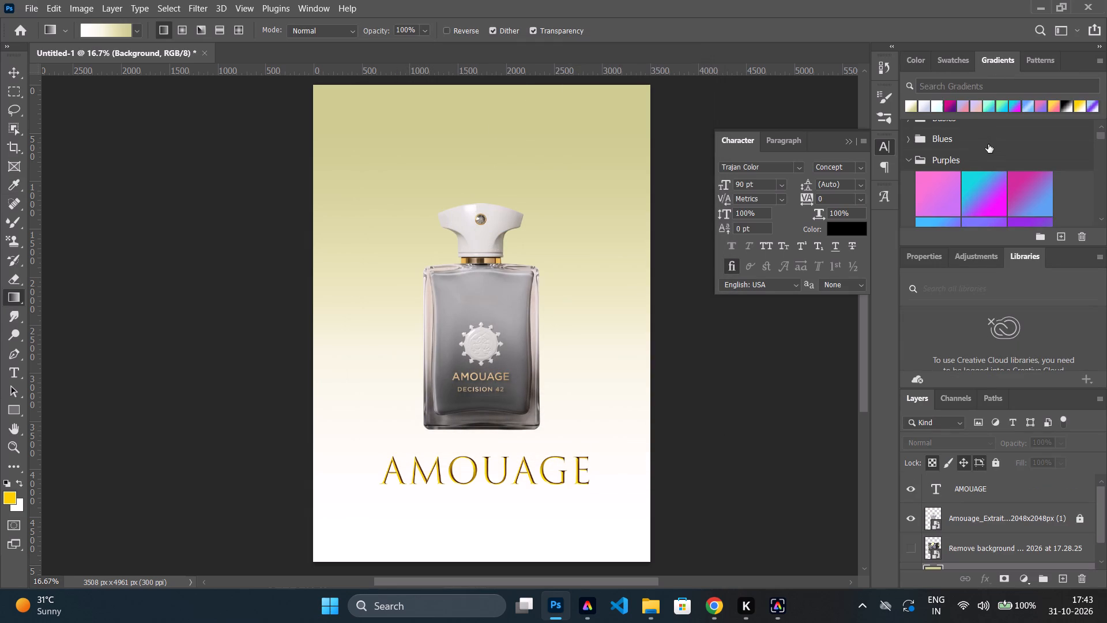
scroll(988, 148, "down", 20)
scroll(988, 148, "down", 17)
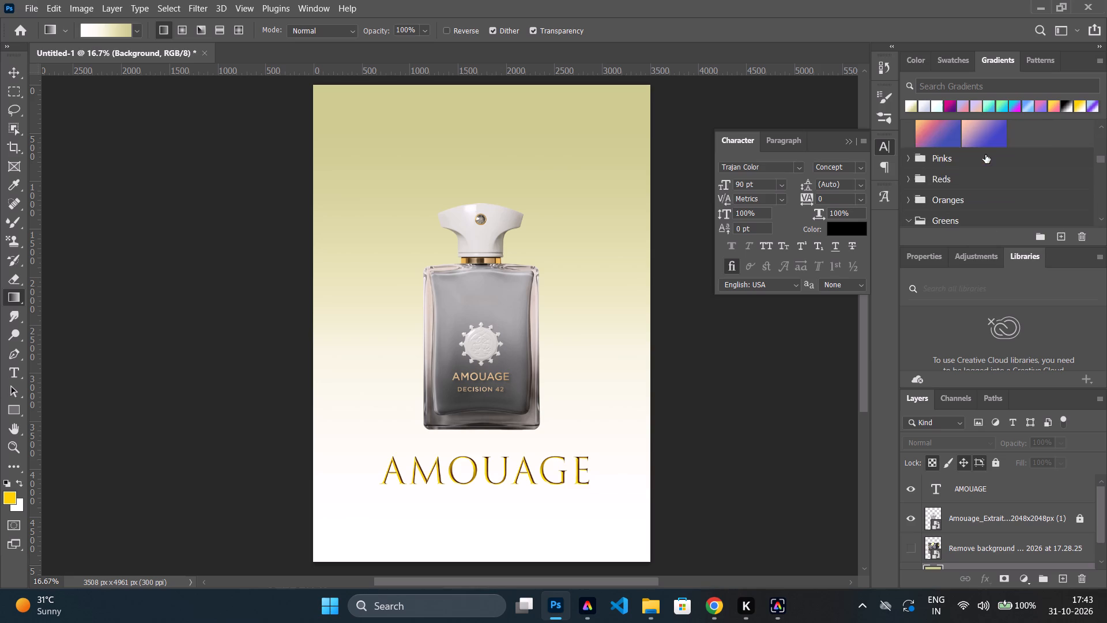
scroll(985, 155, "down", 20)
scroll(985, 155, "down", 20)
scroll(985, 155, "down", 1)
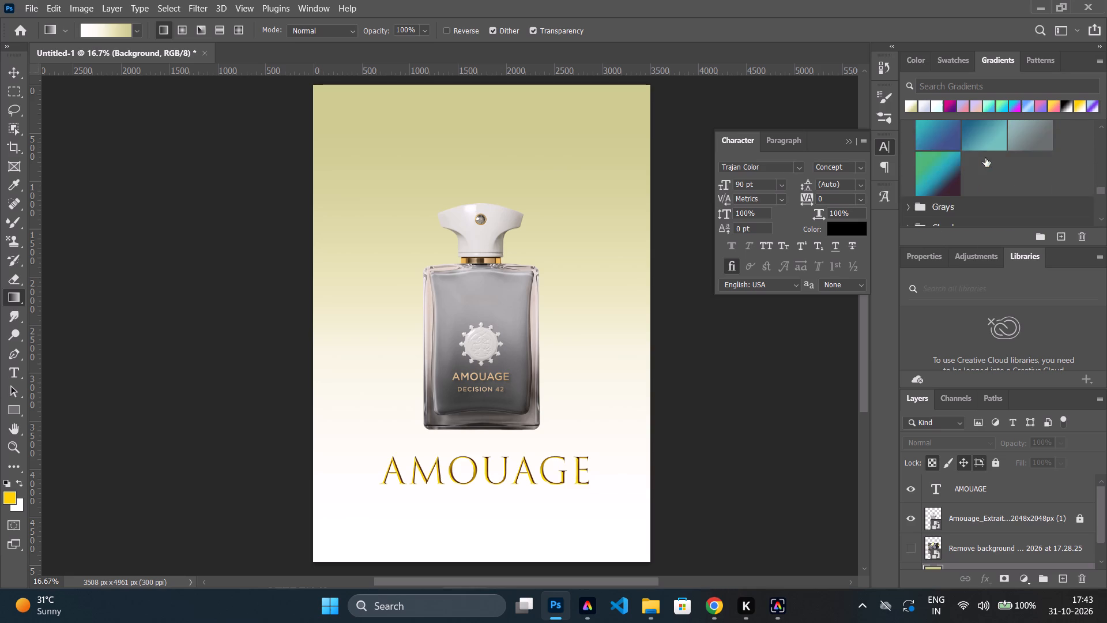
scroll(985, 158, "down", 20)
scroll(985, 158, "down", 11)
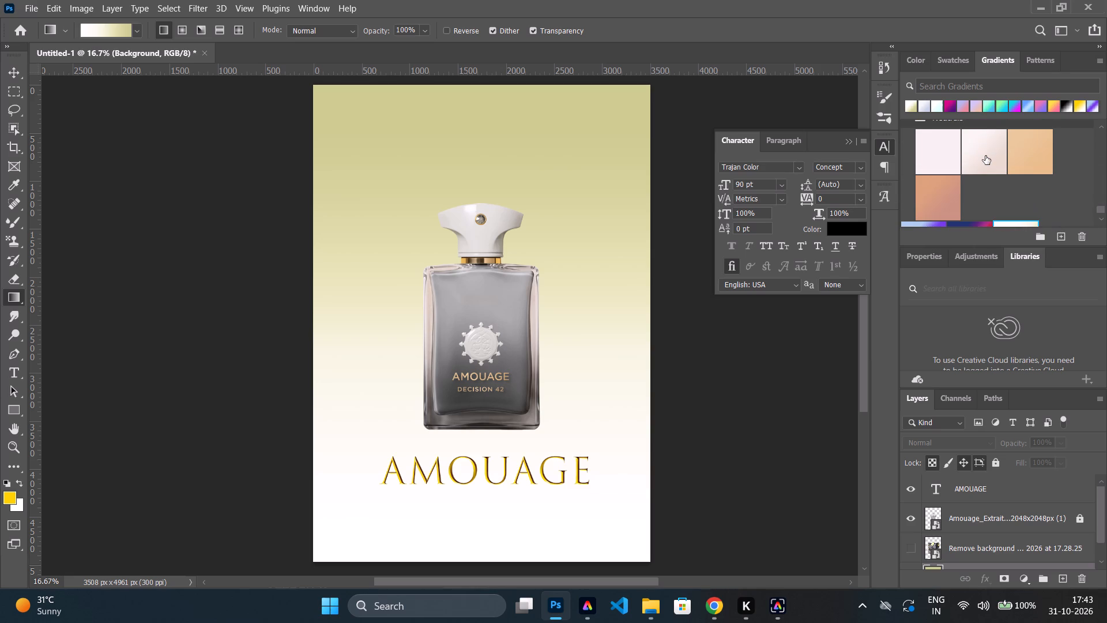
scroll(985, 156, "up", 4)
scroll(984, 155, "down", 18)
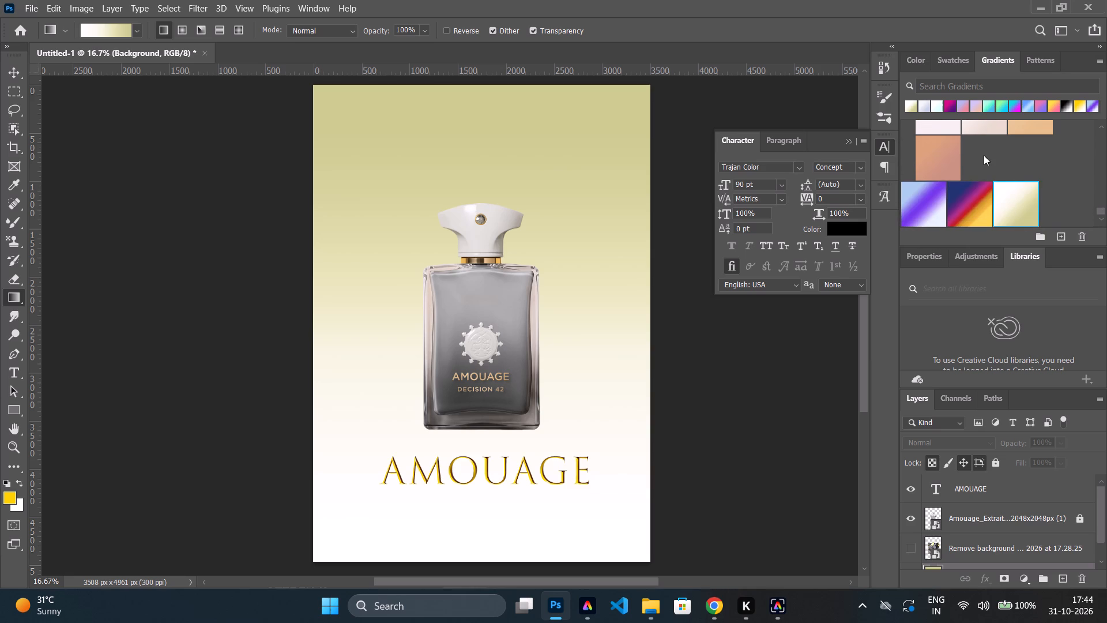
Darken the gradient's 98% colour stop to a muted dark olive and accept the edited gradient.
left_click(123, 28)
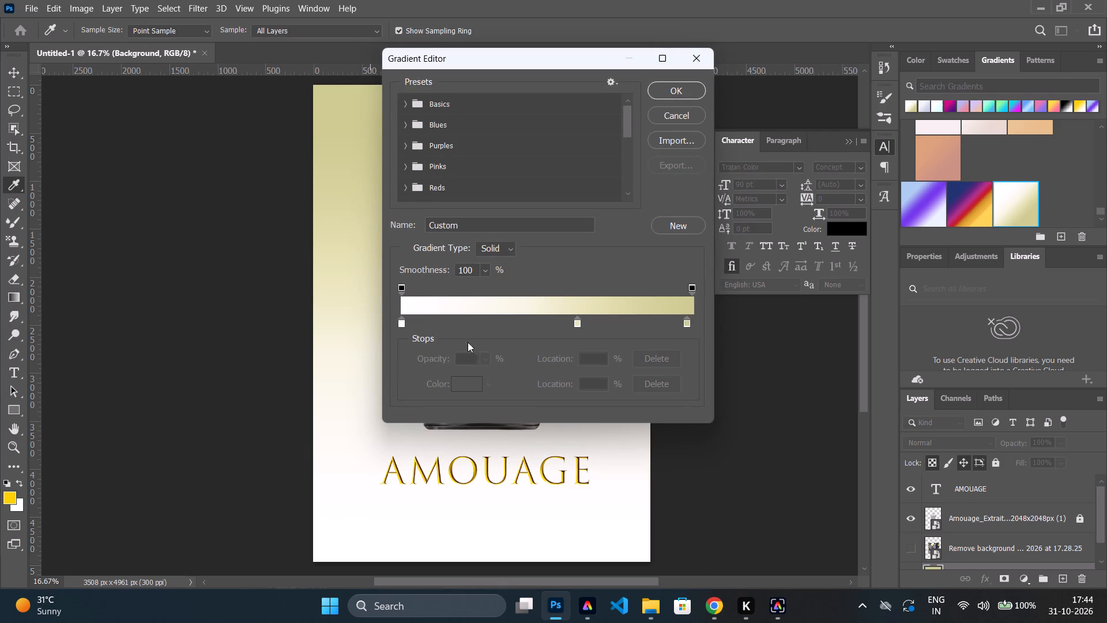
left_click(685, 325)
left_click(455, 381)
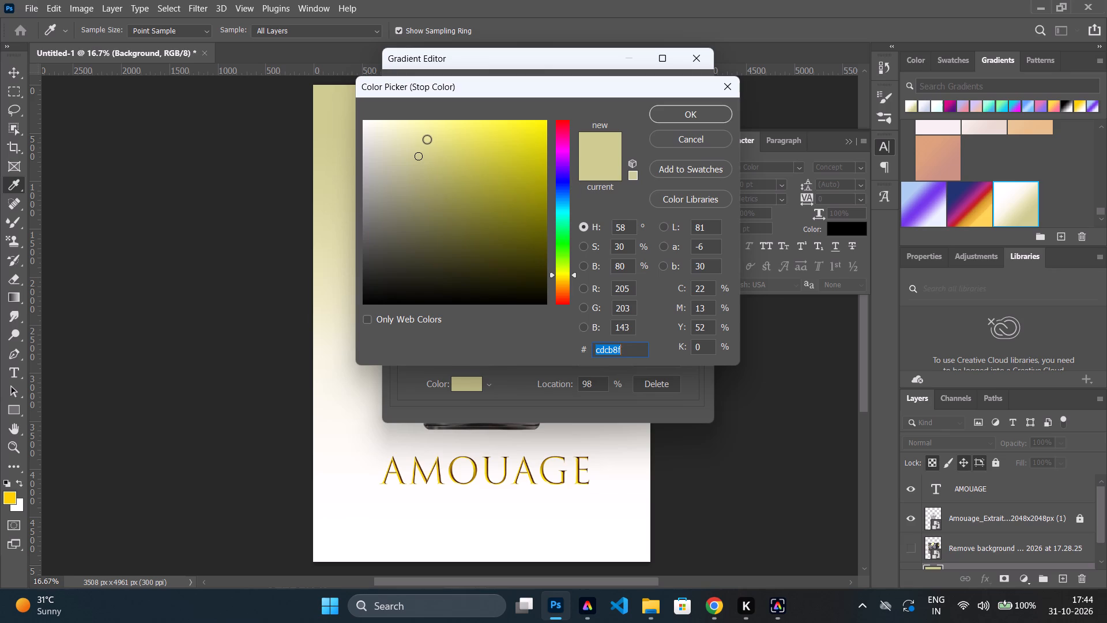
left_click_drag(427, 139, 483, 213)
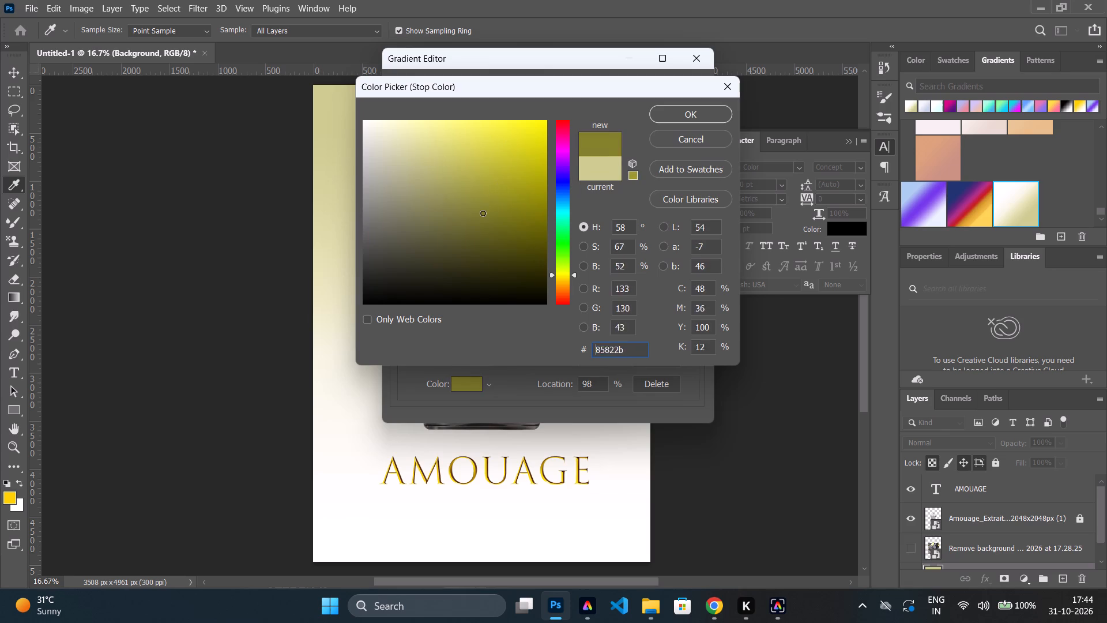
left_click_drag(483, 213, 431, 207)
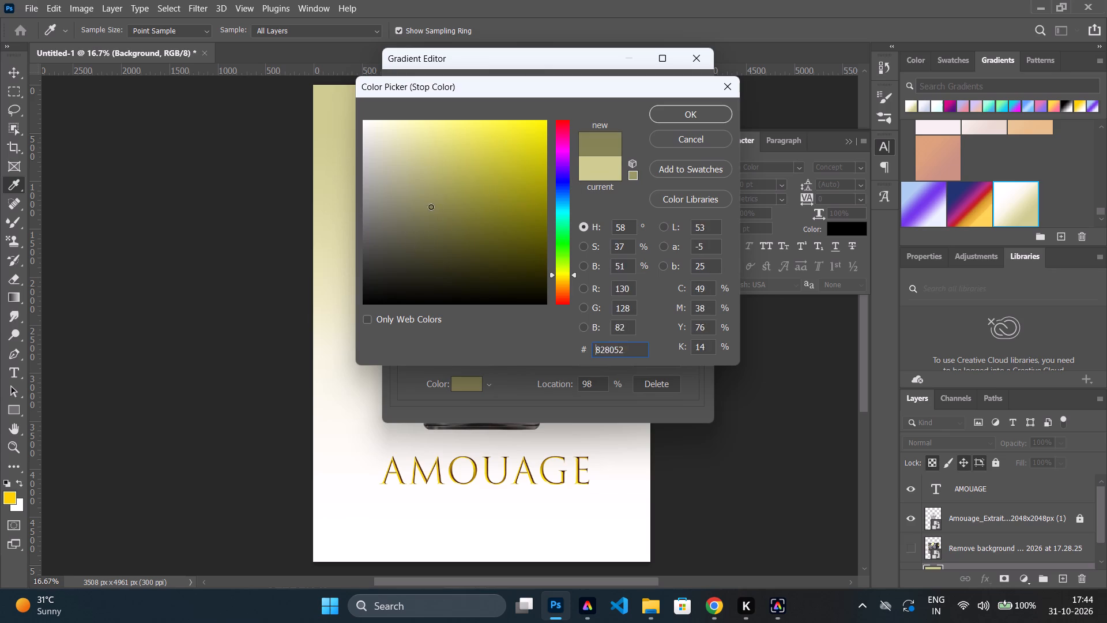
left_click_drag(431, 207, 451, 209)
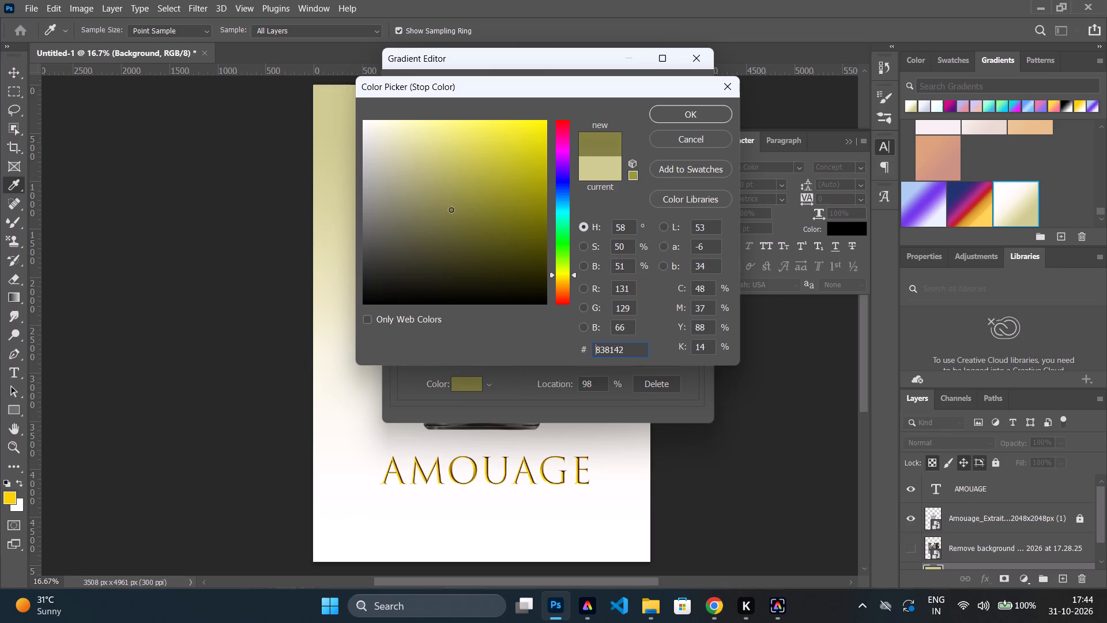
left_click_drag(451, 209, 427, 217)
left_click(692, 117)
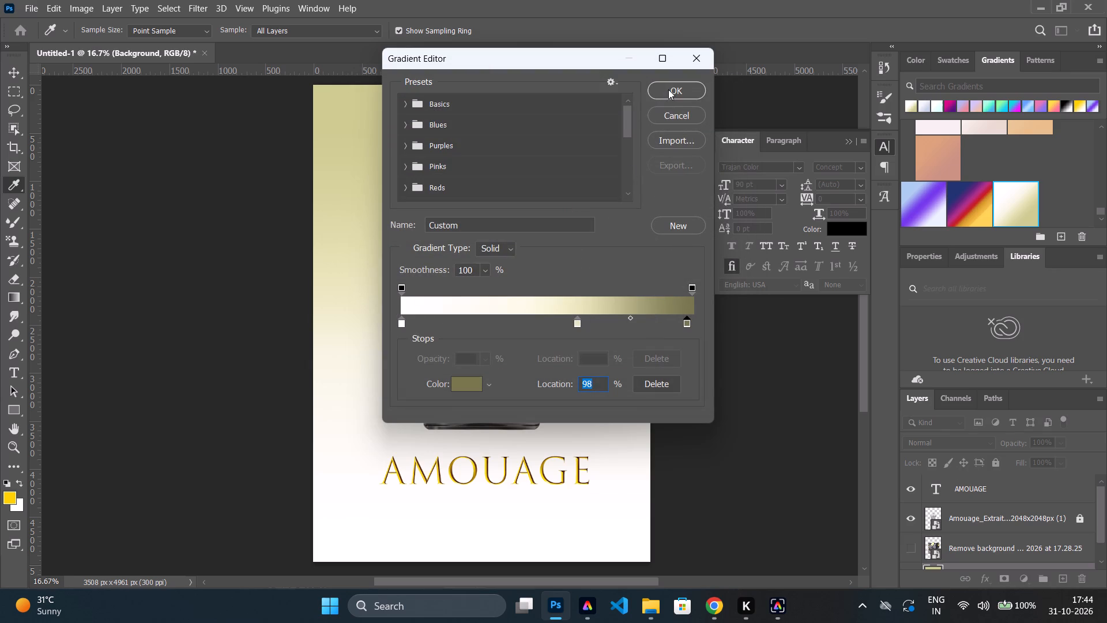
left_click(668, 89)
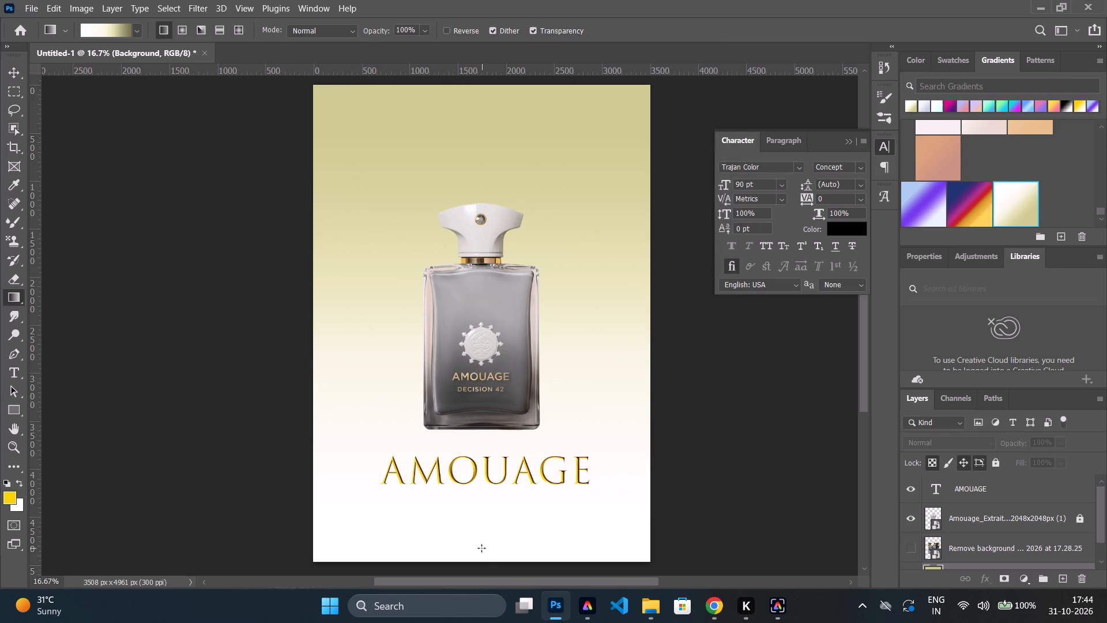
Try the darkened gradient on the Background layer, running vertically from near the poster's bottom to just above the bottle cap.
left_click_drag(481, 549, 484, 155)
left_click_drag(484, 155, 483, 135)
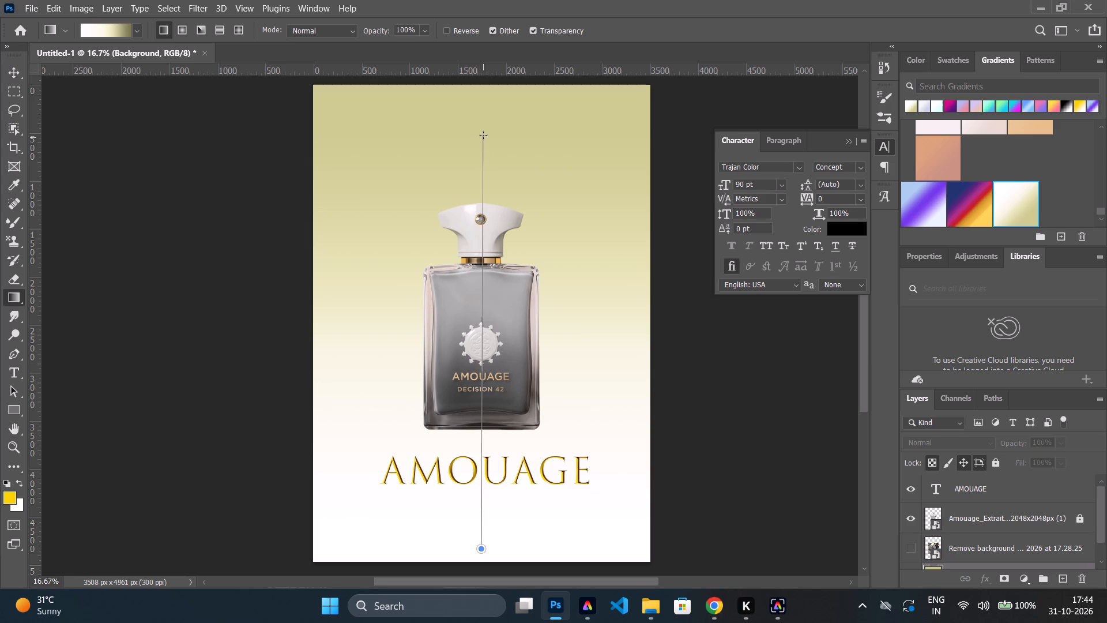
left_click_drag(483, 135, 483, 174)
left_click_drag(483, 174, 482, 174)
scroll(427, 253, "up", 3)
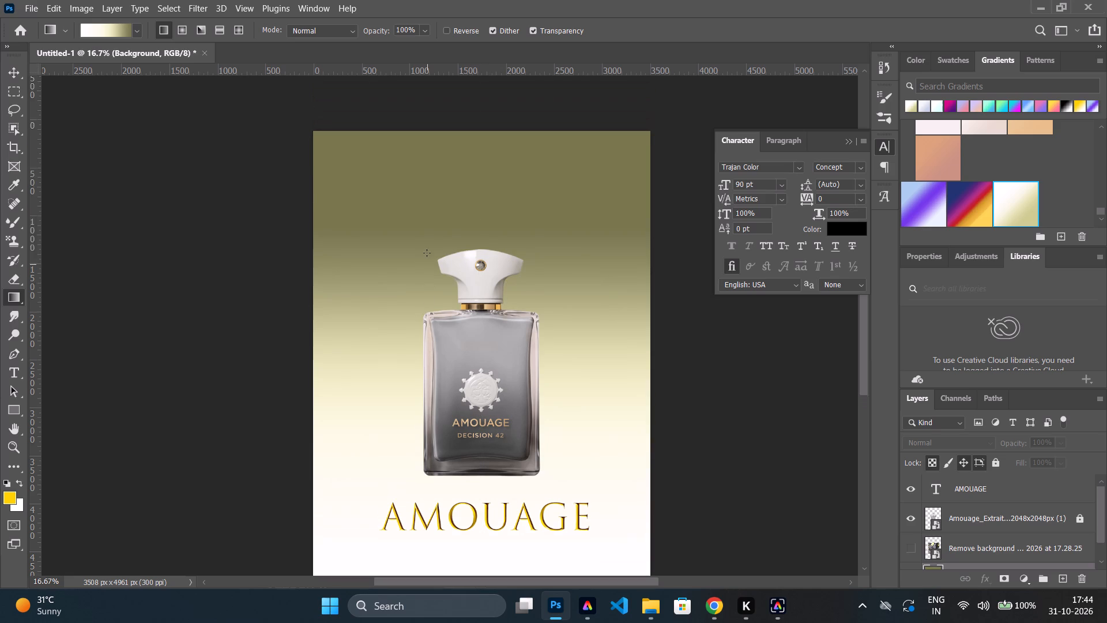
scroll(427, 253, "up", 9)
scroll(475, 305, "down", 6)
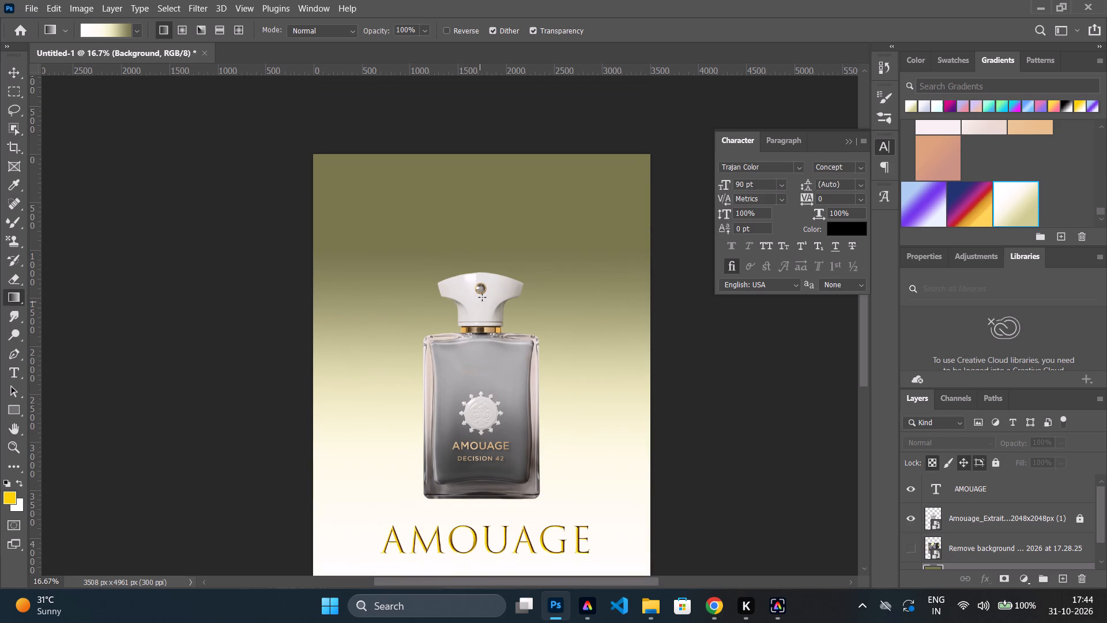
Redraw the gradient on the Background layer in reverse, from white near the poster's top to dark olive at its bottom.
scroll(482, 297, "down", 4)
left_click_drag(475, 126, 482, 569)
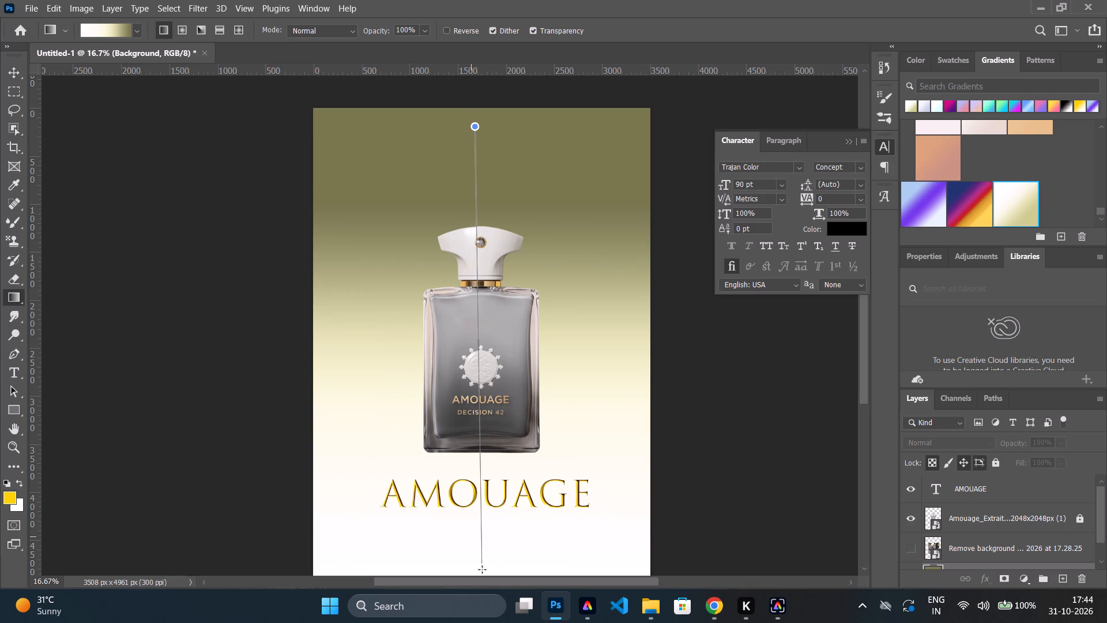
left_click_drag(482, 569, 480, 577)
scroll(525, 449, "down", 5)
scroll(524, 453, "up", 6)
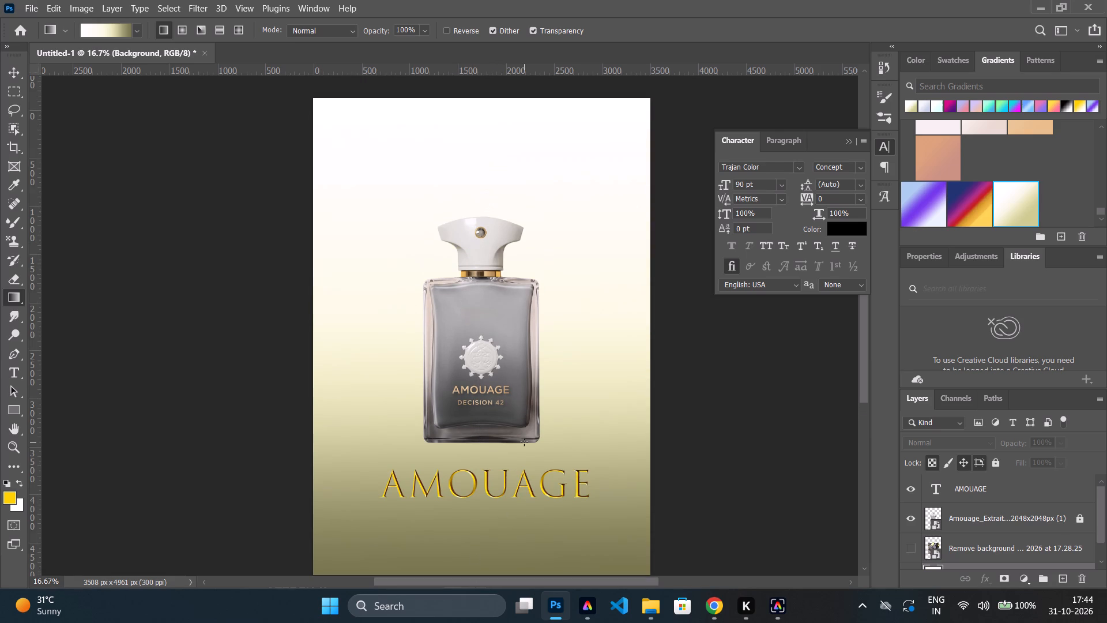
scroll(524, 434, "up", 9)
scroll(524, 430, "down", 10)
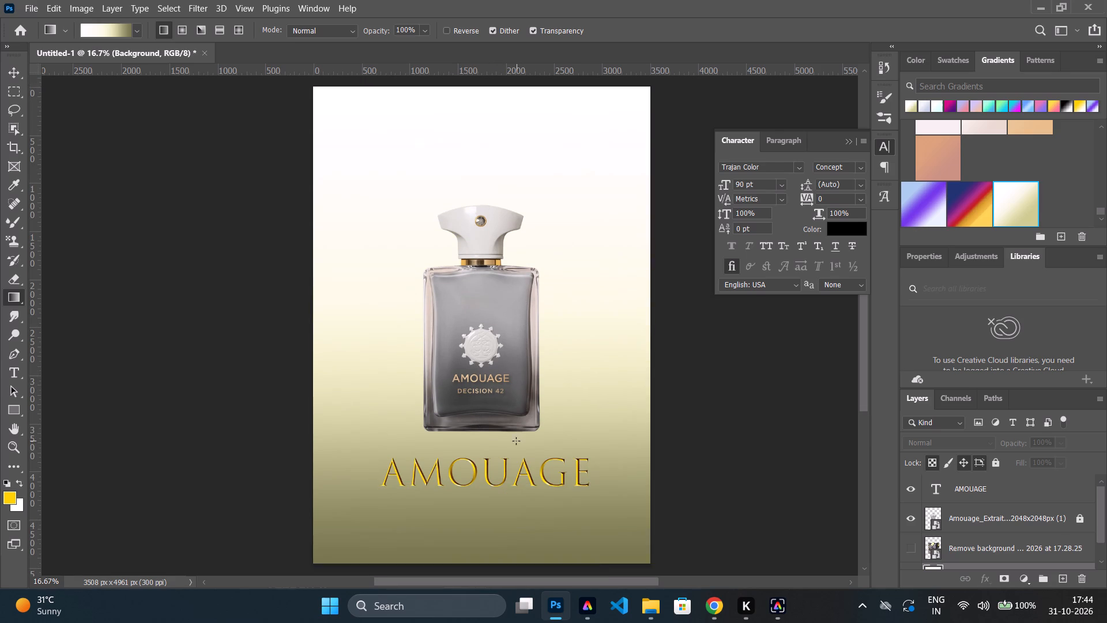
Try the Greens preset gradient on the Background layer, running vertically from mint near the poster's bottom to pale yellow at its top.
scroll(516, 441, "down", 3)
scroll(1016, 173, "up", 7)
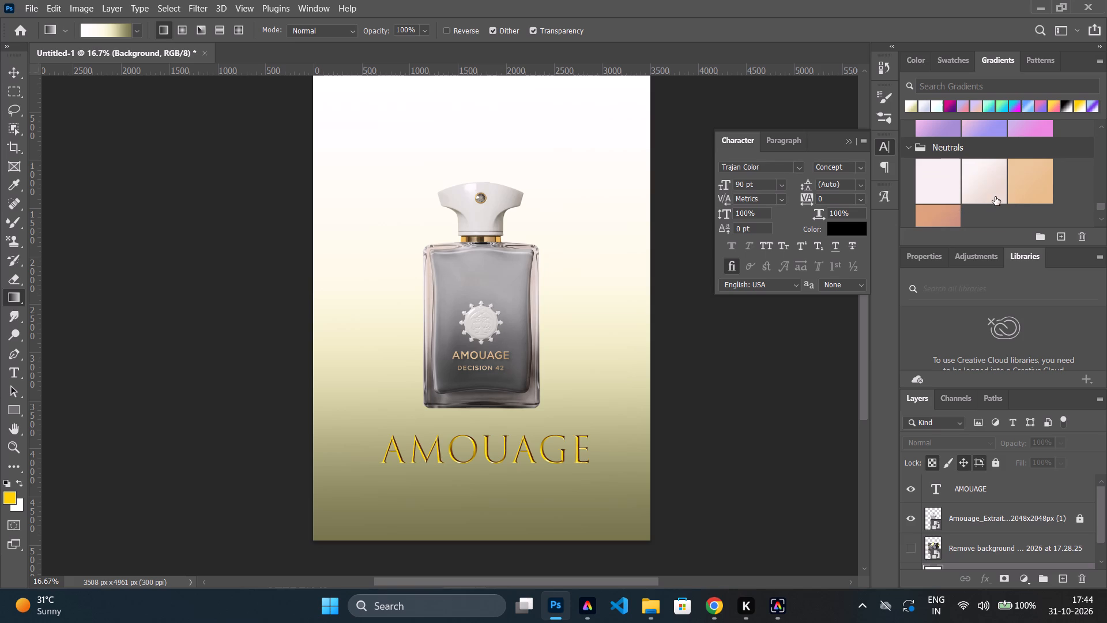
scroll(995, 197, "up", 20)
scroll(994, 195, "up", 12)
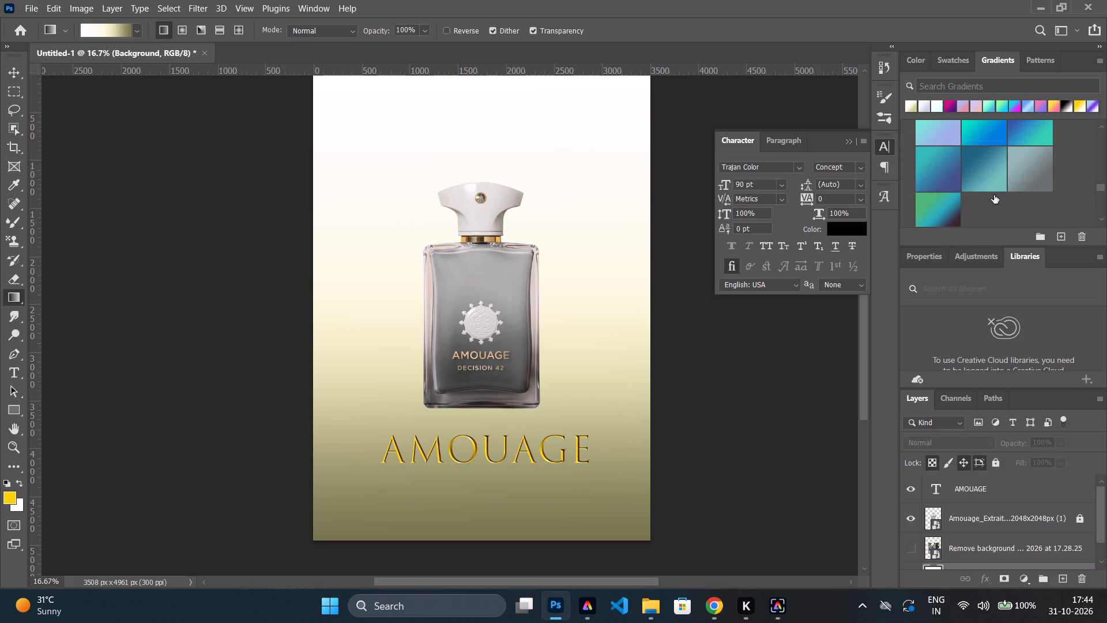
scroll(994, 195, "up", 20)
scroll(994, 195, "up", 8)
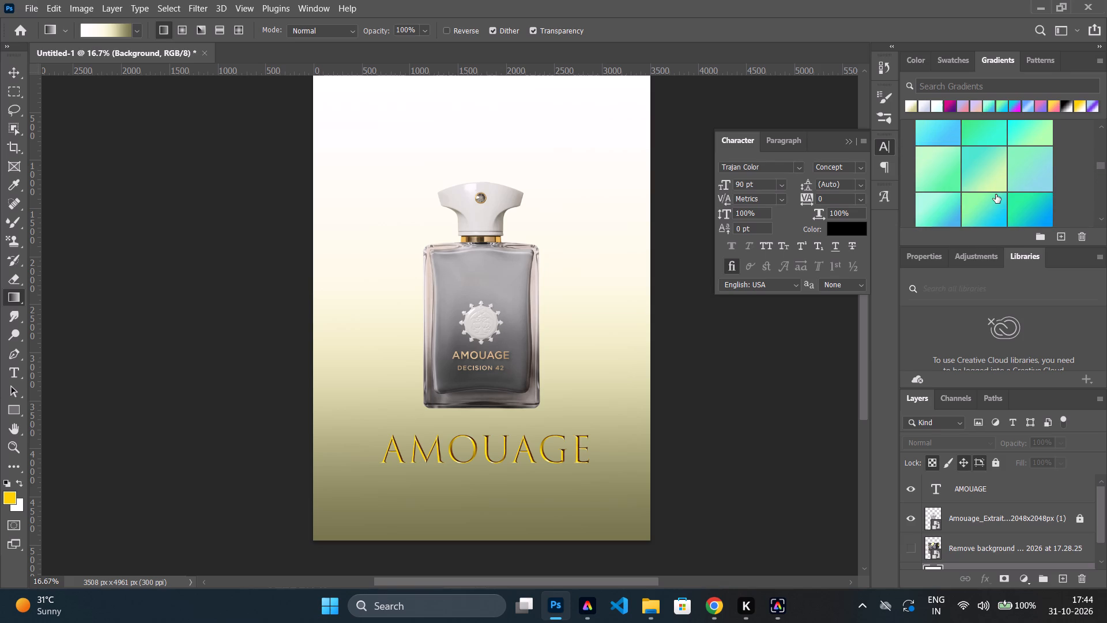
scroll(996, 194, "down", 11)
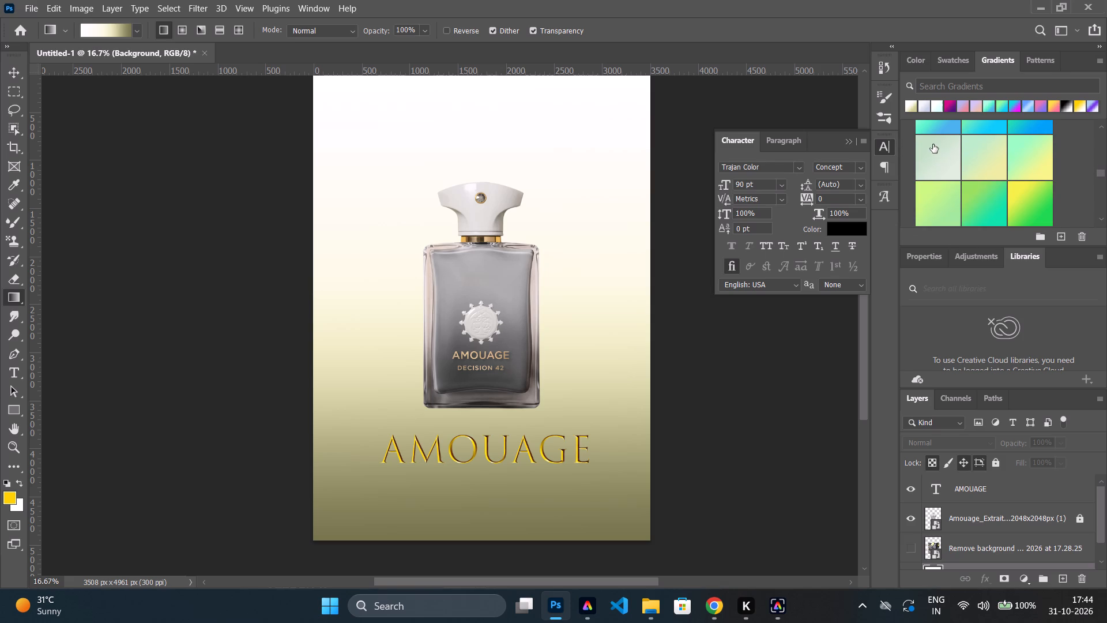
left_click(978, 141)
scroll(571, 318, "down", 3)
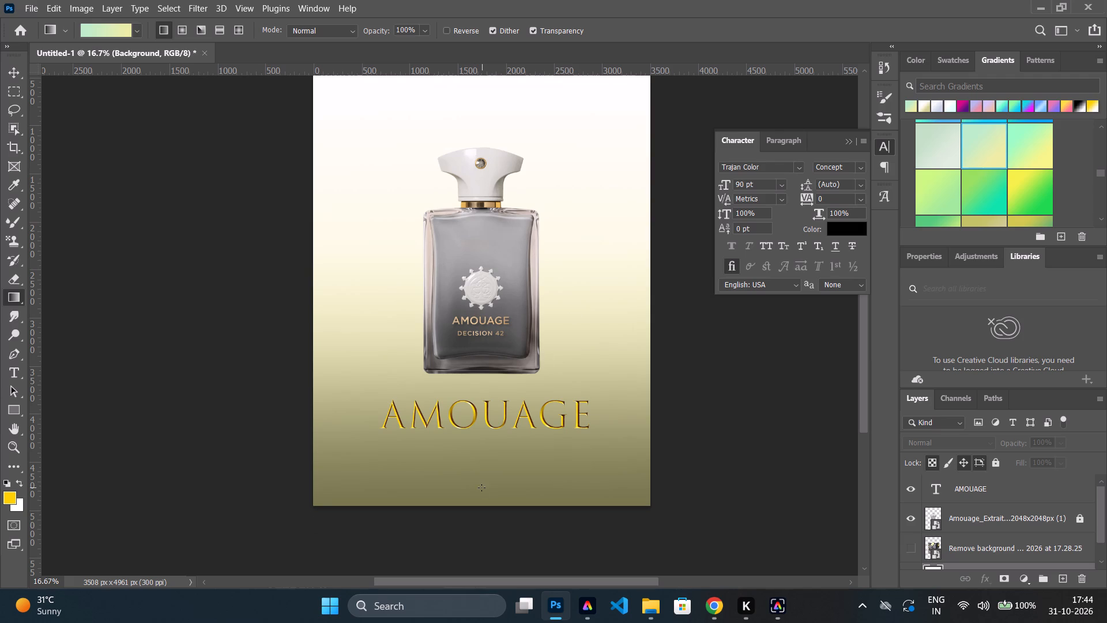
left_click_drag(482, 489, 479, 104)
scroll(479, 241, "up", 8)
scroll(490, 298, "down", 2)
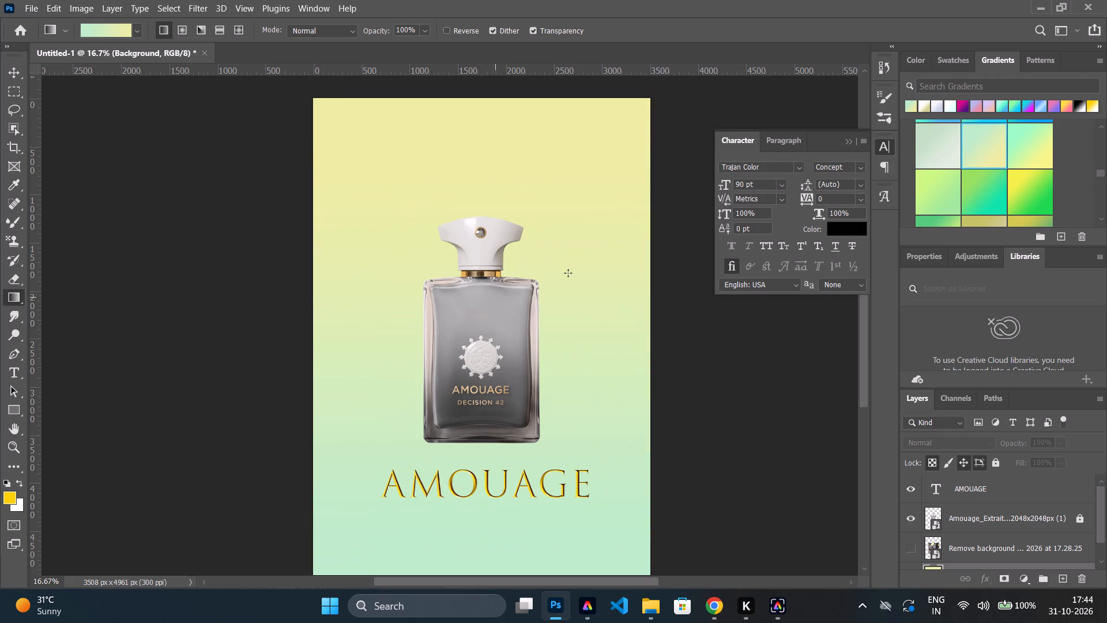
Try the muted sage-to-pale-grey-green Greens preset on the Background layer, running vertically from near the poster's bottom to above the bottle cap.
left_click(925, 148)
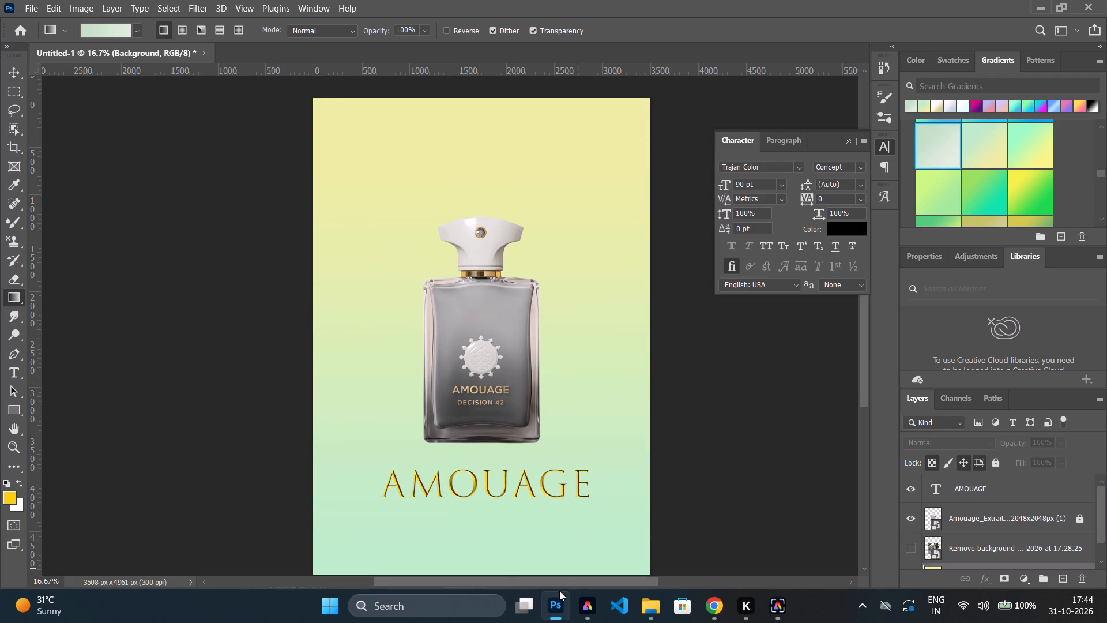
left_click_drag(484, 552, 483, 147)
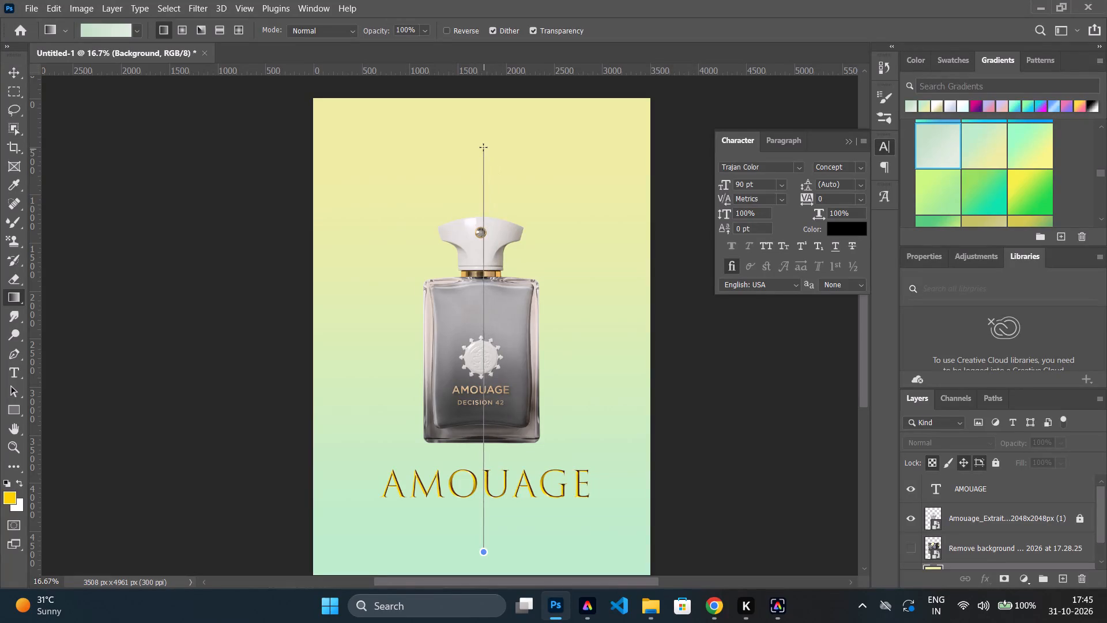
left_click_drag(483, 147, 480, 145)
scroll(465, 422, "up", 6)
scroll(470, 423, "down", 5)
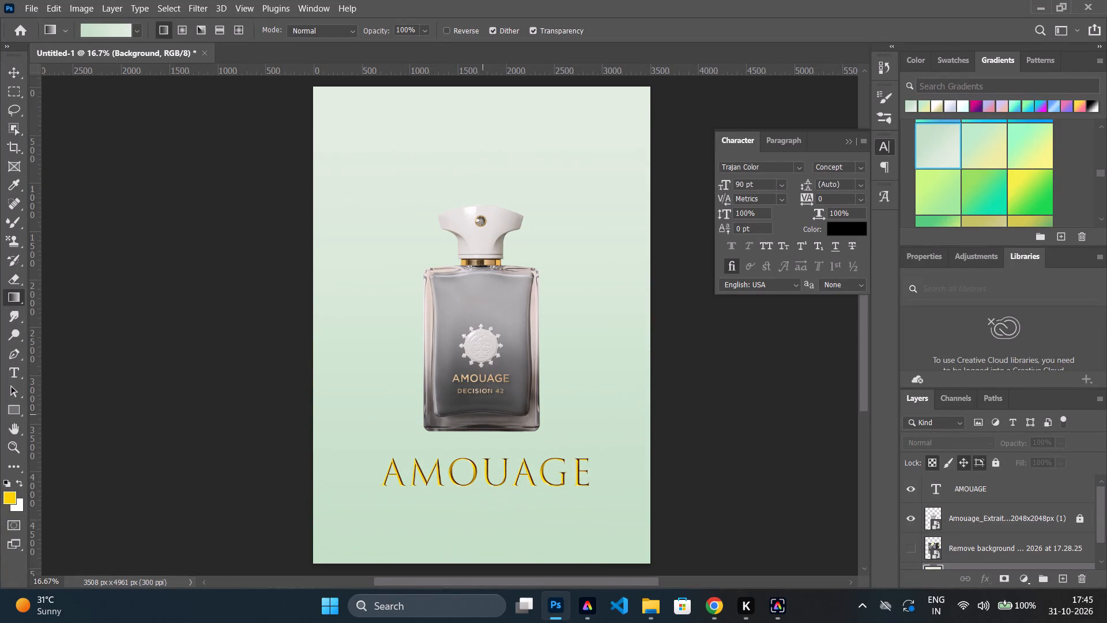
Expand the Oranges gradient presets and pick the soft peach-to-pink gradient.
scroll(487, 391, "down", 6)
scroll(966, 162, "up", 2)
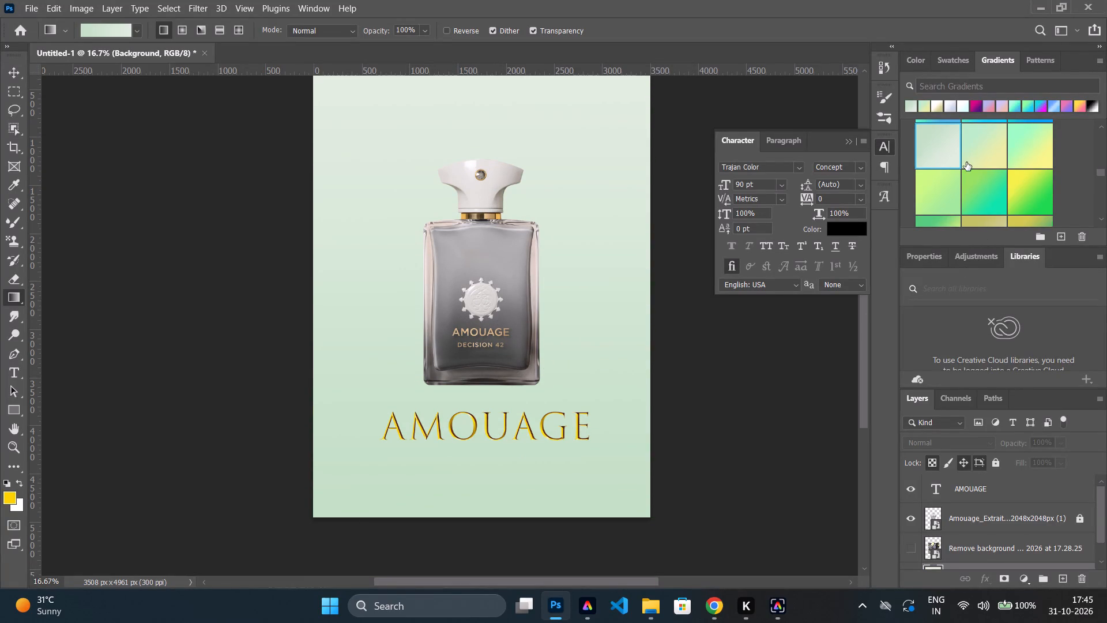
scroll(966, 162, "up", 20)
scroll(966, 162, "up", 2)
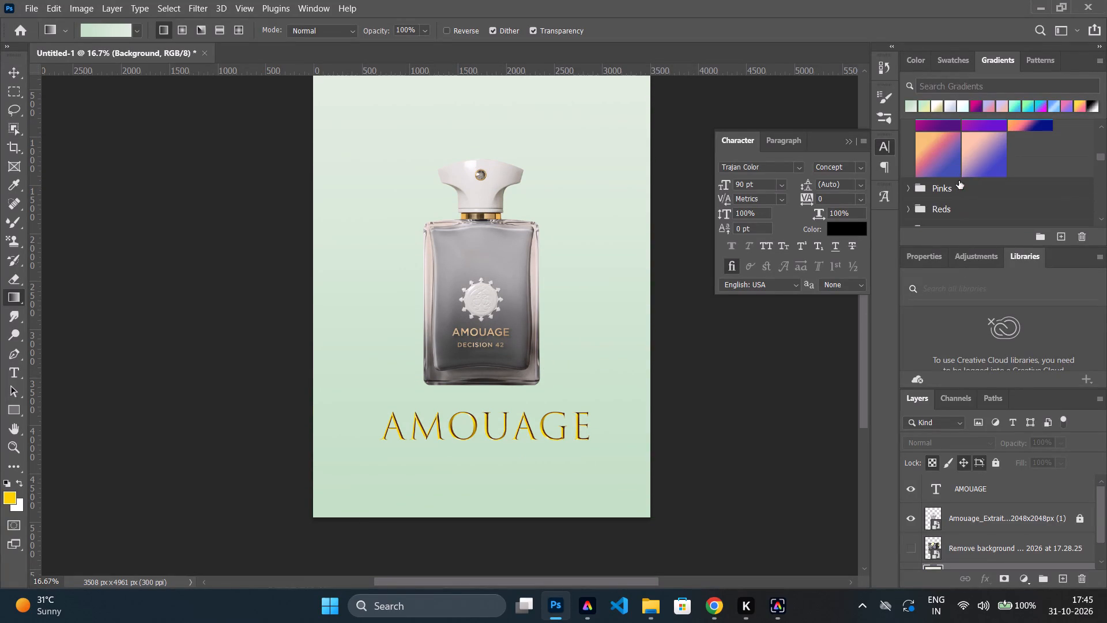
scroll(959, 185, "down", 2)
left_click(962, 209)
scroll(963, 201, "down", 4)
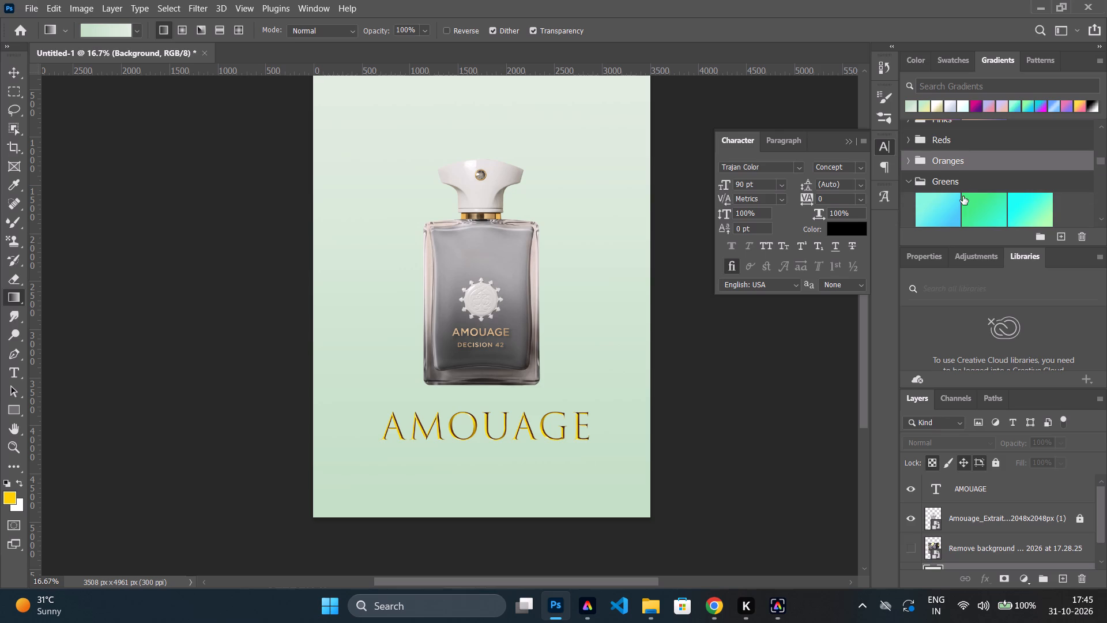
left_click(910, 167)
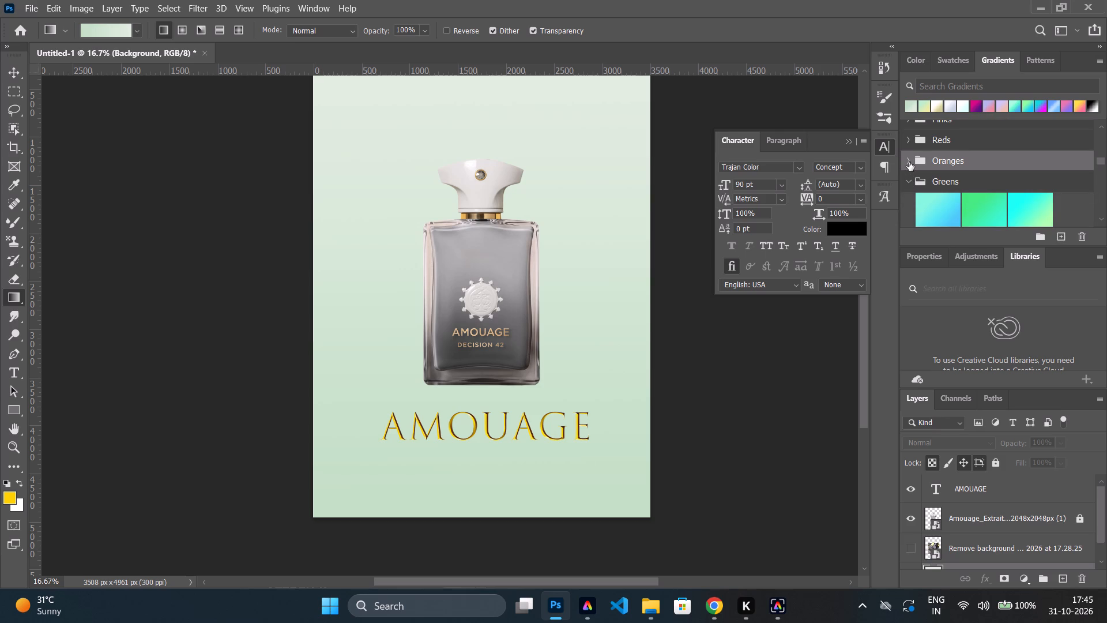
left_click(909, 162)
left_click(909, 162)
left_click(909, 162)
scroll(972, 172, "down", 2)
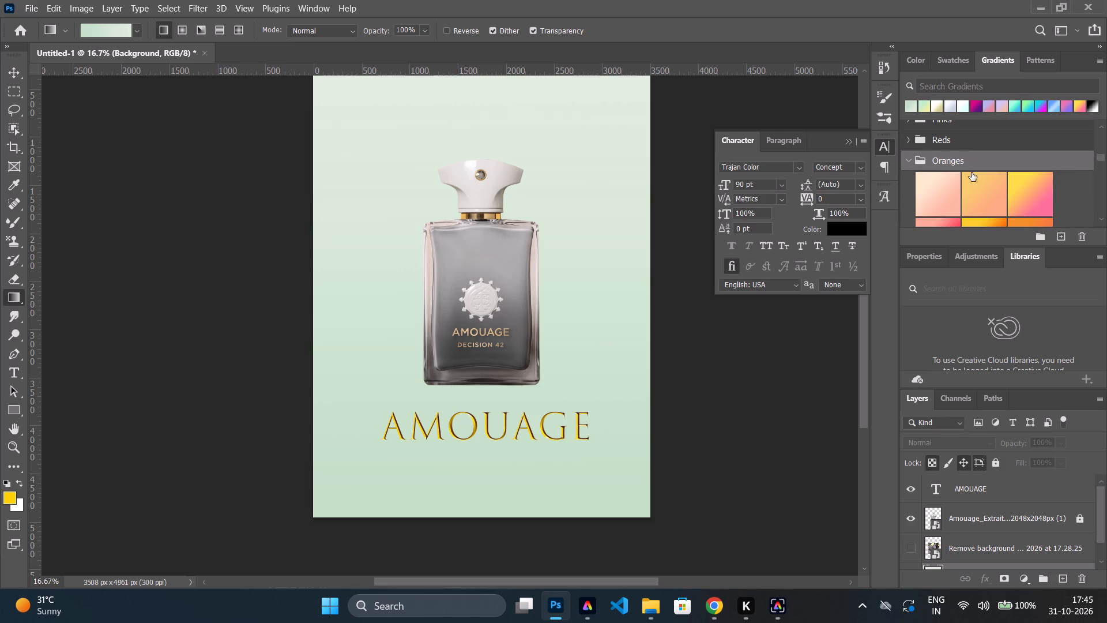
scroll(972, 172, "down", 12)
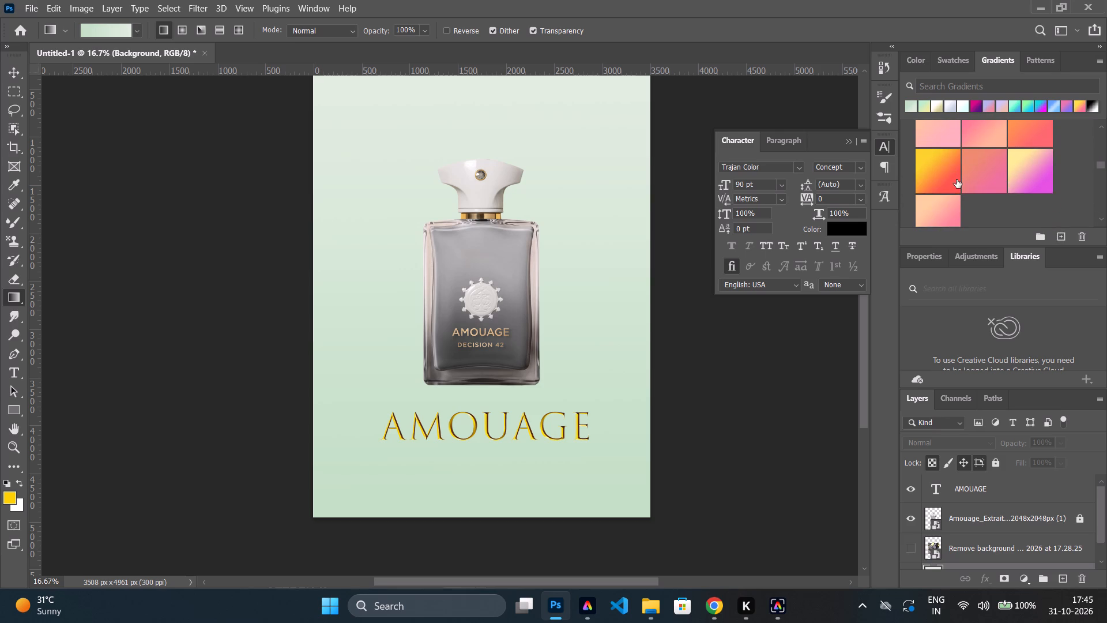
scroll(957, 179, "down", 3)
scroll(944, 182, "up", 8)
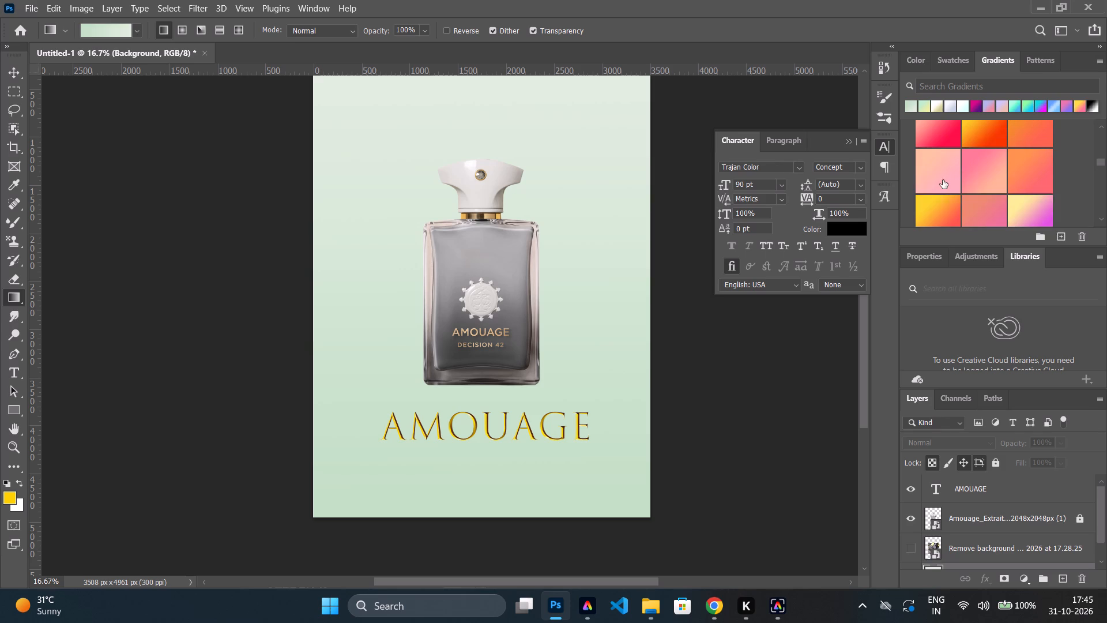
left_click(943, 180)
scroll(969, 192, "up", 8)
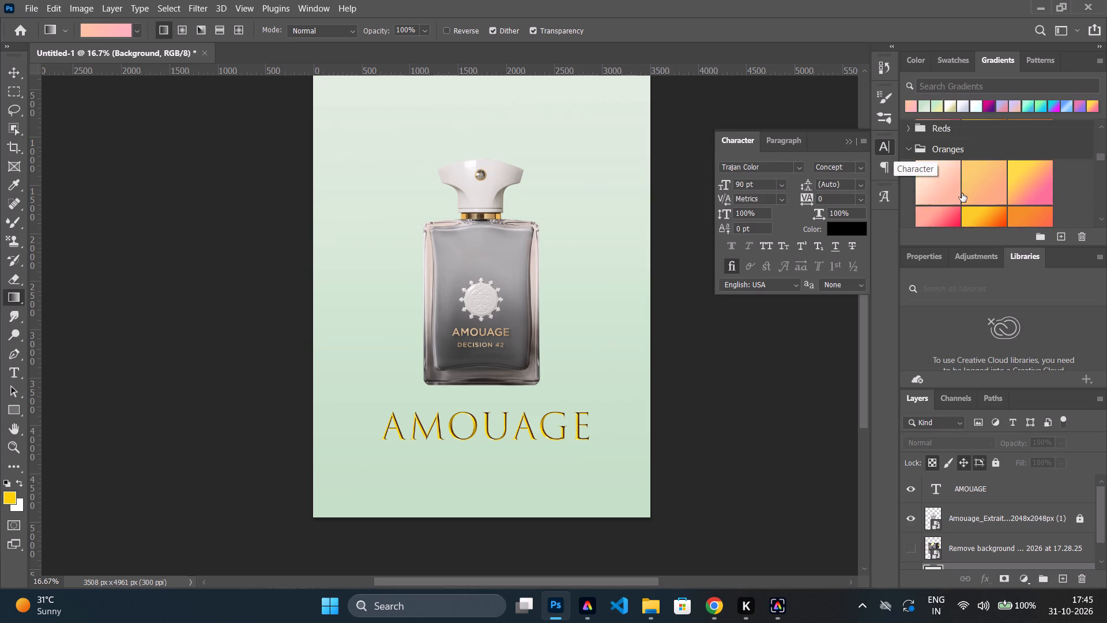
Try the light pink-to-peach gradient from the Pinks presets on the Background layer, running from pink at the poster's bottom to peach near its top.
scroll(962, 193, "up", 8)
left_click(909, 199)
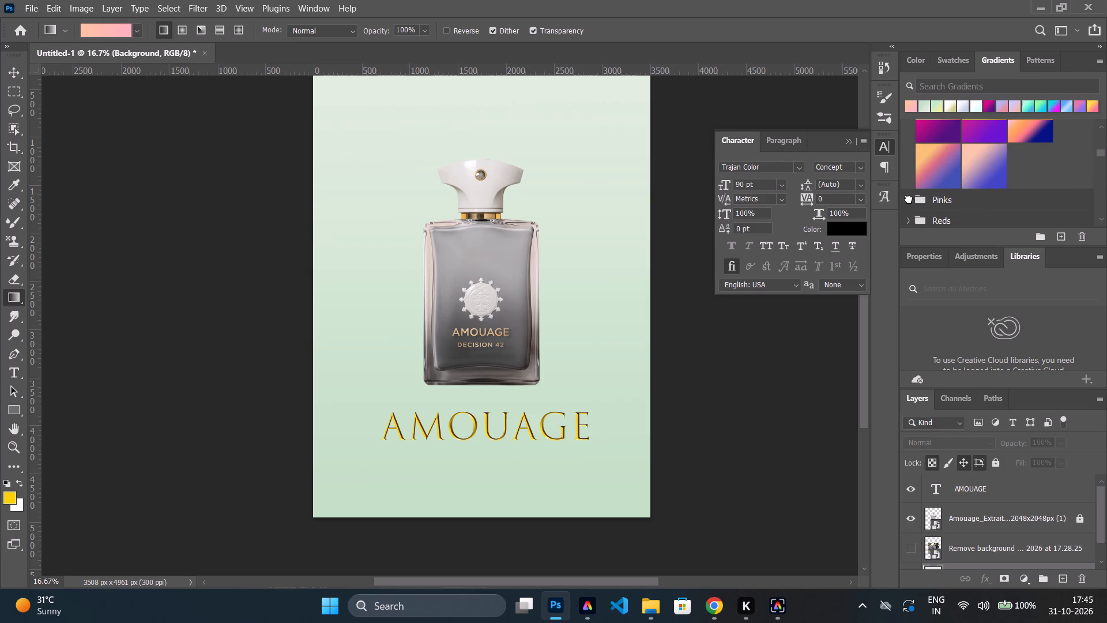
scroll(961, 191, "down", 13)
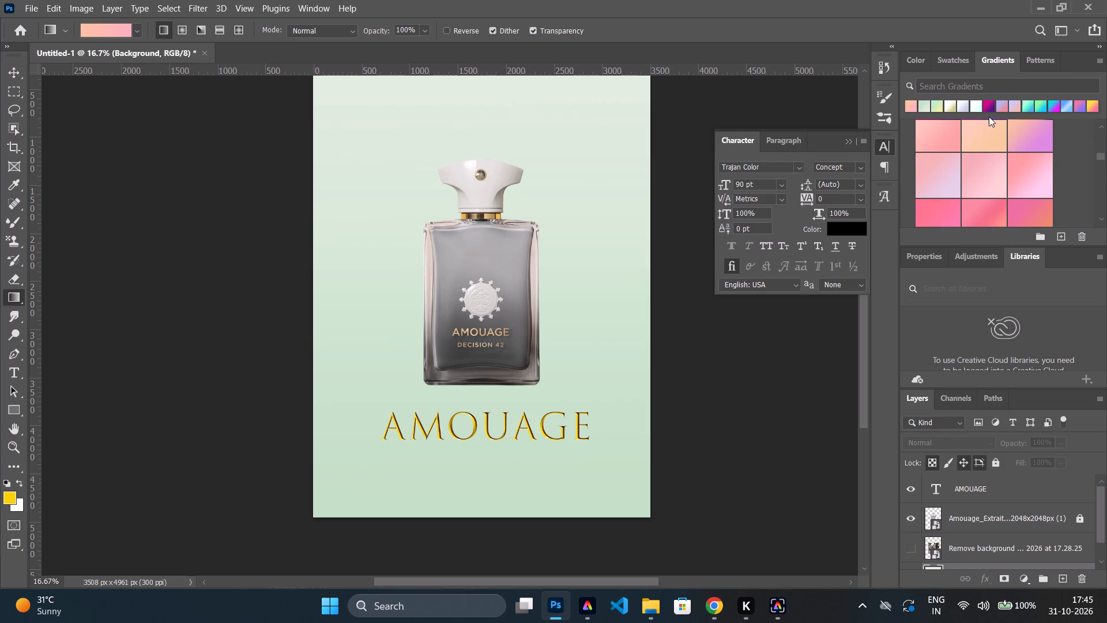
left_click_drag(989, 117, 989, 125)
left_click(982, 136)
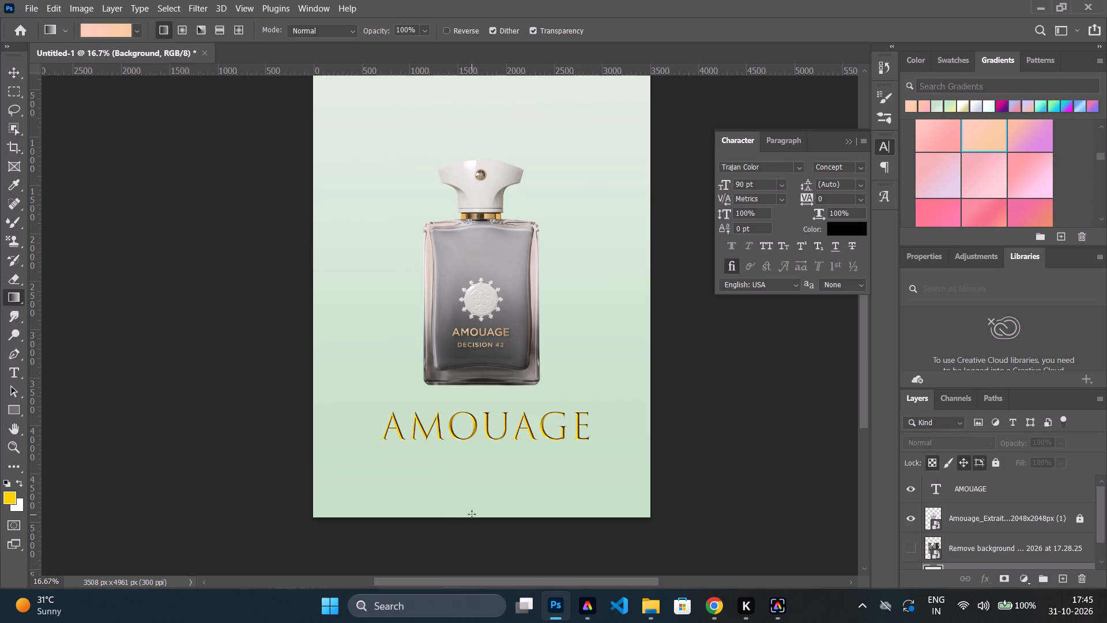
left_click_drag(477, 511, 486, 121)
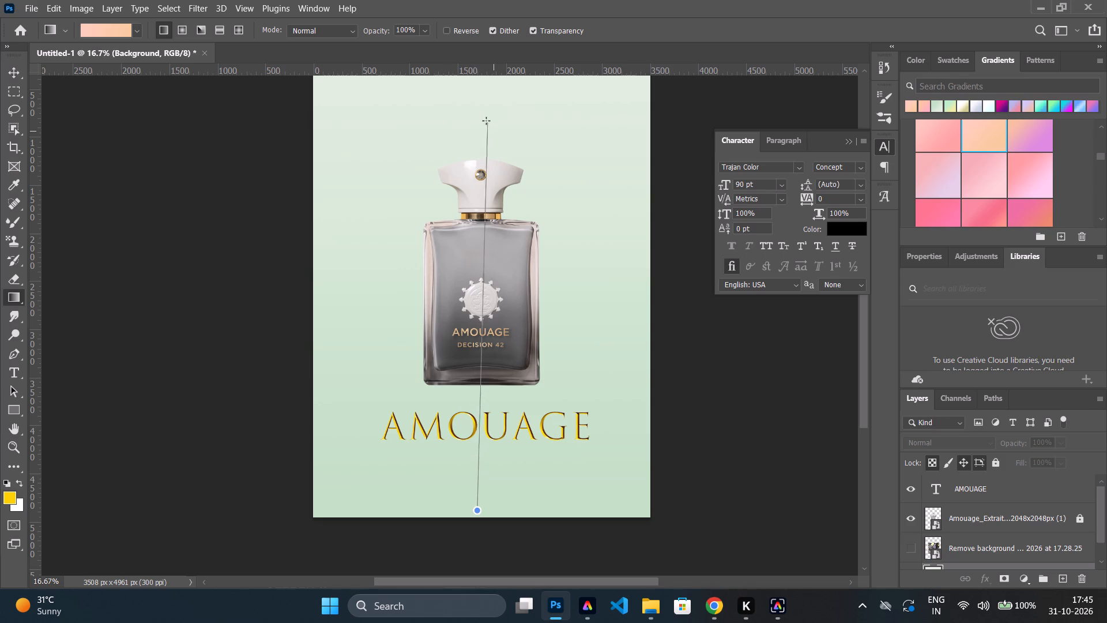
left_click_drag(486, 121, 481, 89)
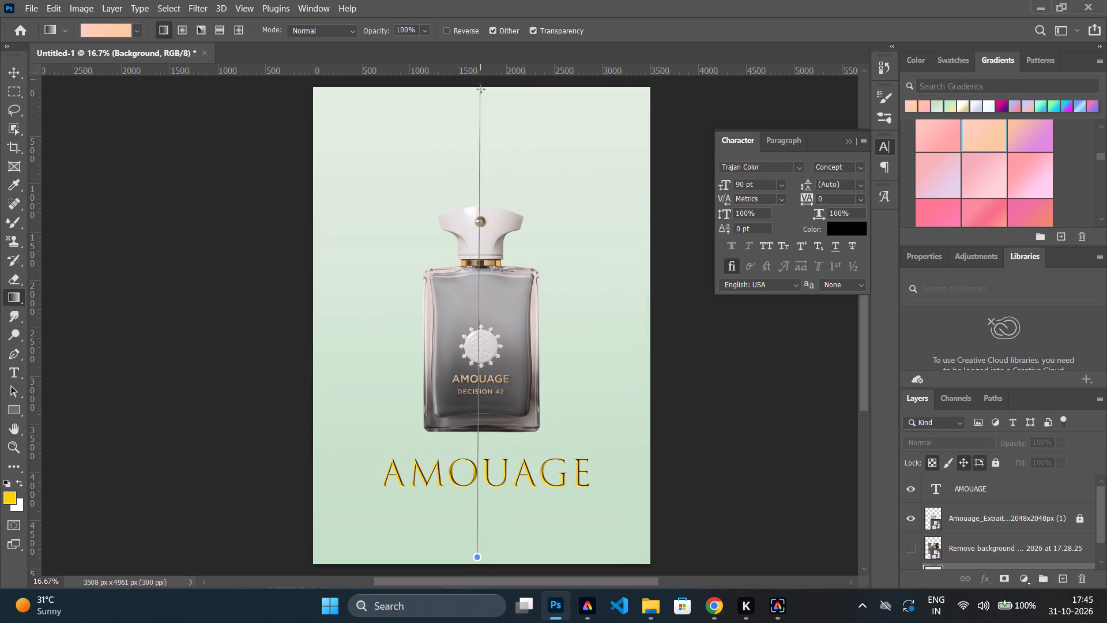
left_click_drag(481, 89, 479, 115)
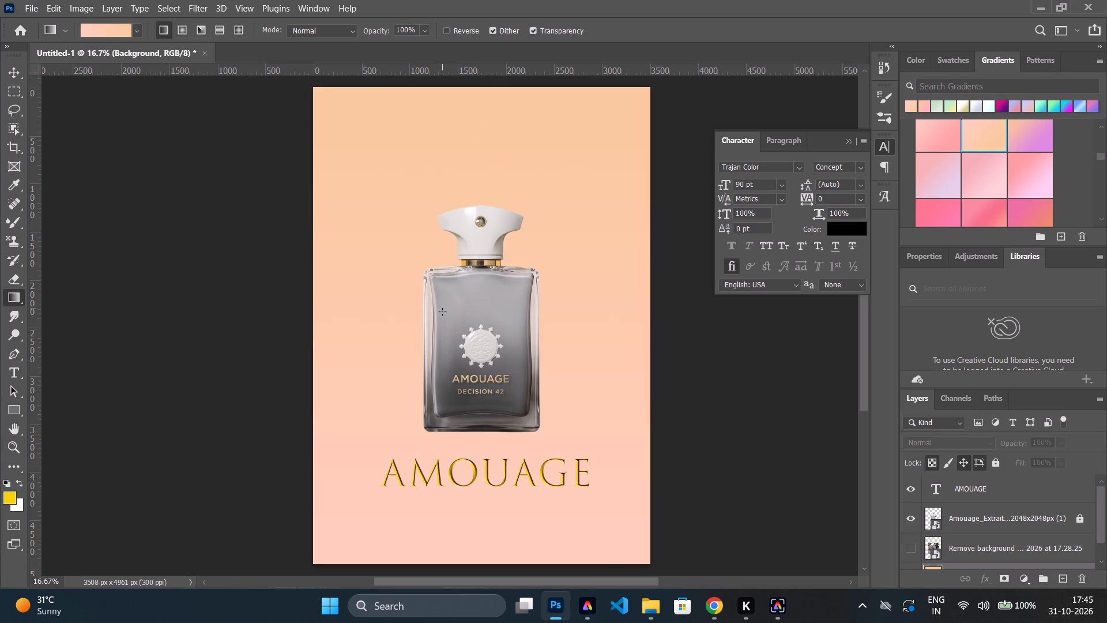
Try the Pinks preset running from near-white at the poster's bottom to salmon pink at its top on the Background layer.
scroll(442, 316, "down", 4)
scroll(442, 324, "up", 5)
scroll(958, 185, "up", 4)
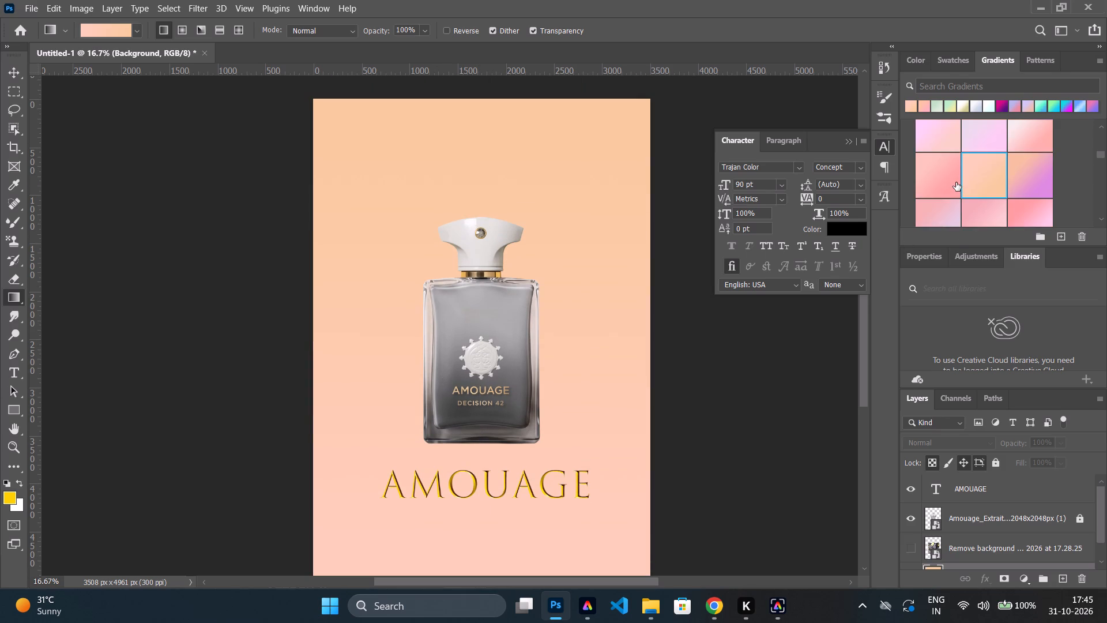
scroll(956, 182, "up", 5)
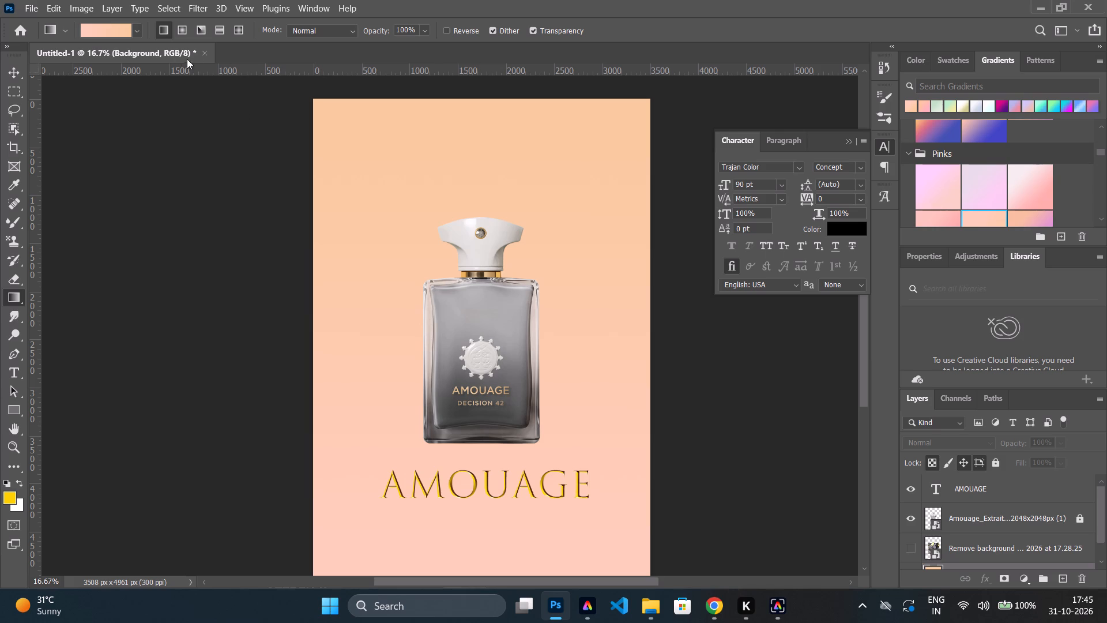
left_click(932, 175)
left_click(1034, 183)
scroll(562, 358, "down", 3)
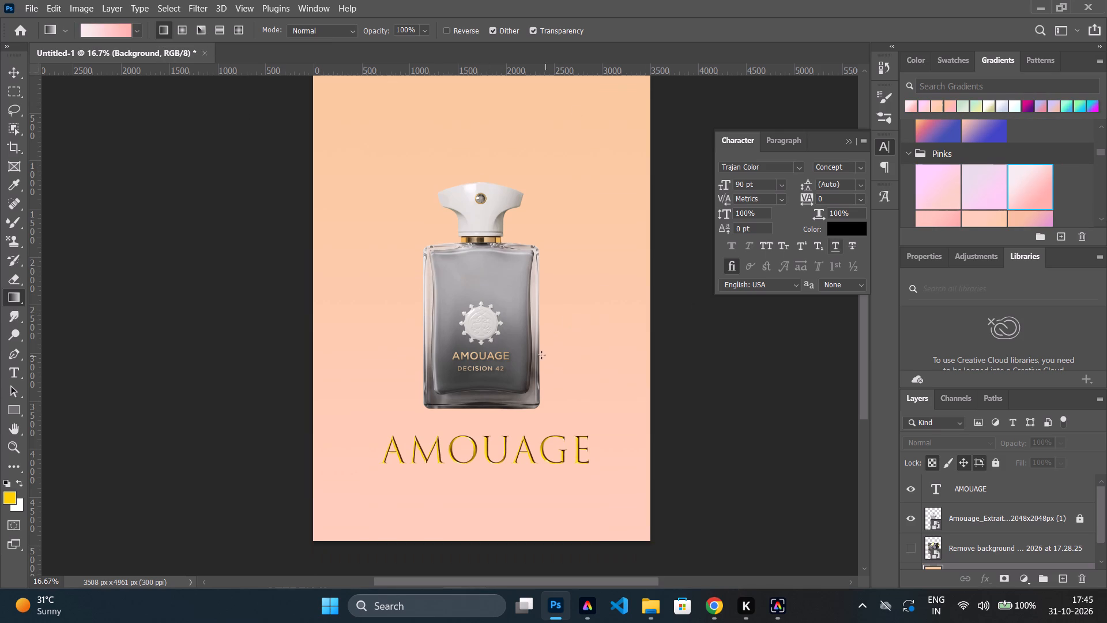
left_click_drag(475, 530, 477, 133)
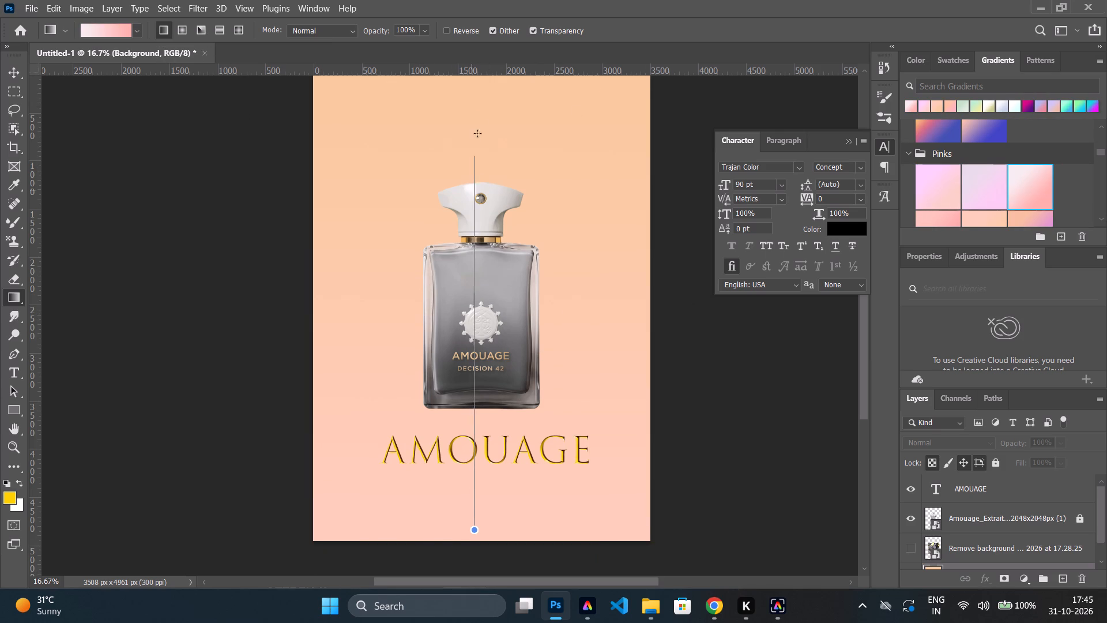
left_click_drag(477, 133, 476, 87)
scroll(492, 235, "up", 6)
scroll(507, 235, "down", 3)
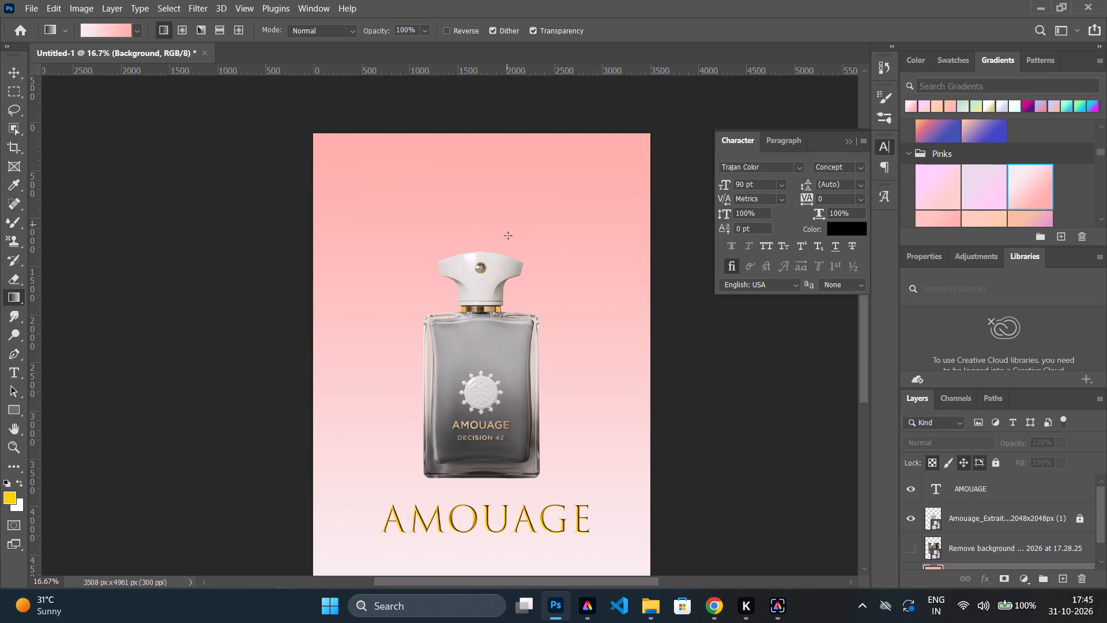
Fill the Background layer with the first Pinks preset, running vertically from lilac at the poster's bottom to pale peach at its top.
scroll(508, 235, "down", 2)
left_click(936, 185)
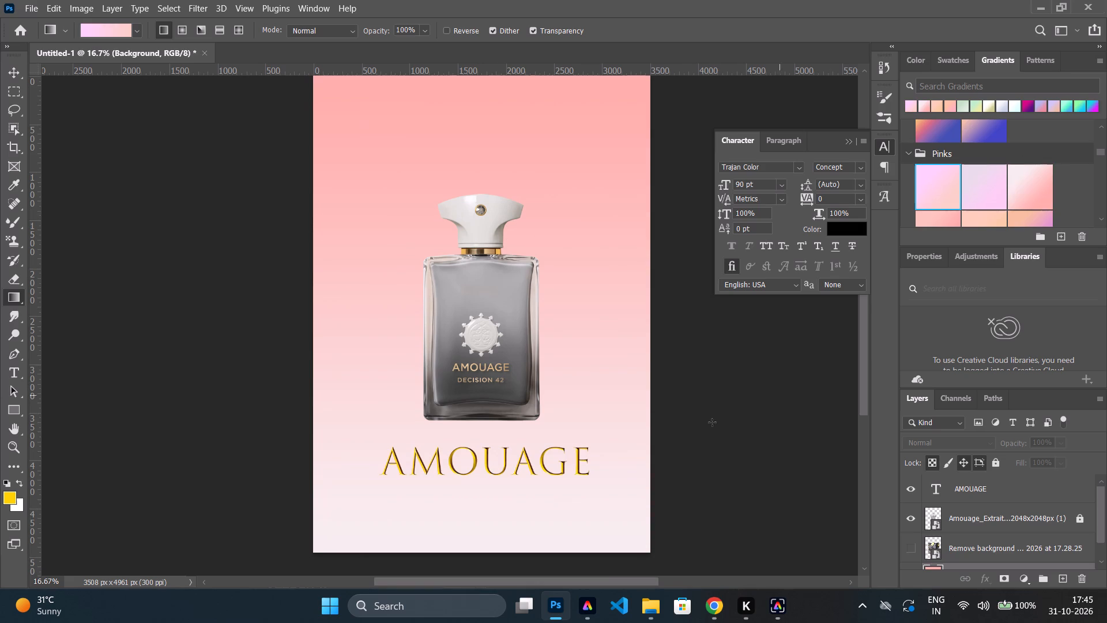
left_click_drag(479, 542, 479, 80)
scroll(497, 325, "up", 4)
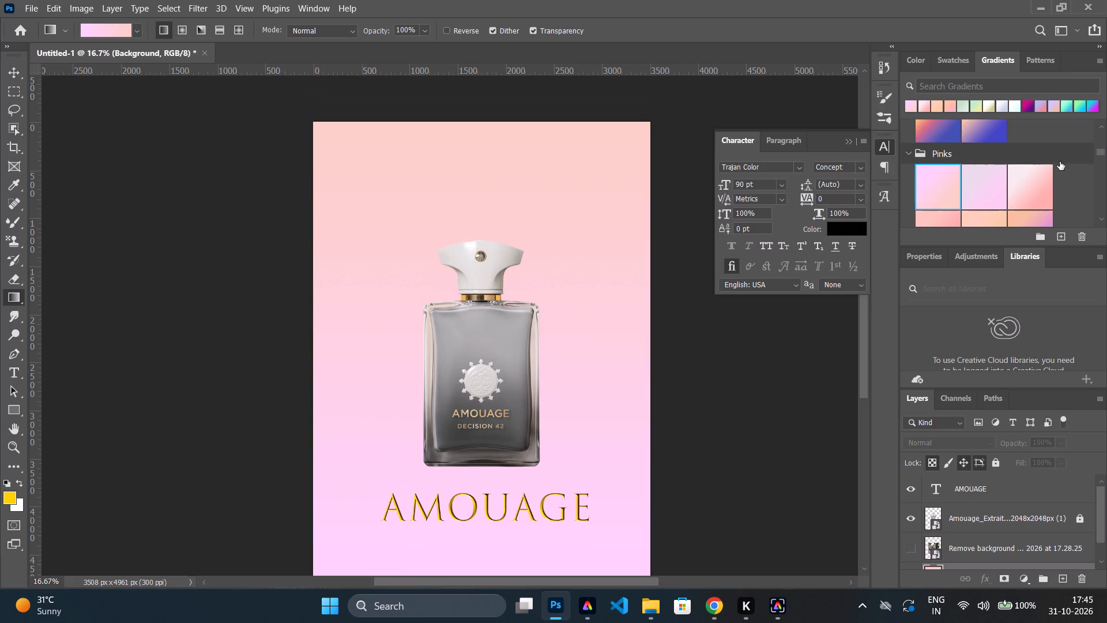
Browse the gradient preset groups from Basics through Reds for alternative colours for the poster background.
scroll(1005, 178, "up", 20)
scroll(1005, 178, "up", 13)
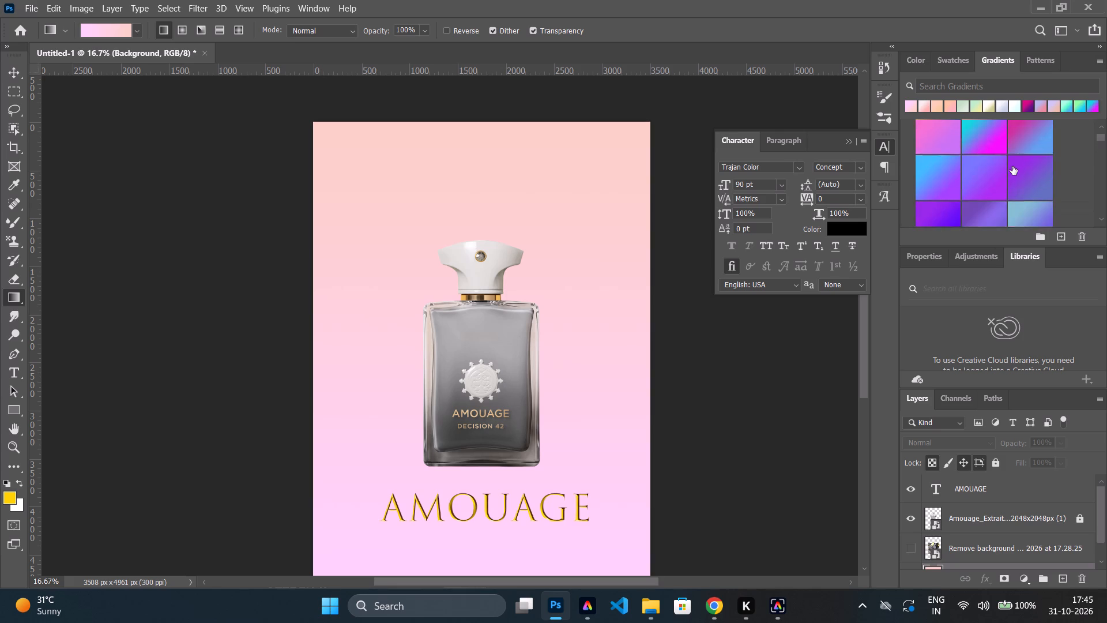
scroll(1012, 166, "up", 11)
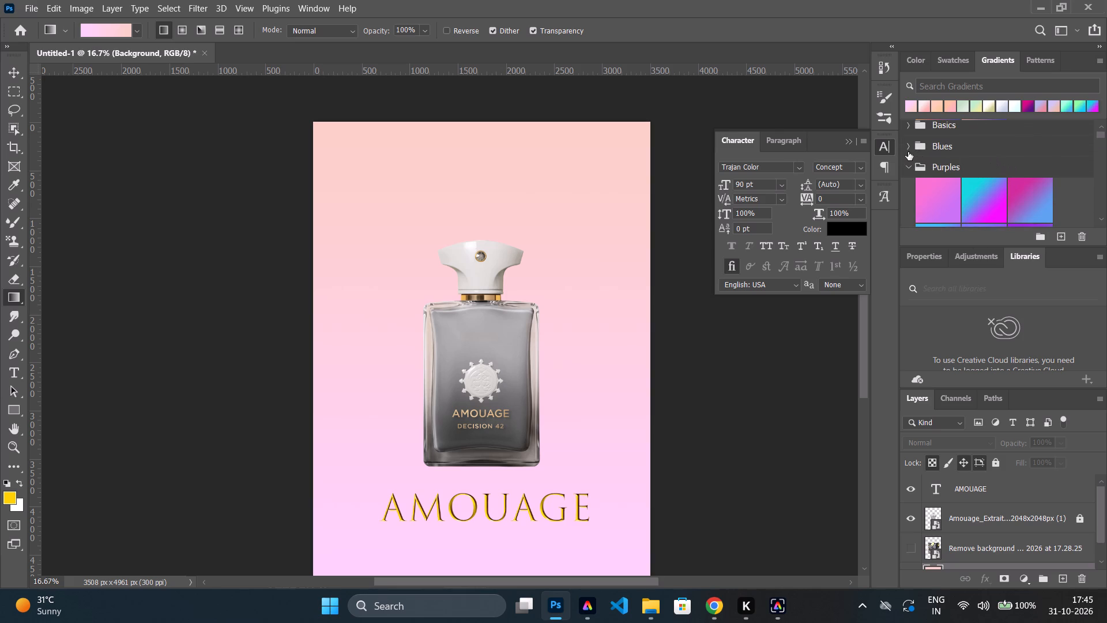
double_click(908, 152)
left_click(907, 130)
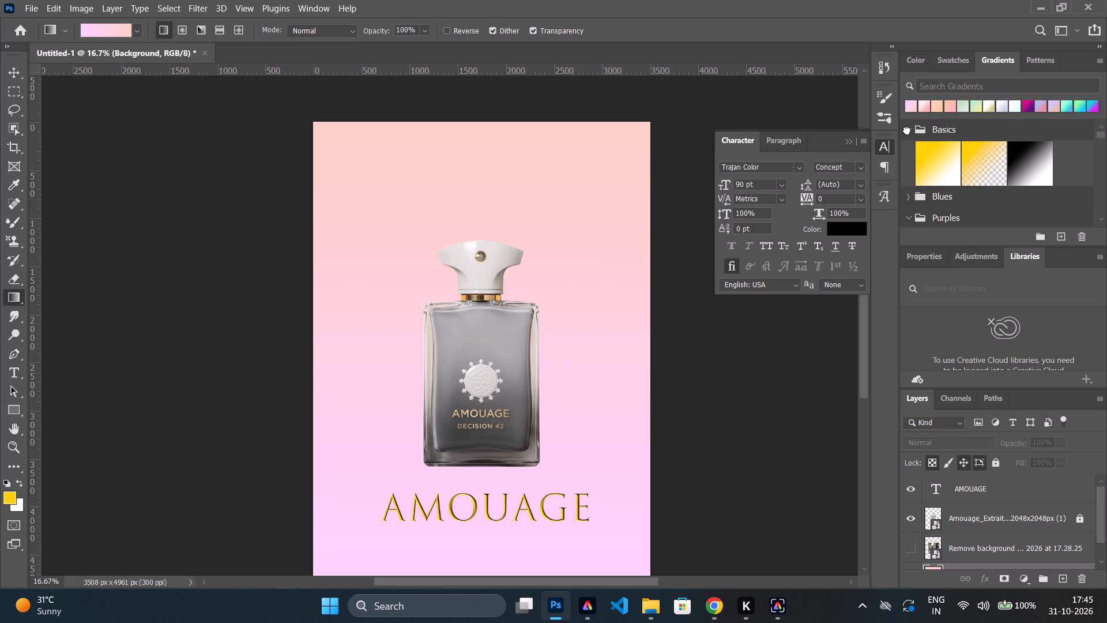
left_click(907, 130)
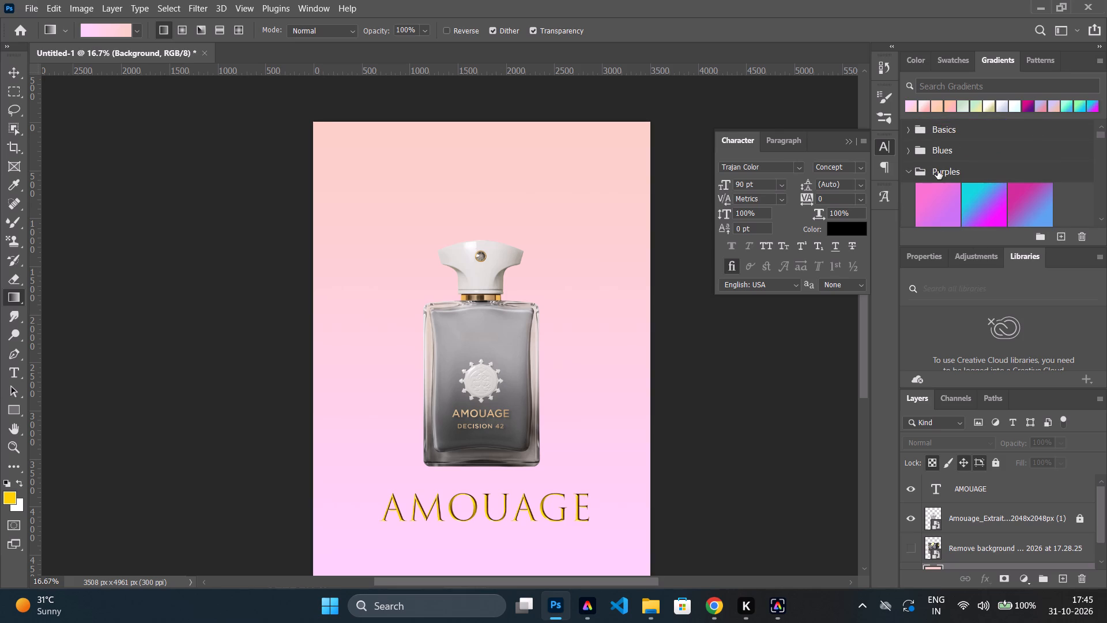
scroll(937, 171, "down", 20)
scroll(937, 171, "down", 20)
scroll(937, 171, "down", 1)
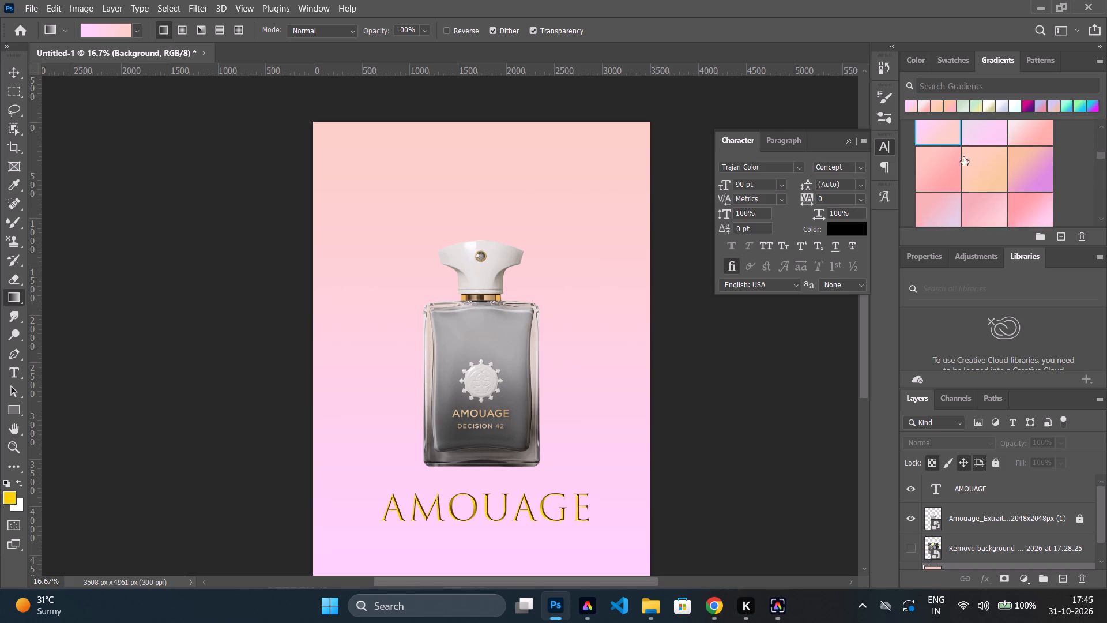
scroll(963, 157, "down", 16)
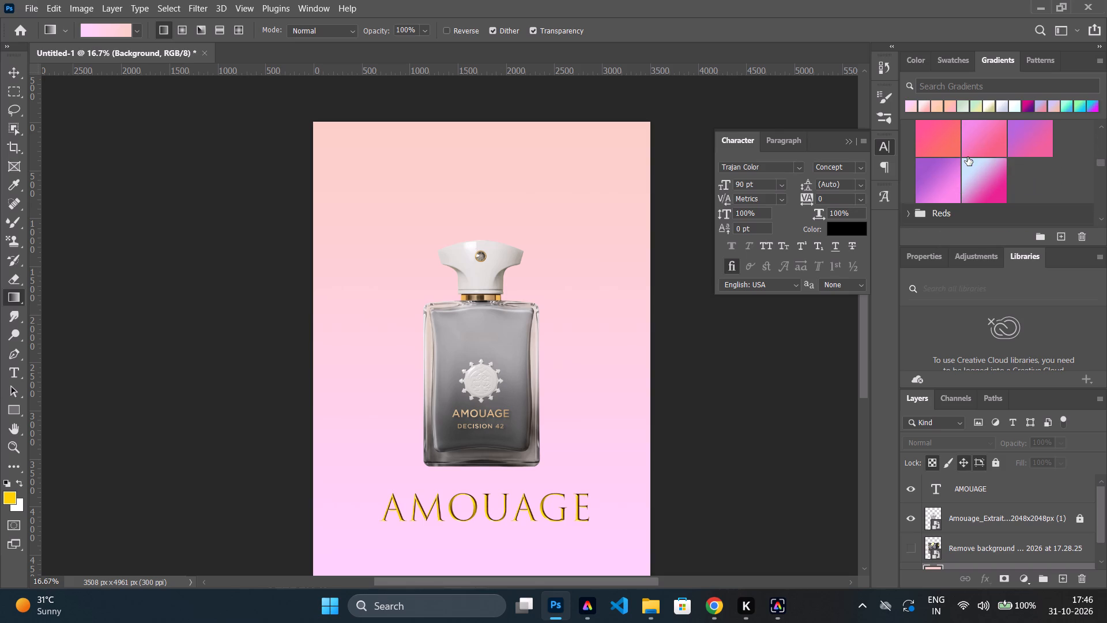
scroll(967, 157, "down", 4)
left_click(905, 155)
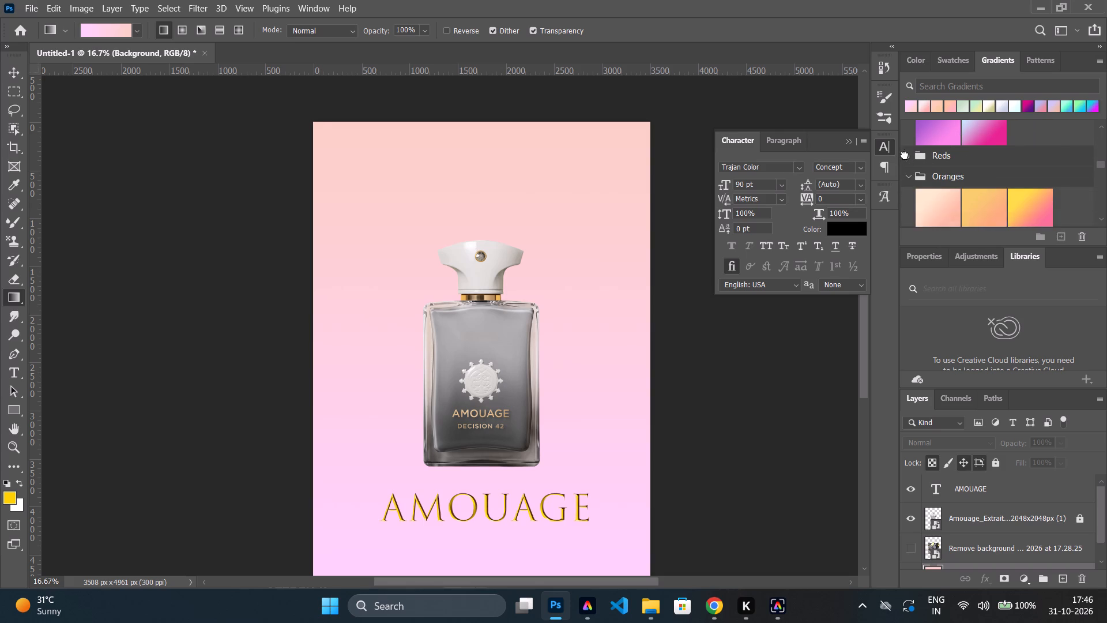
left_click(914, 155)
left_click(908, 155)
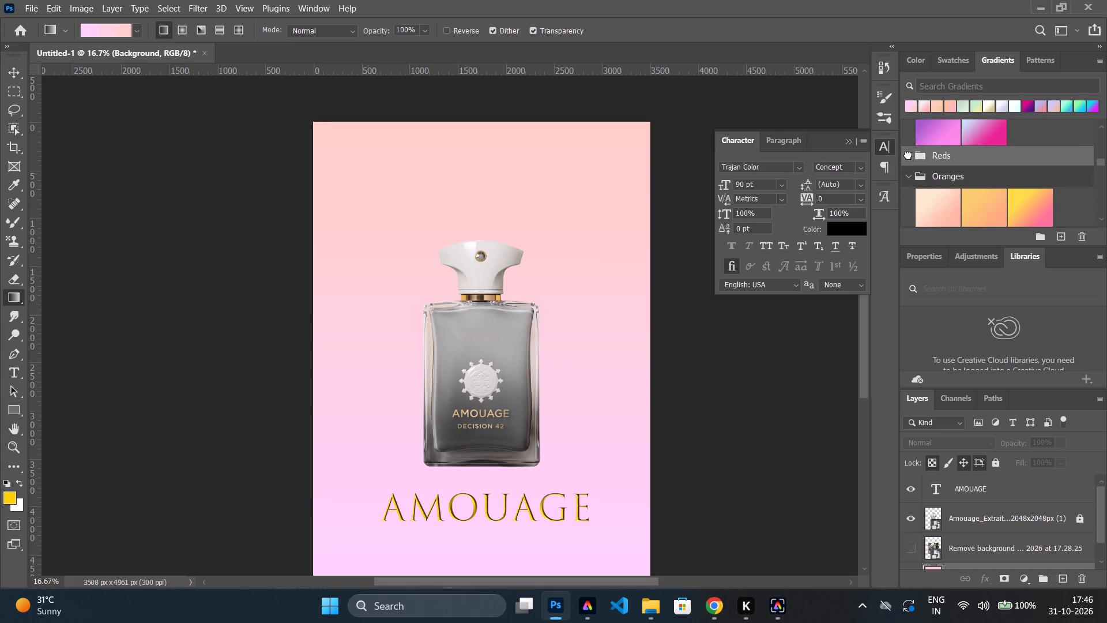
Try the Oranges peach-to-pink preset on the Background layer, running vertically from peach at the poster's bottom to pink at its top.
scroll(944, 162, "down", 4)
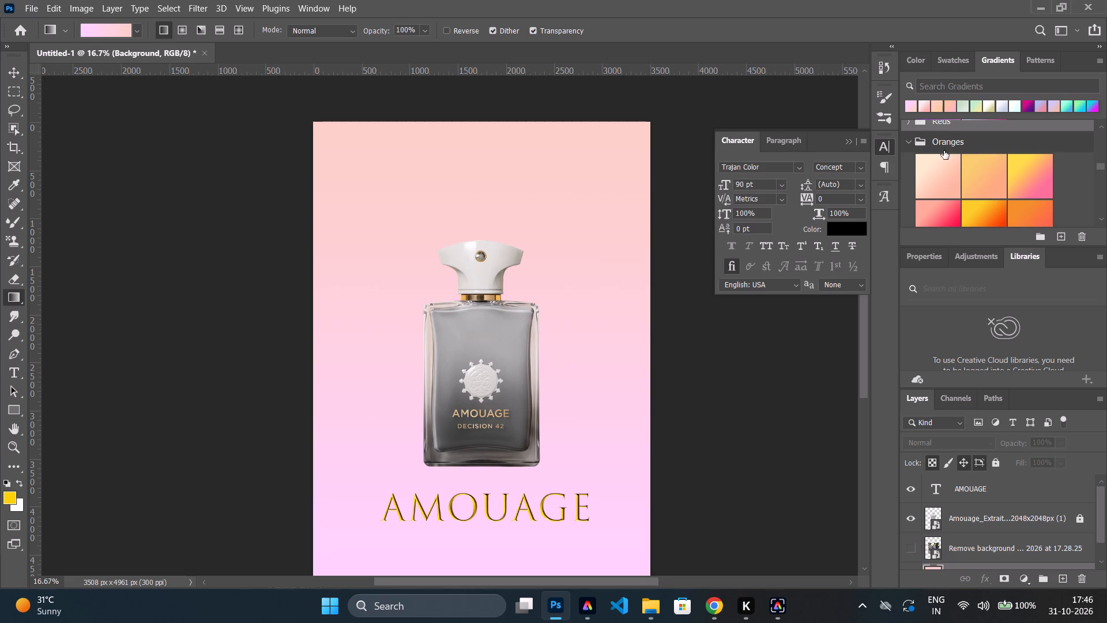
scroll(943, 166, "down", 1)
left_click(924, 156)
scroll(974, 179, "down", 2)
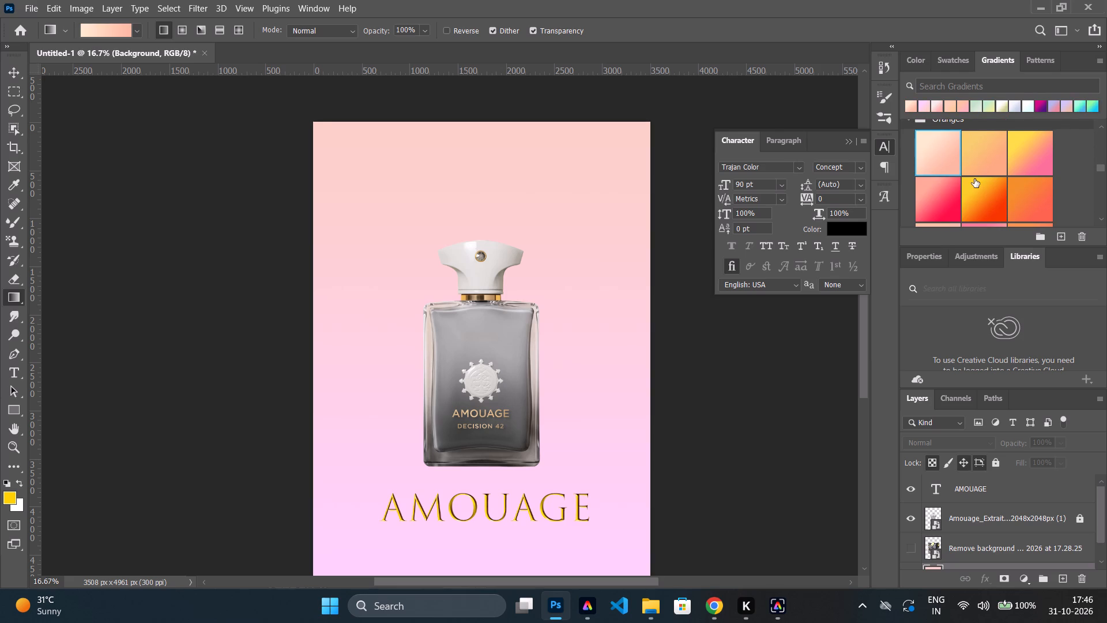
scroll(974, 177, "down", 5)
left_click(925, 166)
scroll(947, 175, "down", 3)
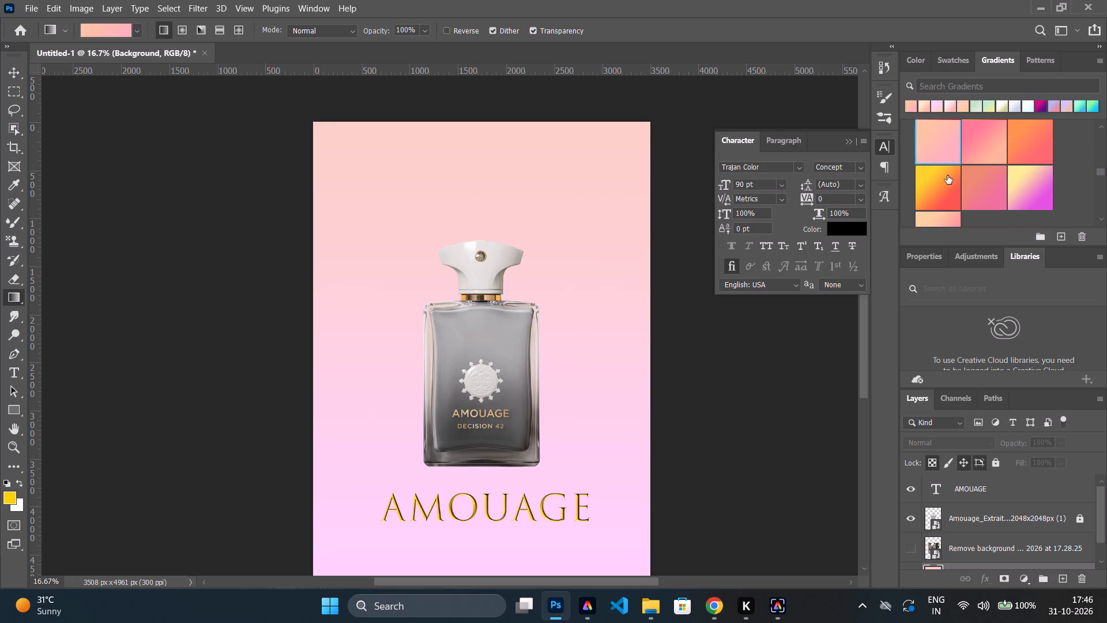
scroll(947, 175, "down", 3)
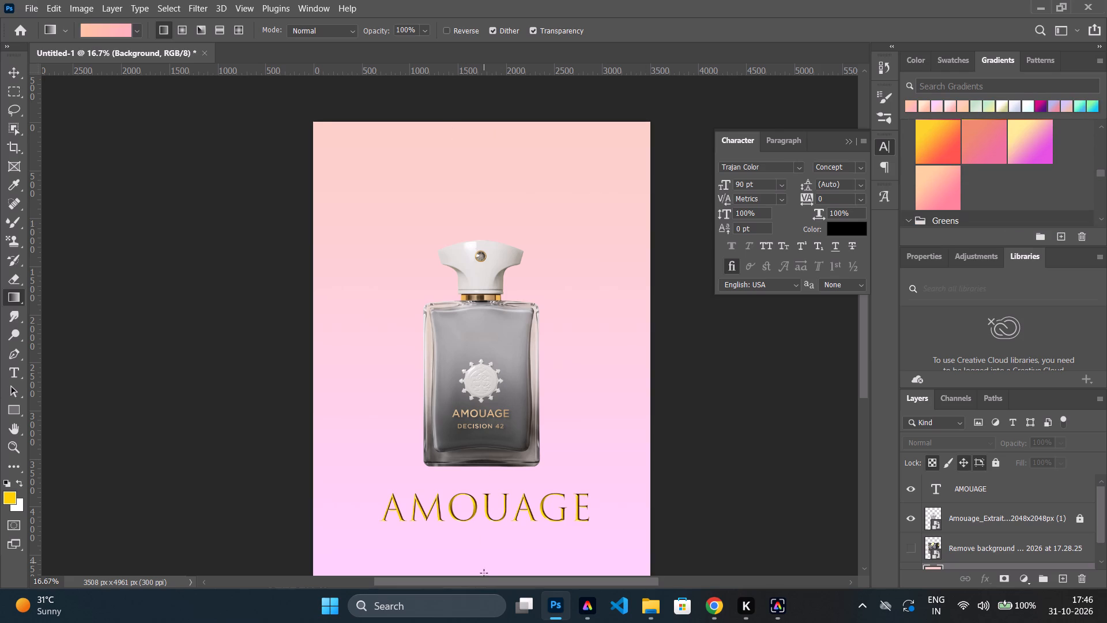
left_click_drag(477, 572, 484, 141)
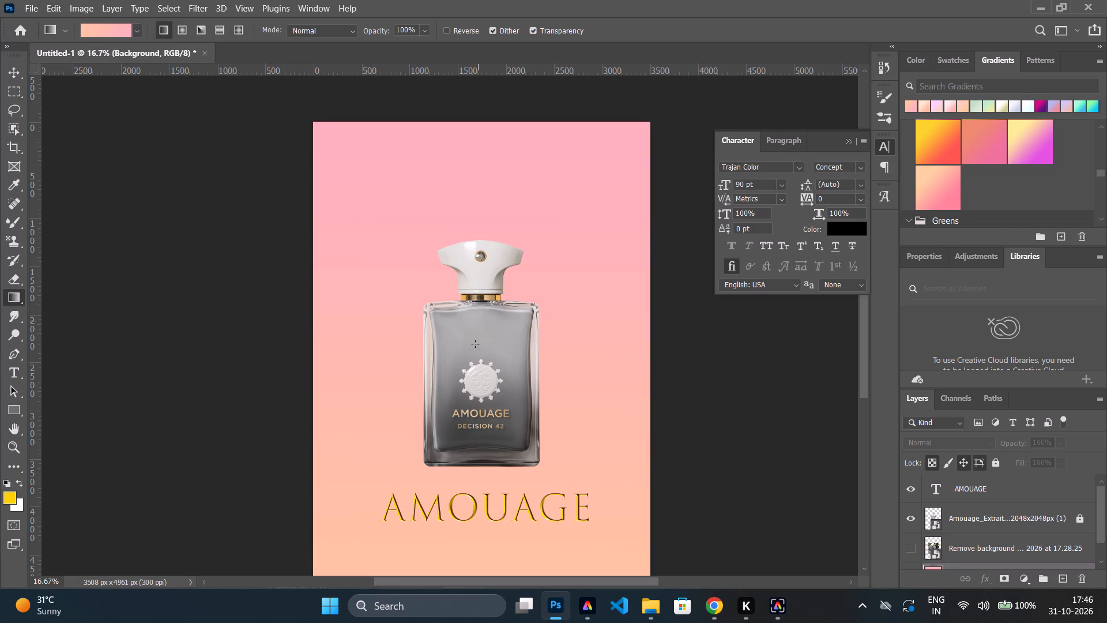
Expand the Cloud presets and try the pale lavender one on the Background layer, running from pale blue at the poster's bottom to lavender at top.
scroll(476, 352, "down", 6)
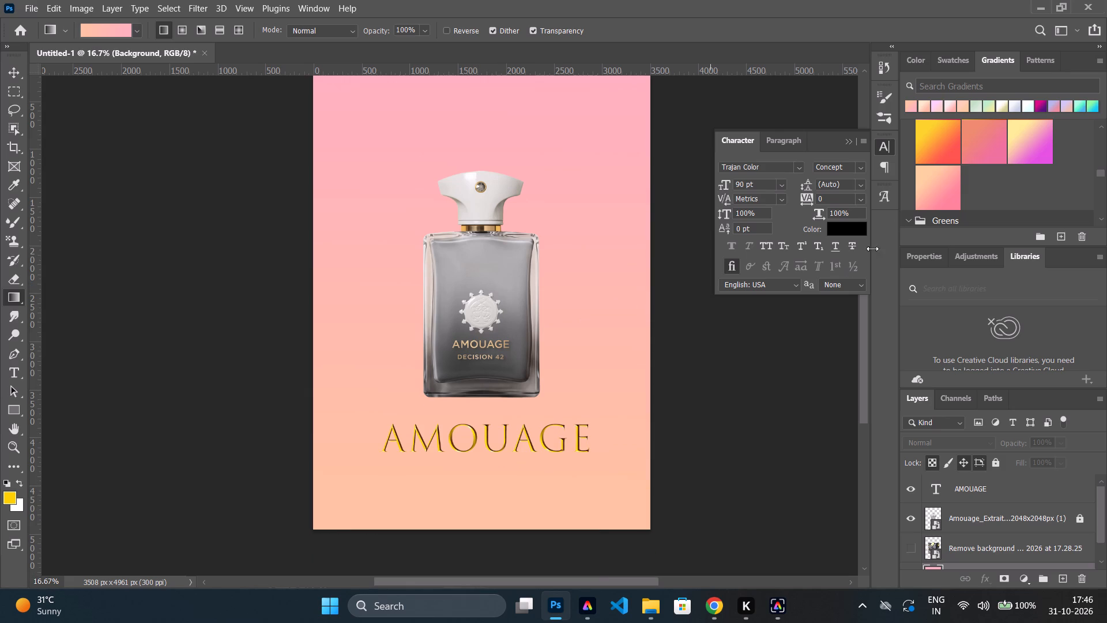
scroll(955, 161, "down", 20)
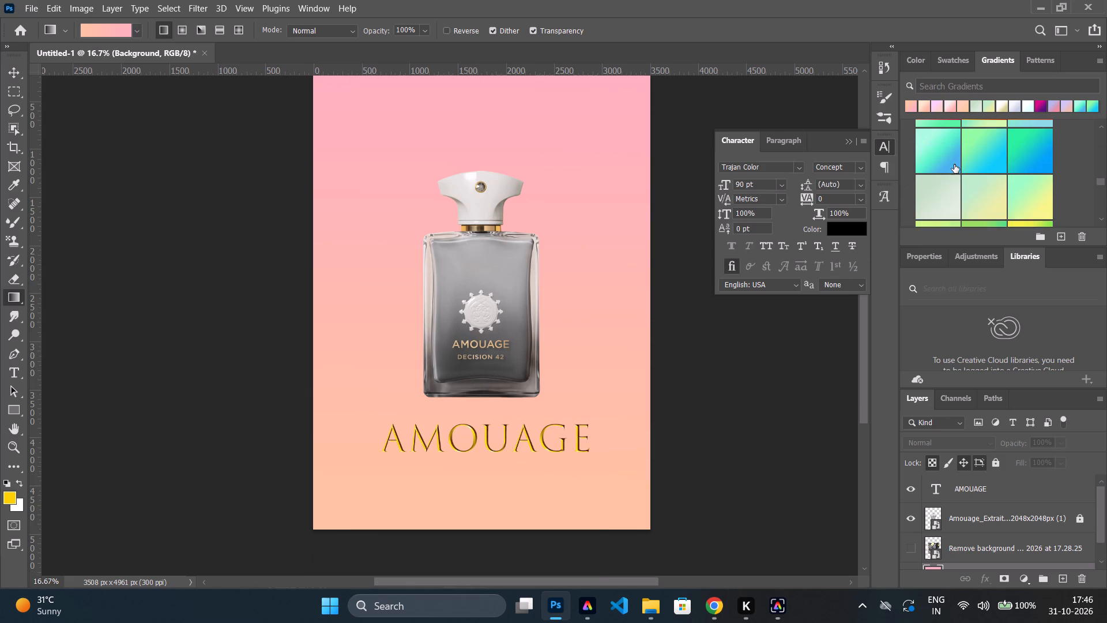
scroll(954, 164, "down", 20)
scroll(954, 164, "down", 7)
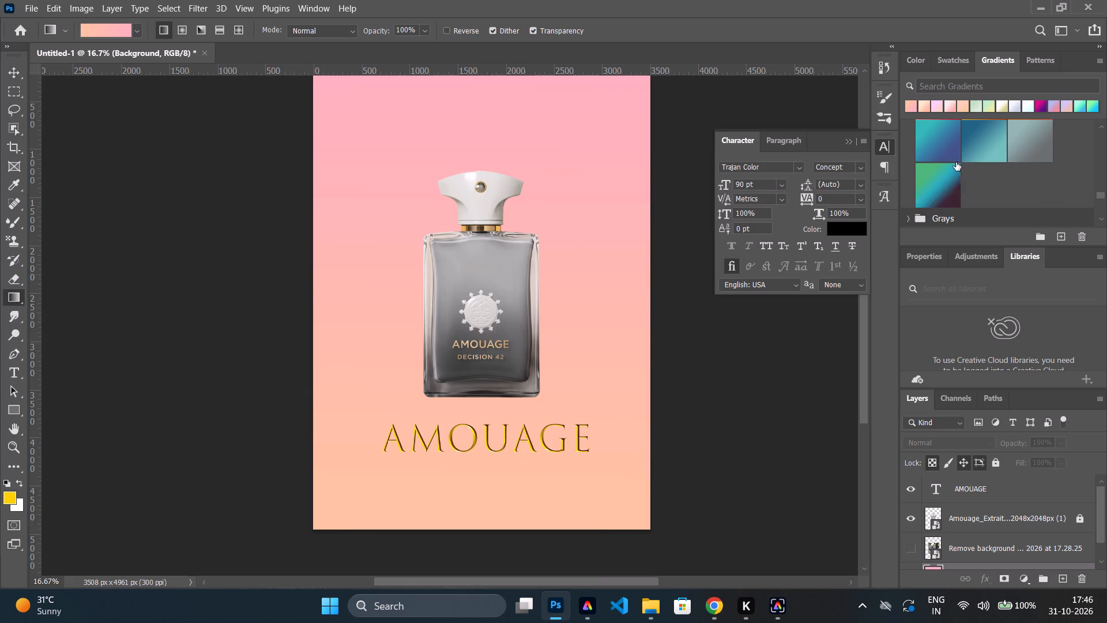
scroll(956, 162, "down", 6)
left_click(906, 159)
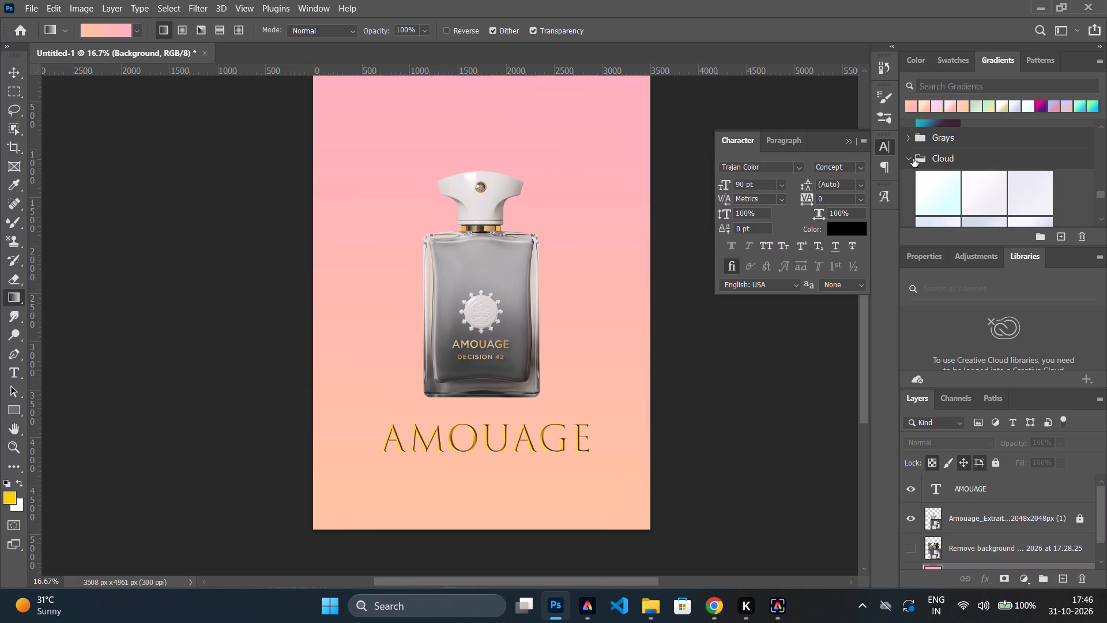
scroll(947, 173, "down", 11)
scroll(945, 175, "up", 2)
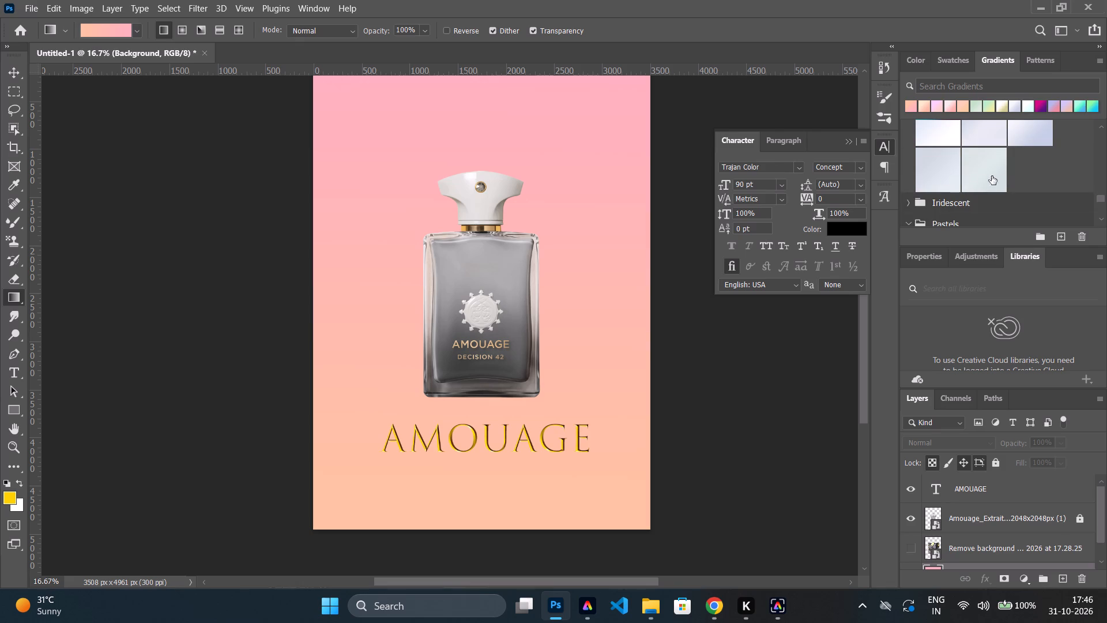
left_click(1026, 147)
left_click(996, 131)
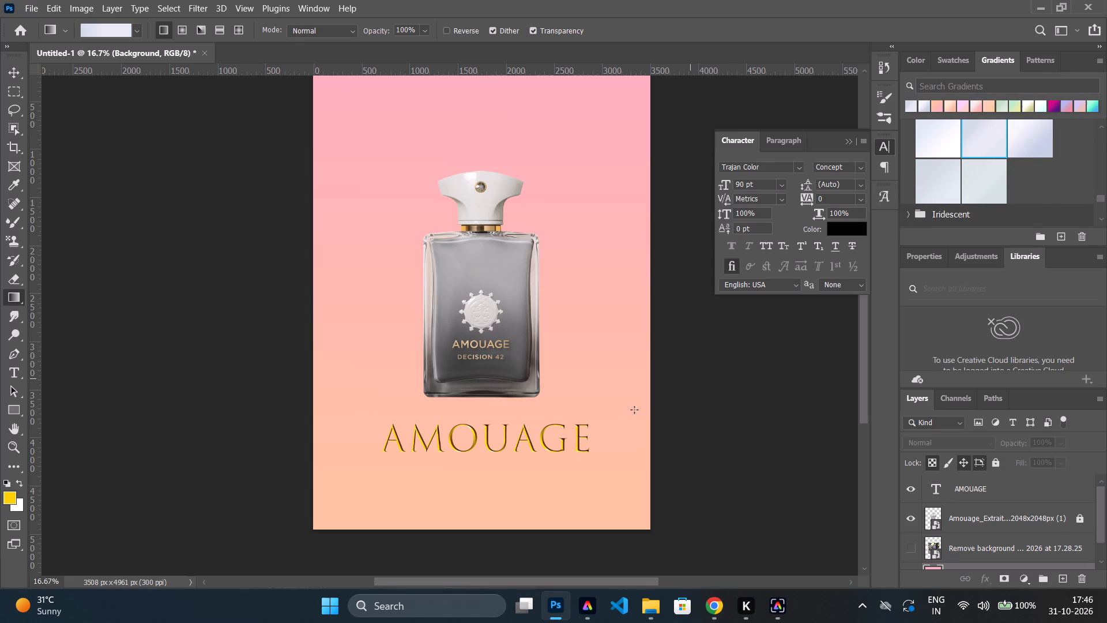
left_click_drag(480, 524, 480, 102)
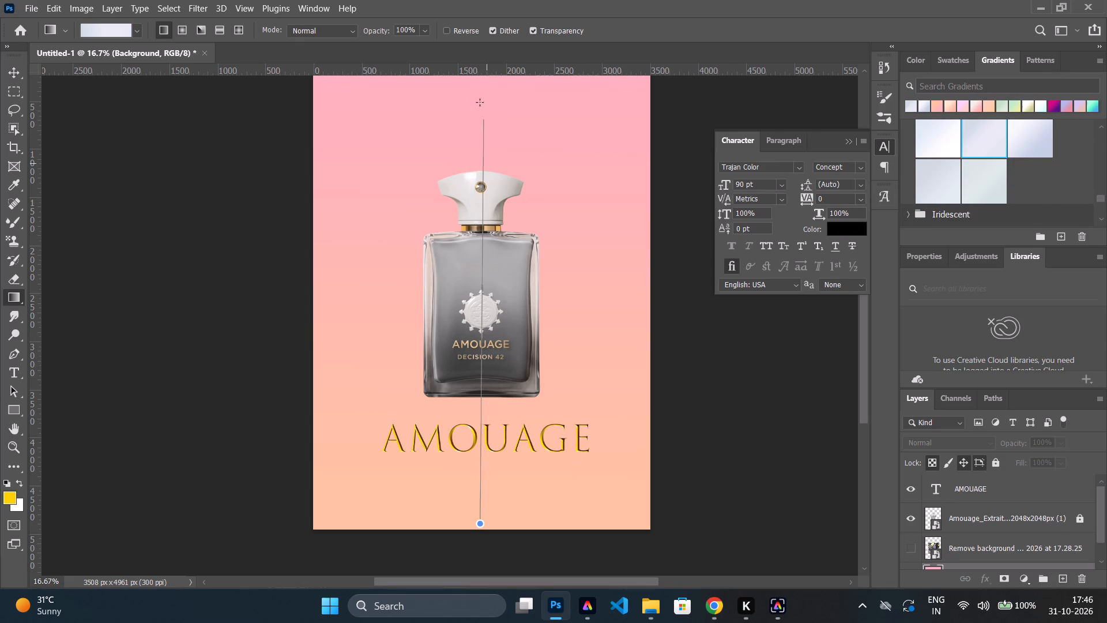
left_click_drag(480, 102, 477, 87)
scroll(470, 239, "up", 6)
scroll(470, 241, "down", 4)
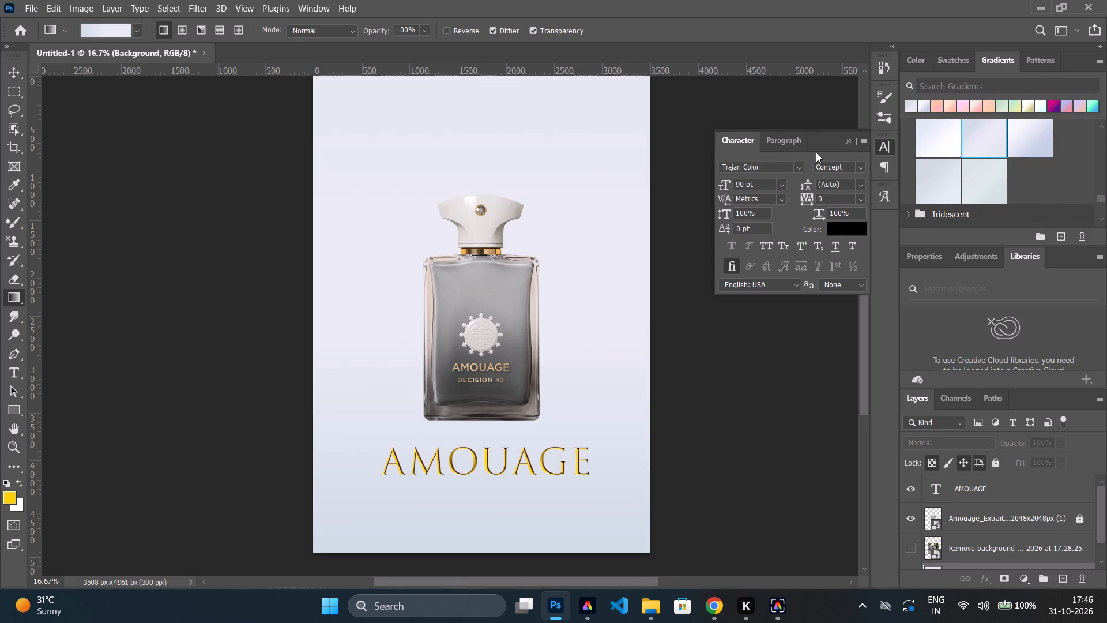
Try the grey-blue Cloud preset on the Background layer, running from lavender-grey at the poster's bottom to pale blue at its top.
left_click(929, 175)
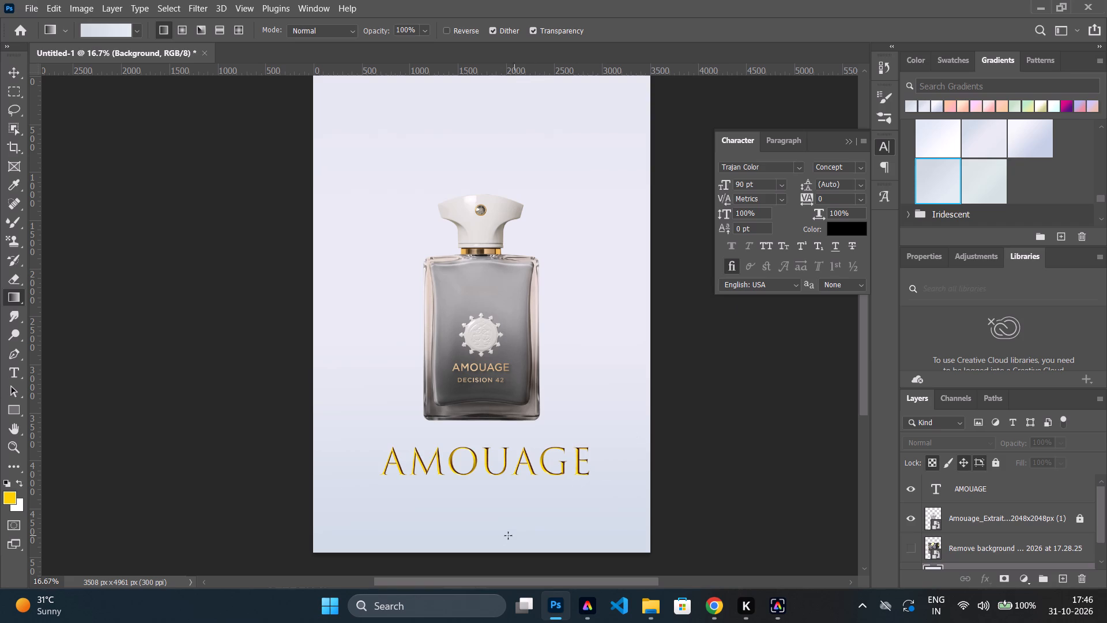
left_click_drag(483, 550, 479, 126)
Fill the Background layer with the Greens olive-to-beige preset, running vertically from olive at the poster's bottom to beige at its top.
scroll(934, 172, "up", 20)
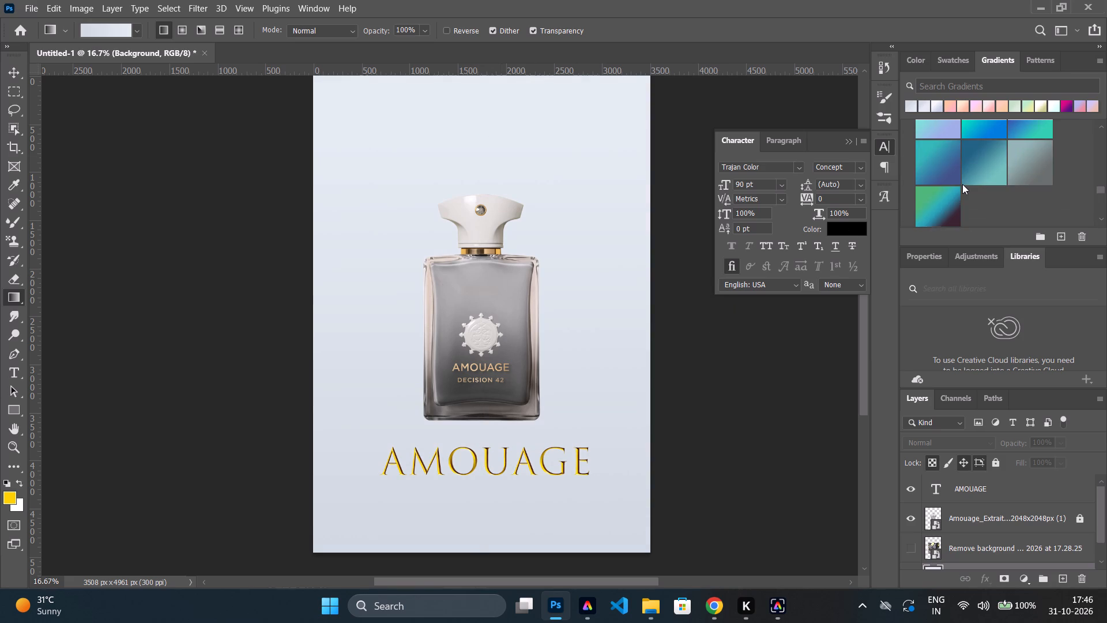
scroll(962, 184, "up", 17)
left_click(982, 196)
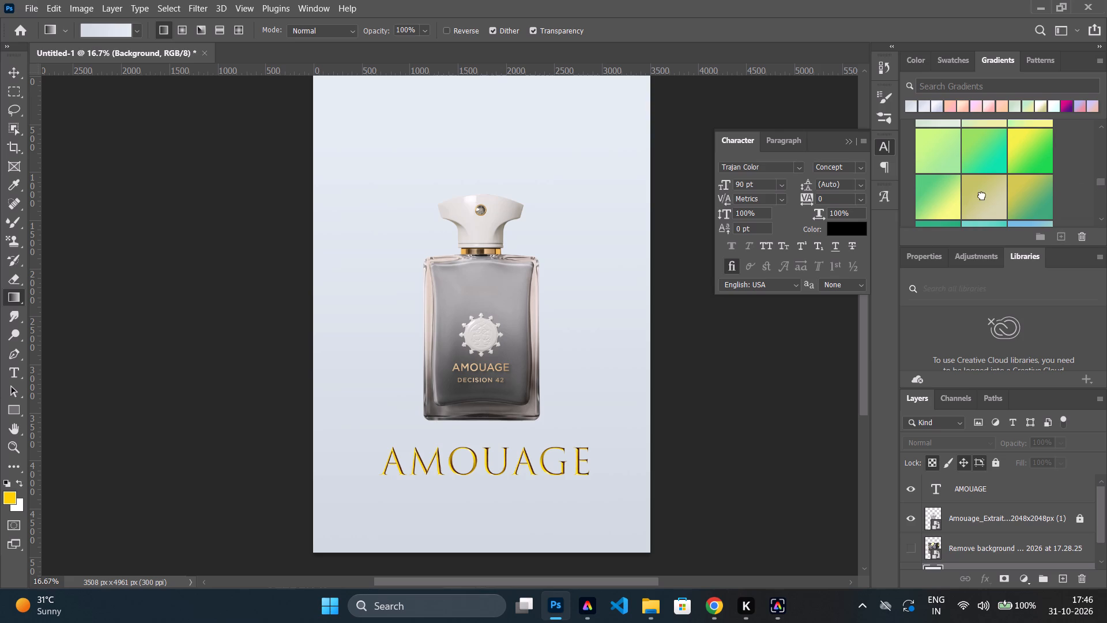
left_click_drag(486, 542, 488, 121)
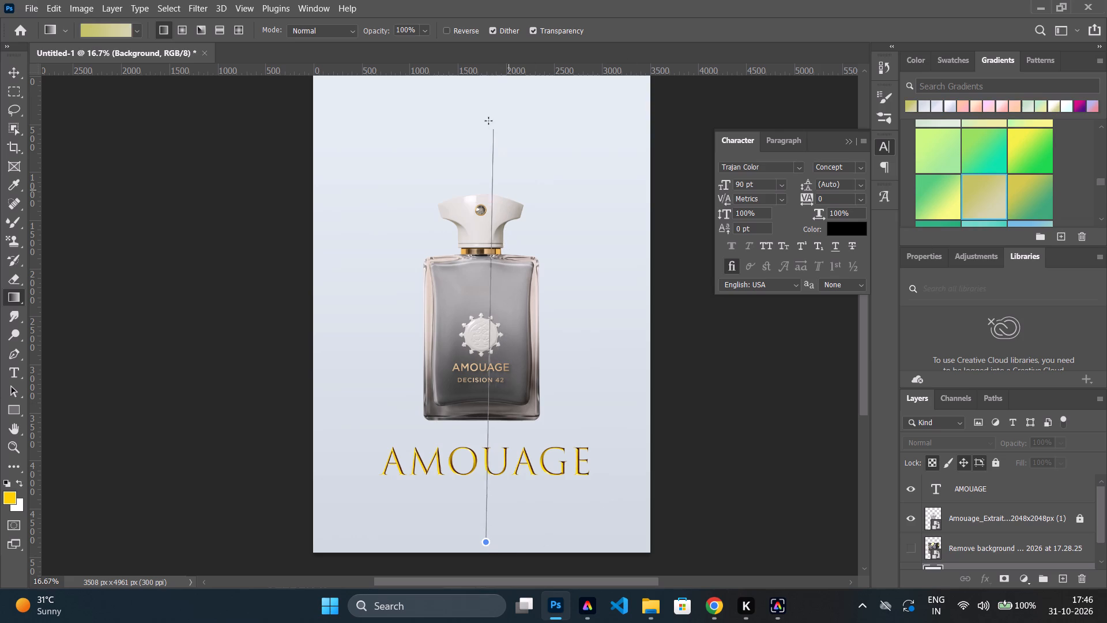
left_click_drag(488, 121, 477, 108)
scroll(466, 307, "up", 8)
scroll(491, 310, "down", 5)
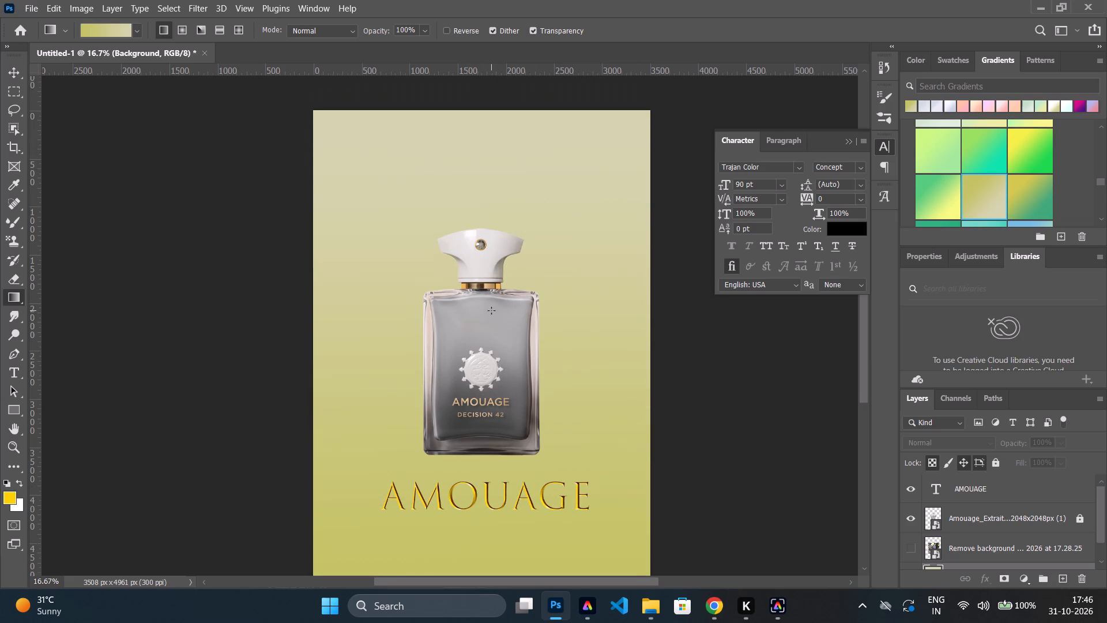
Redraw the olive-to-beige gradient in the opposite direction, from olive at the poster's top to beige at its bottom.
scroll(491, 310, "down", 3)
left_click_drag(467, 97, 467, 113)
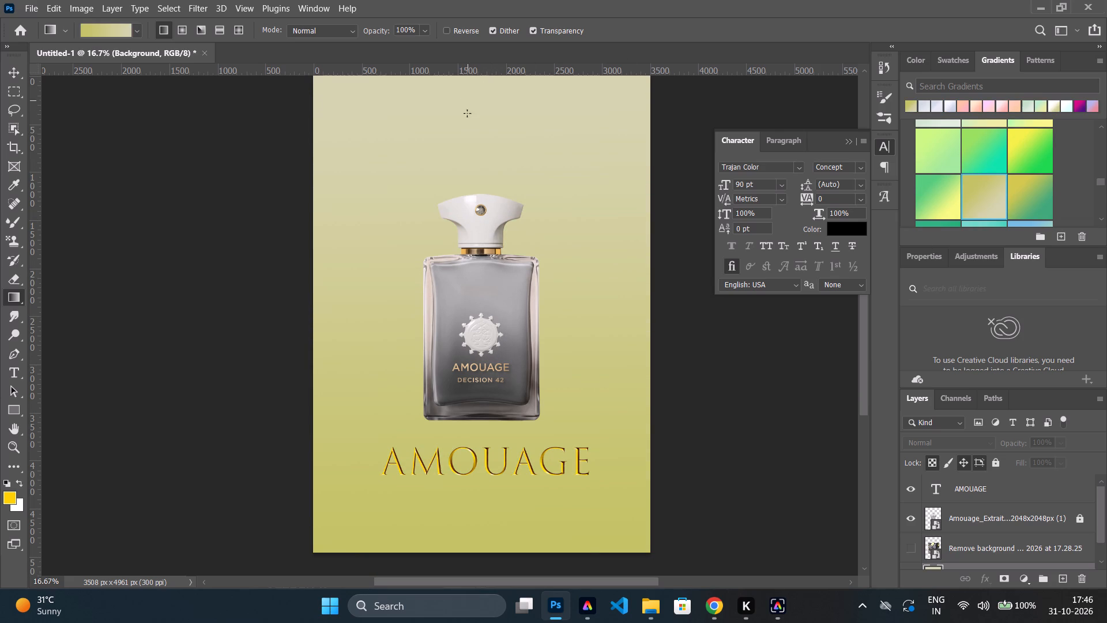
left_click_drag(467, 113, 470, 537)
scroll(477, 435, "up", 8)
scroll(499, 412, "down", 8)
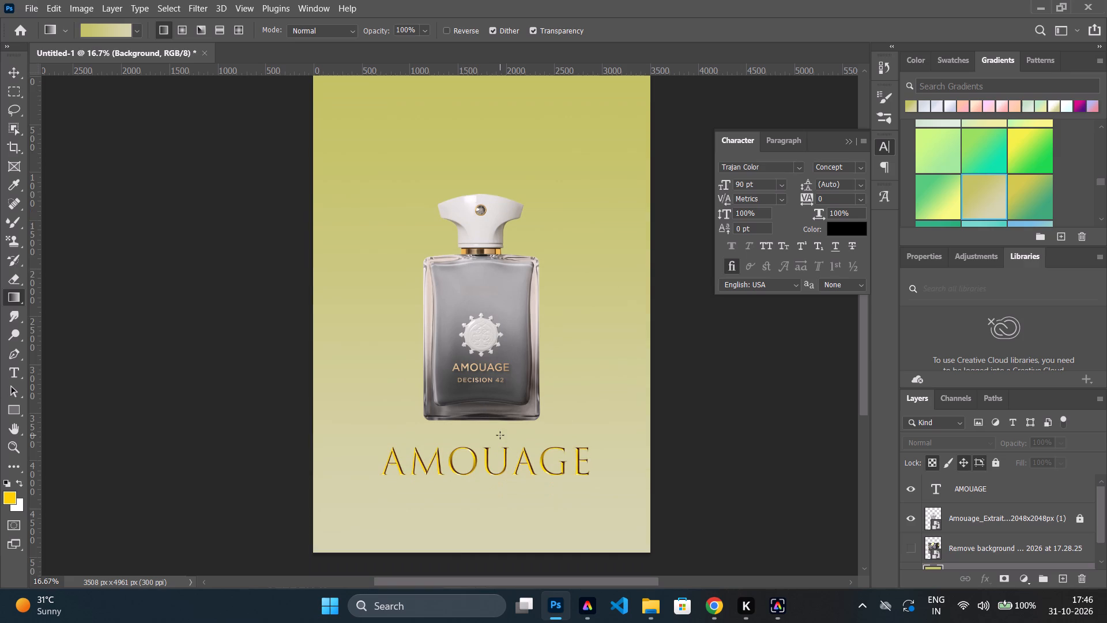
scroll(500, 435, "down", 1)
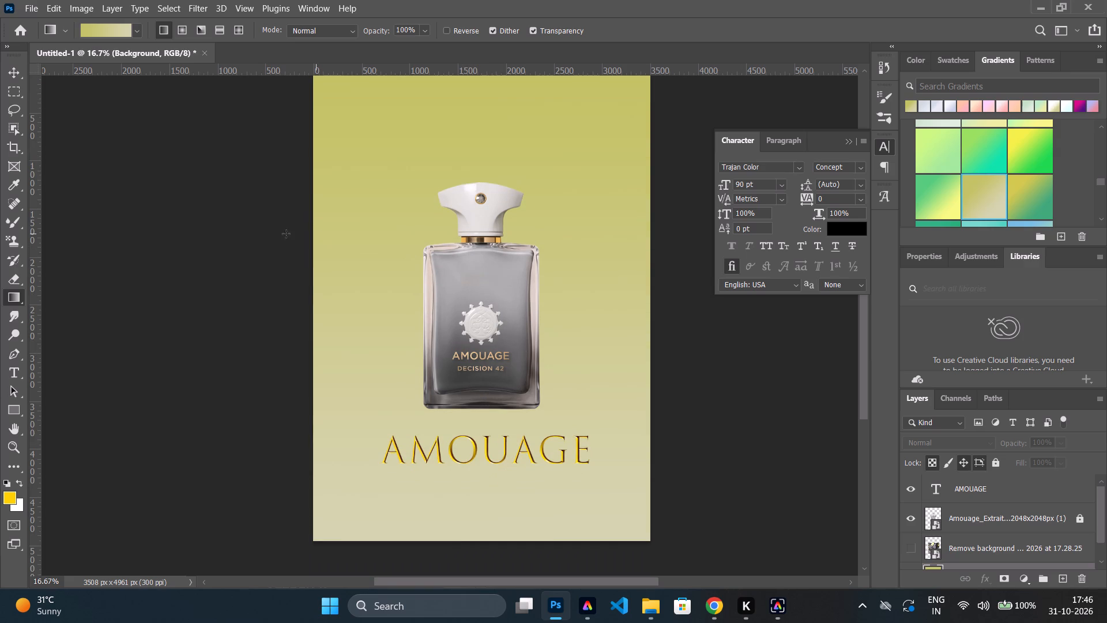
Open the current gradient for editing and change its olive colour stop at location 0% to a paler khaki.
left_click(119, 28)
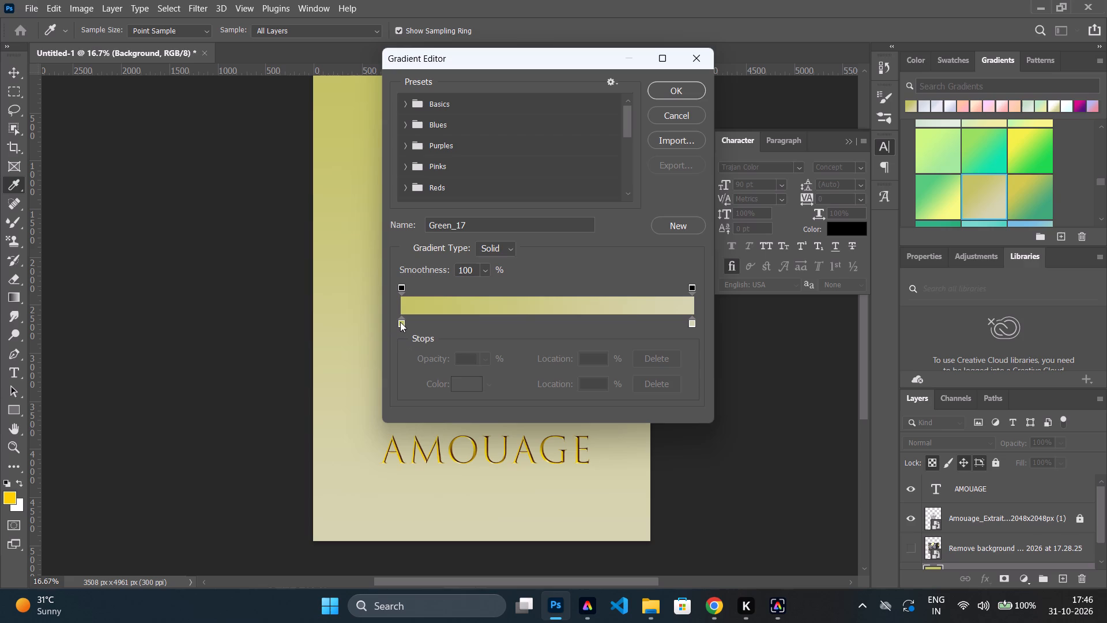
left_click(400, 322)
left_click(459, 386)
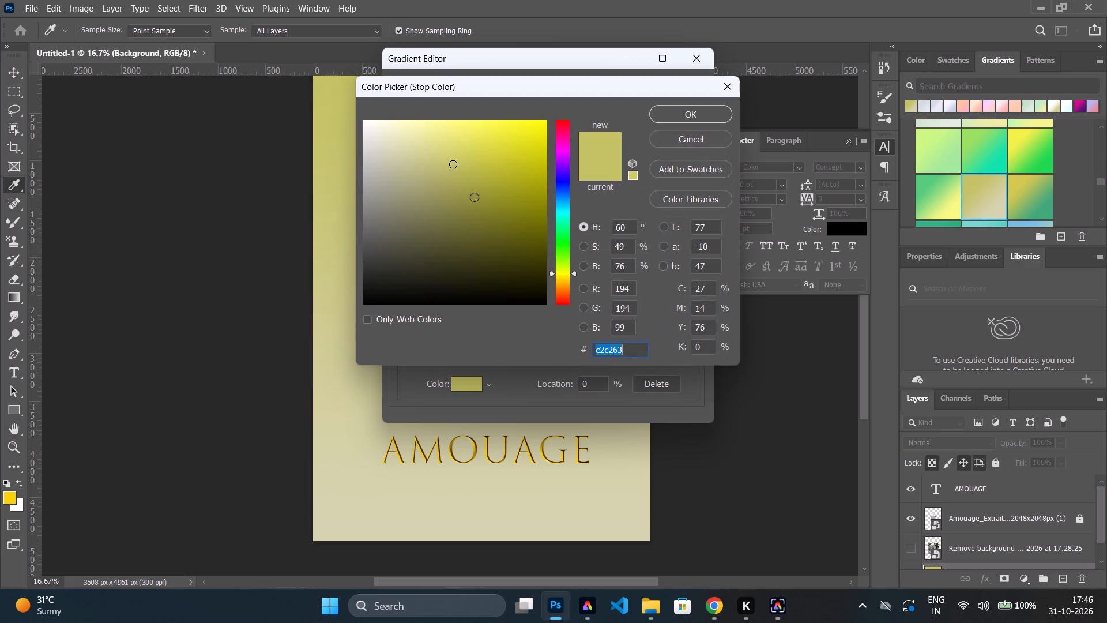
left_click(410, 150)
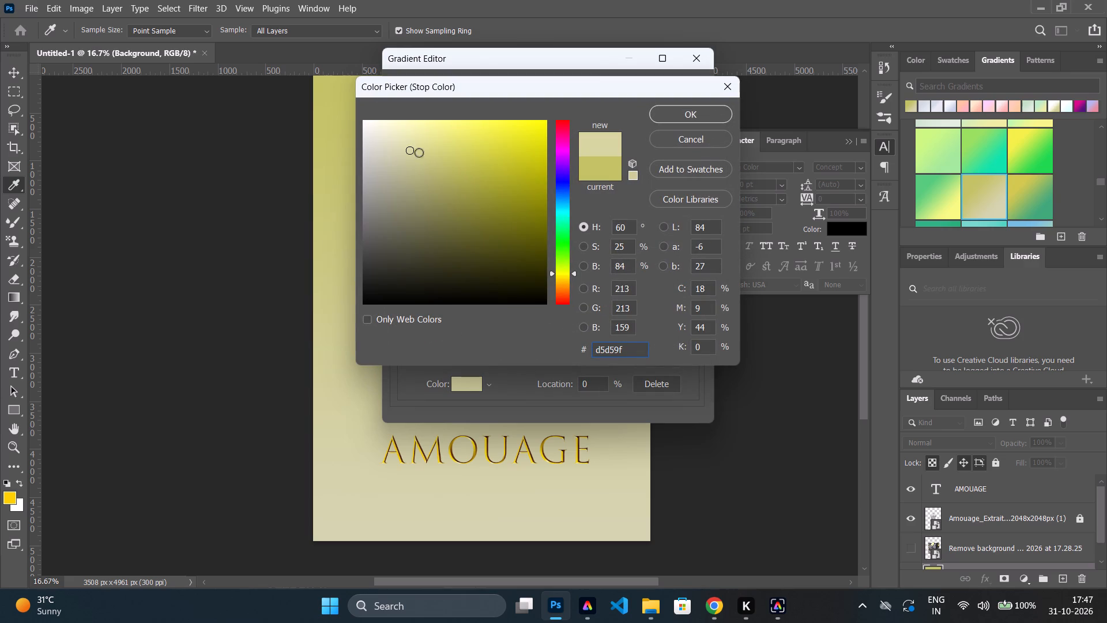
left_click(419, 156)
left_click(416, 150)
left_click(685, 112)
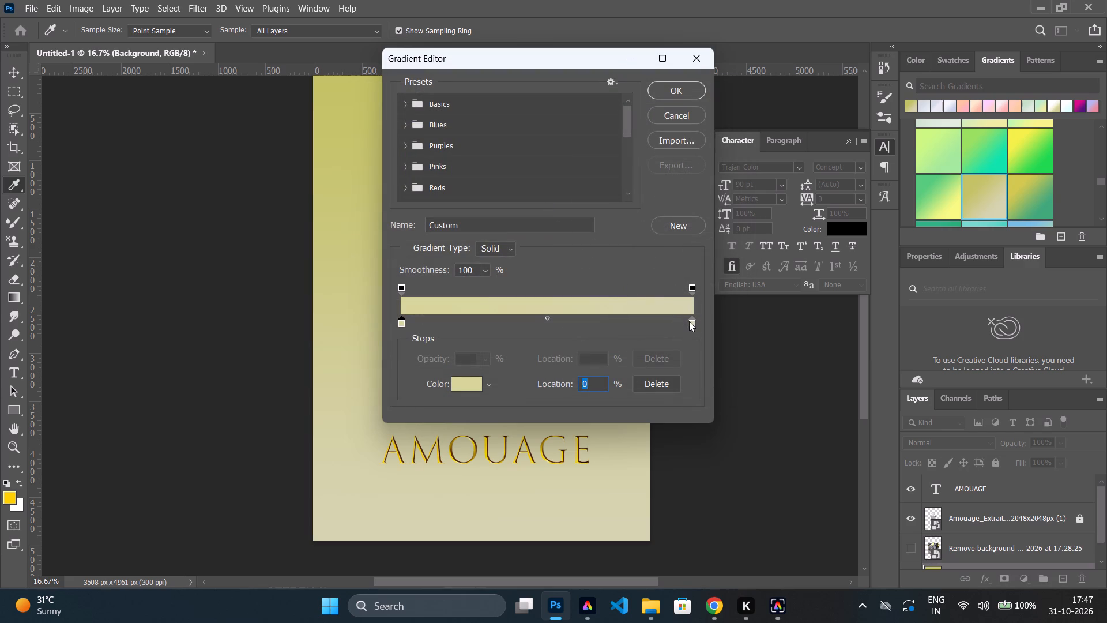
Change the gradient's colour stop at location 100% to pale cream #f7f6d0 and accept the edited gradient.
left_click(689, 321)
left_click(464, 382)
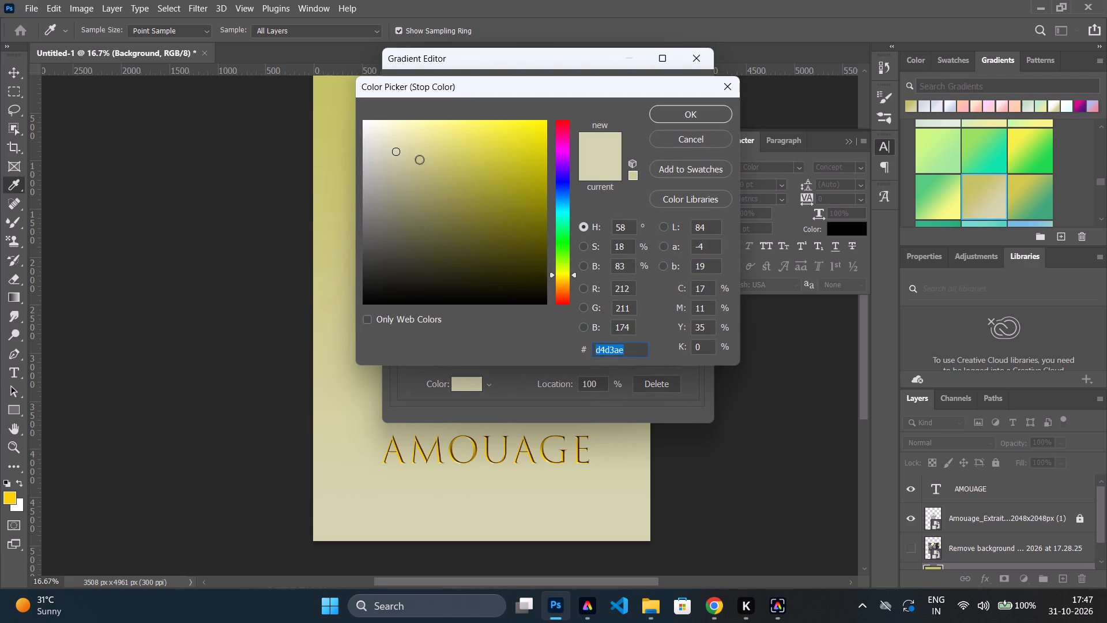
left_click(392, 144)
left_click(392, 137)
left_click(392, 126)
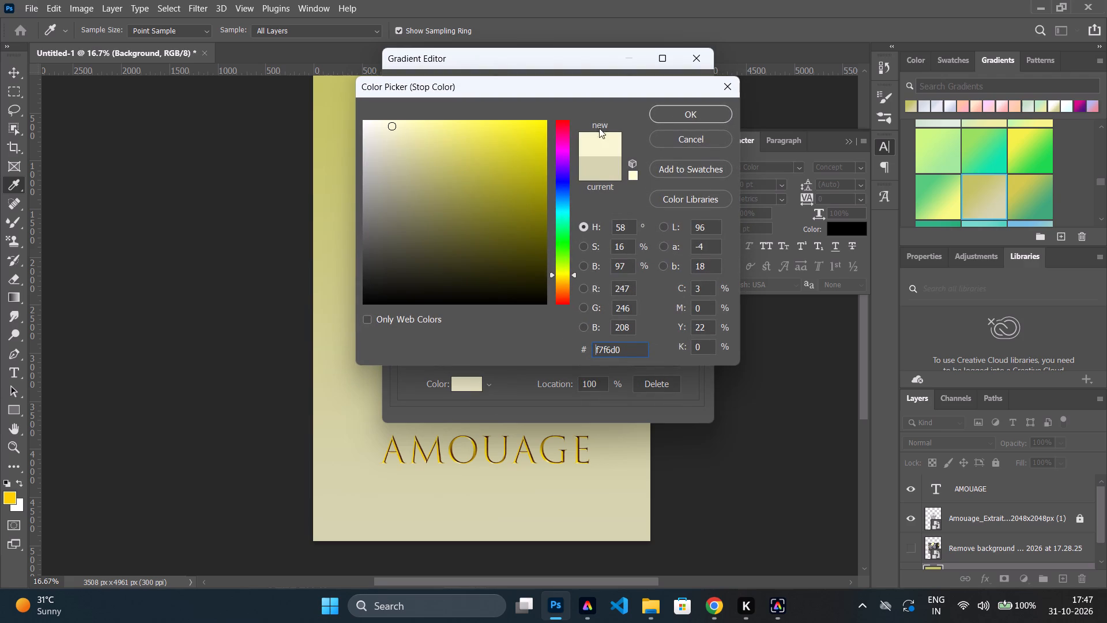
left_click(682, 108)
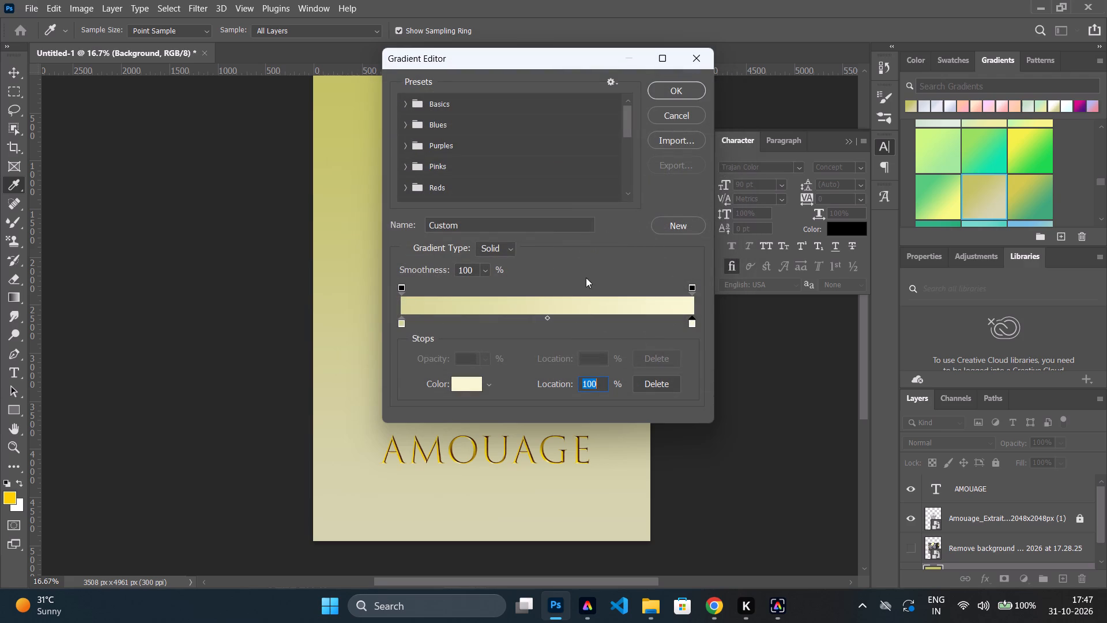
left_click(670, 92)
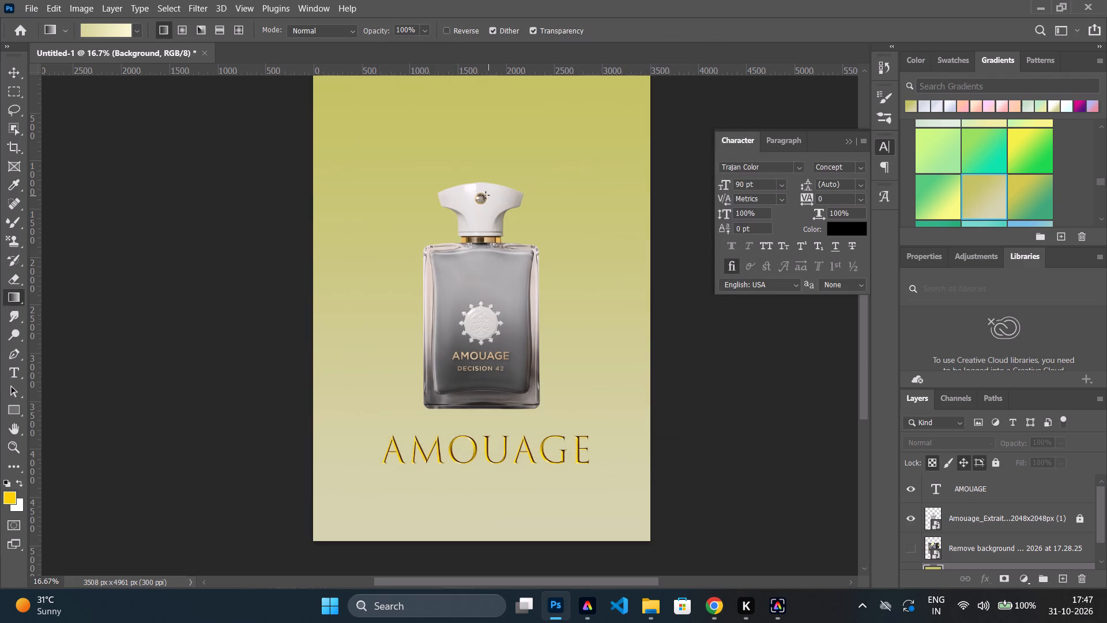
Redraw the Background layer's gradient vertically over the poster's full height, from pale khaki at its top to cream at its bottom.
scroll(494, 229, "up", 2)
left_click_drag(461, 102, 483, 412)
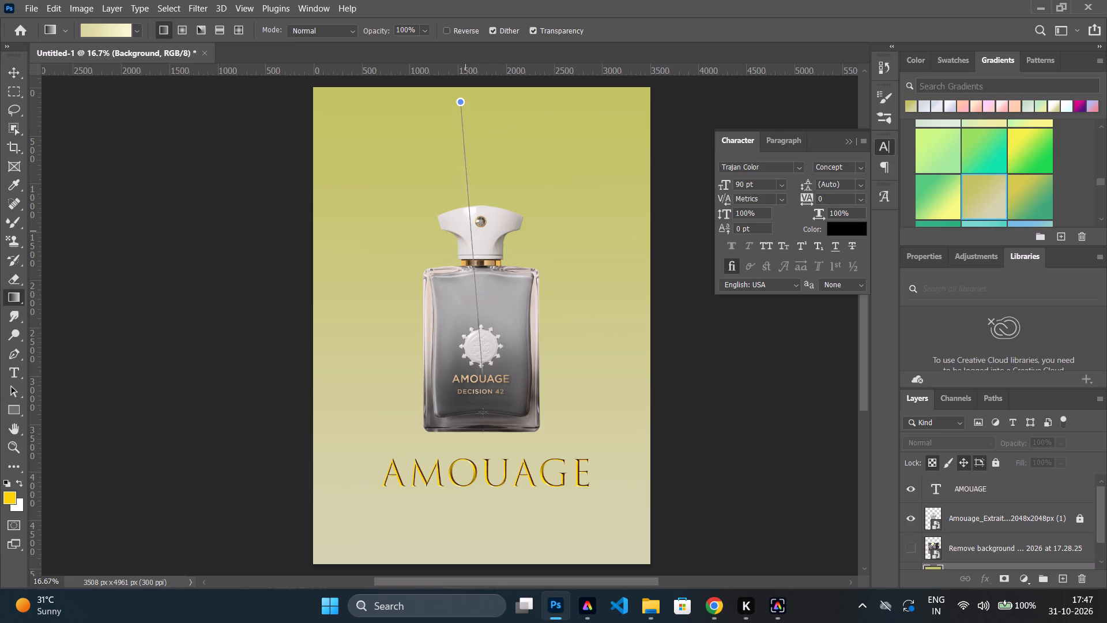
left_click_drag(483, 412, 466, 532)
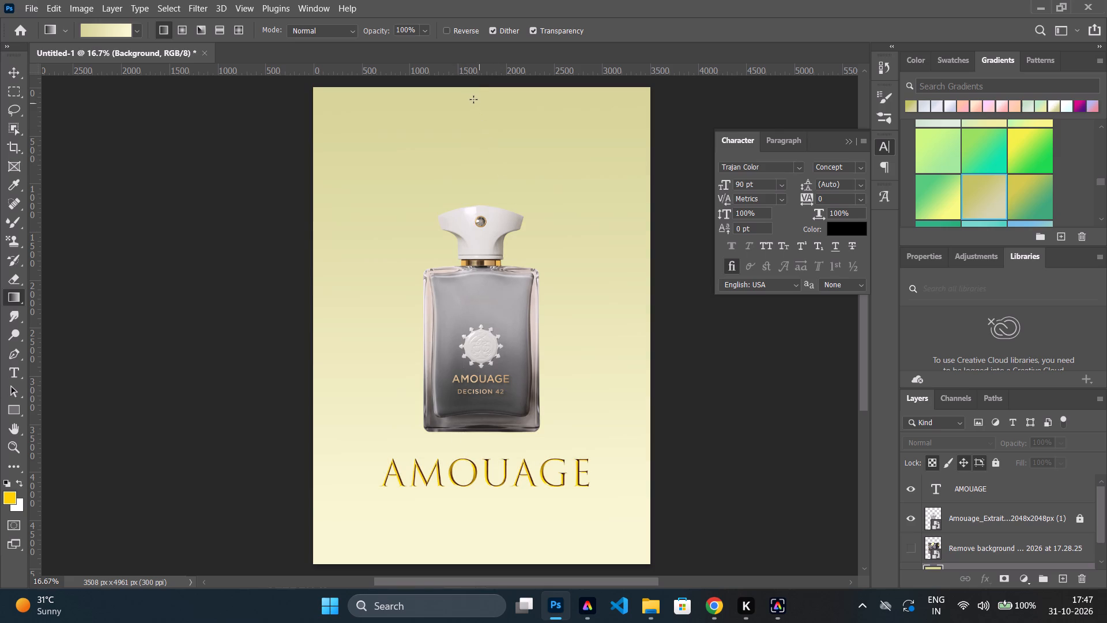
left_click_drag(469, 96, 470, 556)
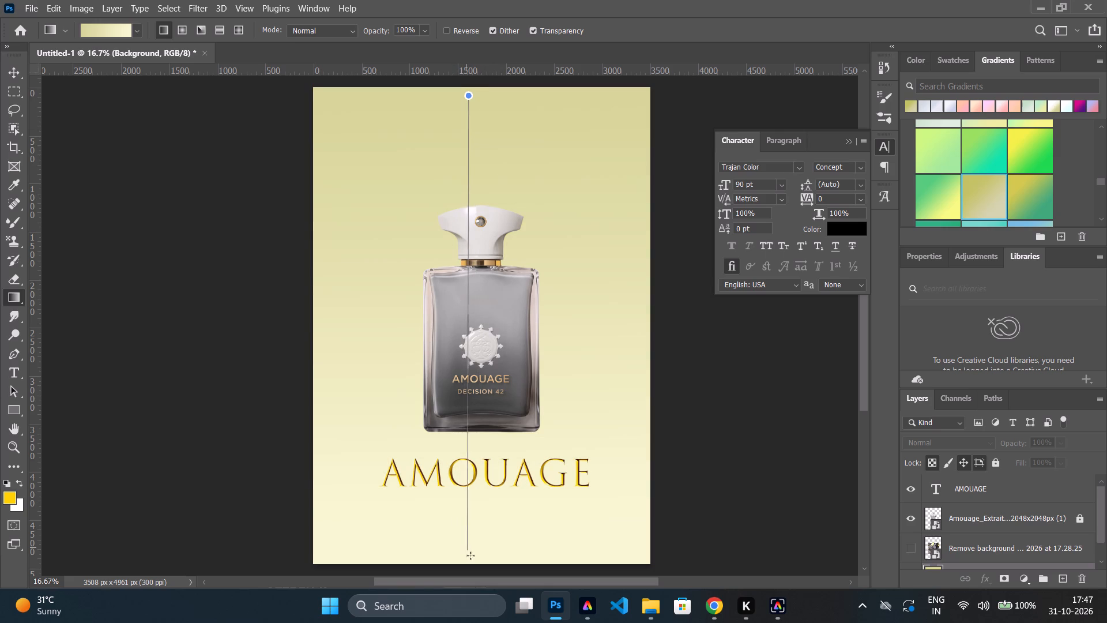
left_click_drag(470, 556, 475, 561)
Reopen the current gradient for editing and change its colour stop at location 0% to a slightly darker khaki.
left_click(103, 21)
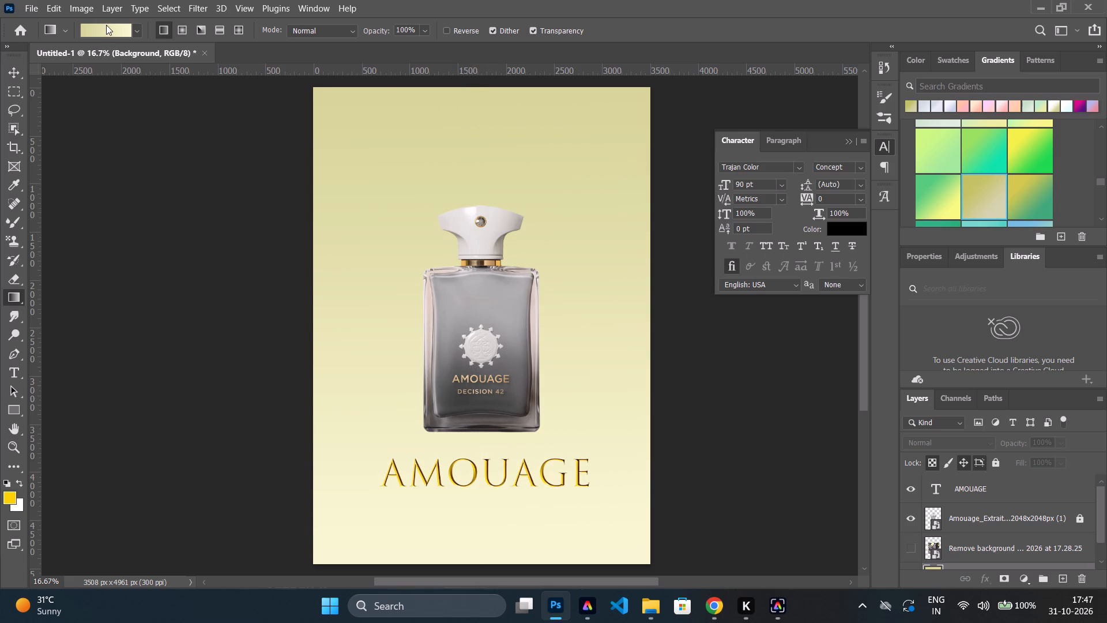
left_click(108, 33)
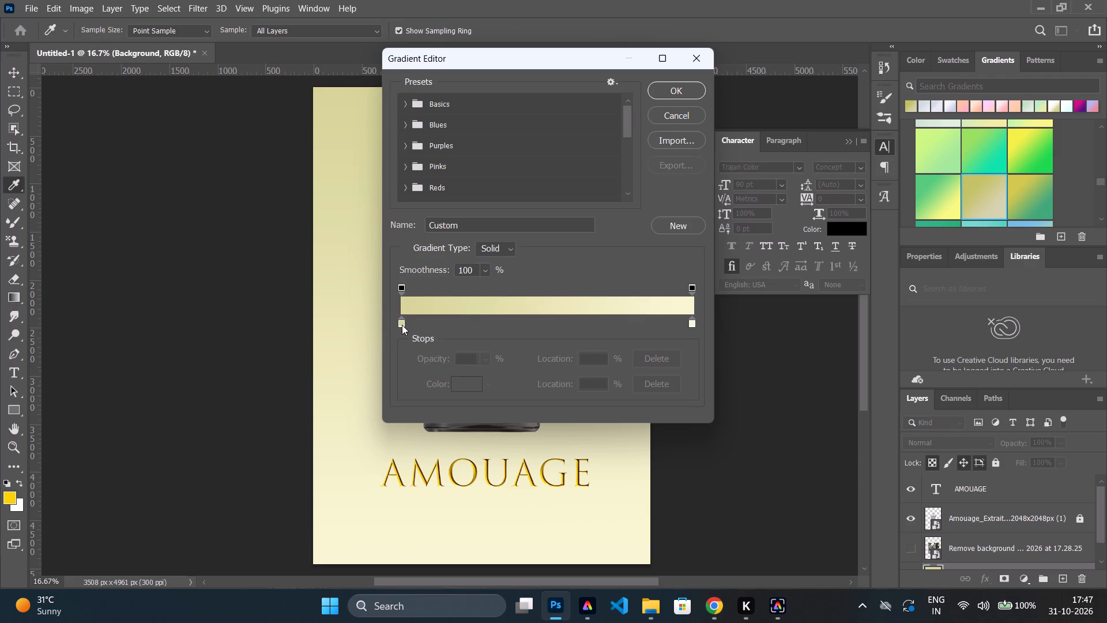
left_click(402, 325)
left_click(461, 377)
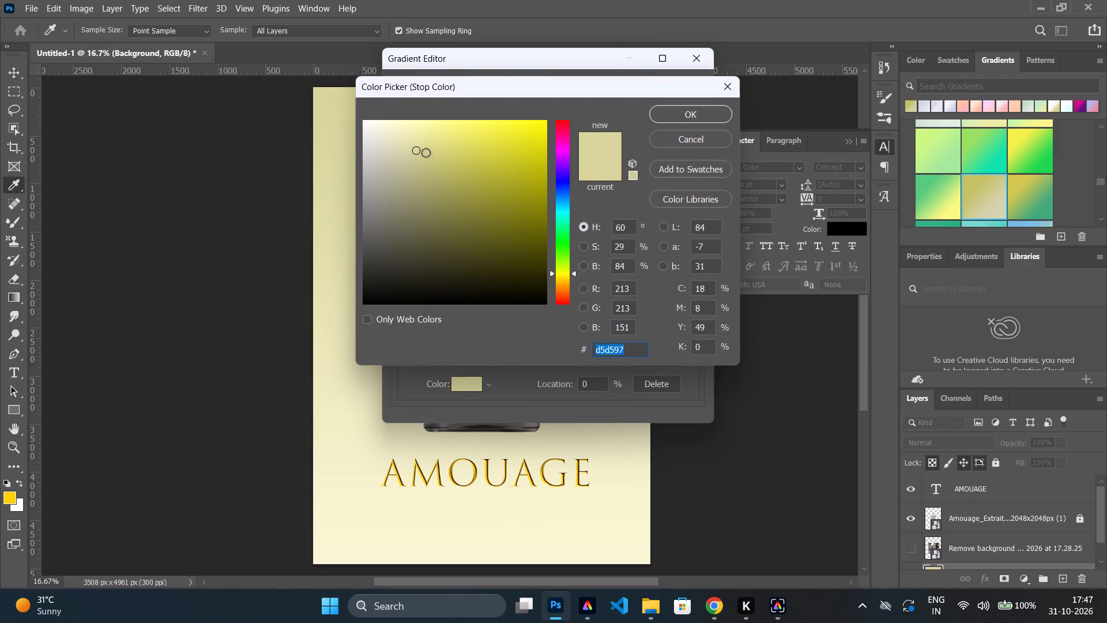
left_click(426, 162)
left_click(680, 115)
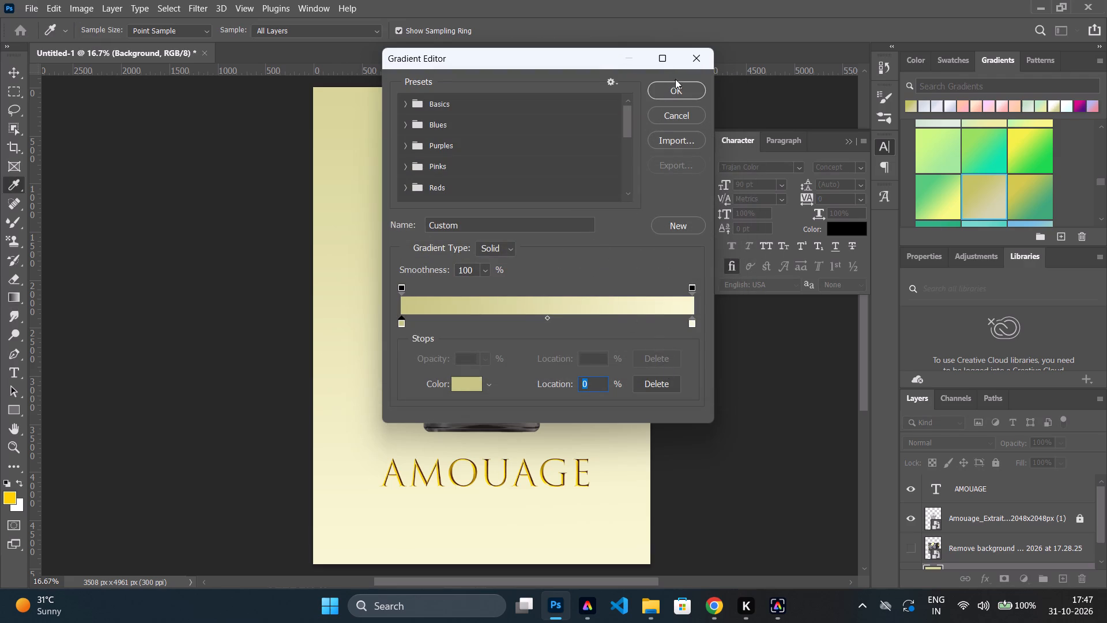
left_click(675, 92)
Fill the Background layer with the edited gradient, running vertically from darker khaki at the poster's top to cream near its bottom.
left_click_drag(481, 104, 482, 118)
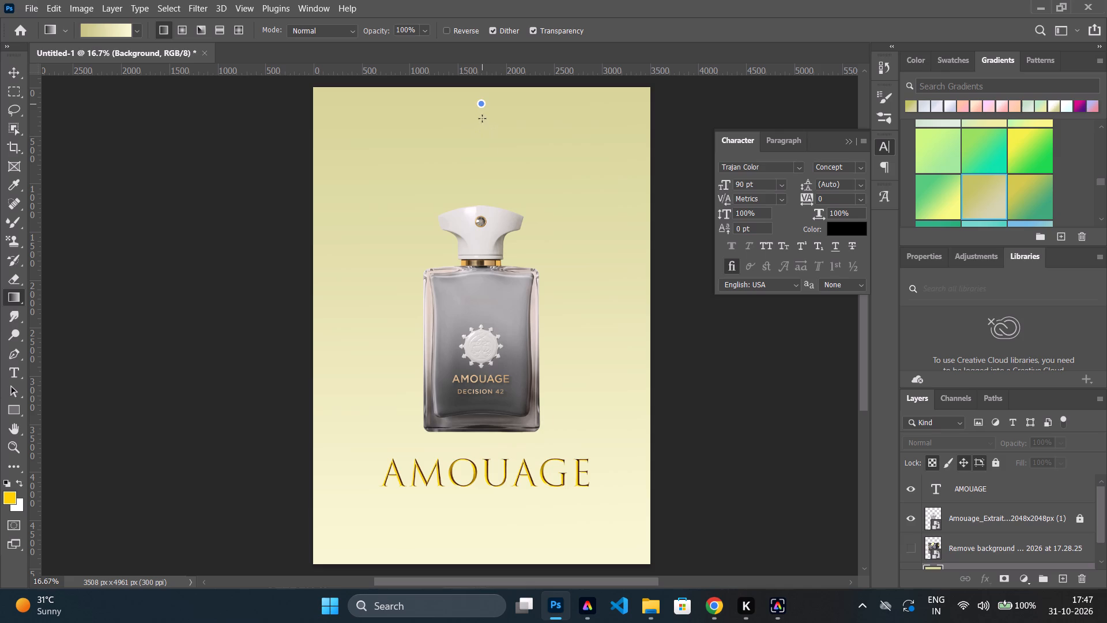
left_click_drag(482, 118, 486, 530)
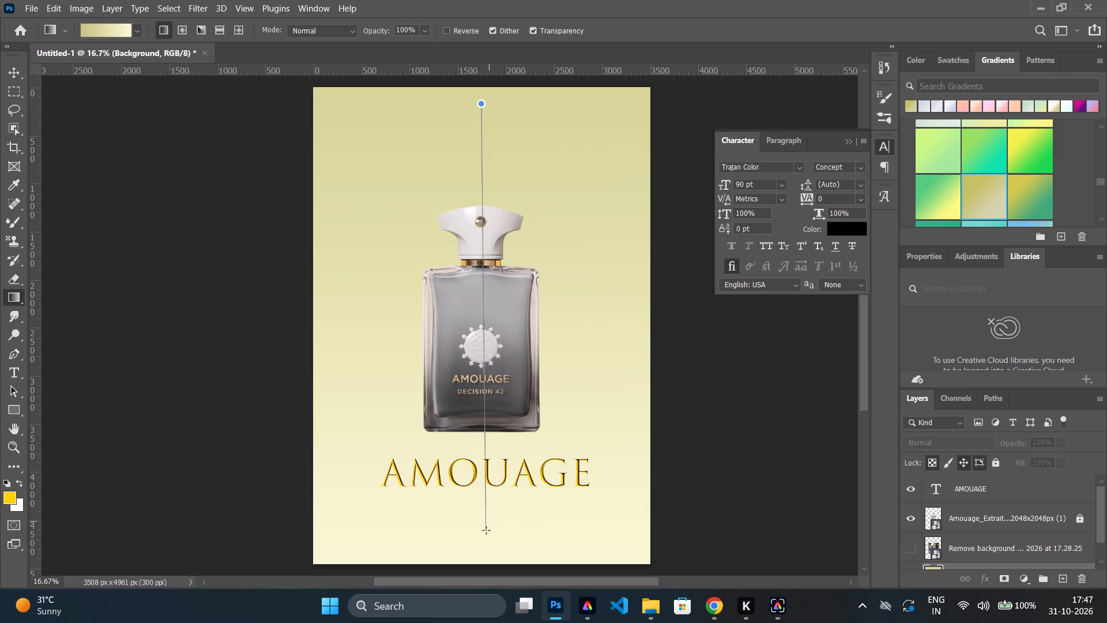
left_click_drag(486, 530, 483, 541)
Examine how the bottle and AMOUAGE headline look against the new khaki-to-cream background over the whole poster.
scroll(422, 332, "up", 2)
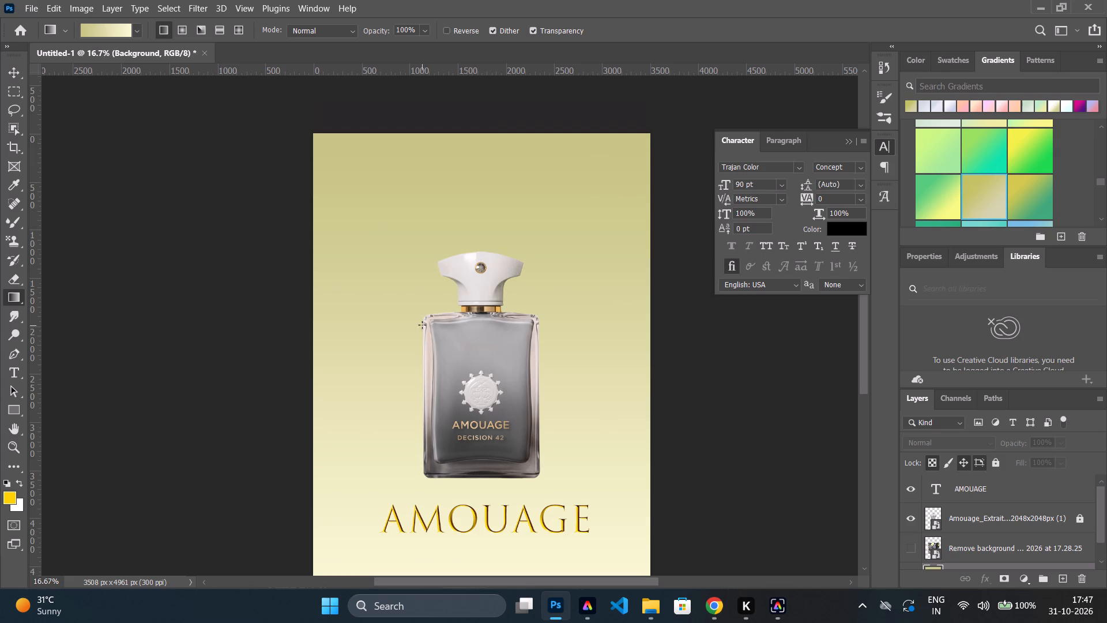
scroll(422, 325, "up", 4)
scroll(470, 197, "up", 8)
scroll(472, 178, "down", 13)
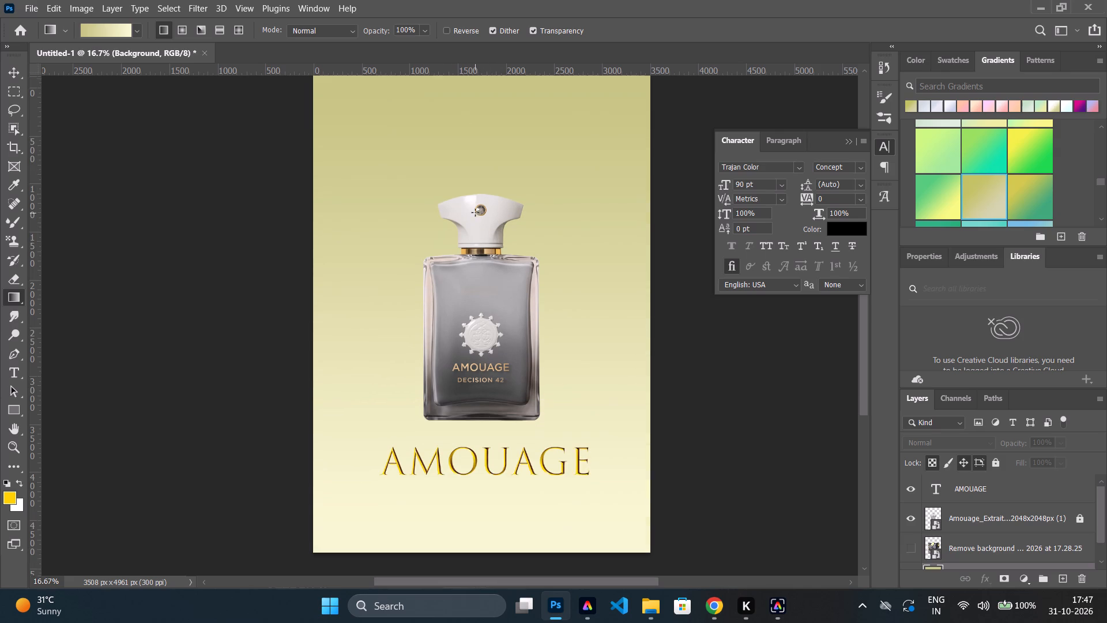
scroll(475, 212, "down", 12)
scroll(470, 228, "up", 5)
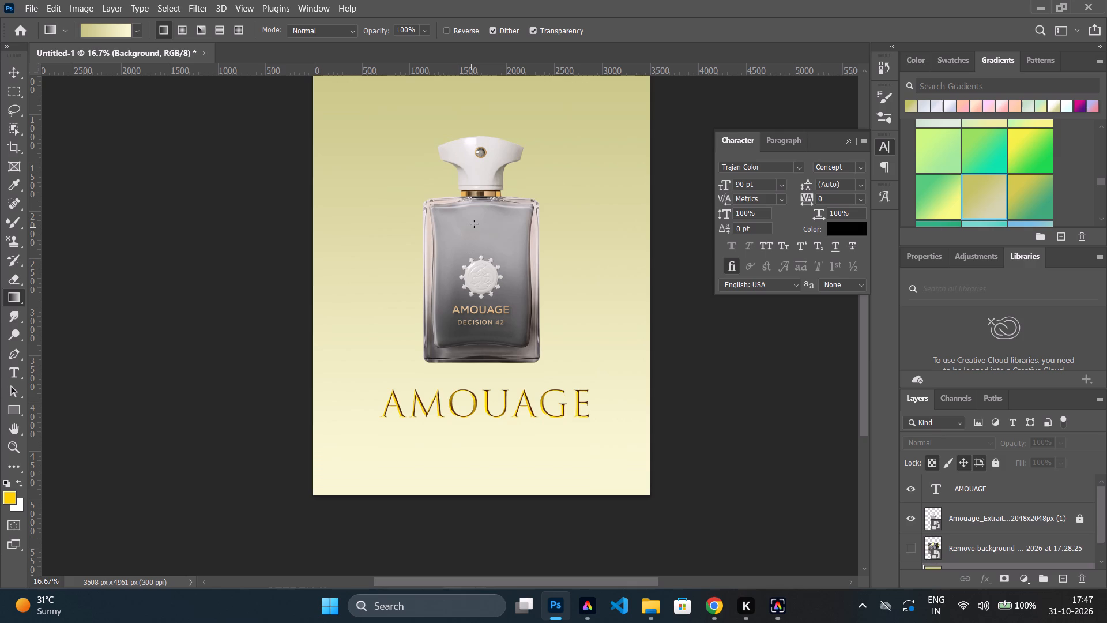
scroll(475, 218, "up", 7)
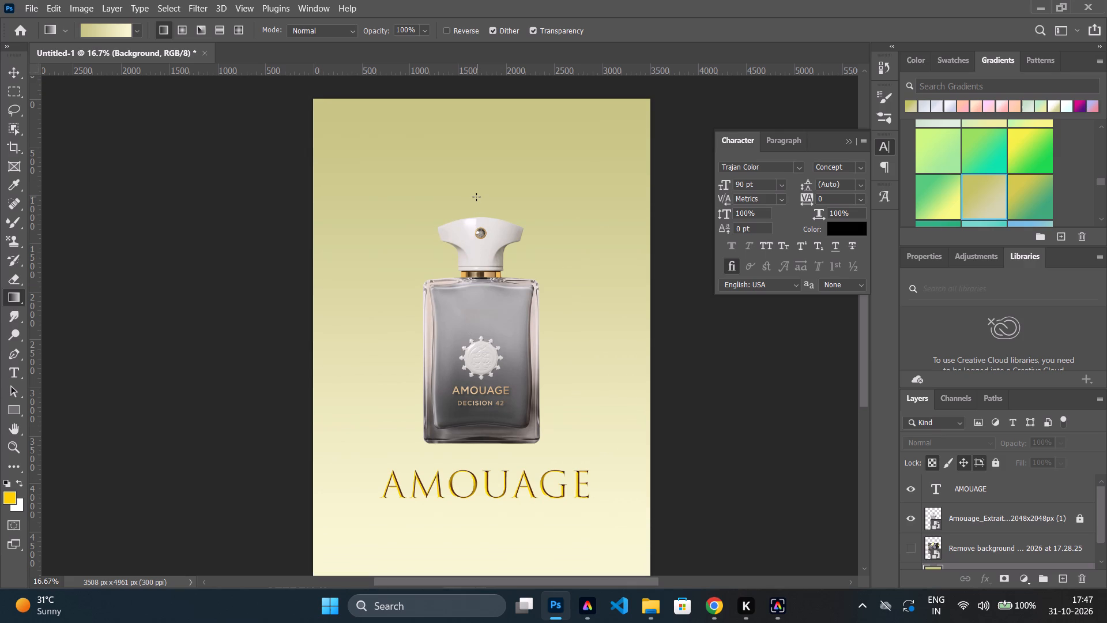
scroll(424, 494, "down", 3)
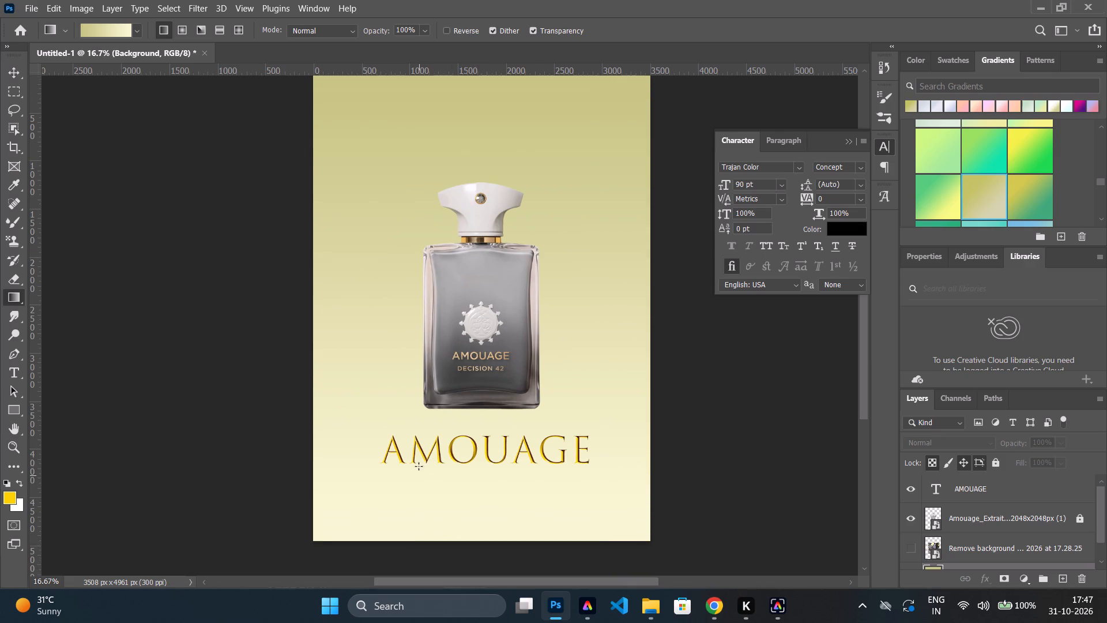
scroll(419, 466, "down", 8)
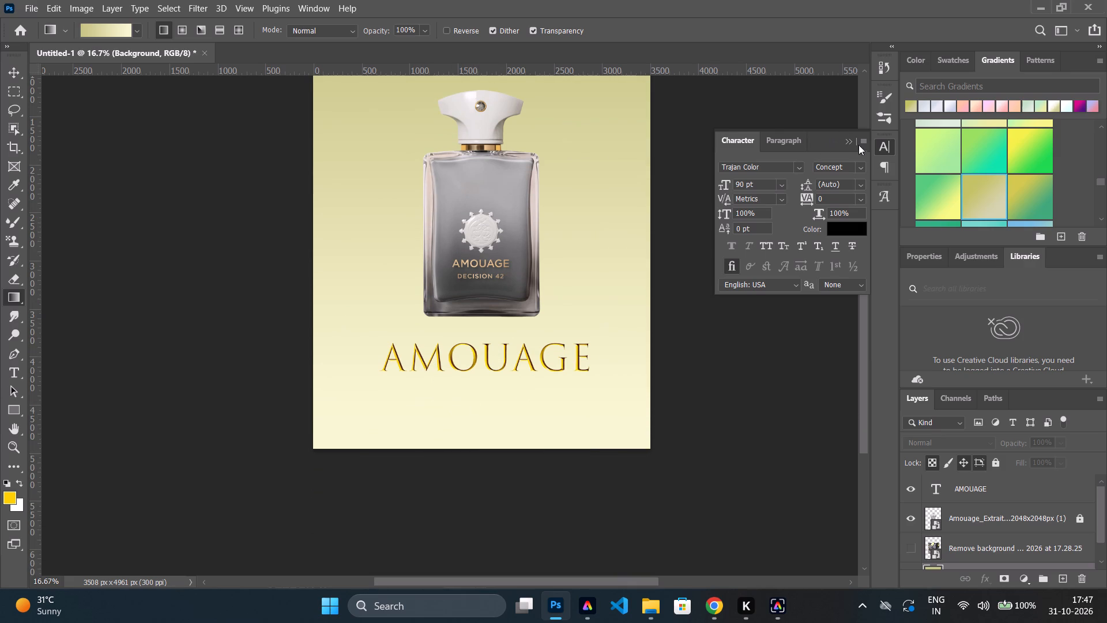
Collapse the floating Character panel to clear the area beside the poster.
left_click(844, 144)
scroll(465, 410, "up", 6)
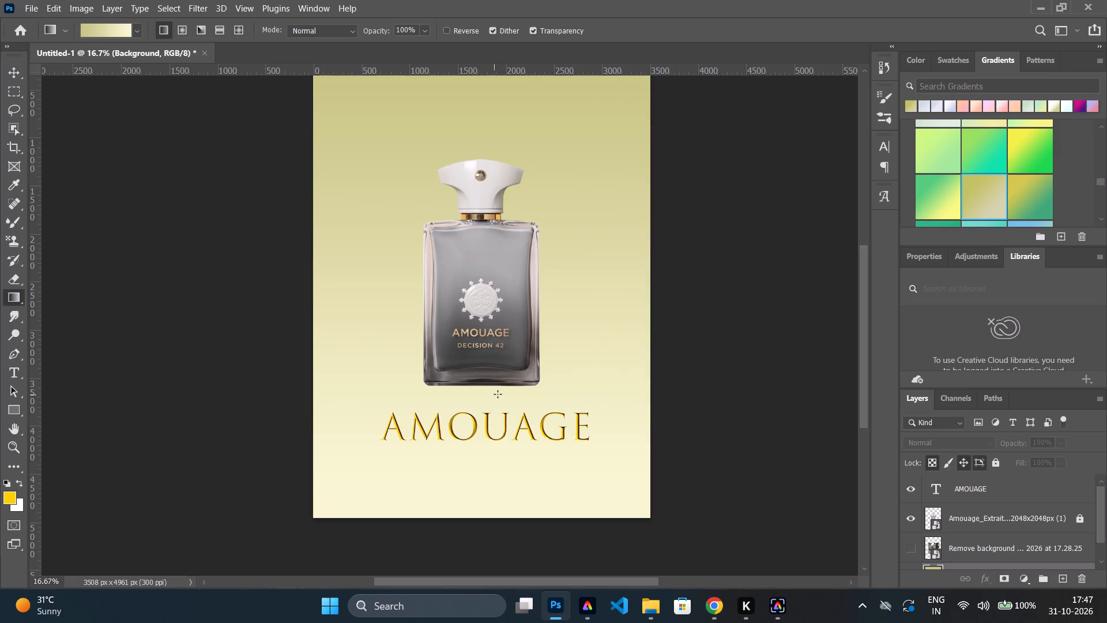
scroll(498, 394, "up", 4)
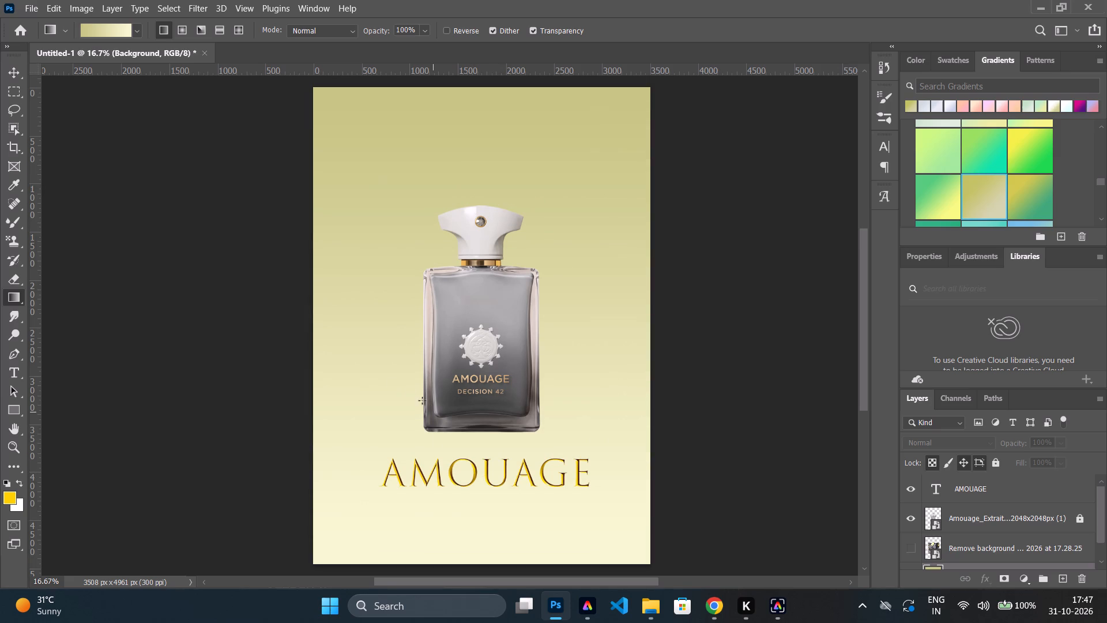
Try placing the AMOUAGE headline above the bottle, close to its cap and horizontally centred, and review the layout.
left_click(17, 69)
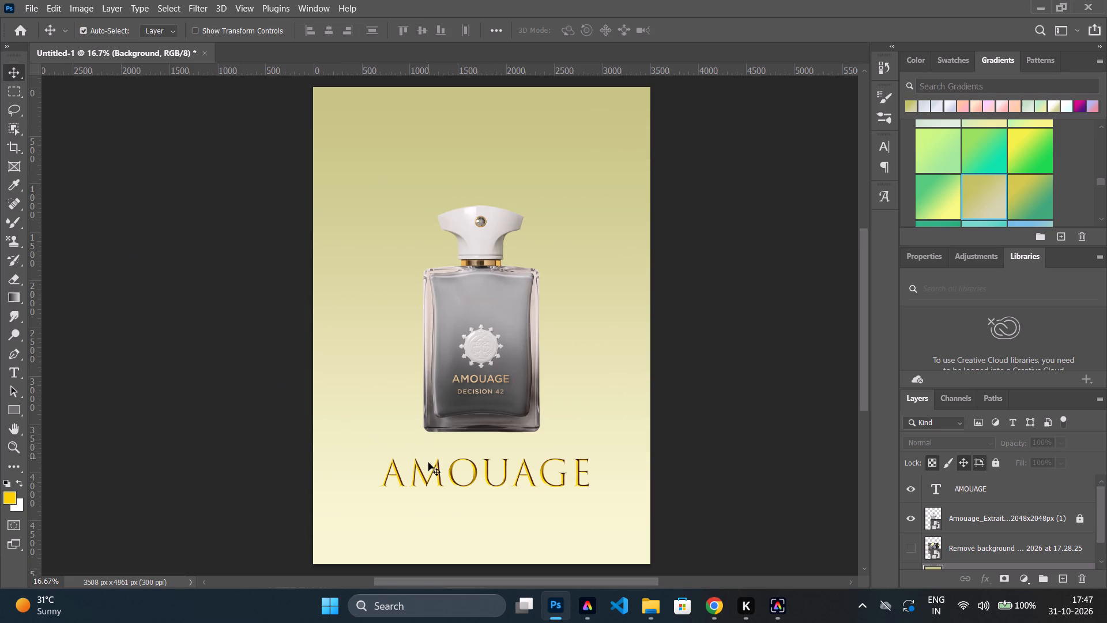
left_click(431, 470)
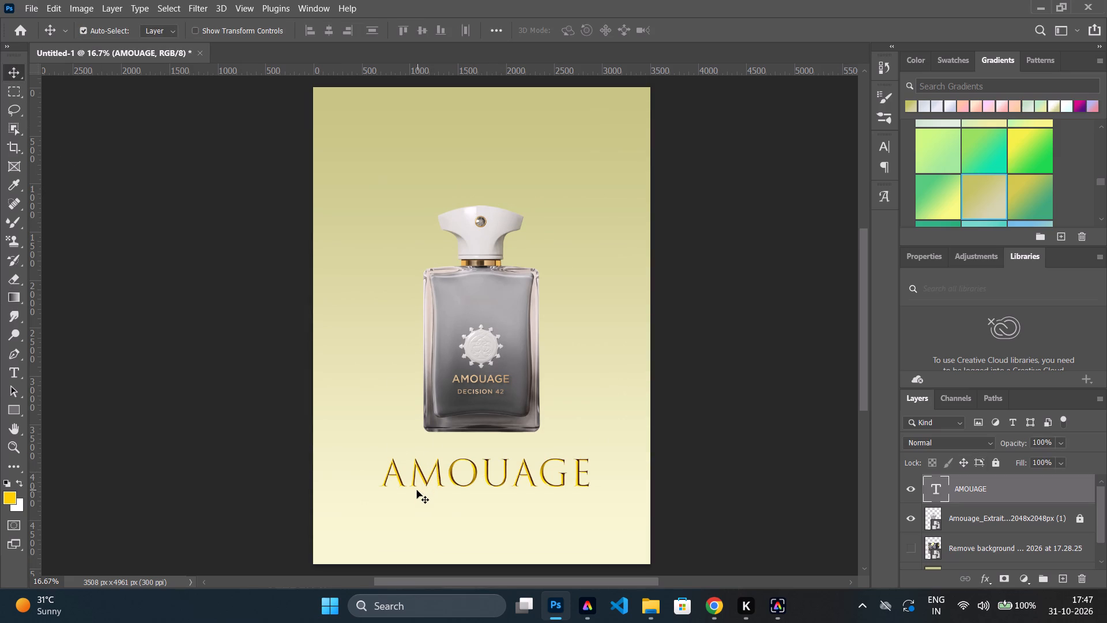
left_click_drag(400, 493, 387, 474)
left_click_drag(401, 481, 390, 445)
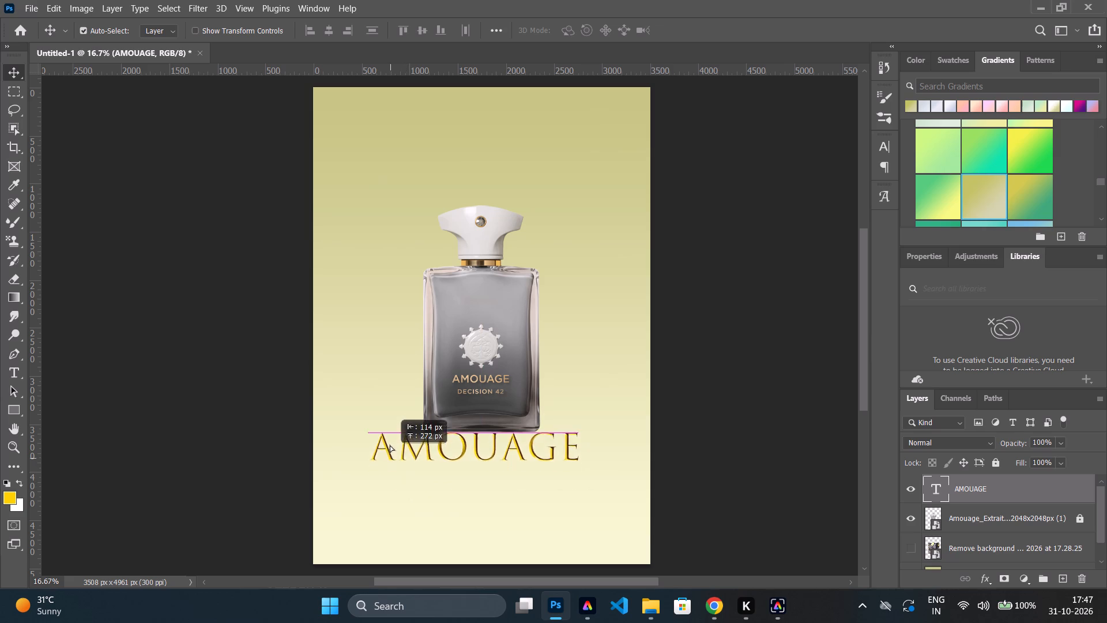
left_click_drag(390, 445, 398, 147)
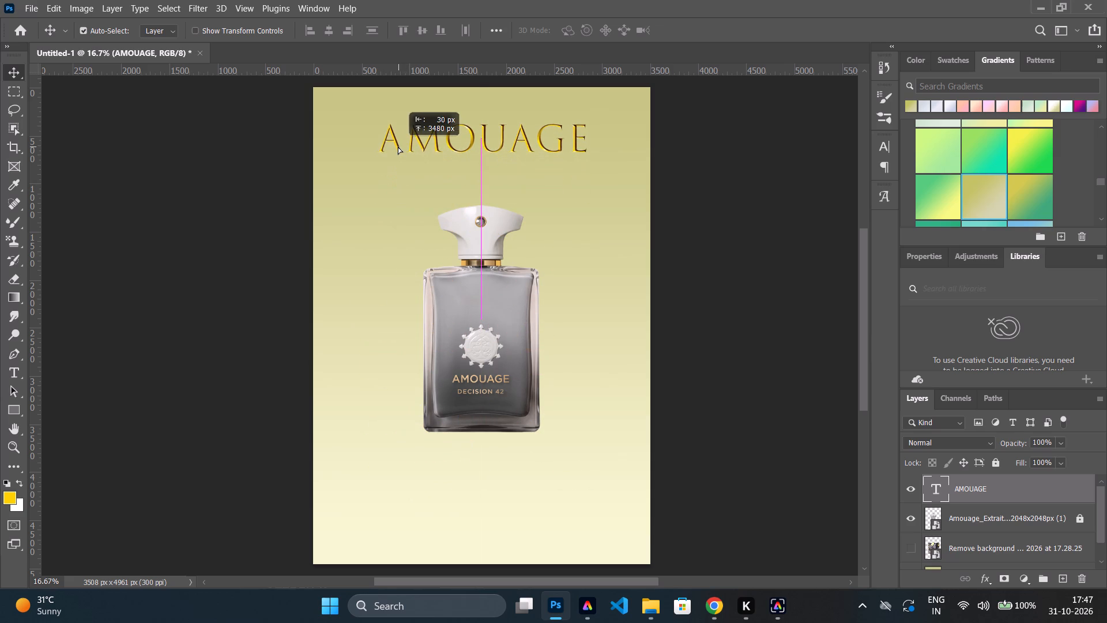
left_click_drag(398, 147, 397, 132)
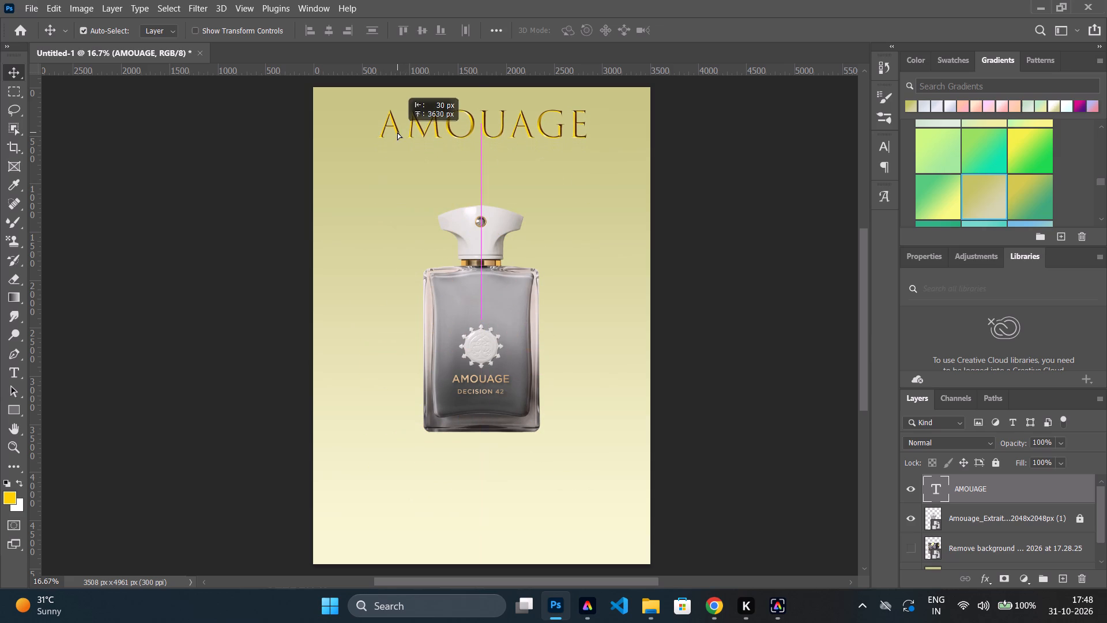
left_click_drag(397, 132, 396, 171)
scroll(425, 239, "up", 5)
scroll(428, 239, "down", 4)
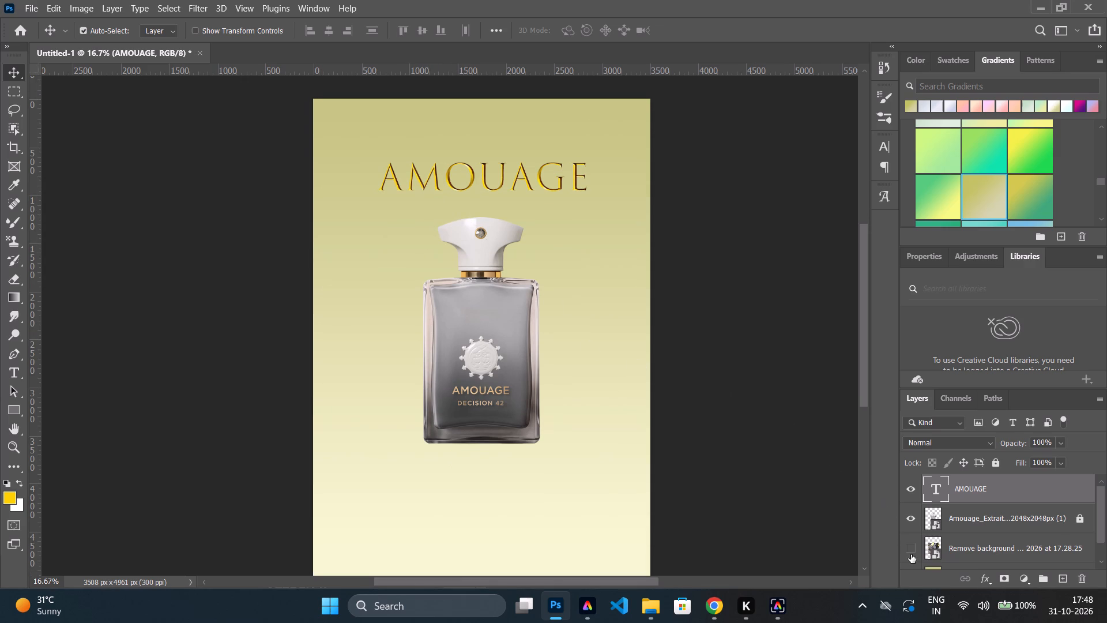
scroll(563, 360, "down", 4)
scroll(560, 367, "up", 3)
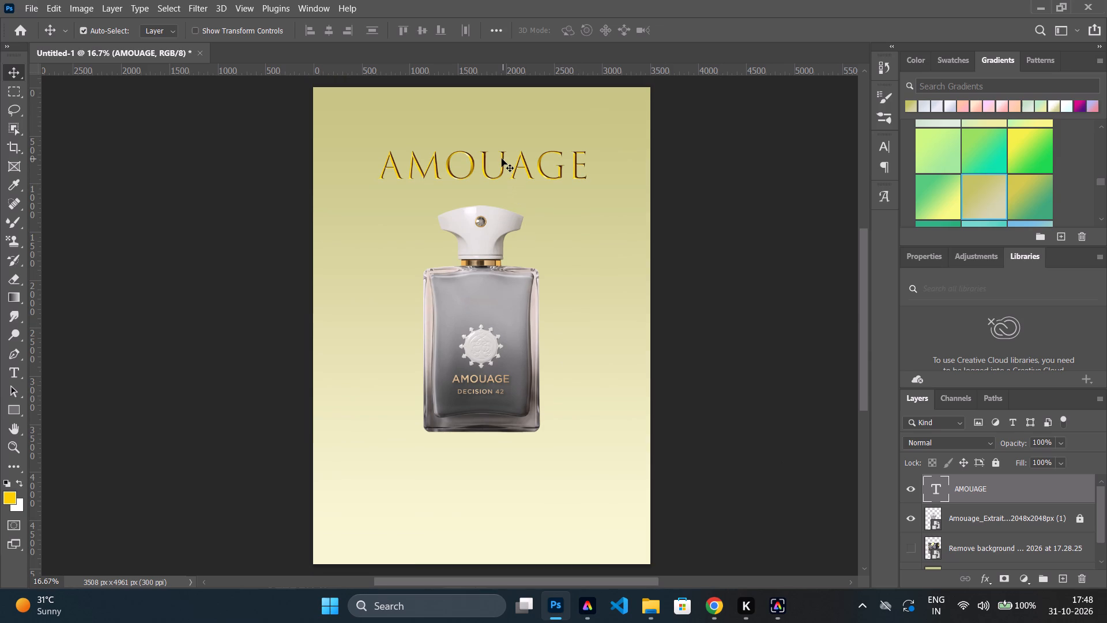
Move the AMOUAGE headline back below the bottle, horizontally centred with a slightly larger gap beneath the bottle's base.
left_click_drag(502, 159, 499, 478)
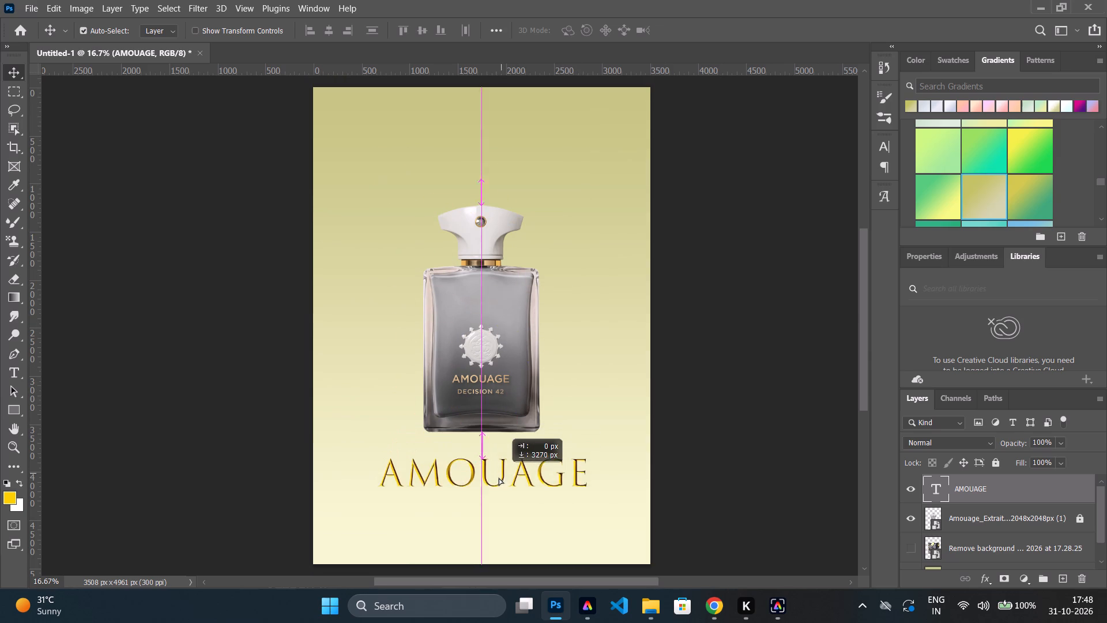
left_click_drag(499, 478, 498, 479)
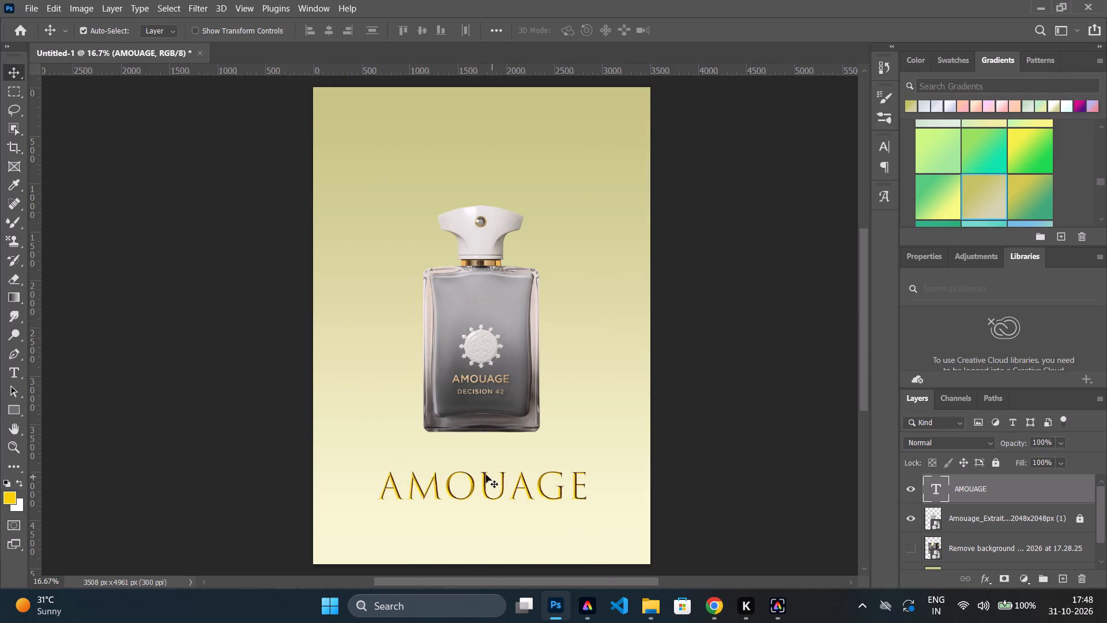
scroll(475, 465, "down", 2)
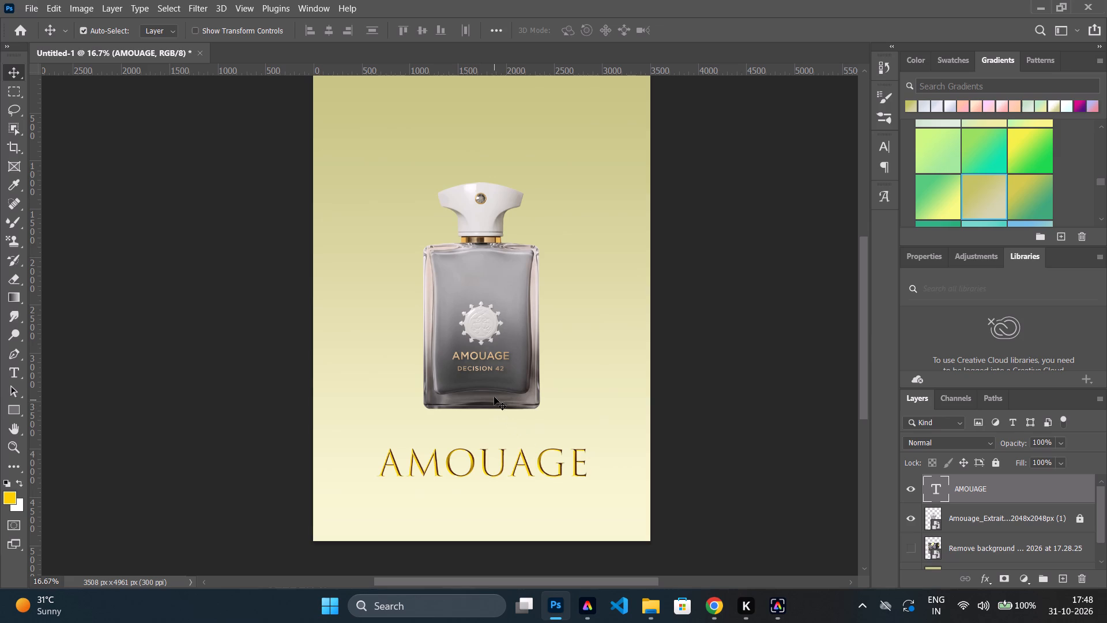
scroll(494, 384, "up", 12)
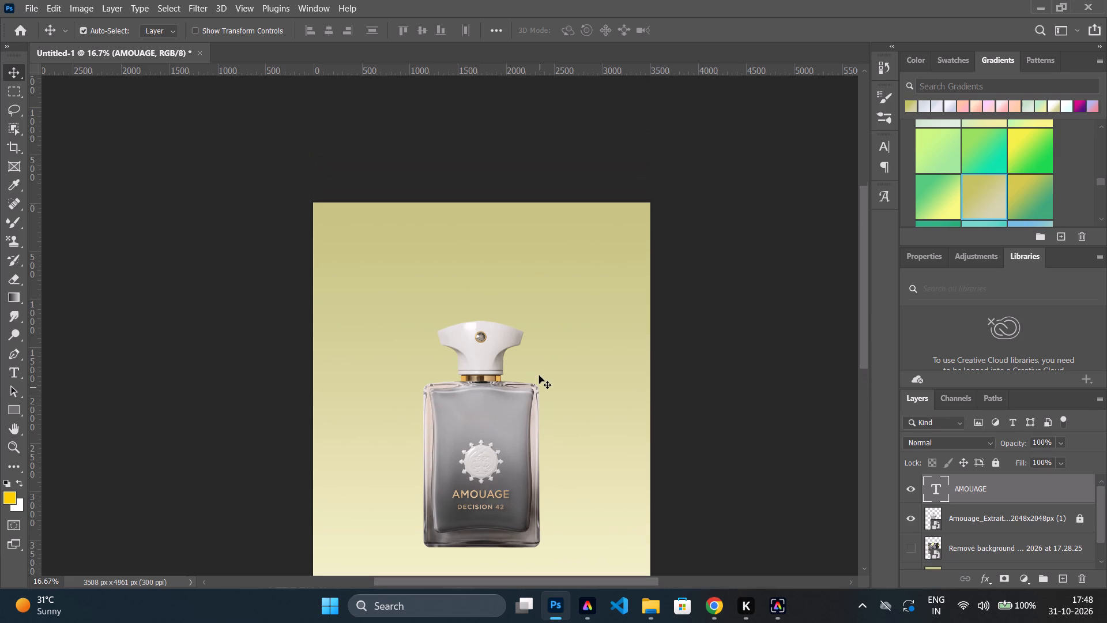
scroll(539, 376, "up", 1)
Switch to Chrome and look through the image results for amouage decision 42.
left_click(721, 610)
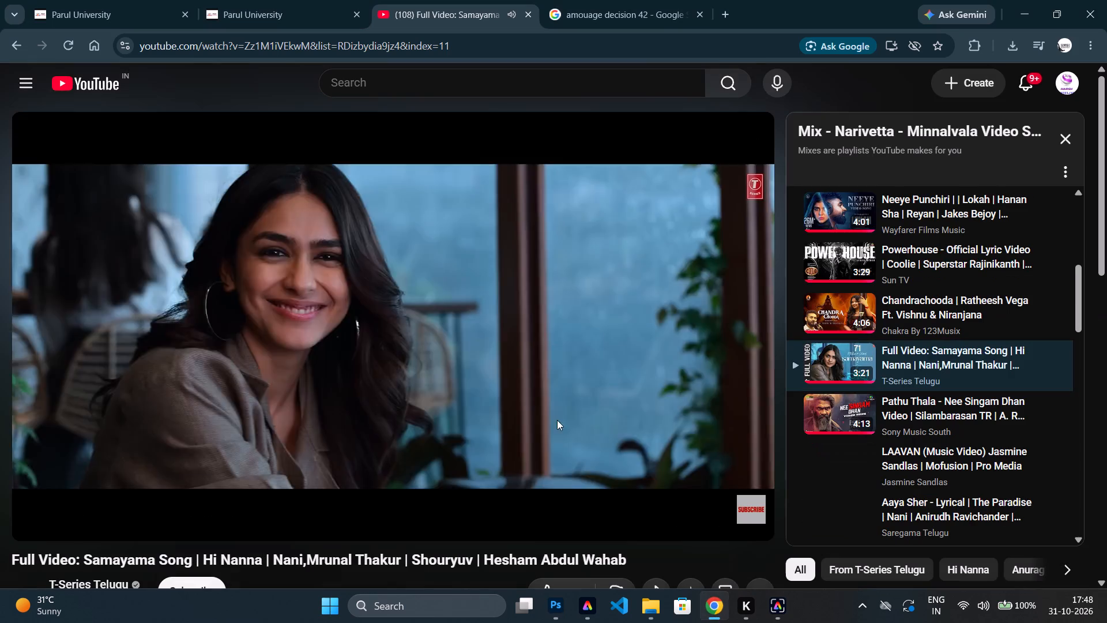
left_click(560, 0)
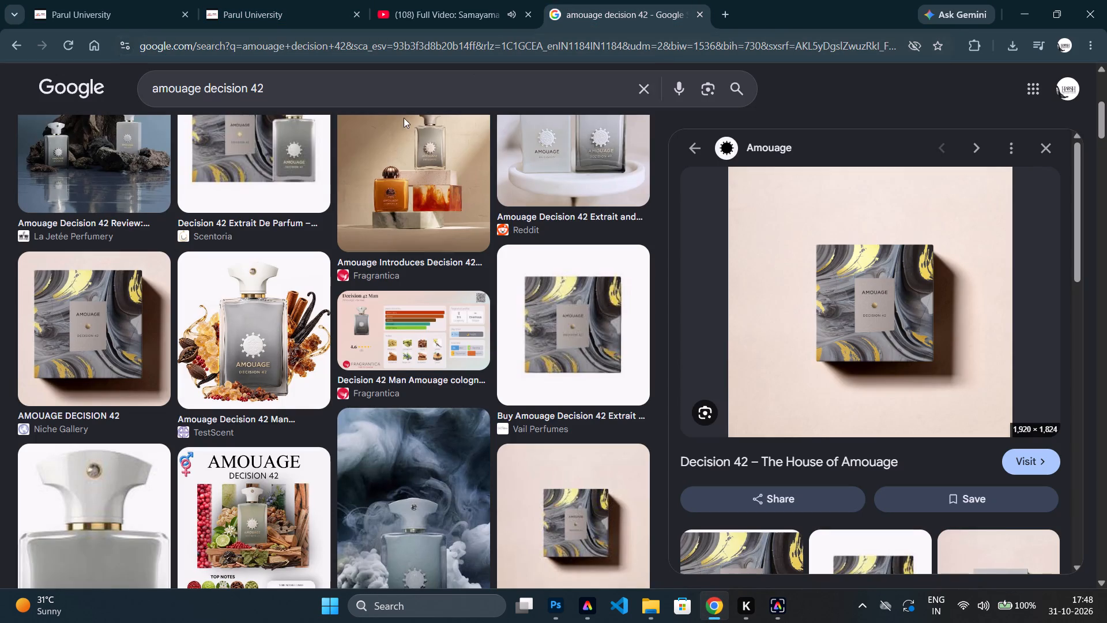
scroll(239, 379, "up", 10)
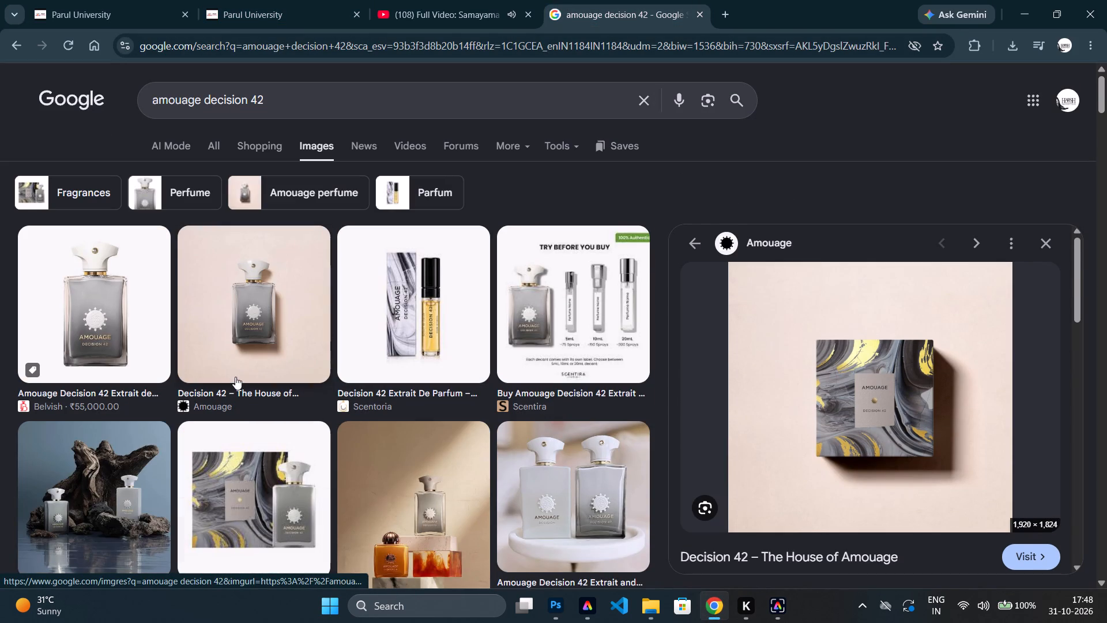
scroll(235, 377, "up", 1)
Close one of the two Parul University tabs and replace the other with the browser's home page.
left_click(266, 0)
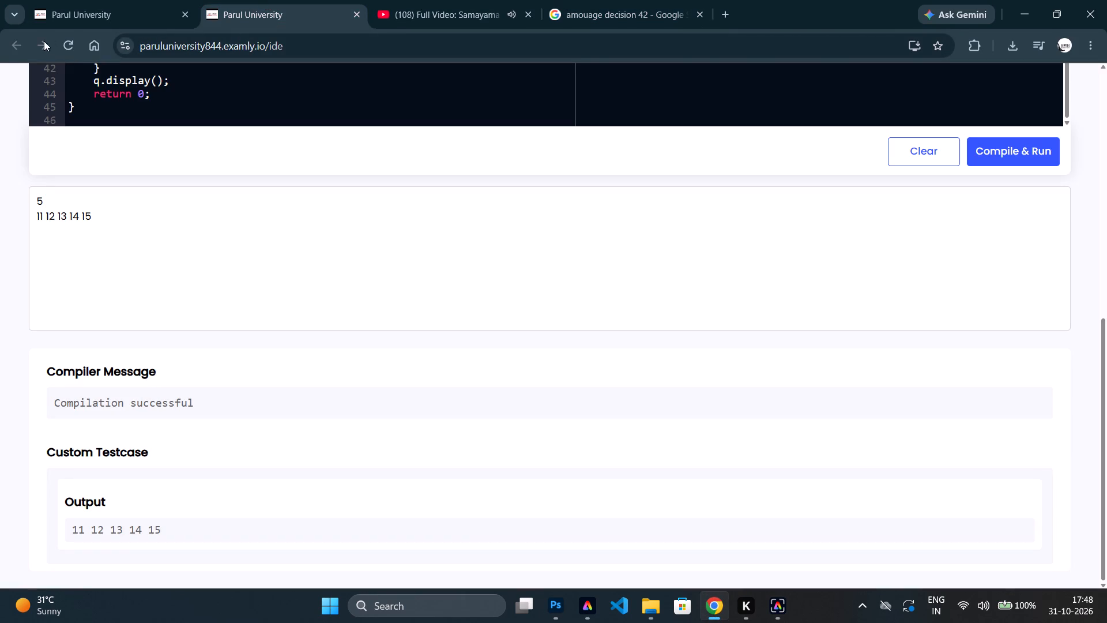
left_click(95, 0)
left_click(87, 49)
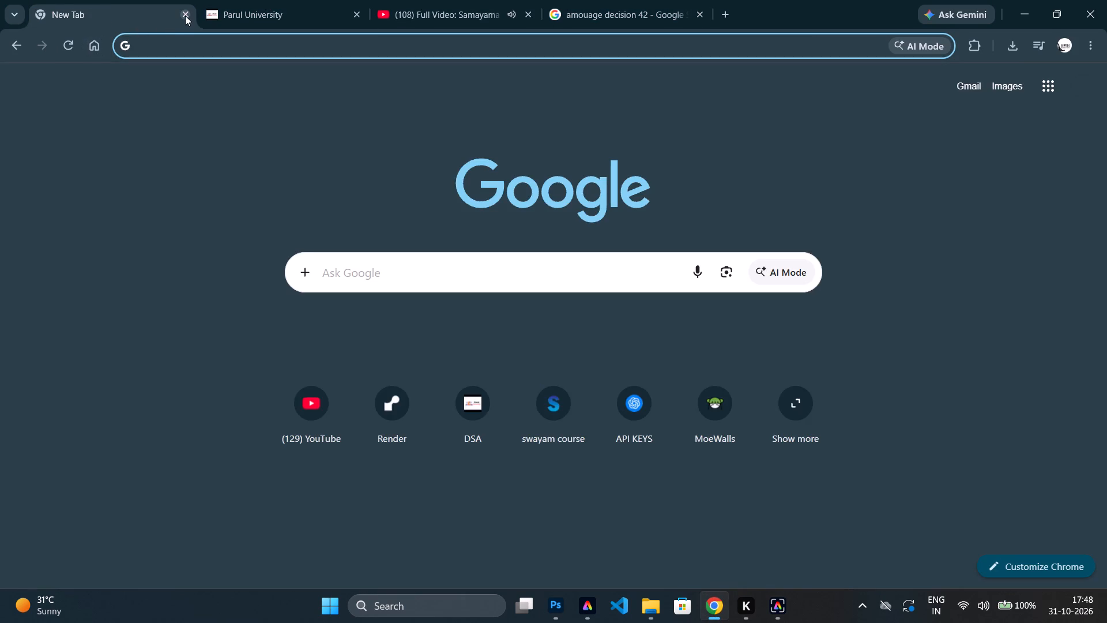
left_click(185, 16)
left_click(99, 49)
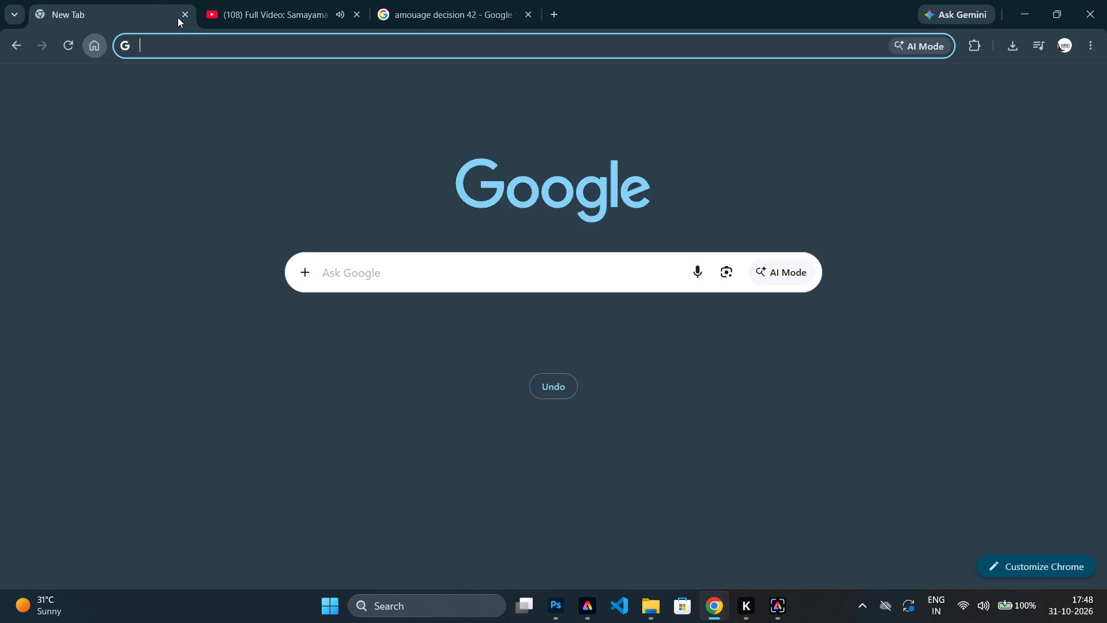
Search the web for "AMOUAGE TAGLINE".
type("AMOUAGE")
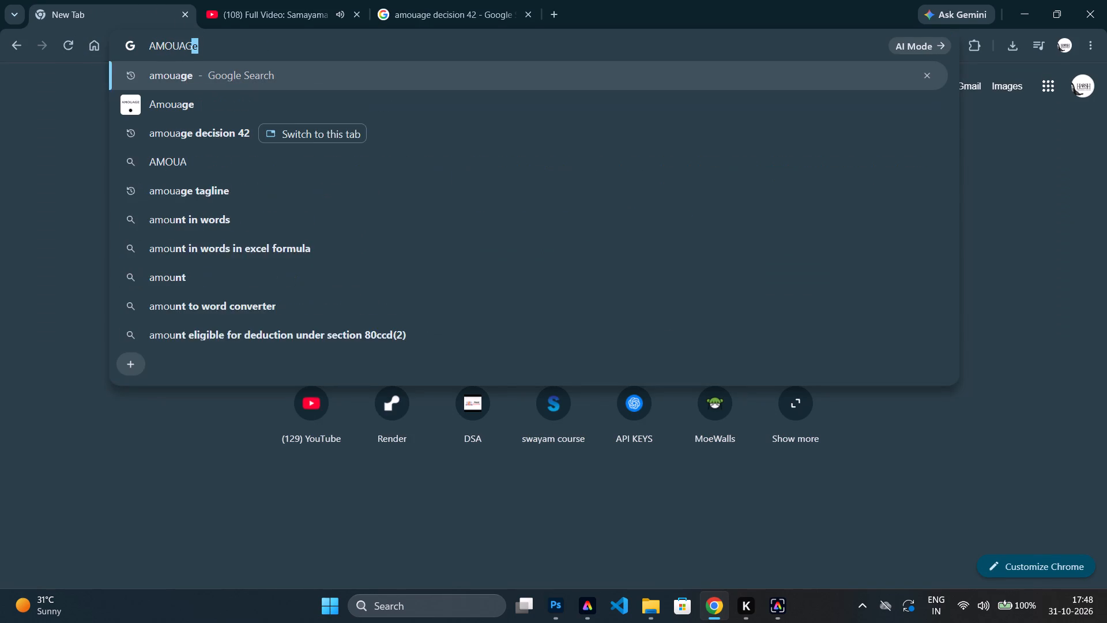
key("space")
type("TGA")
key("BackSpace")
key("BackSpace")
type("AF")
key("BackSpace")
type("GLI")
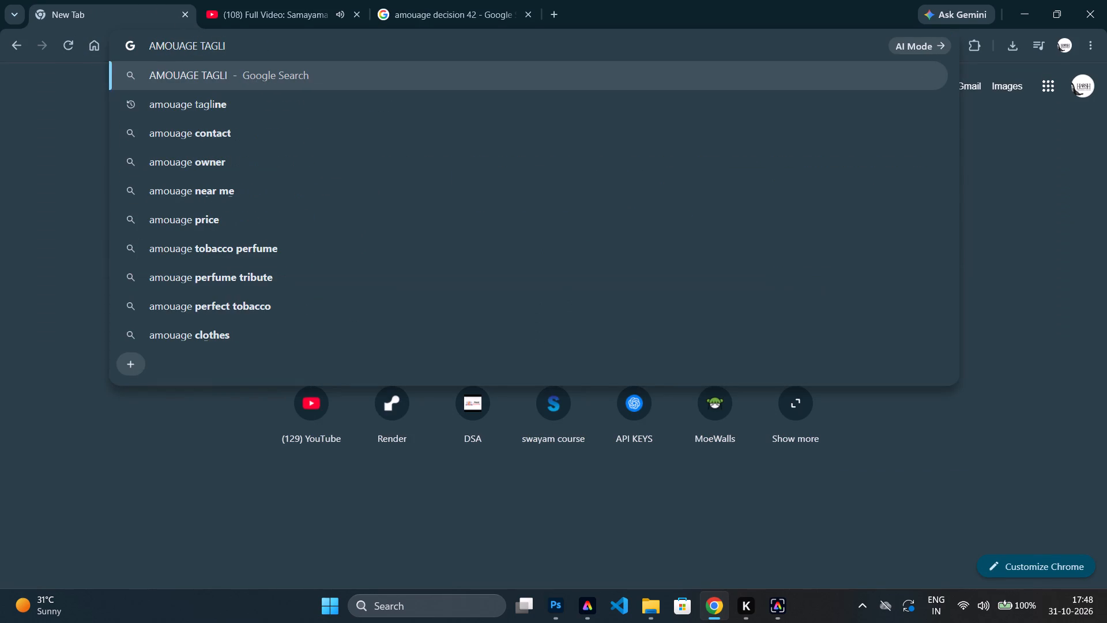
type("BE")
key("BackSpace")
key("BackSpace")
type("BE")
key("BackSpace")
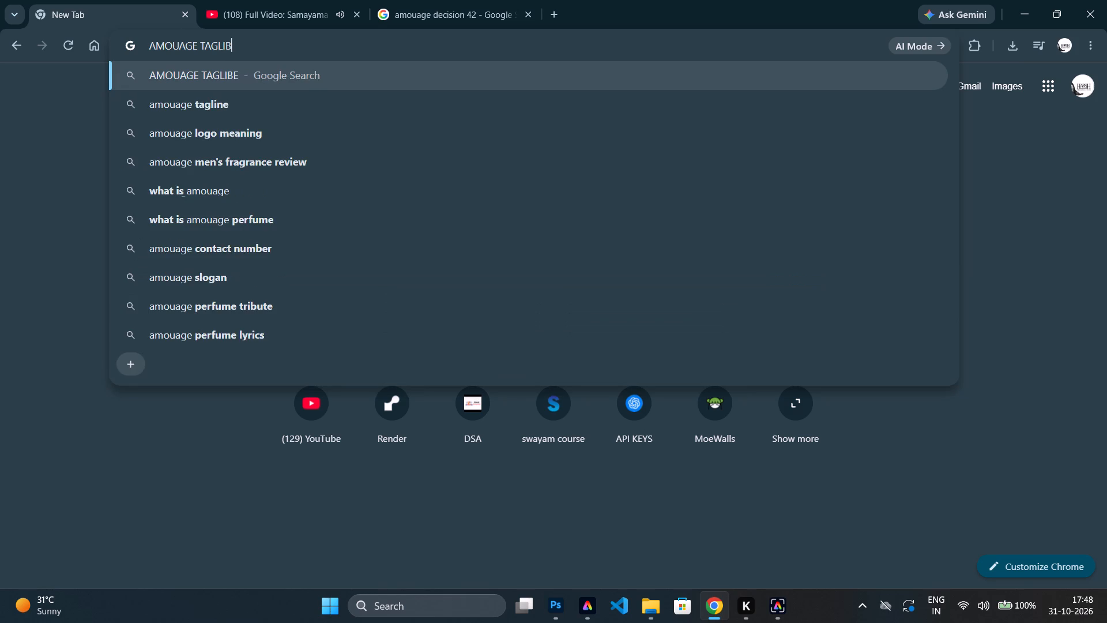
key("BackSpace")
type("NE")
key("Return")
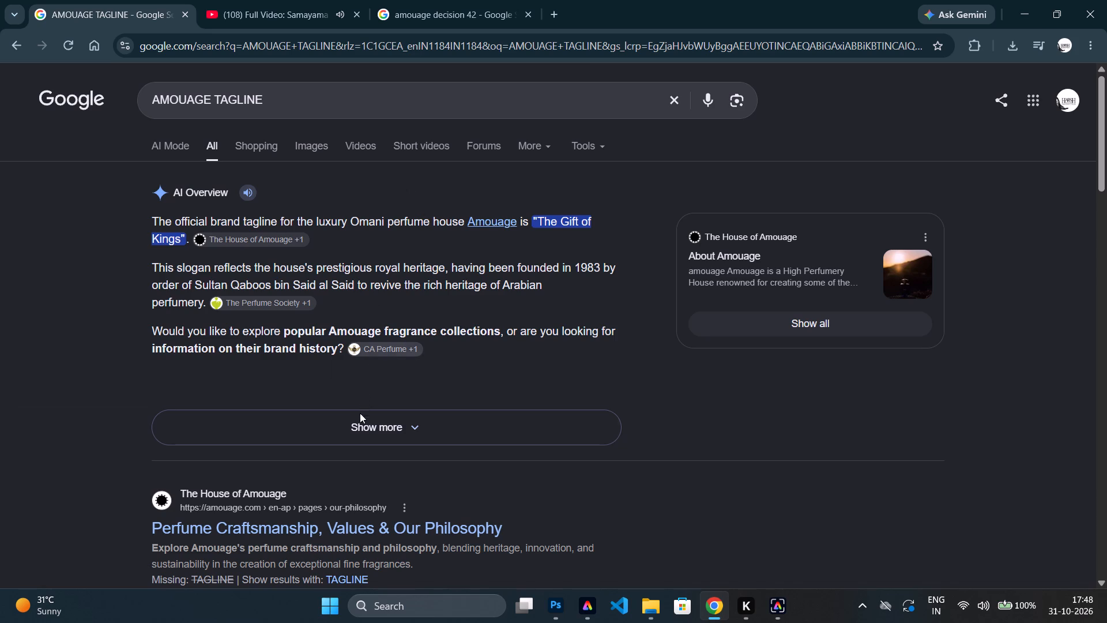
Expand the AI overview and open the House of Amouage result "Perfume Craftsmanship, Values & Our Philosophy".
left_click(359, 432)
scroll(367, 339, "down", 1)
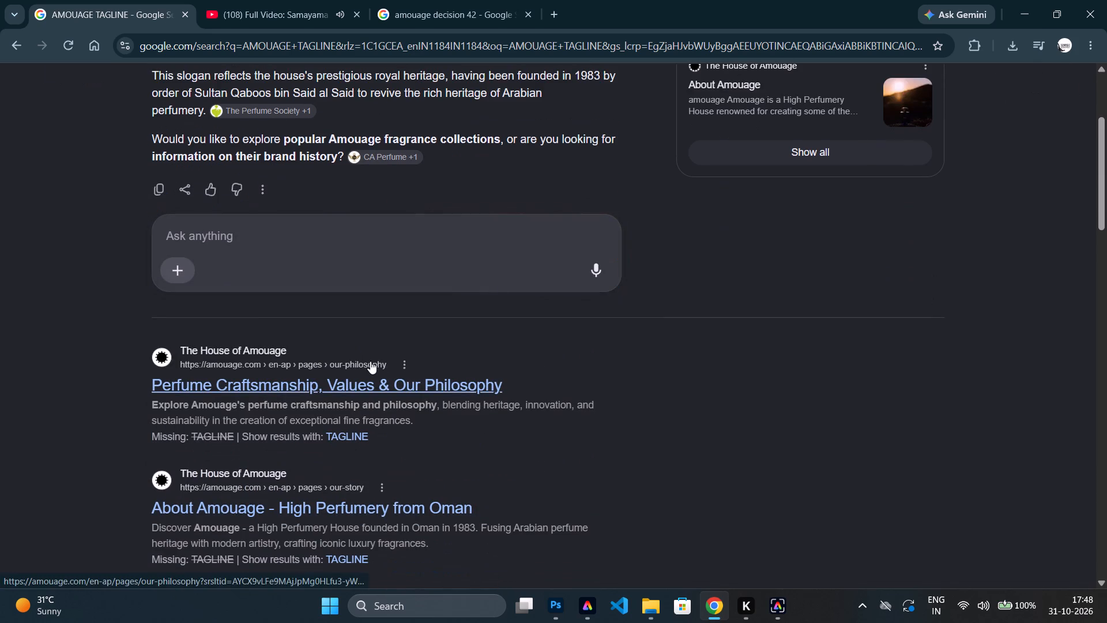
left_click(402, 387)
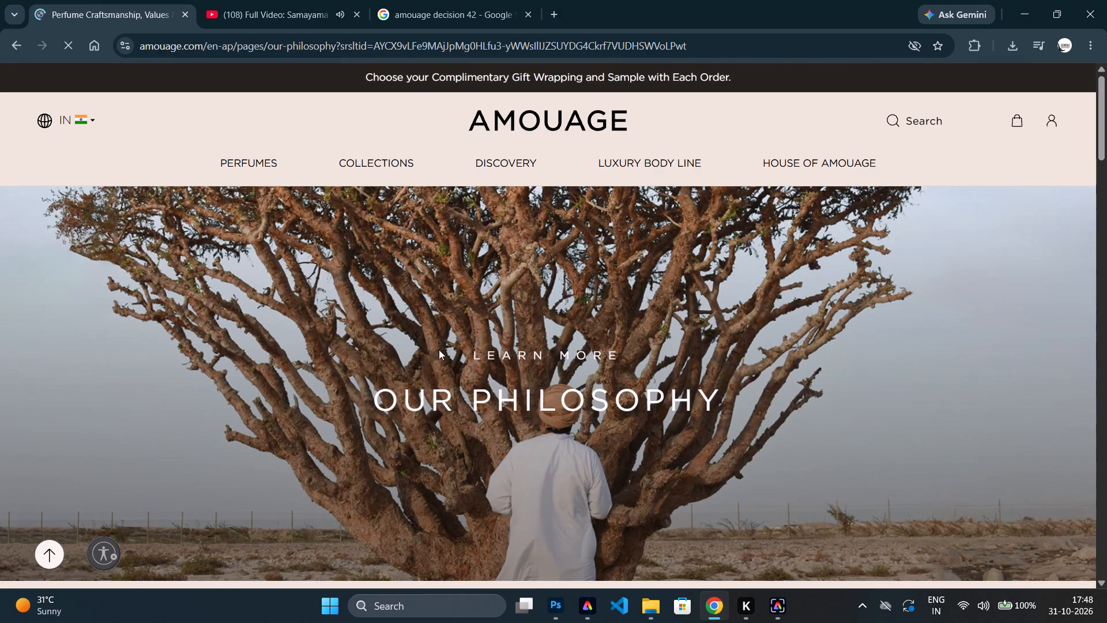
Read through the Our Philosophy page for brand wording and layout ideas, down to its end and back to the start.
scroll(485, 333, "down", 5)
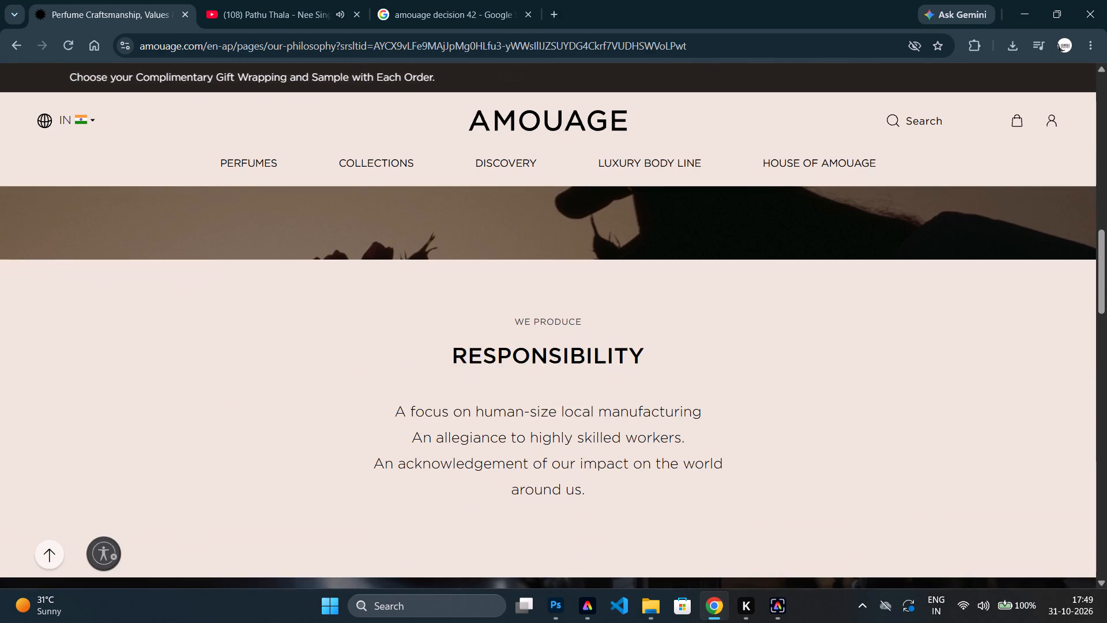
scroll(489, 348, "down", 1)
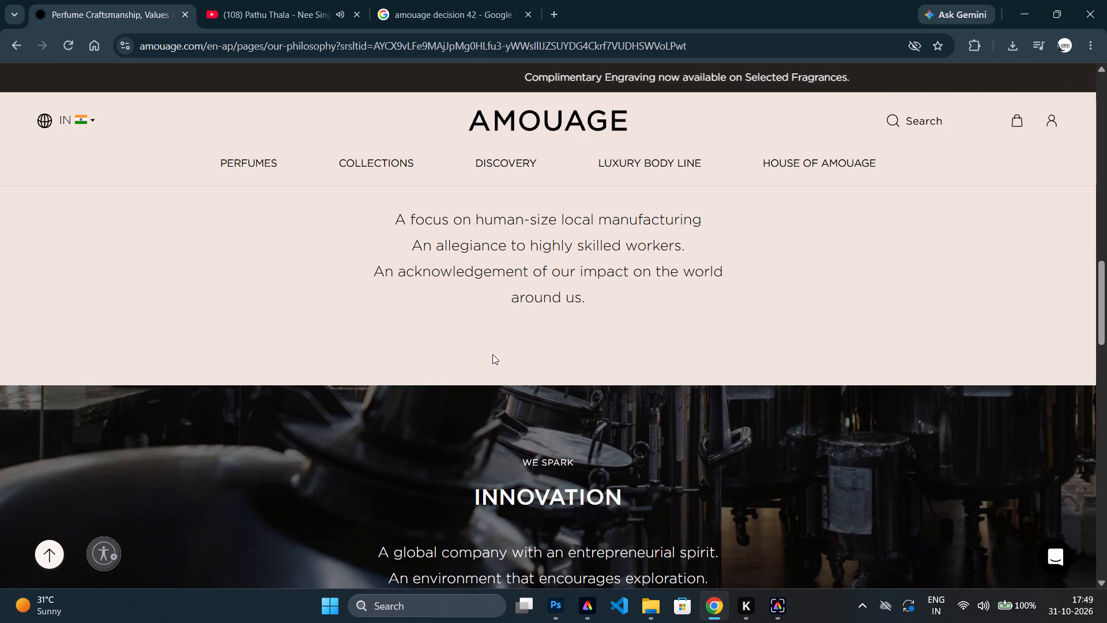
scroll(485, 356, "down", 2)
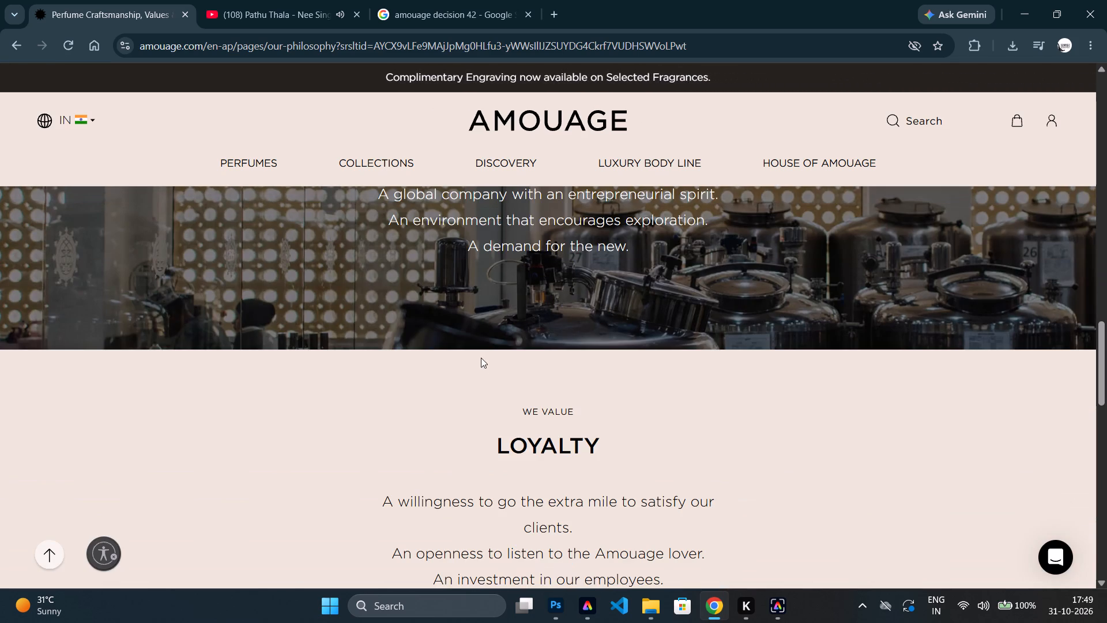
scroll(480, 357, "up", 1)
scroll(468, 356, "down", 2)
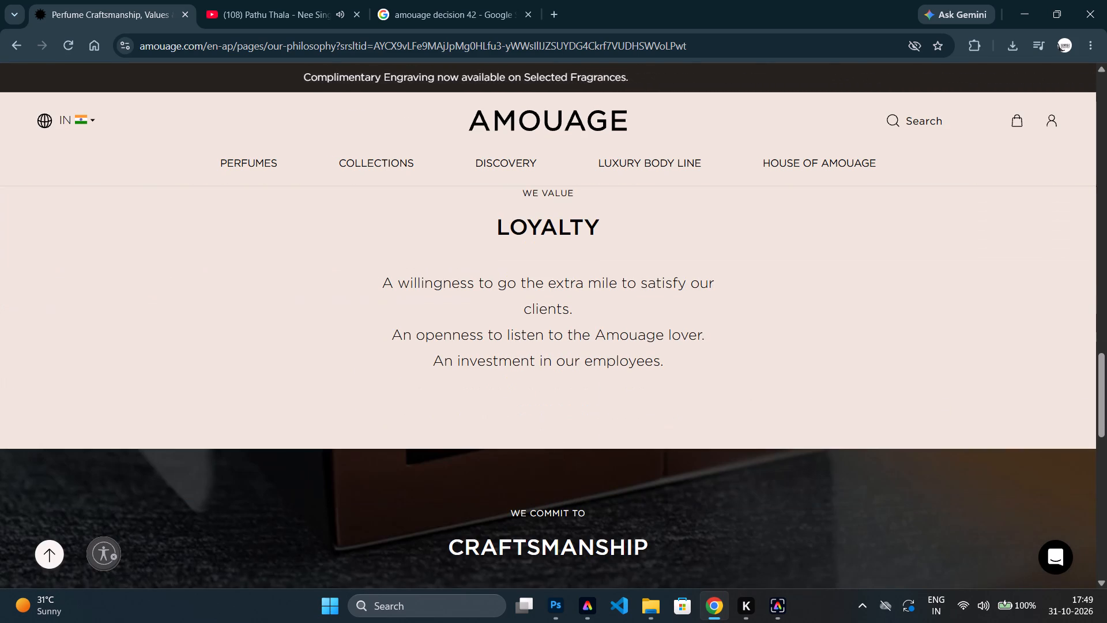
scroll(466, 356, "down", 2)
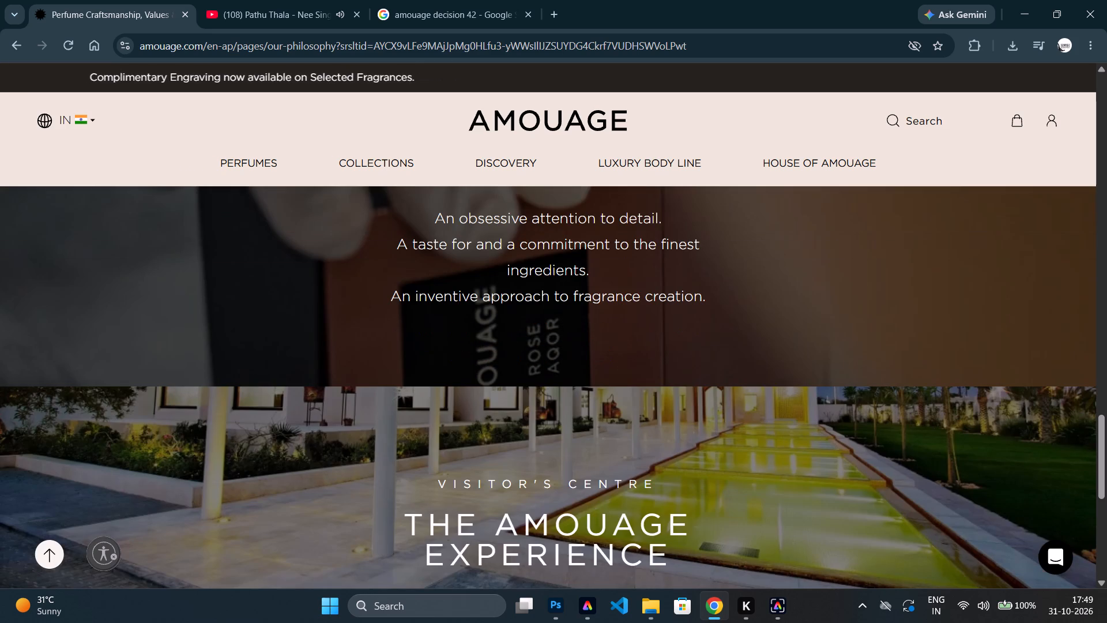
scroll(432, 331, "down", 1)
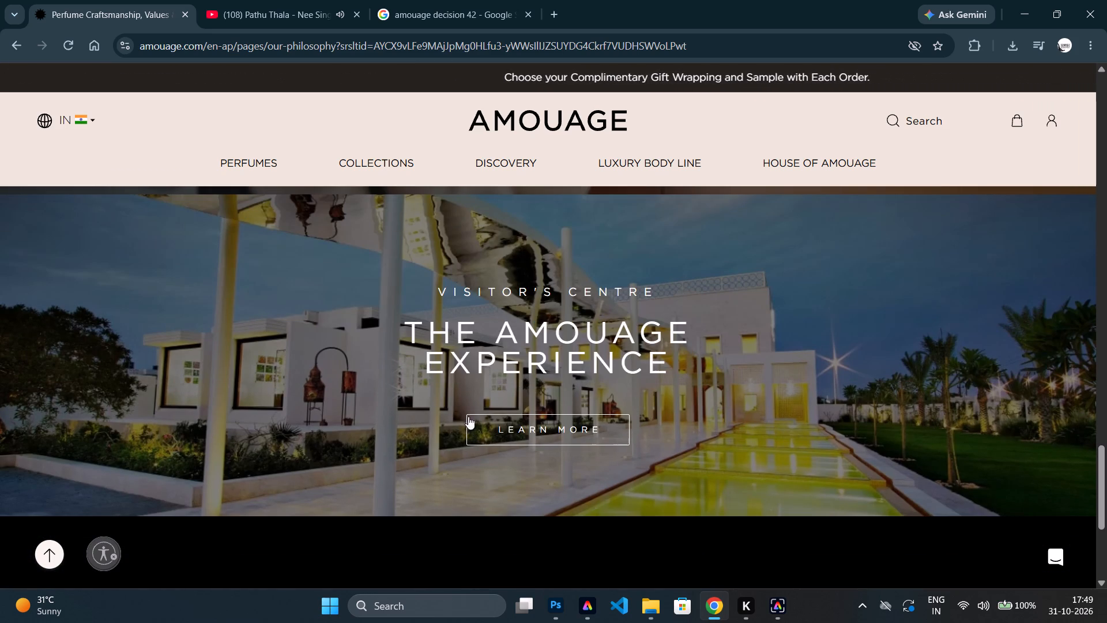
scroll(463, 389, "down", 2)
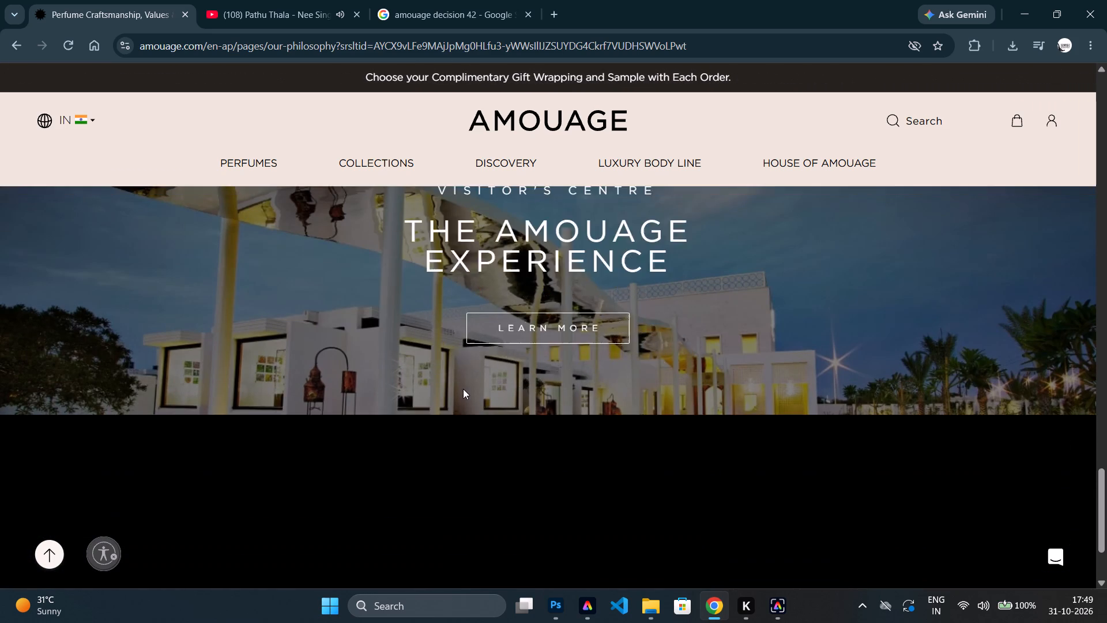
scroll(464, 392, "down", 2)
scroll(487, 388, "up", 9)
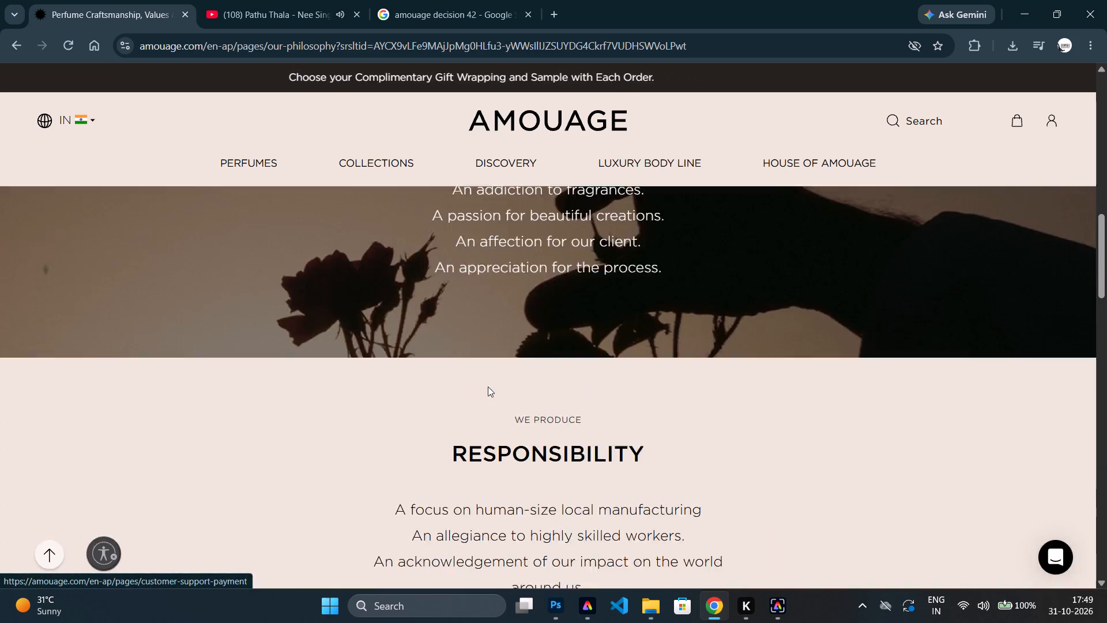
scroll(488, 386, "up", 8)
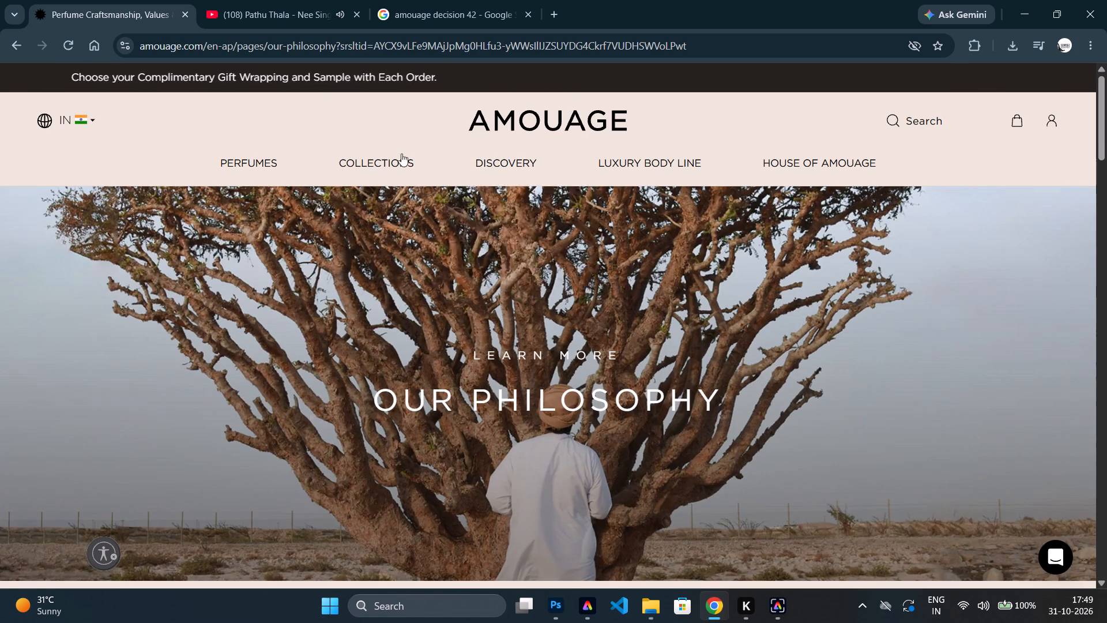
Browse the Men's Perfumes collection and open the product page for Decision.
left_click(239, 166)
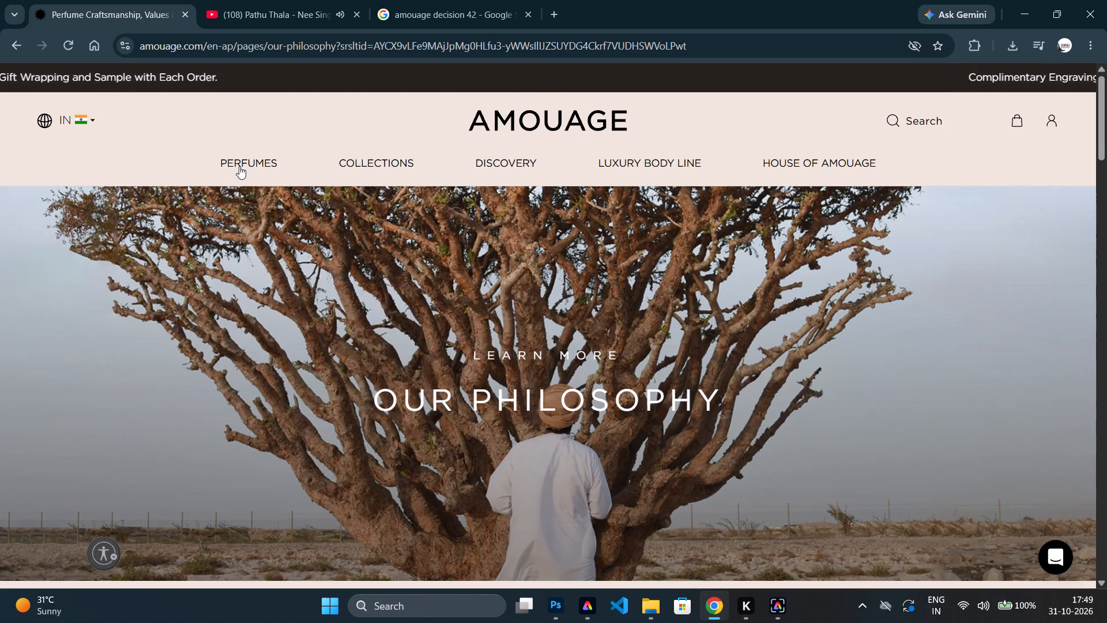
left_click(248, 164)
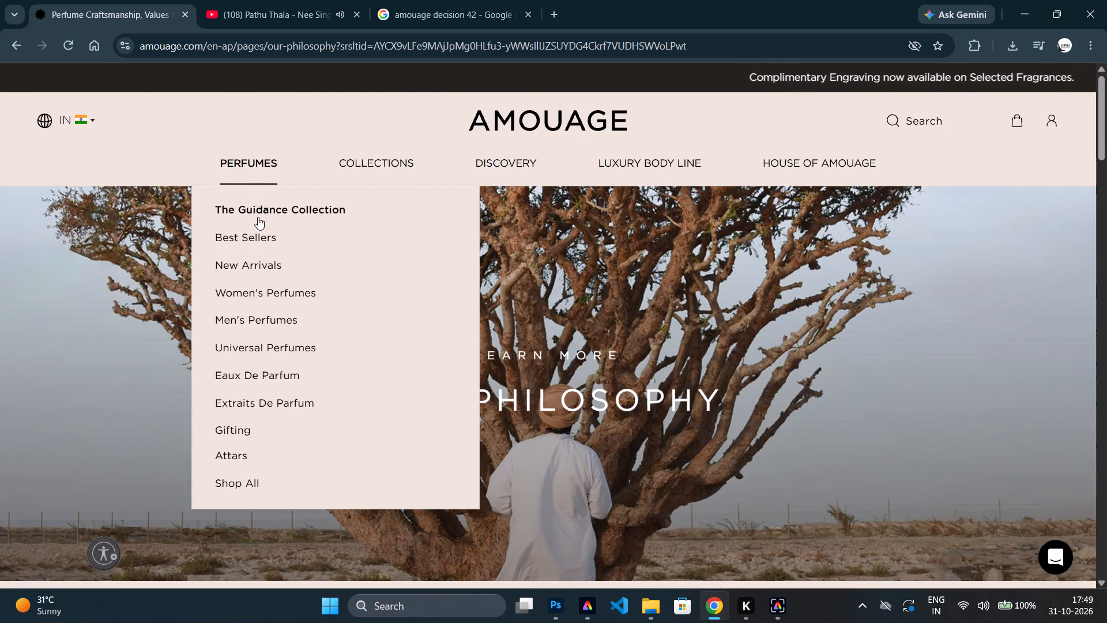
left_click(250, 307)
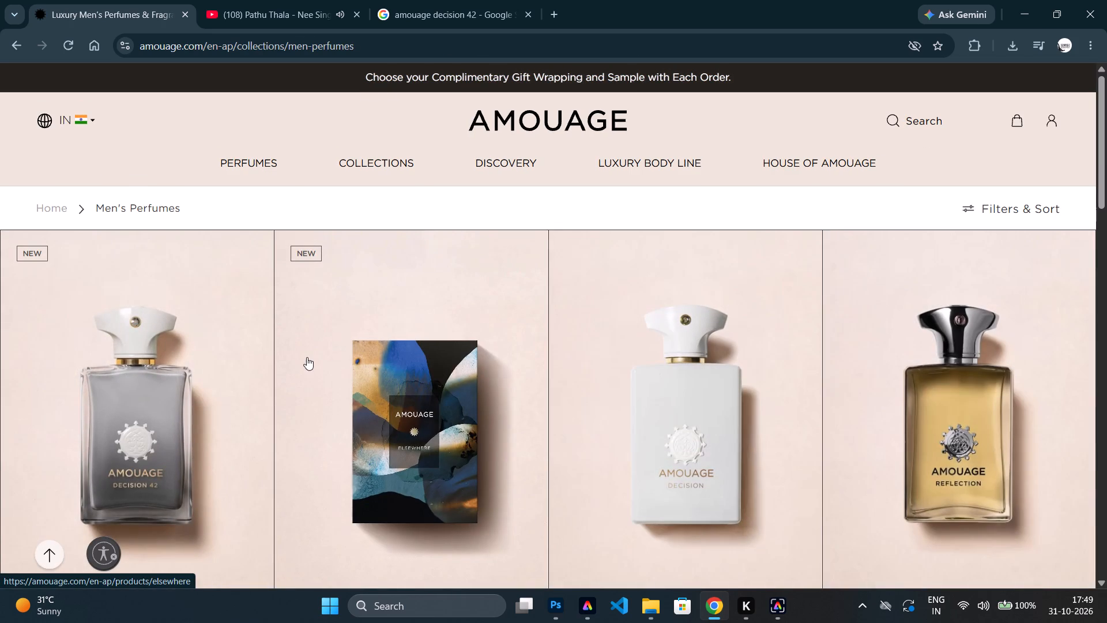
scroll(321, 364, "down", 1)
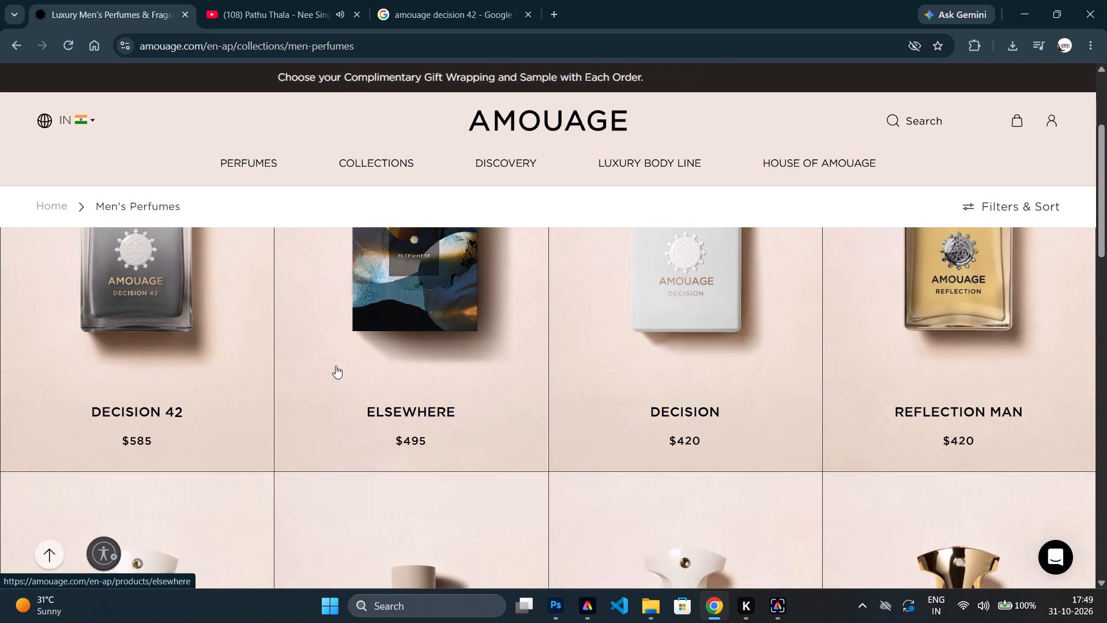
scroll(334, 366, "down", 2)
scroll(390, 345, "up", 3)
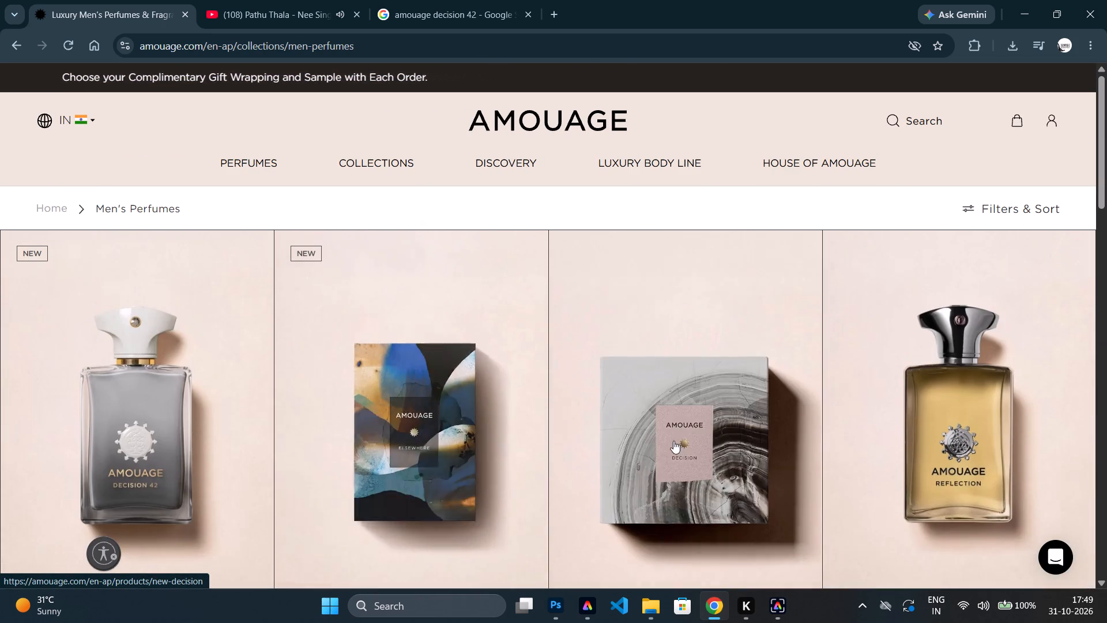
left_click(675, 442)
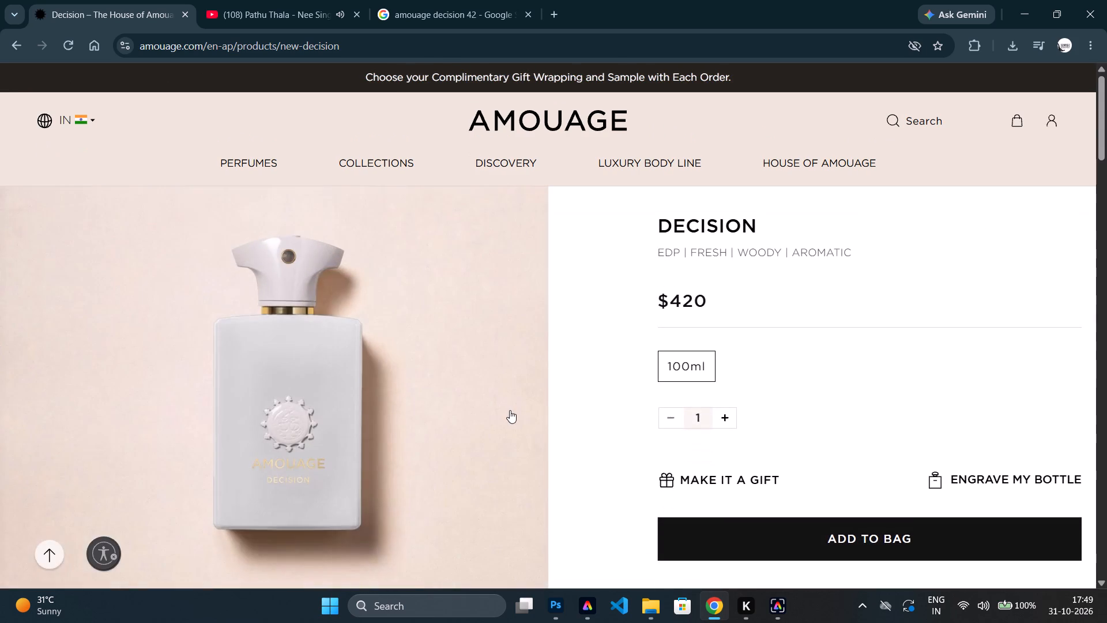
Examine the Decision page's perfume notes and expand its Notes & Ingredients section.
scroll(510, 410, "down", 7)
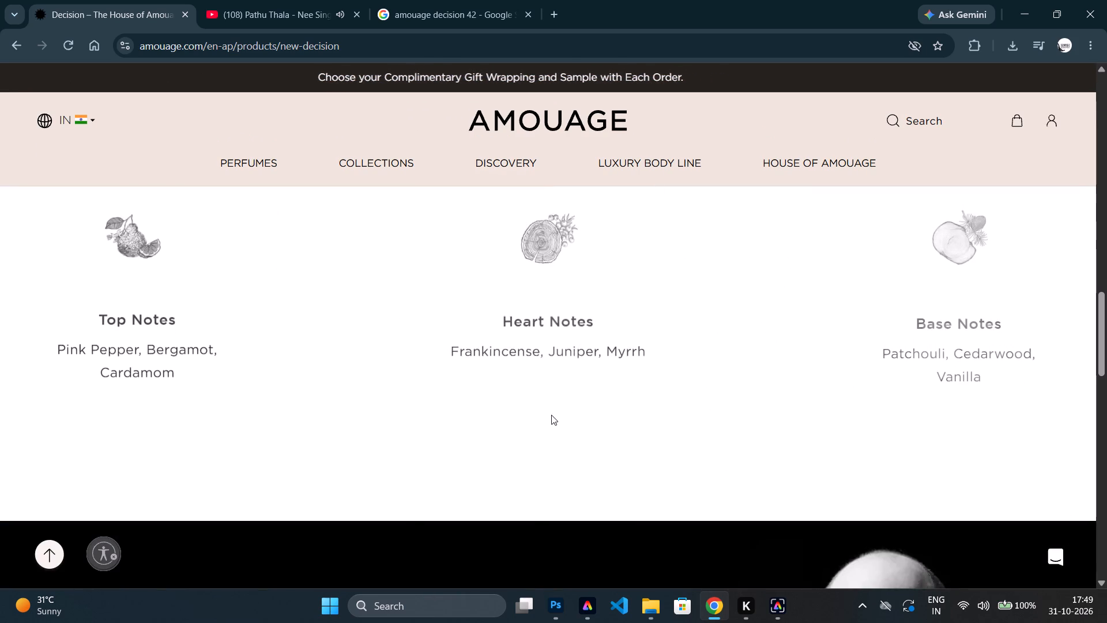
scroll(557, 412, "up", 4)
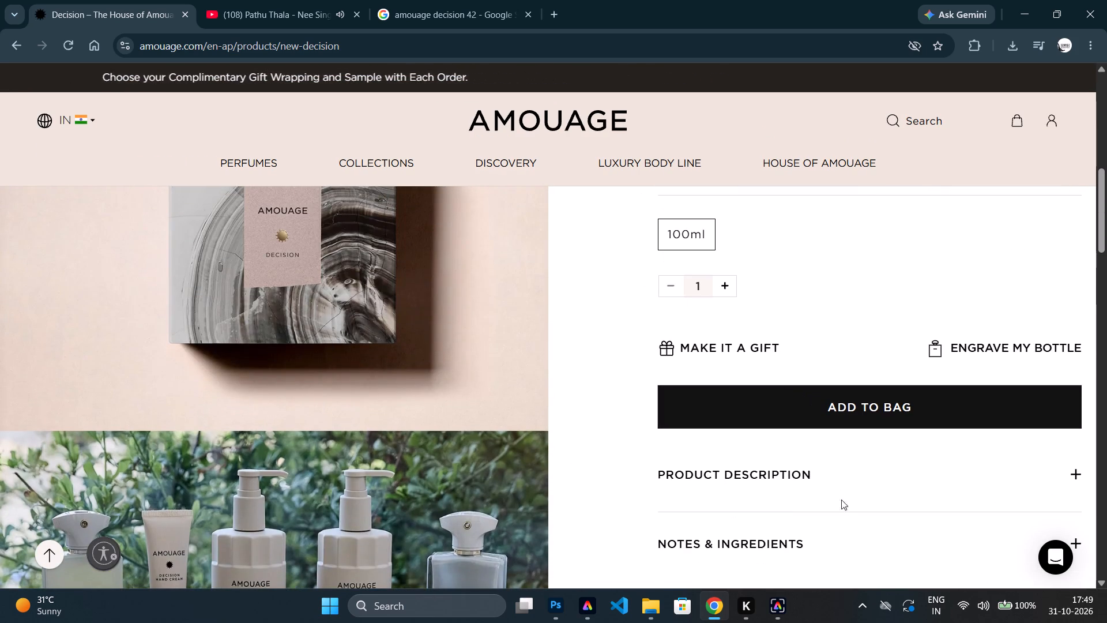
left_click(838, 544)
scroll(838, 531, "down", 1)
scroll(831, 502, "up", 1)
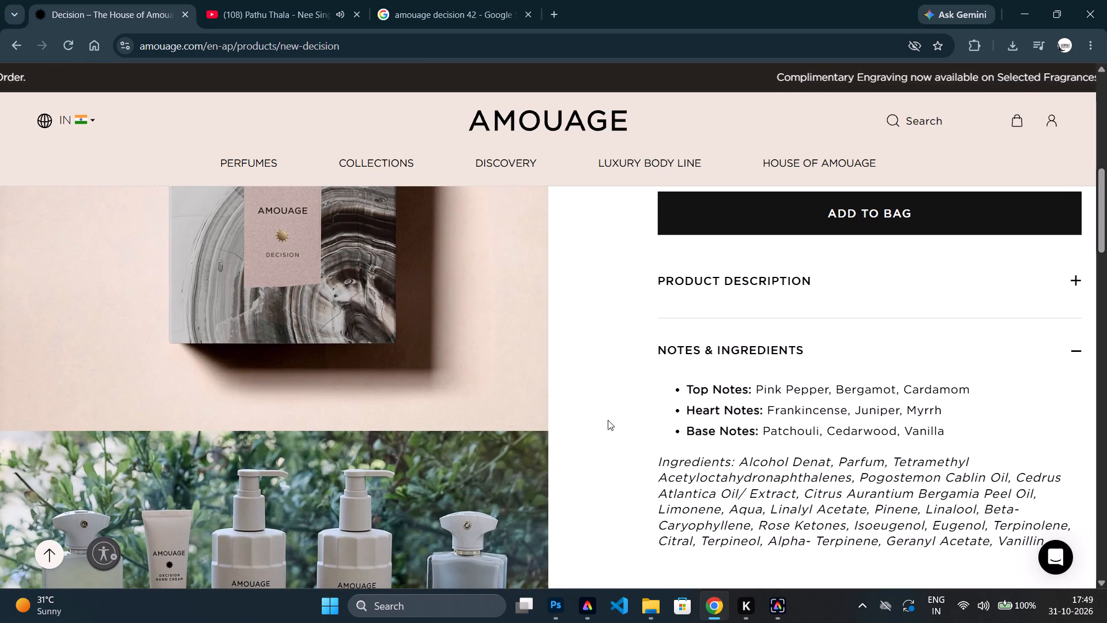
Examine the Decision page's bottle, box and product-range photos along with its headings and layout.
scroll(400, 418, "up", 3)
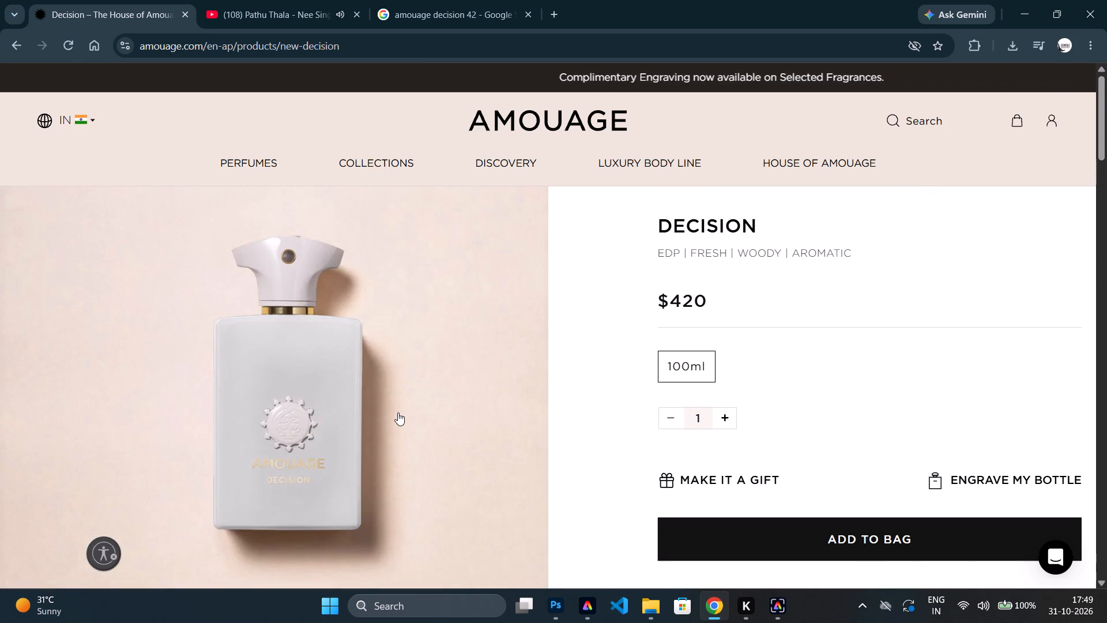
scroll(400, 411, "down", 5)
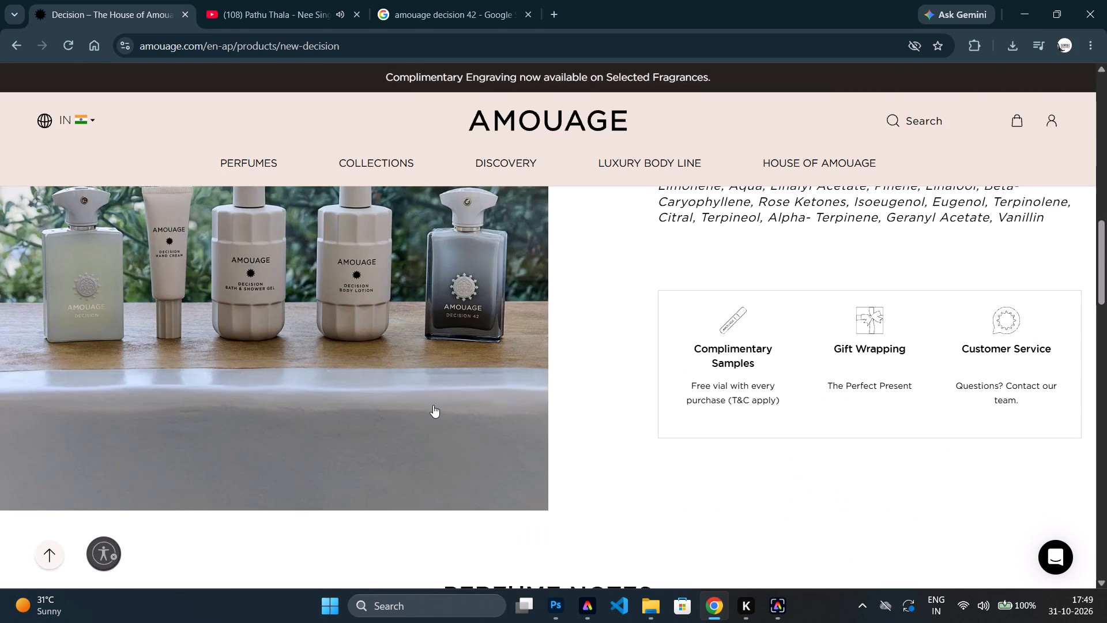
scroll(436, 397, "up", 3)
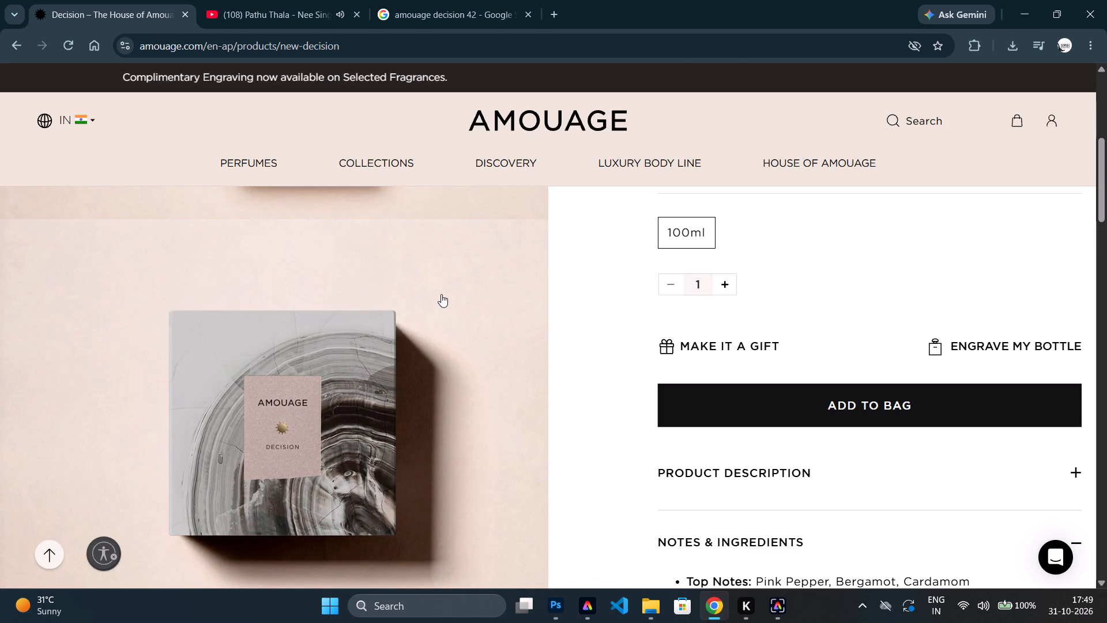
scroll(422, 290, "up", 1)
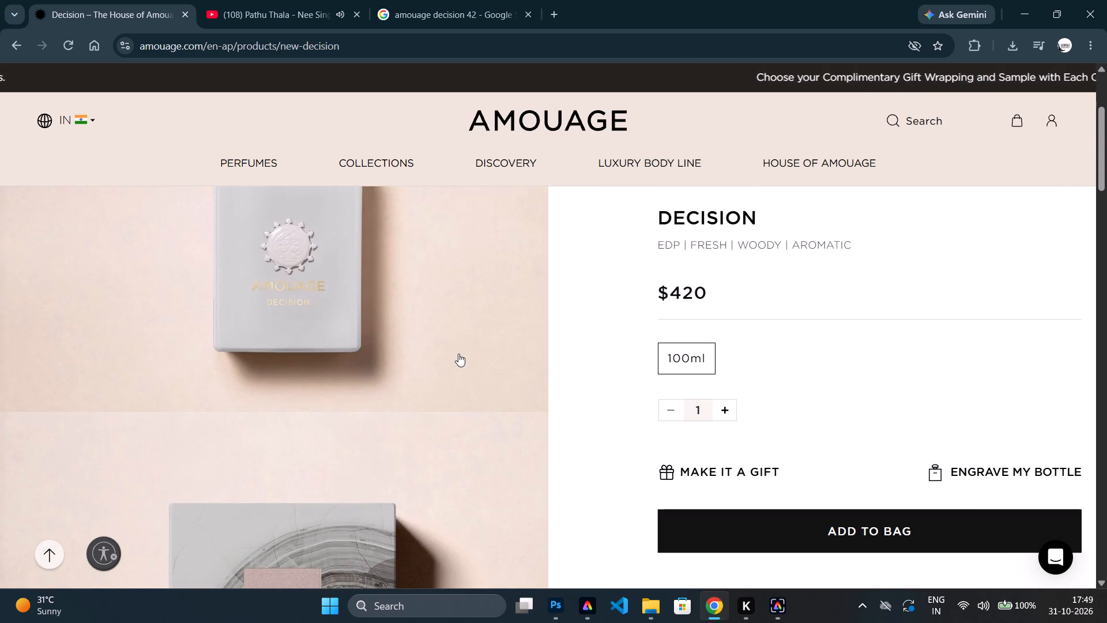
Open the browser's developer tools for the Decision product page.
key("ctrl+i")
key("ctrl+shift+i")
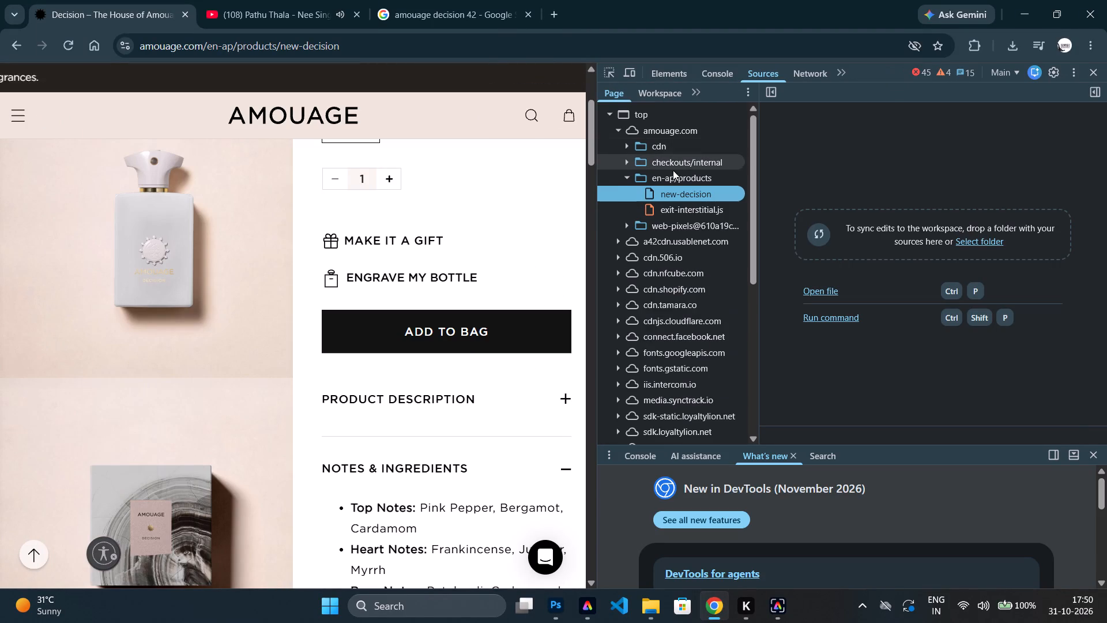
Inspect the page's body element, set its first gradient background colour to the ivory palette swatch #eee5da, and copy the hex code.
left_click(717, 67)
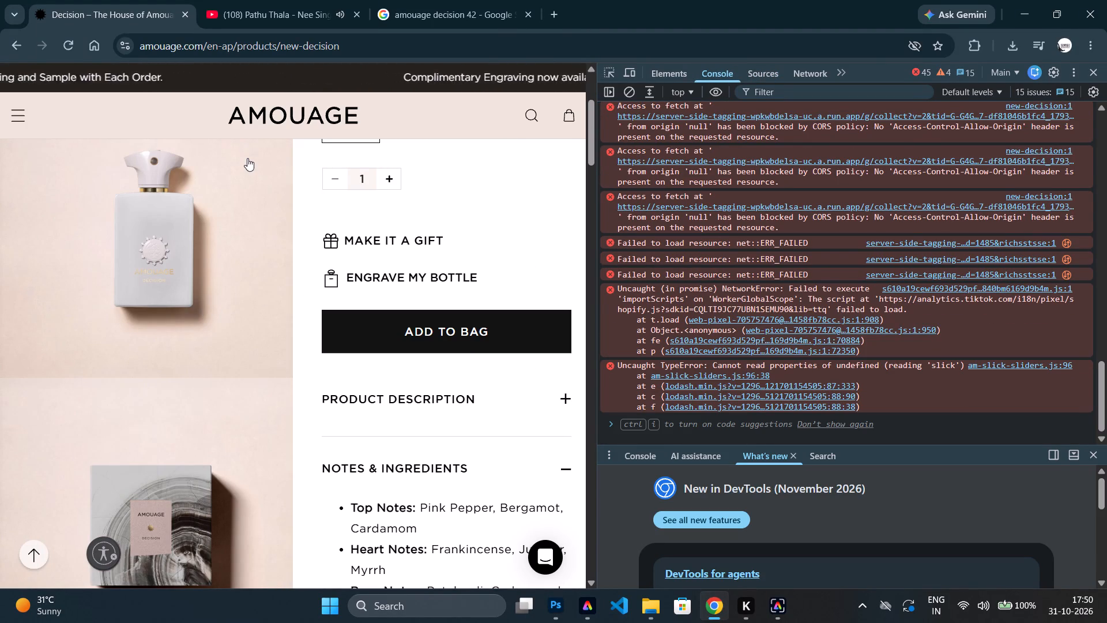
left_click(654, 78)
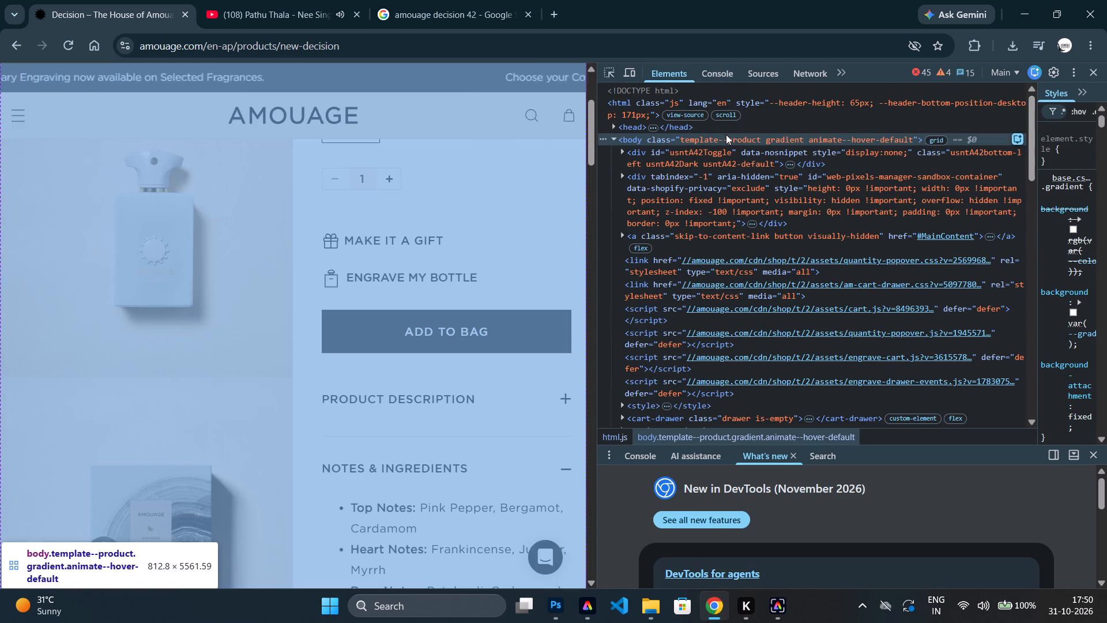
left_click(629, 142)
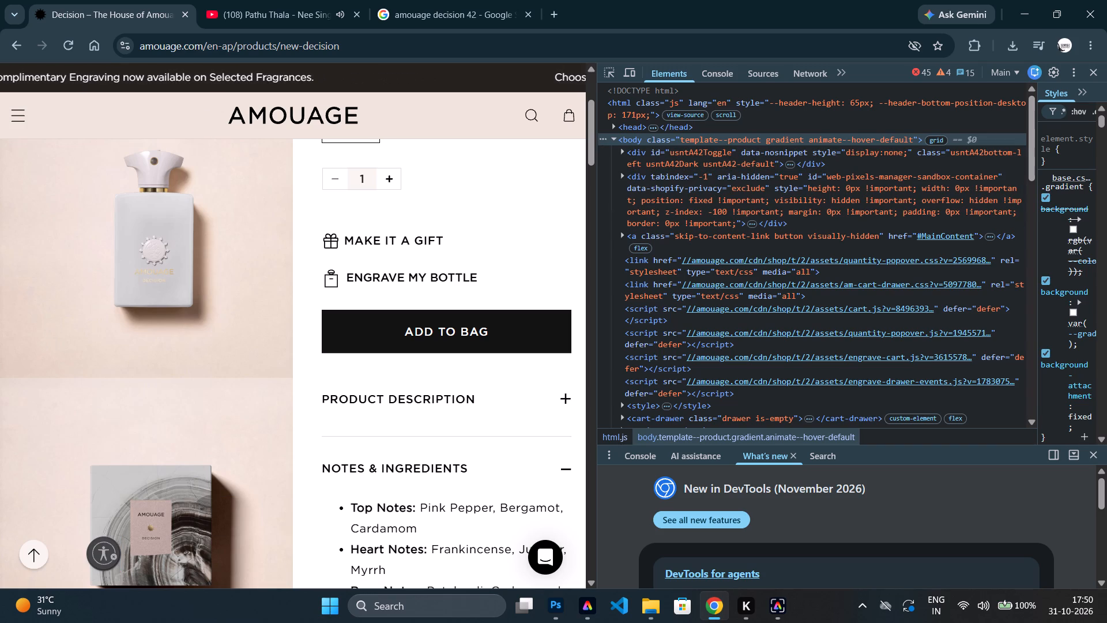
left_click(1074, 226)
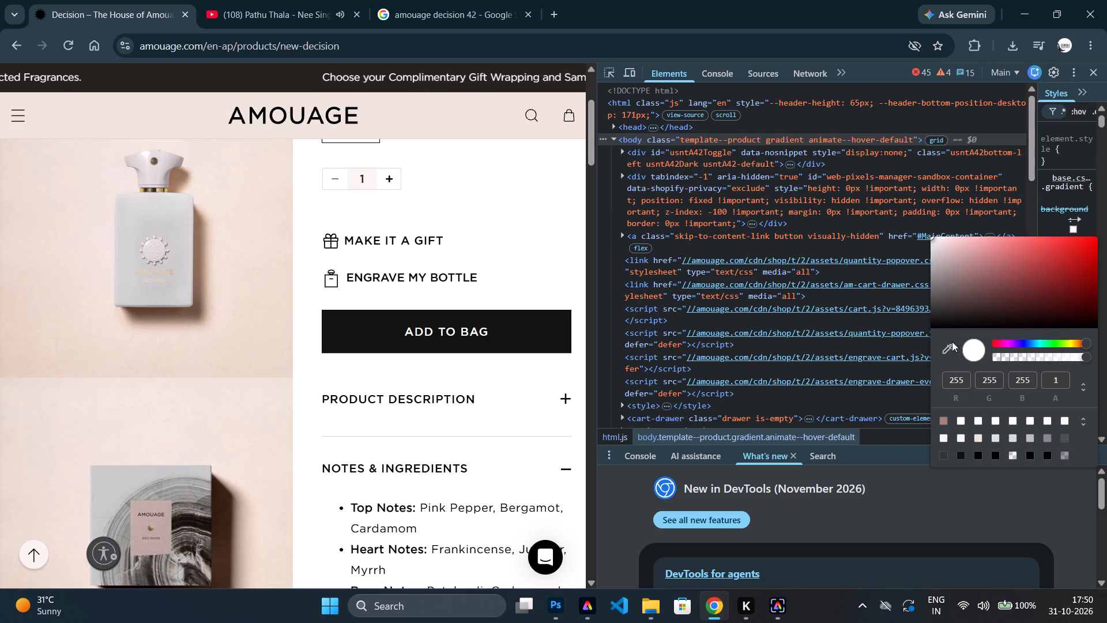
left_click(978, 437)
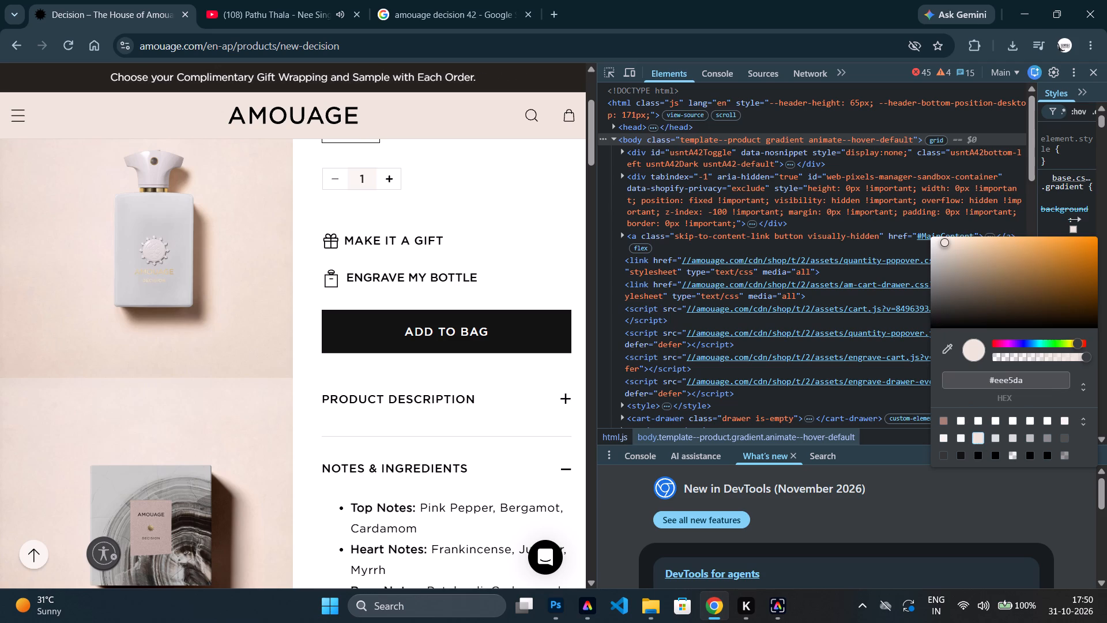
left_click_drag(981, 379, 1042, 380)
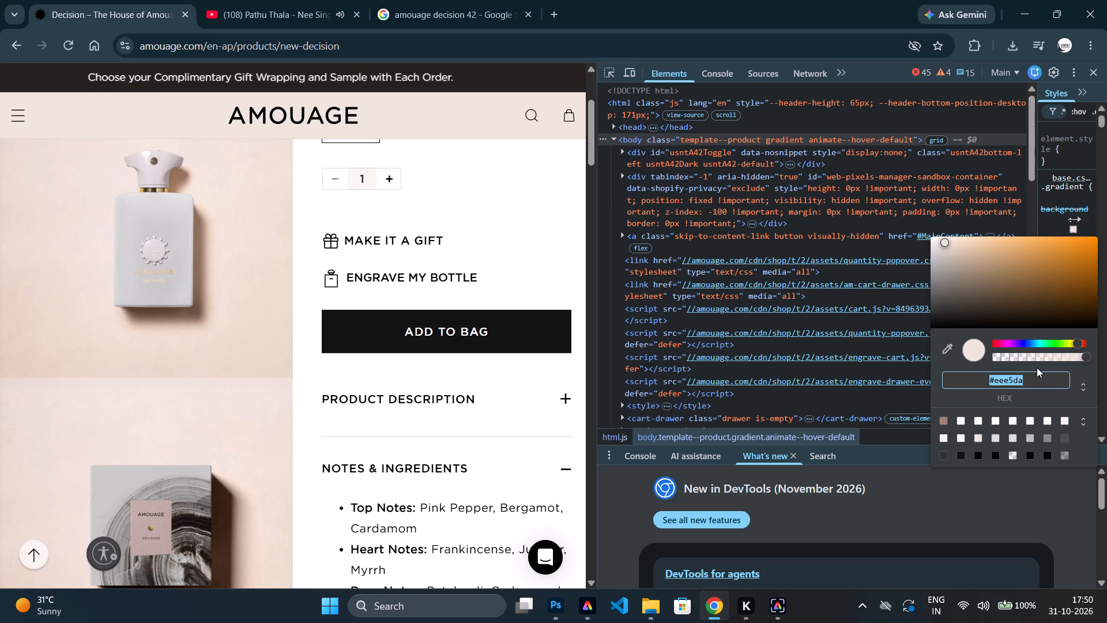
key("ctrl+c")
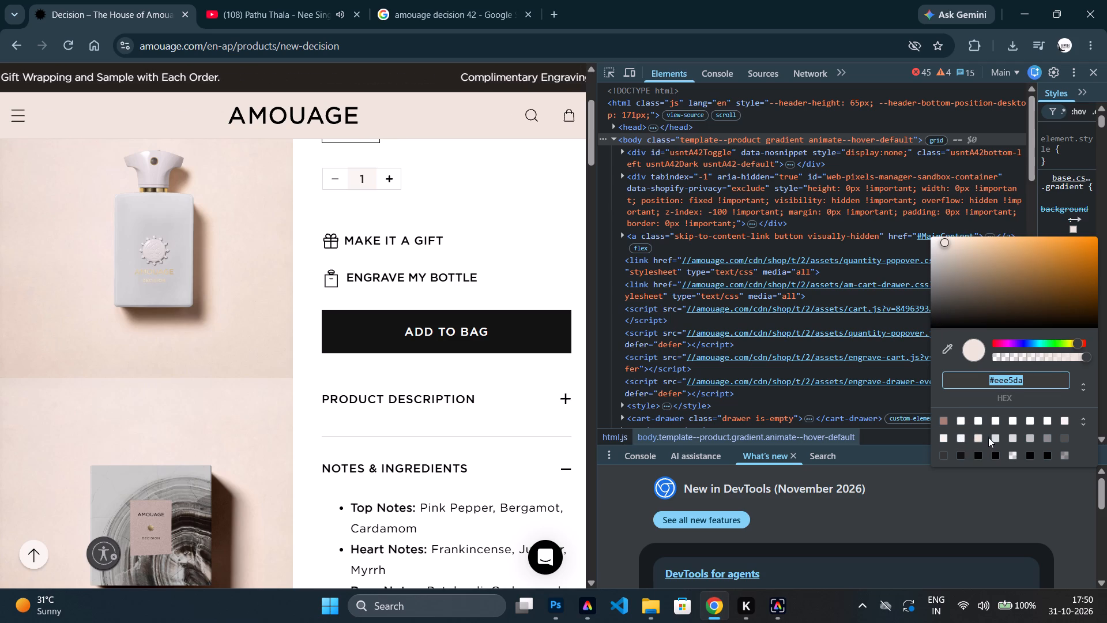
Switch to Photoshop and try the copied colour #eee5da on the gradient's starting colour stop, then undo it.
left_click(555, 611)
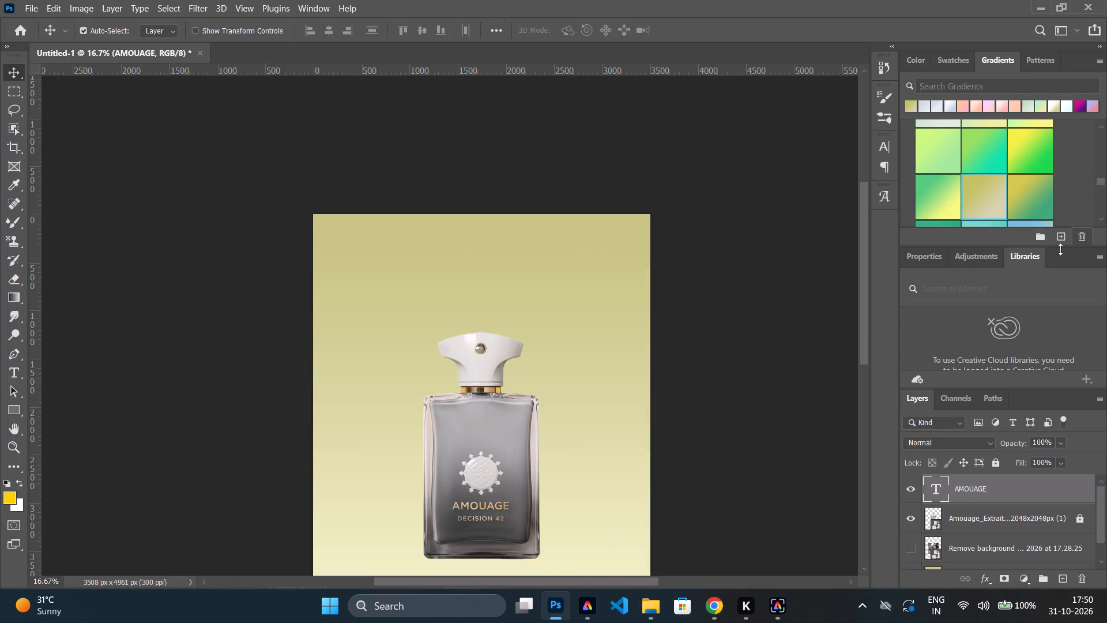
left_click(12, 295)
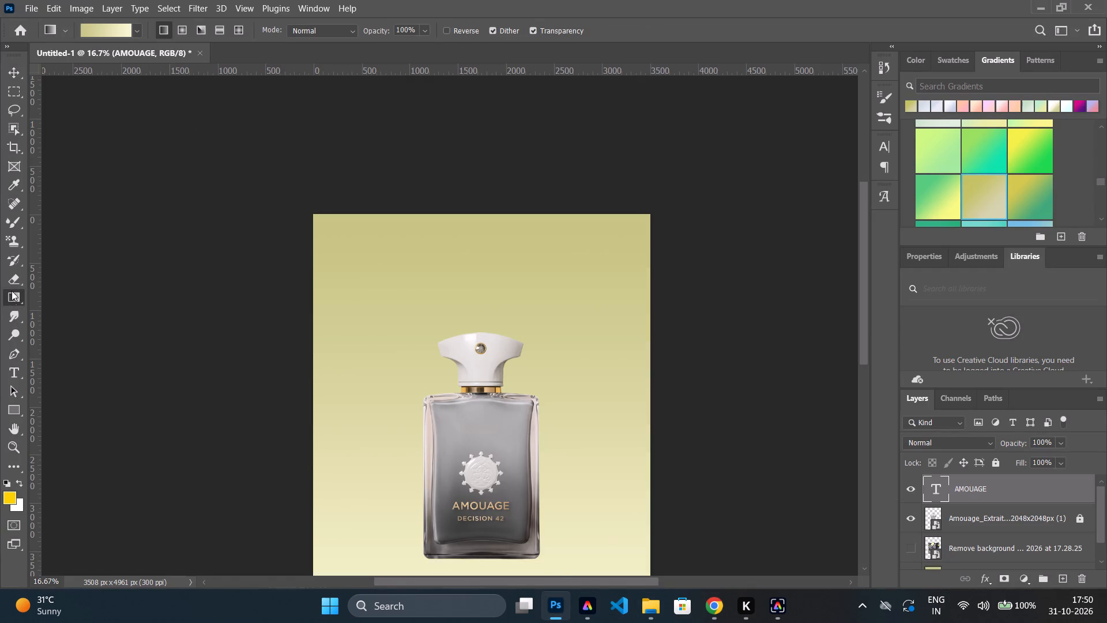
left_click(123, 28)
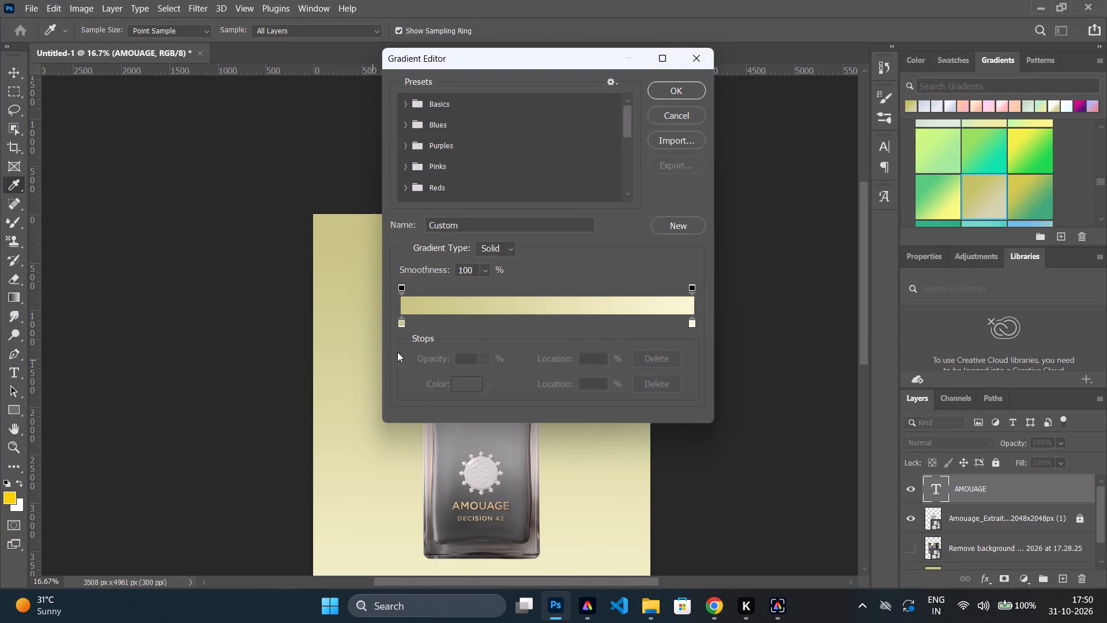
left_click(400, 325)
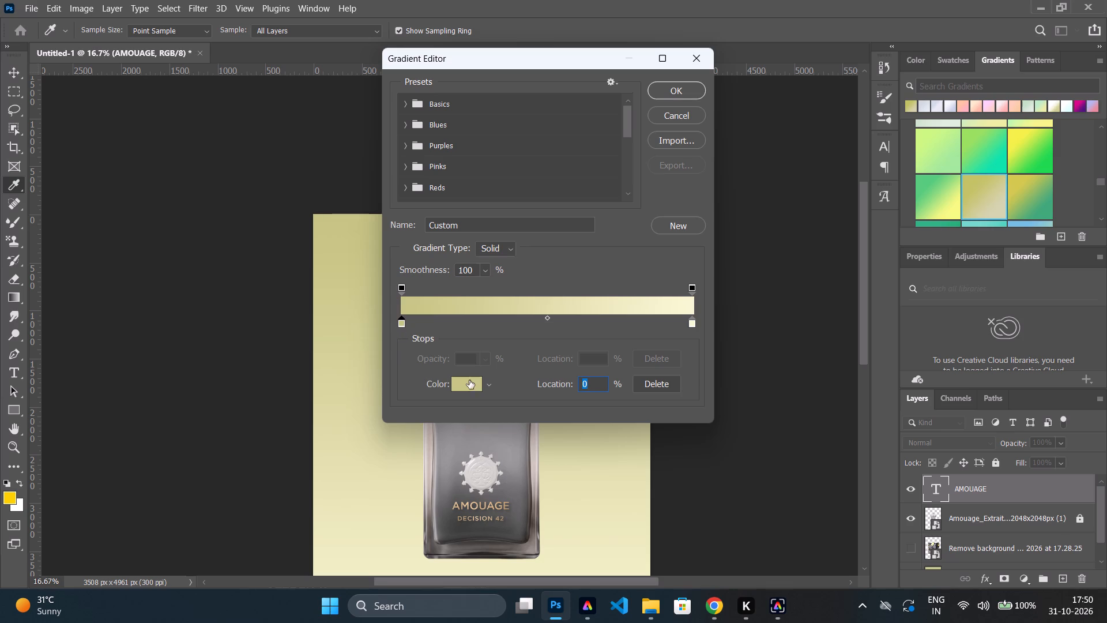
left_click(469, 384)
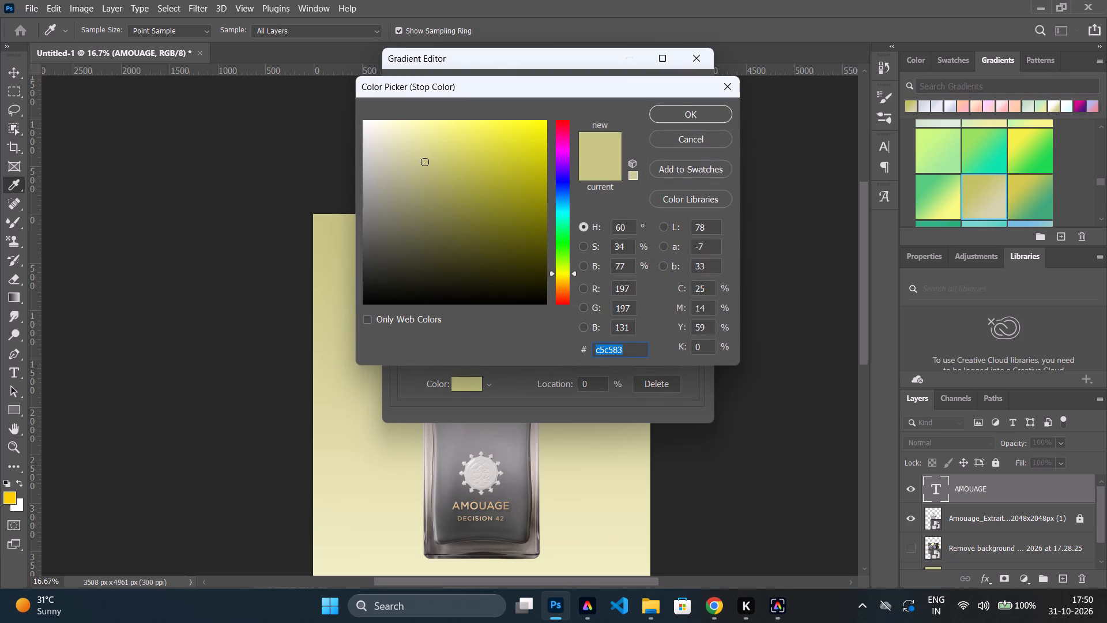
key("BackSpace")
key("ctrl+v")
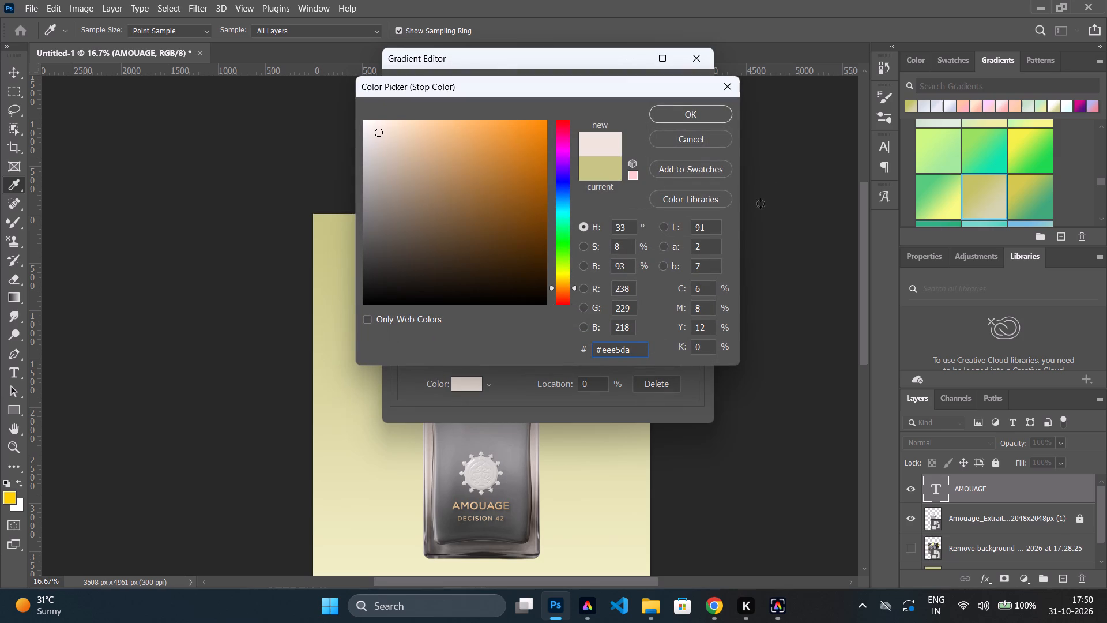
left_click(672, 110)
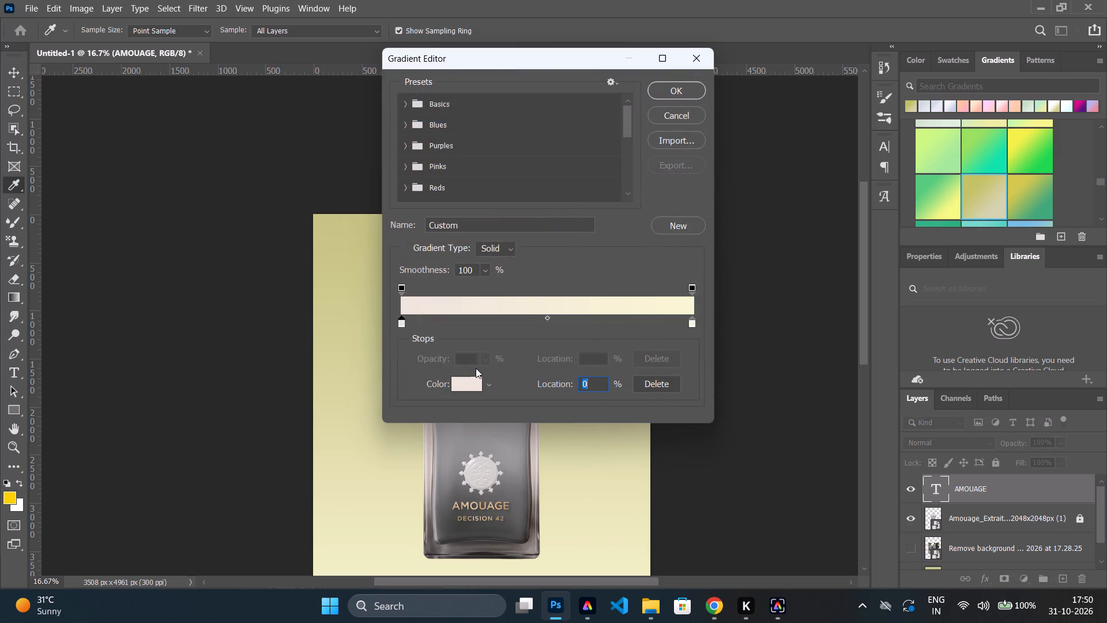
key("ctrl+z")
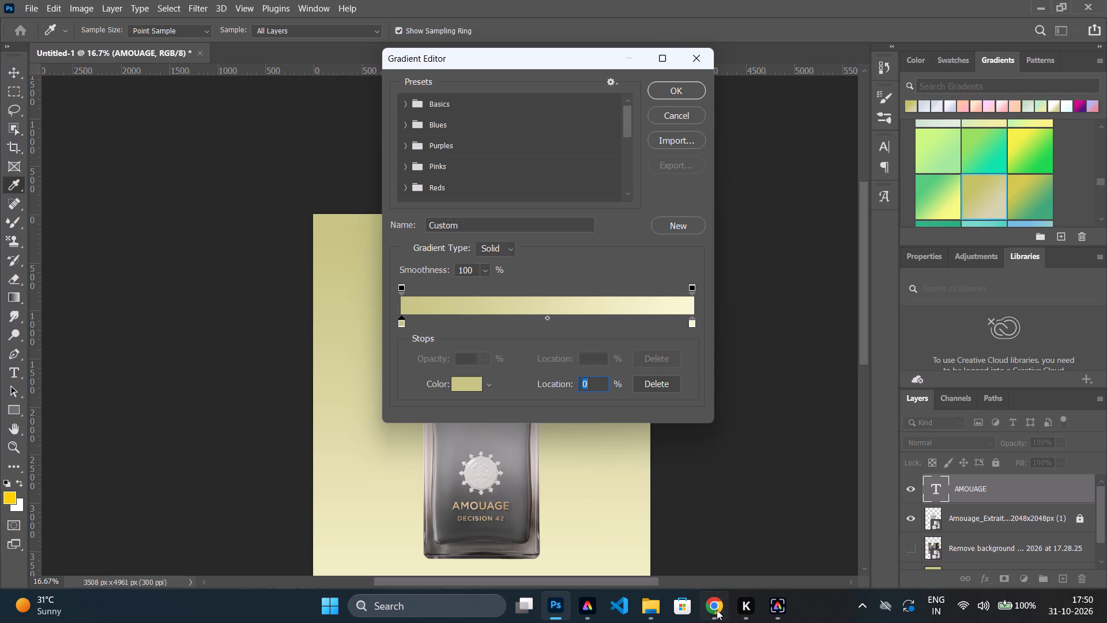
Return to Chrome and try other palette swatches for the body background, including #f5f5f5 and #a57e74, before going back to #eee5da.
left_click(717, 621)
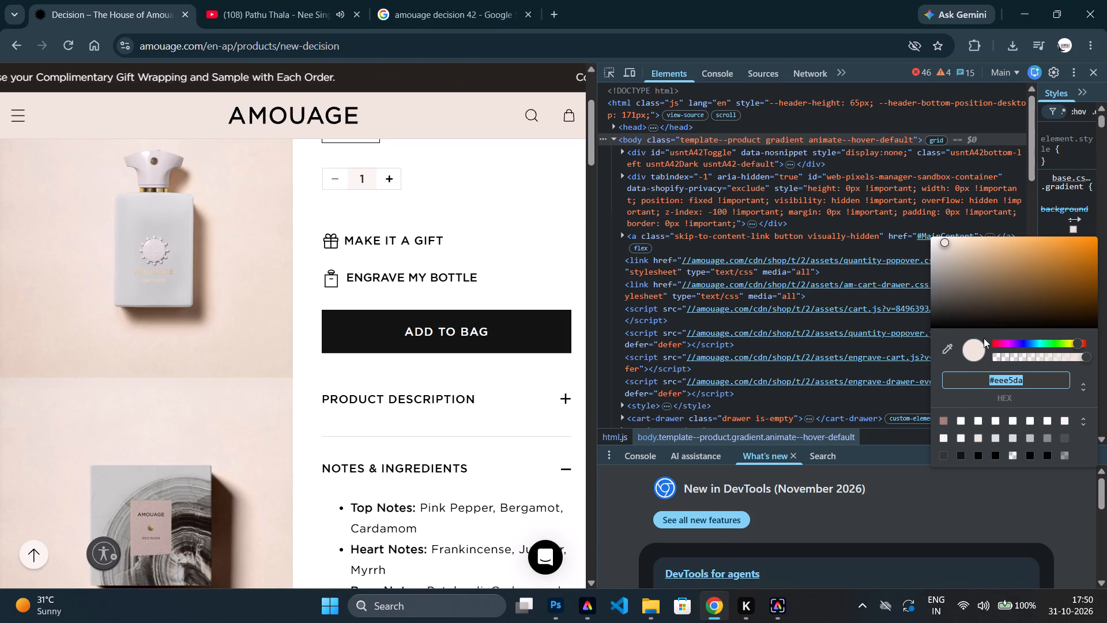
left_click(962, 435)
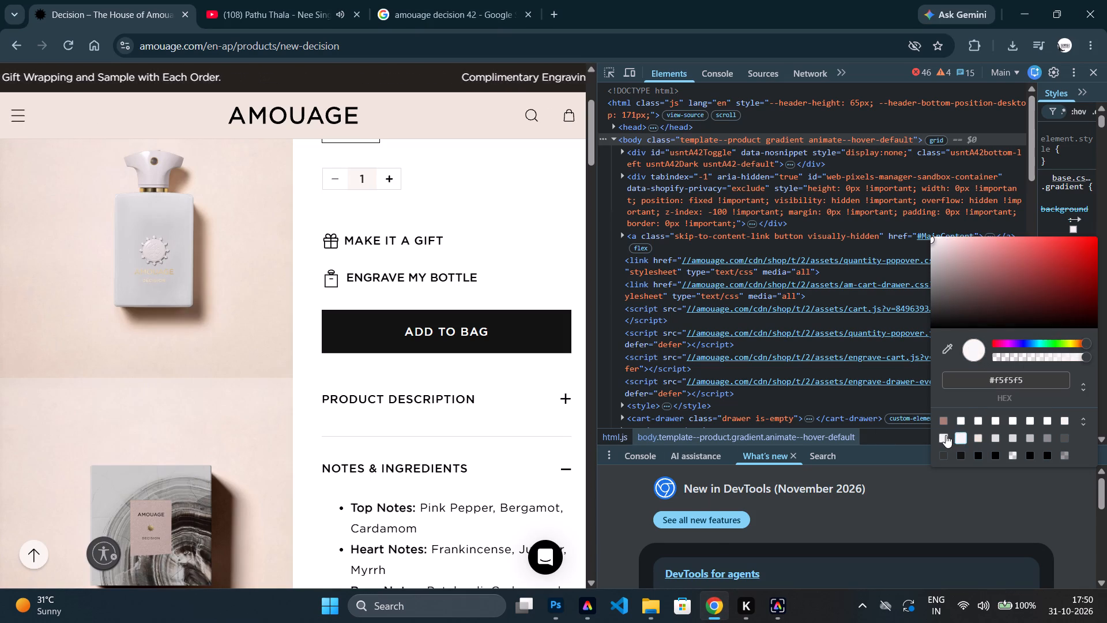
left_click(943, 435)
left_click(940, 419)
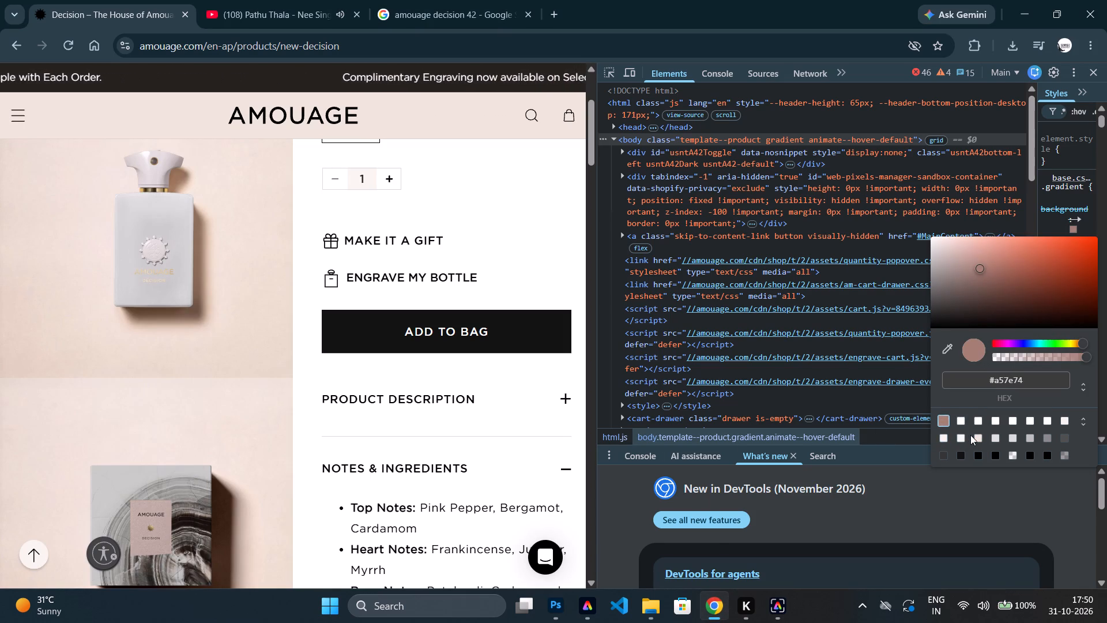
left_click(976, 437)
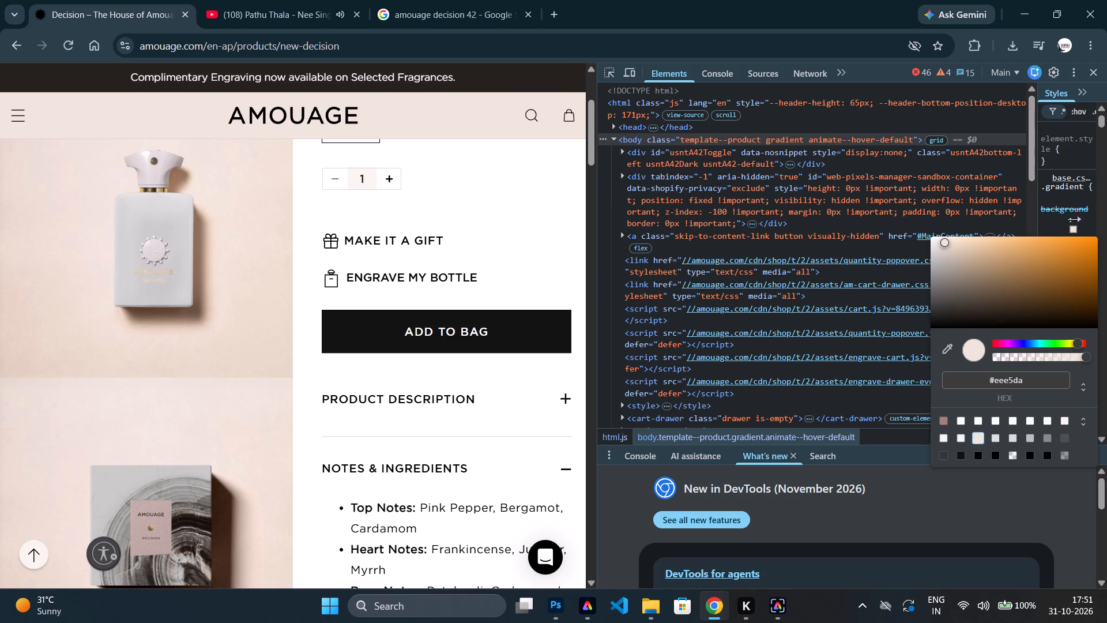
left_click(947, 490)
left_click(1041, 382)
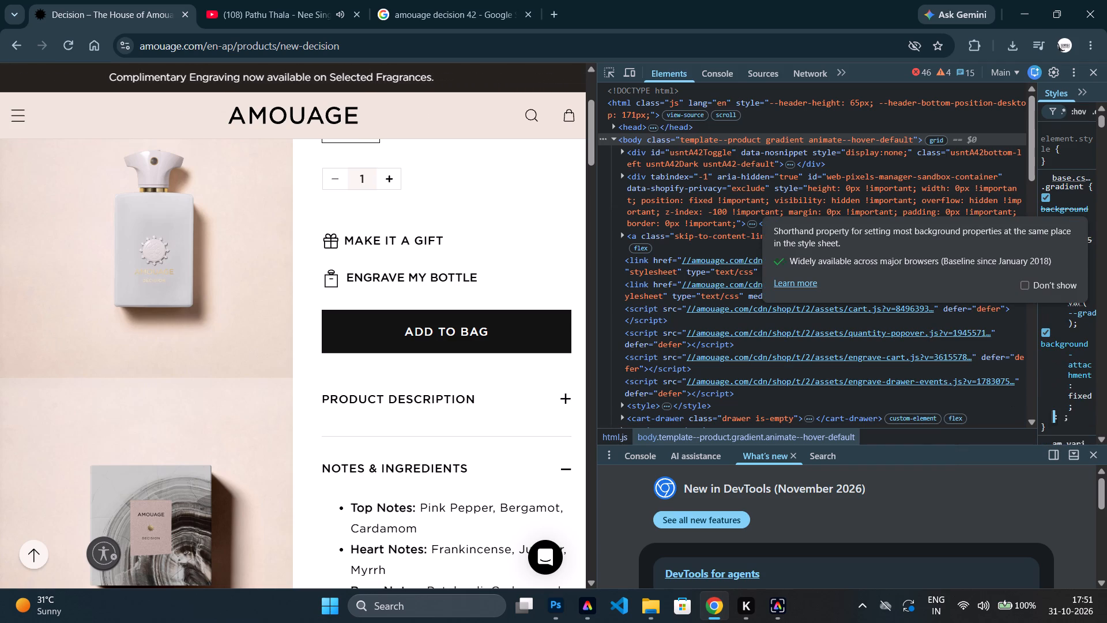
Widen the style rules area and examine the body element's background colour and the root theme colour variables.
left_click_drag(1038, 325, 989, 325)
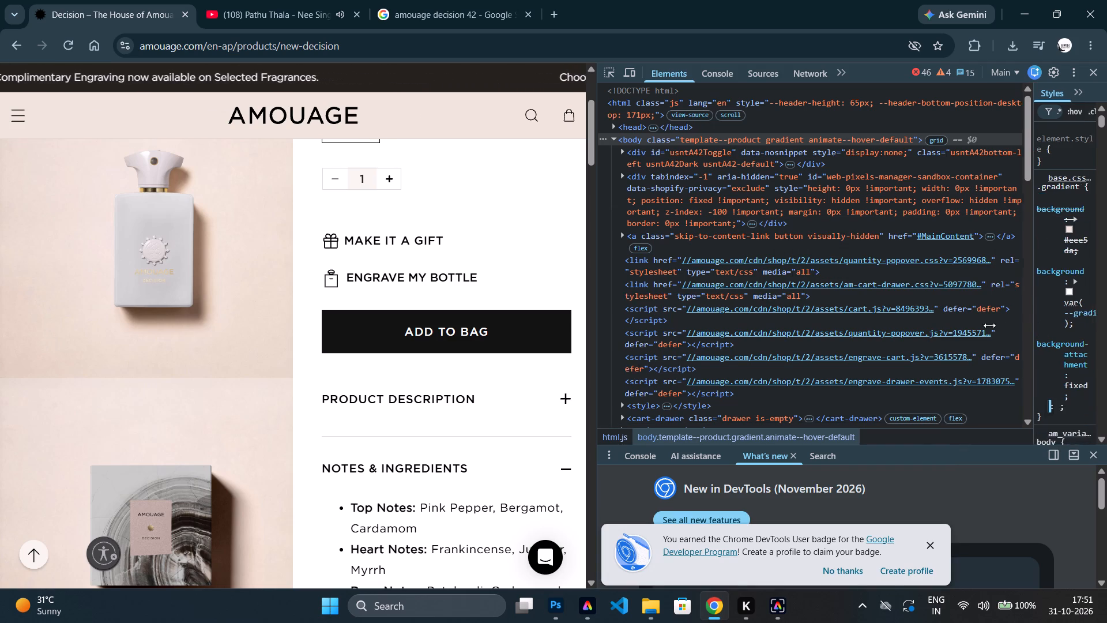
left_click_drag(989, 325, 805, 337)
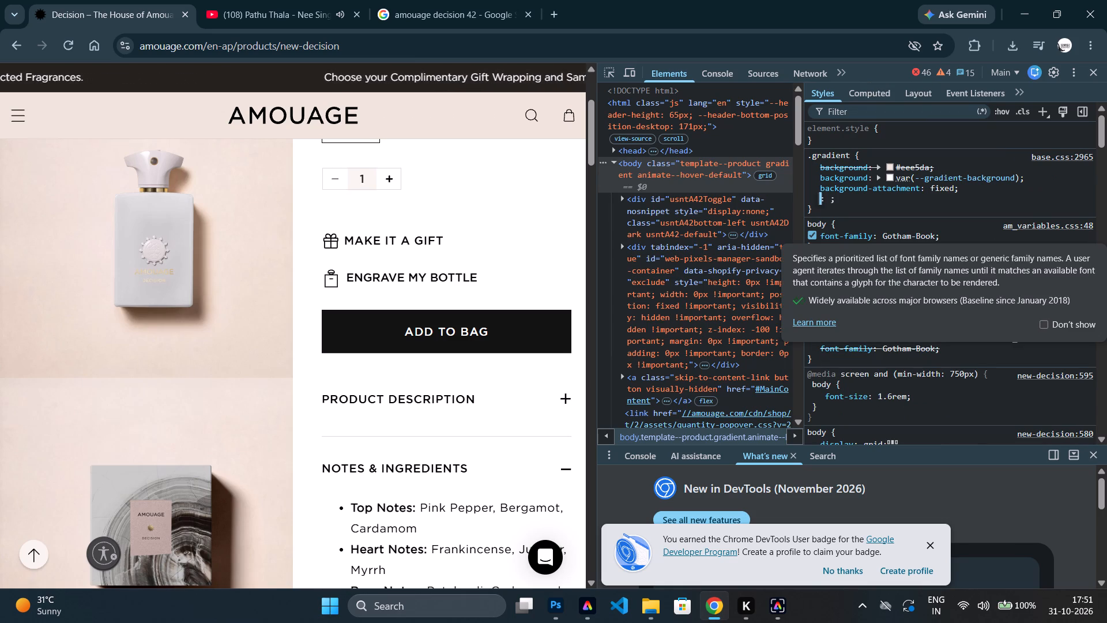
scroll(860, 249, "down", 1)
left_click(892, 163)
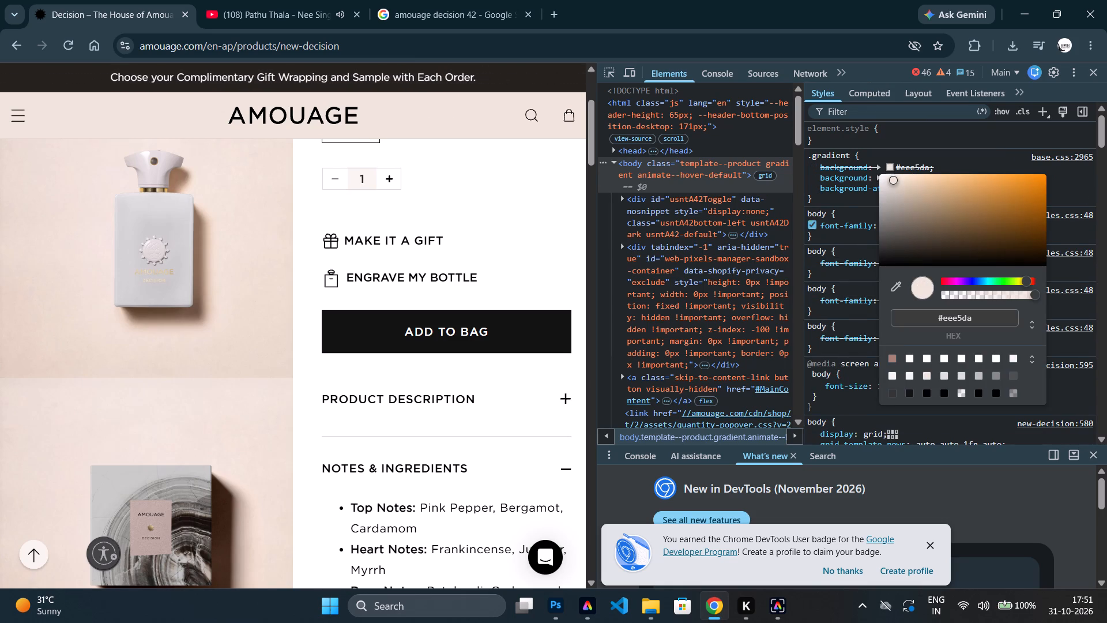
left_click(844, 206)
scroll(845, 211, "up", 4)
scroll(854, 231, "down", 2)
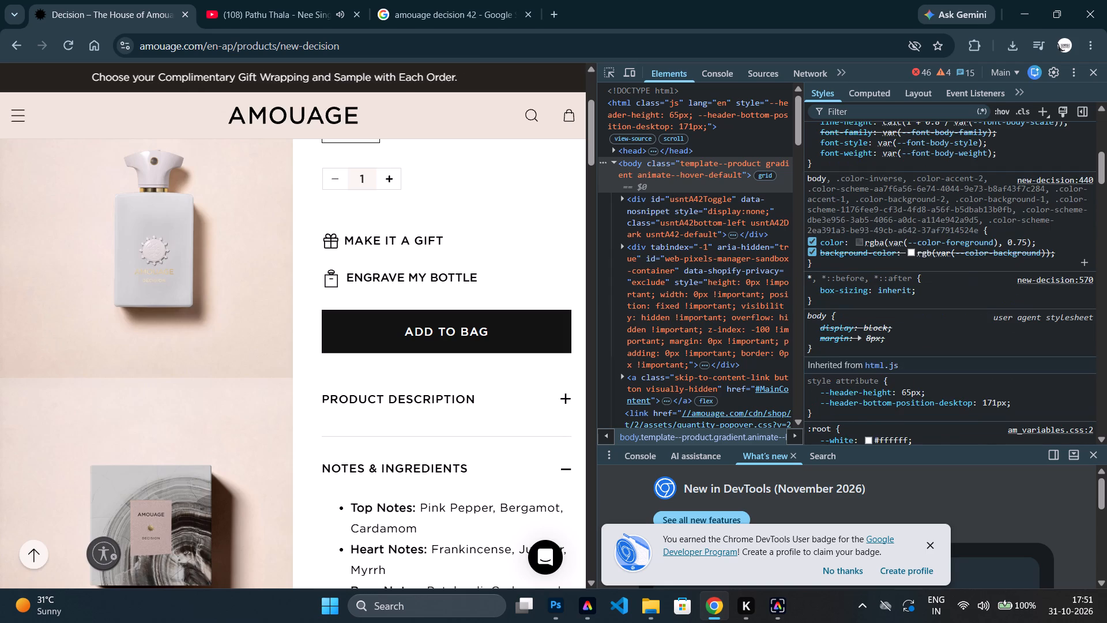
scroll(863, 261, "down", 2)
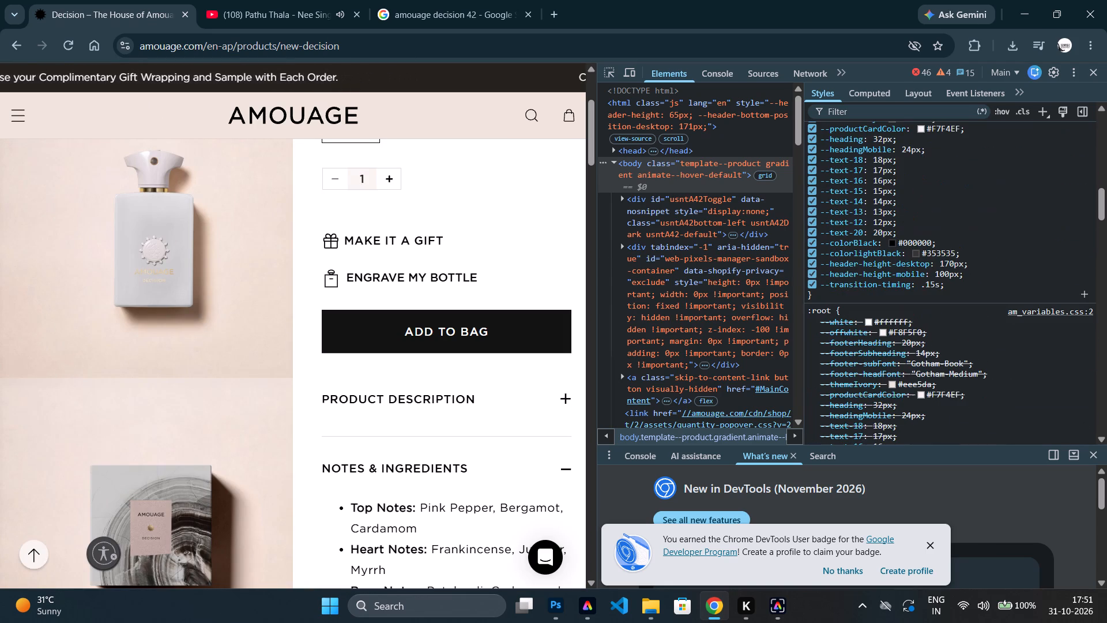
scroll(864, 268, "up", 1)
scroll(865, 272, "down", 2)
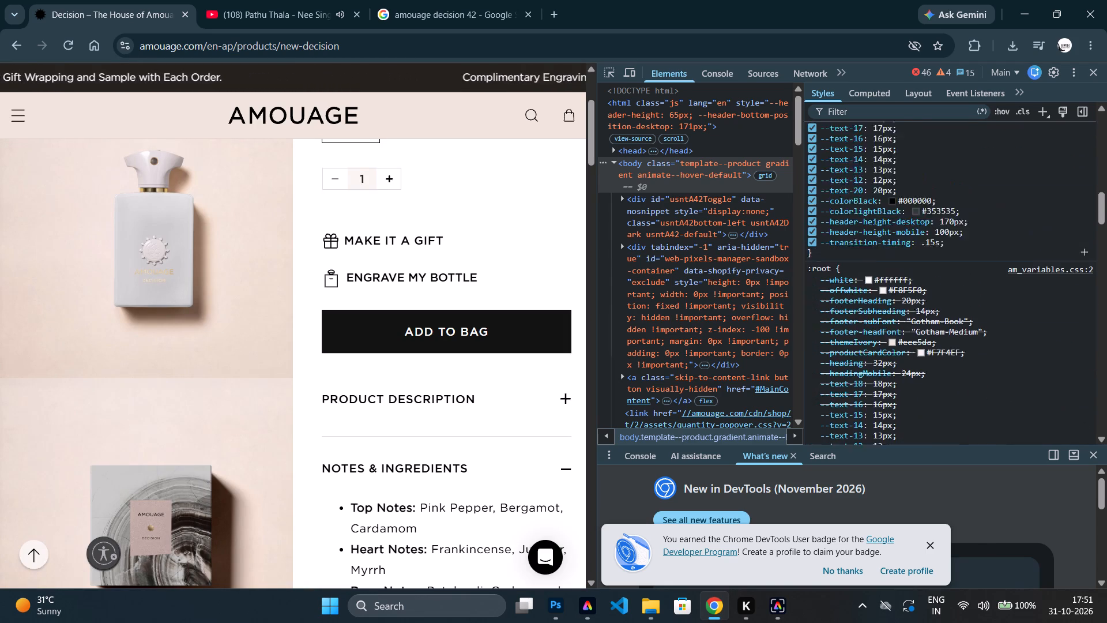
scroll(867, 276, "down", 2)
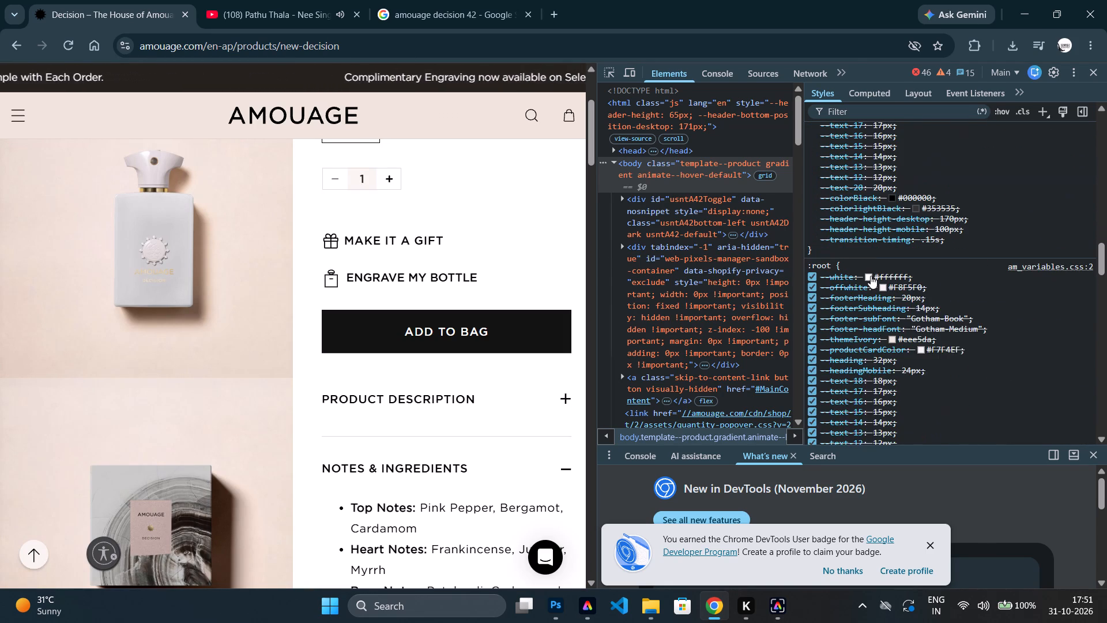
scroll(871, 276, "down", 1)
scroll(874, 256, "up", 1)
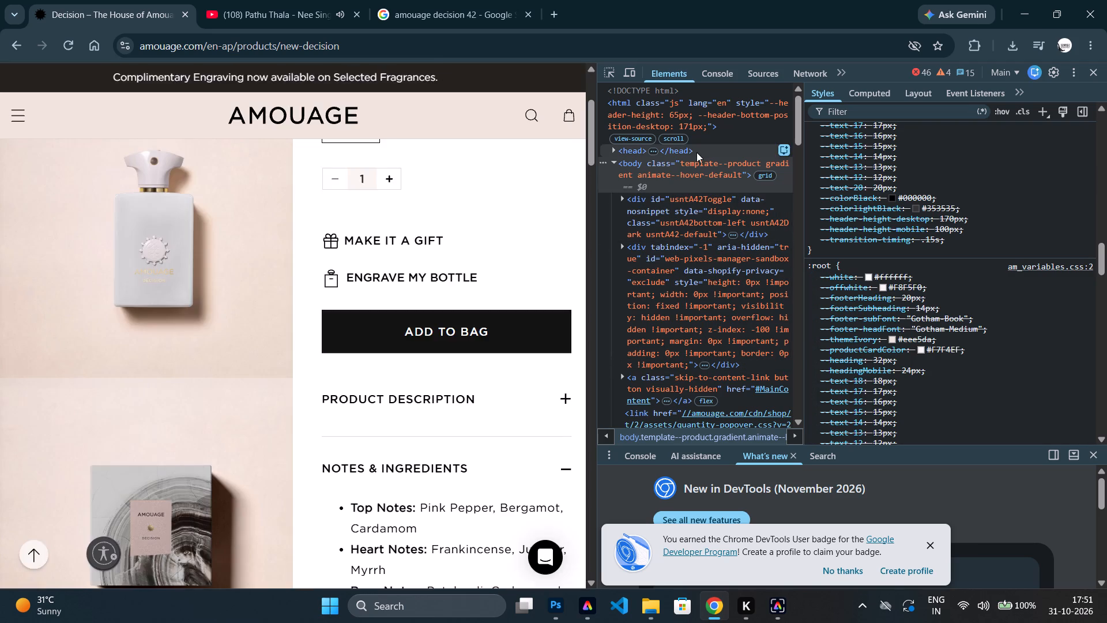
Examine the body element's remaining style rules down to the font-face rule and box model, then go back to the gradient background rule.
scroll(860, 299, "down", 2)
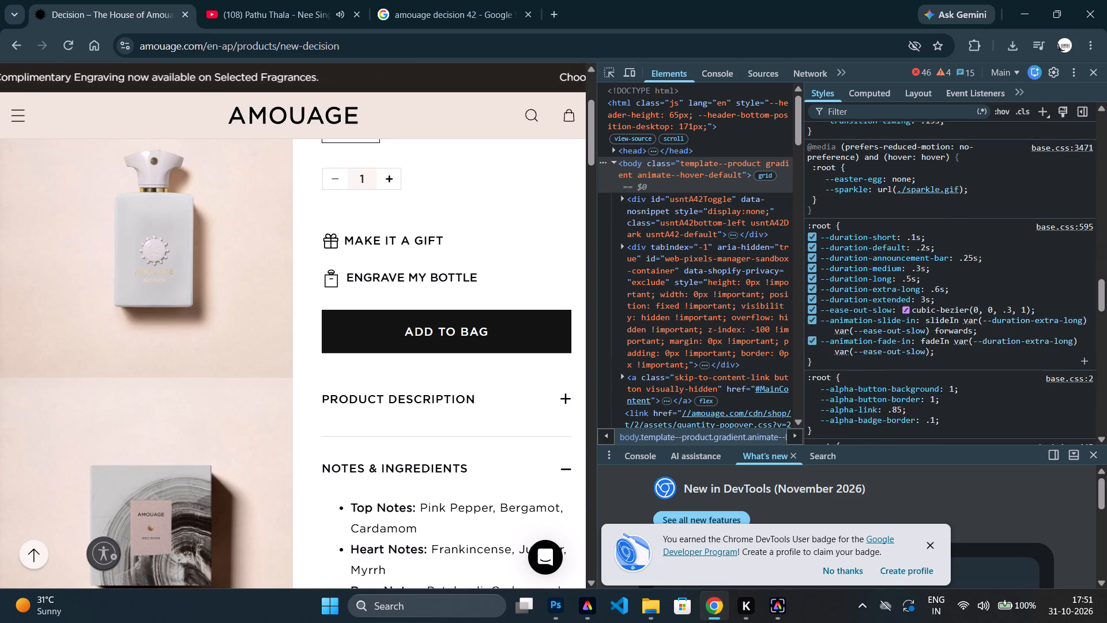
scroll(860, 299, "down", 8)
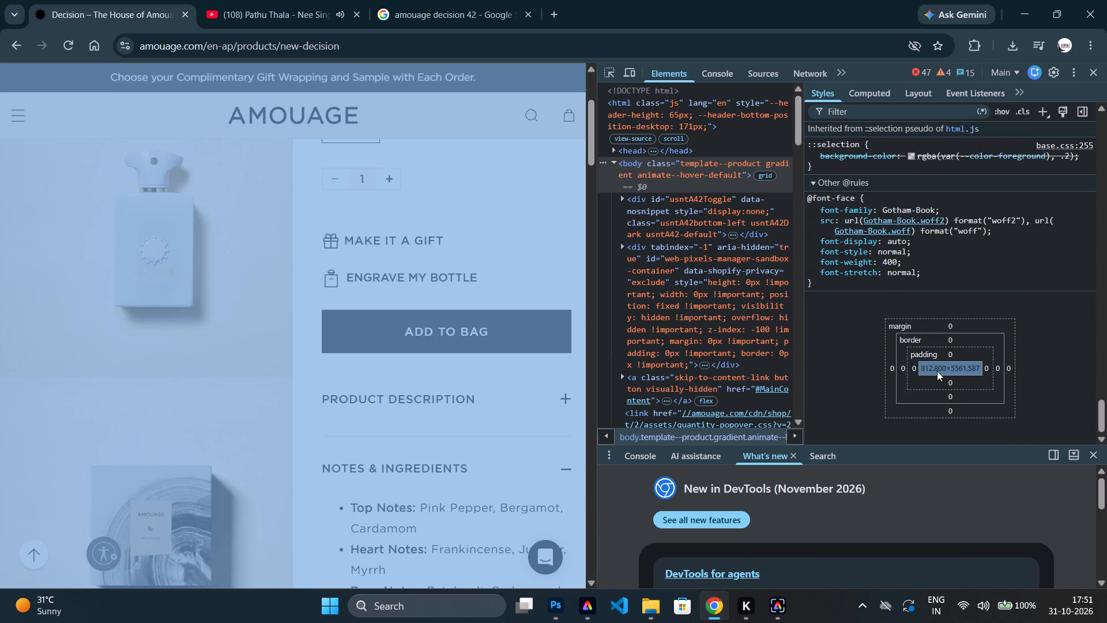
left_click(931, 353)
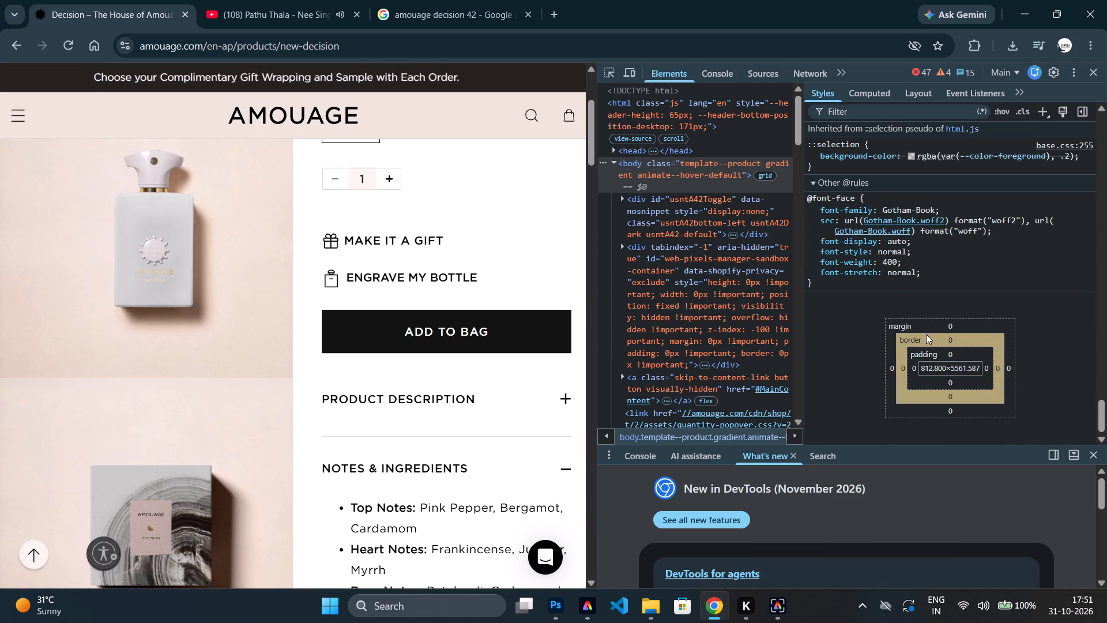
left_click(926, 334)
left_click(925, 333)
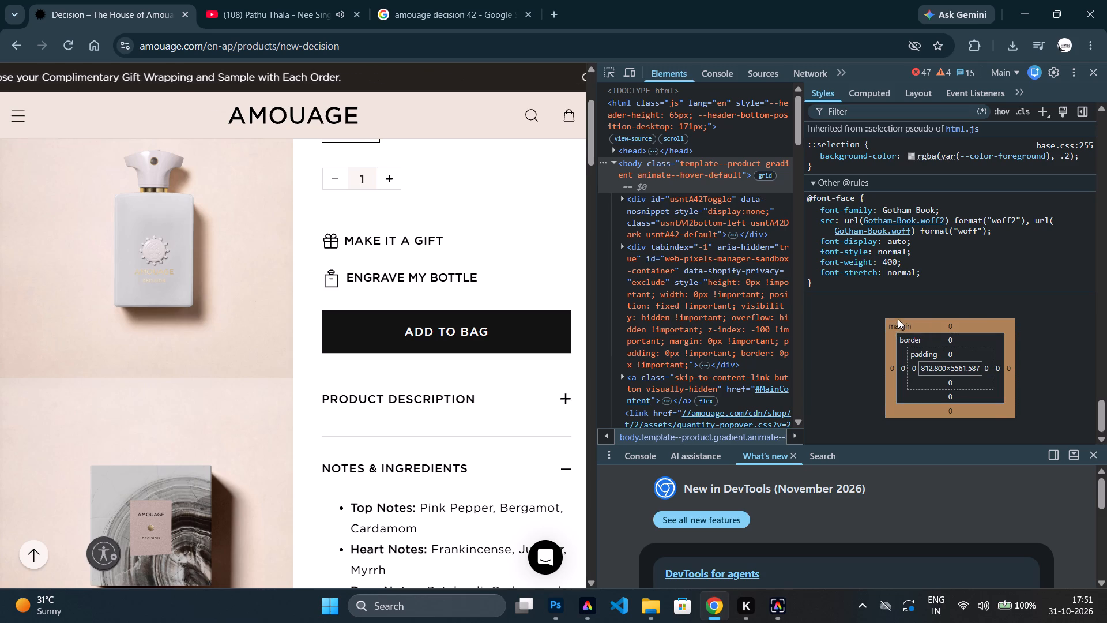
right_click_drag(897, 319, 887, 319)
scroll(838, 408, "down", 2)
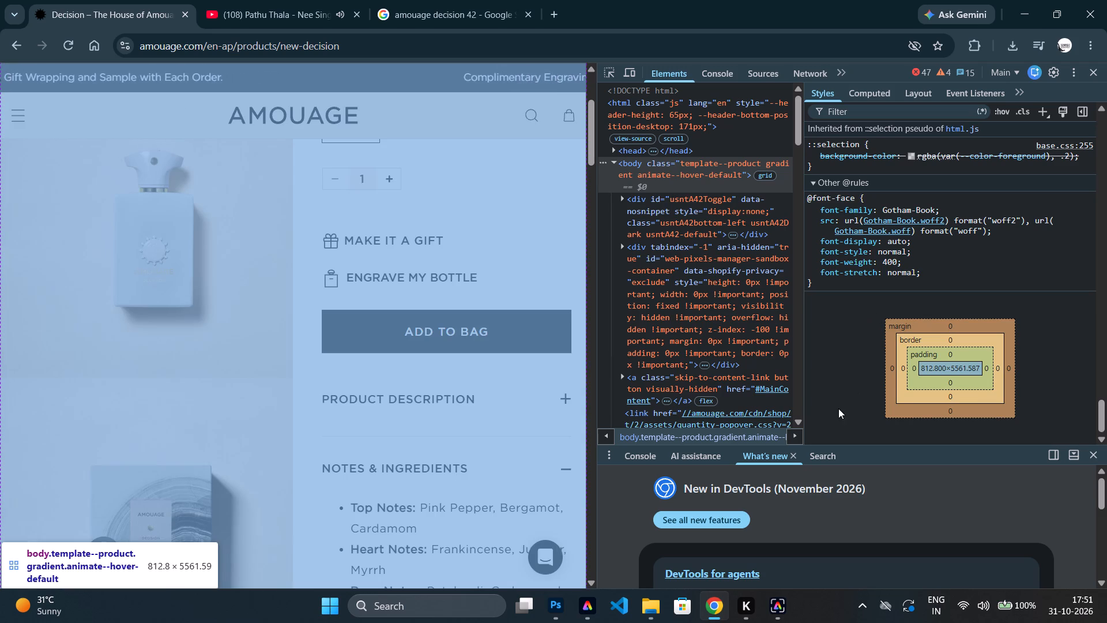
scroll(838, 408, "down", 1)
scroll(808, 377, "up", 16)
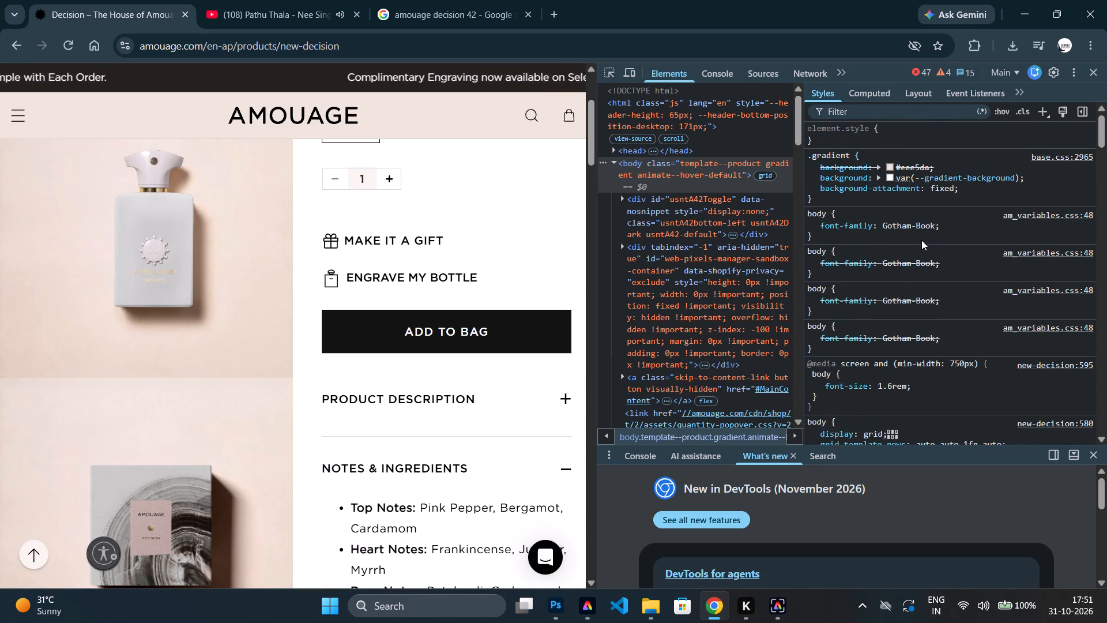
scroll(918, 233, "up", 8)
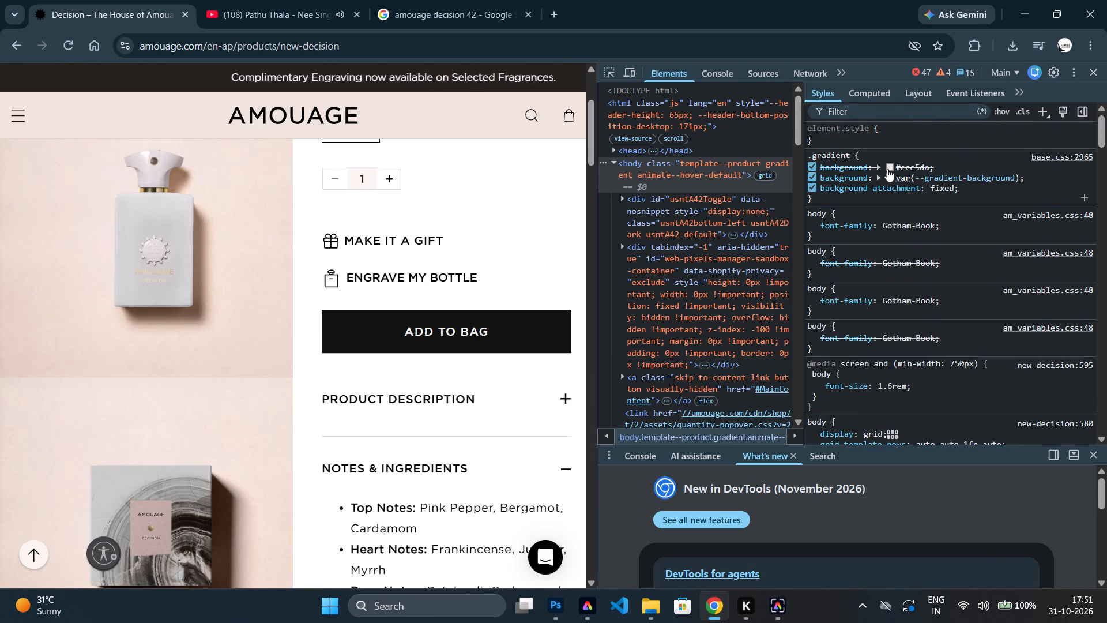
Close the developer tools on the Amouage product page and switch to Photoshop.
left_click(887, 169)
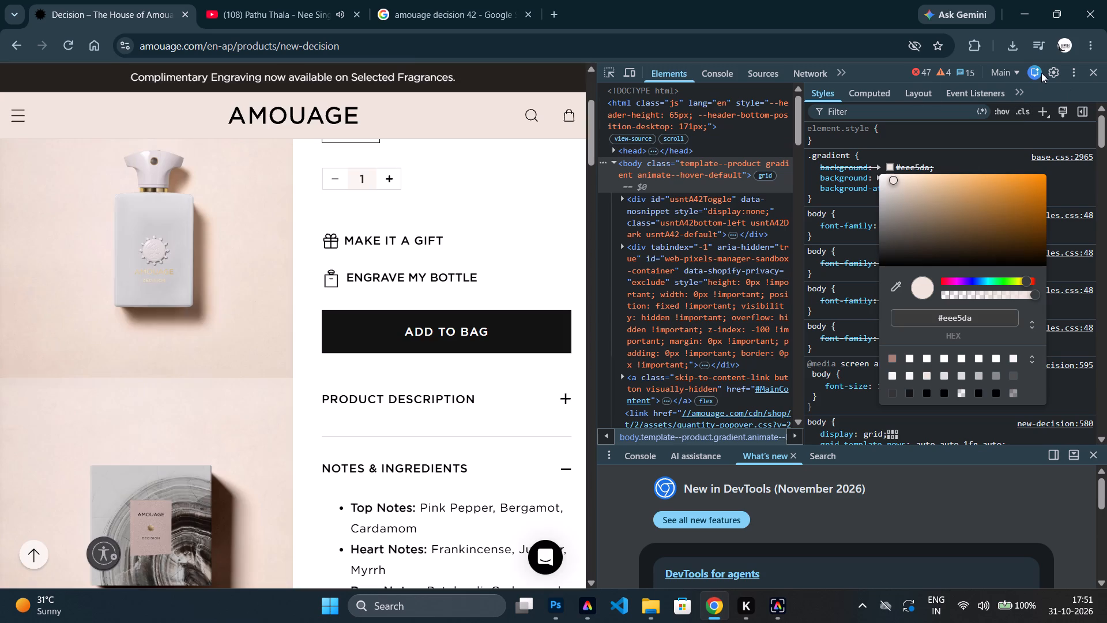
left_click(1094, 66)
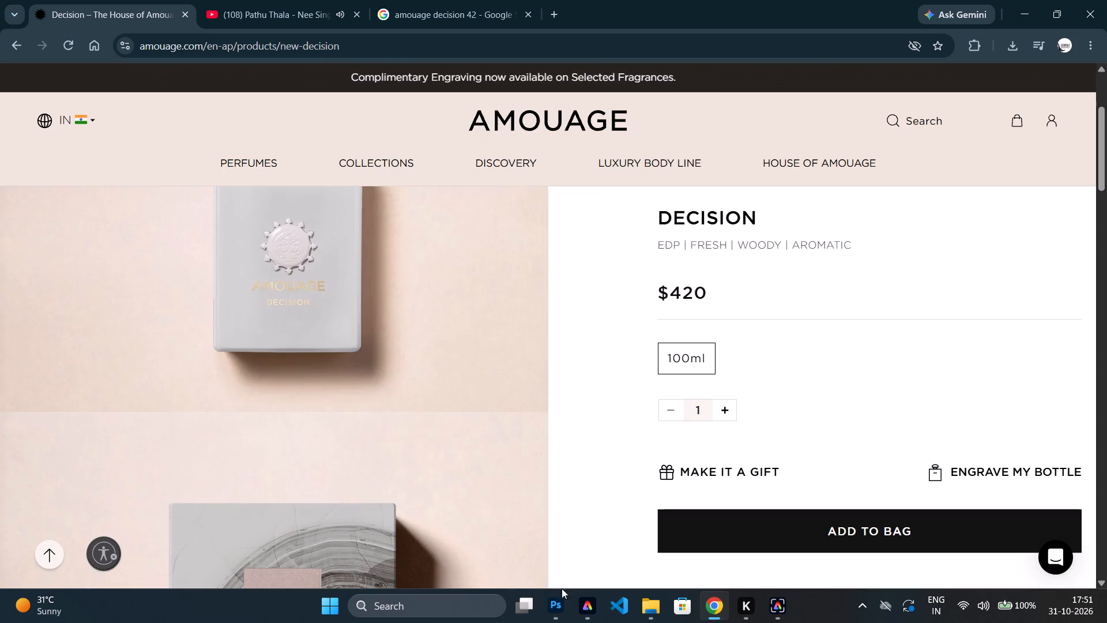
left_click(555, 619)
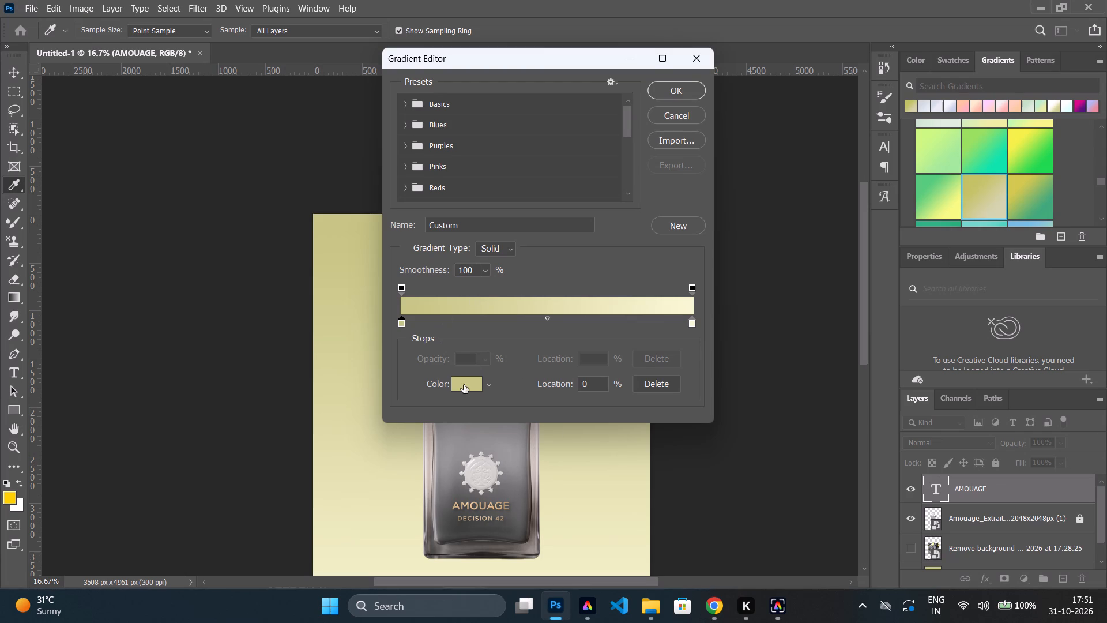
Set the gradient's starting colour stop to the peach tan #dcbb93, using the hue of #eee5da, and accept the gradient.
left_click(464, 385)
key("BackSpace")
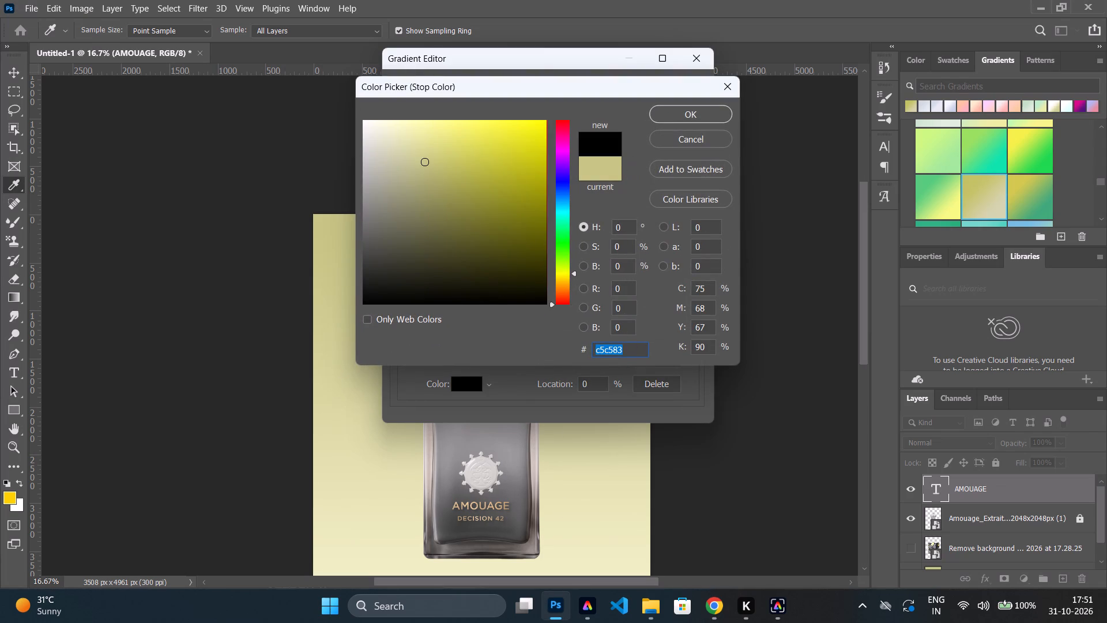
key("ctrl+v")
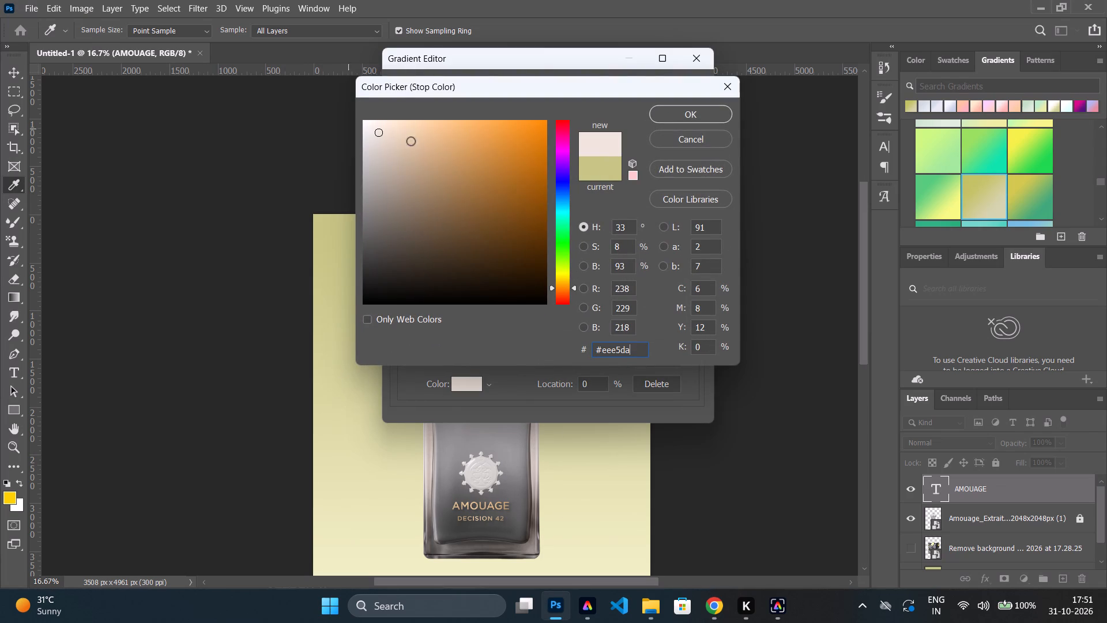
left_click_drag(419, 132, 424, 145)
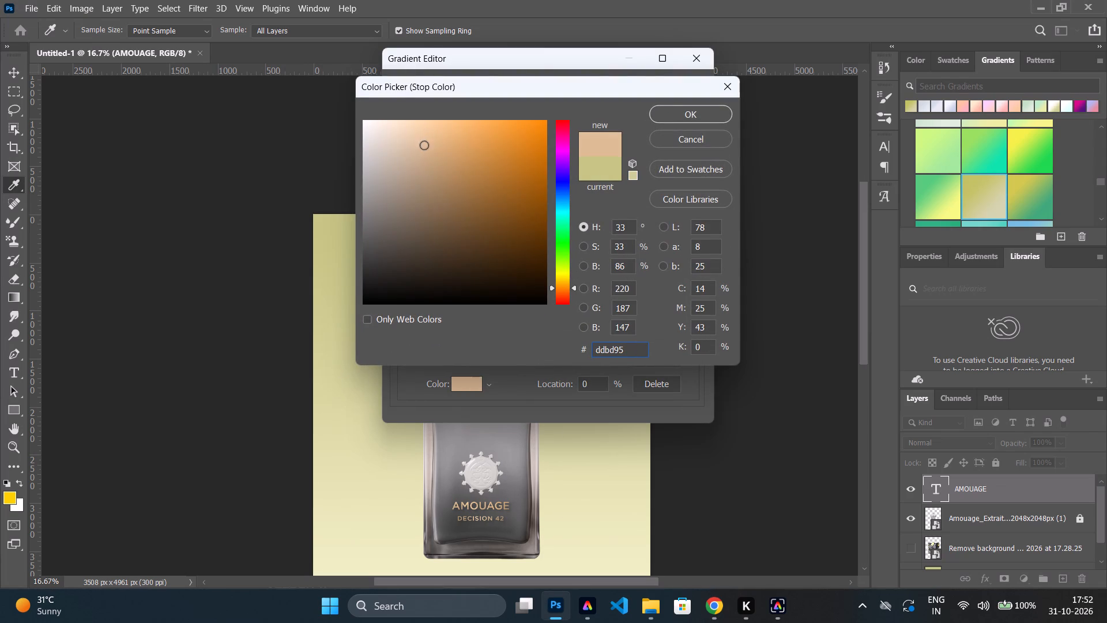
left_click(670, 107)
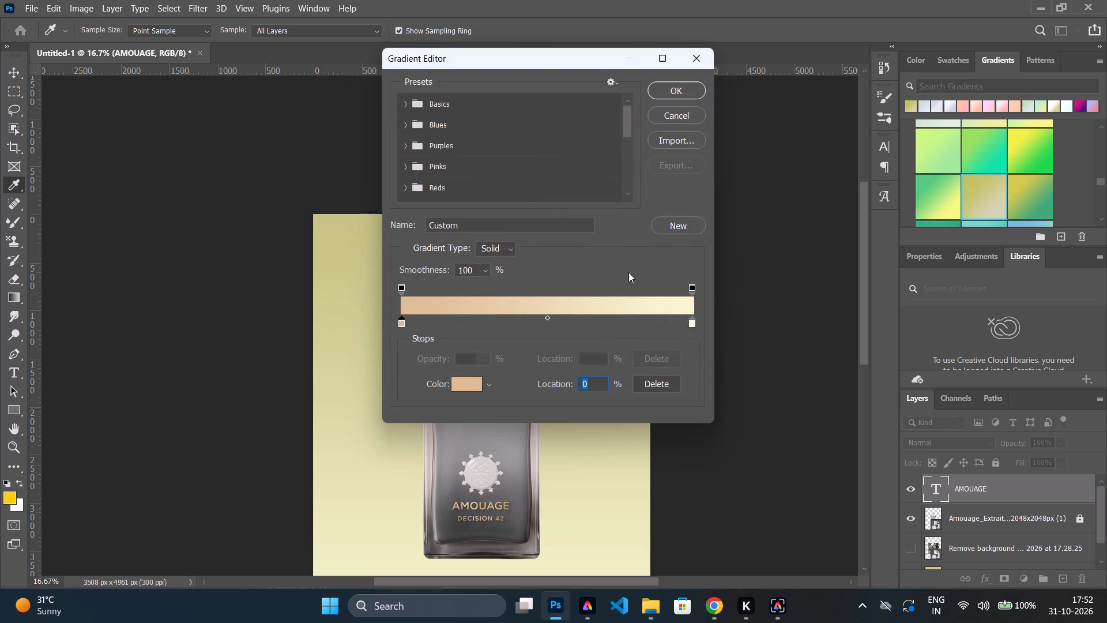
left_click(672, 90)
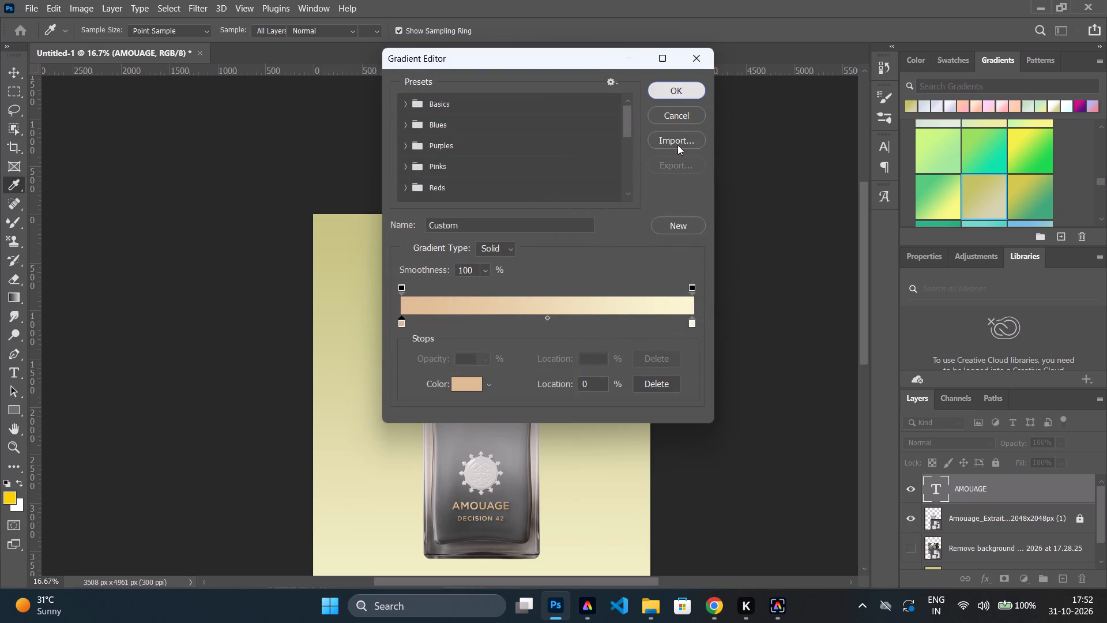
Fill the Background layer with the tan-to-cream linear gradient, from near the poster's top edge down to the AMOUAGE headline.
scroll(533, 380, "down", 2)
scroll(488, 234, "down", 2)
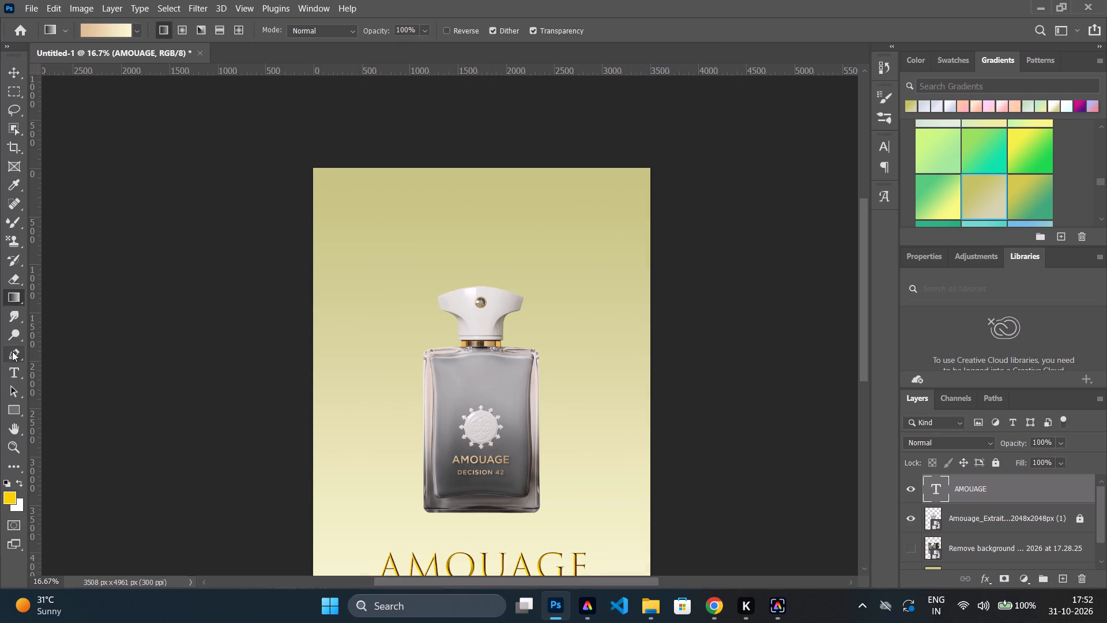
scroll(1030, 523, "down", 2)
left_click(1013, 558)
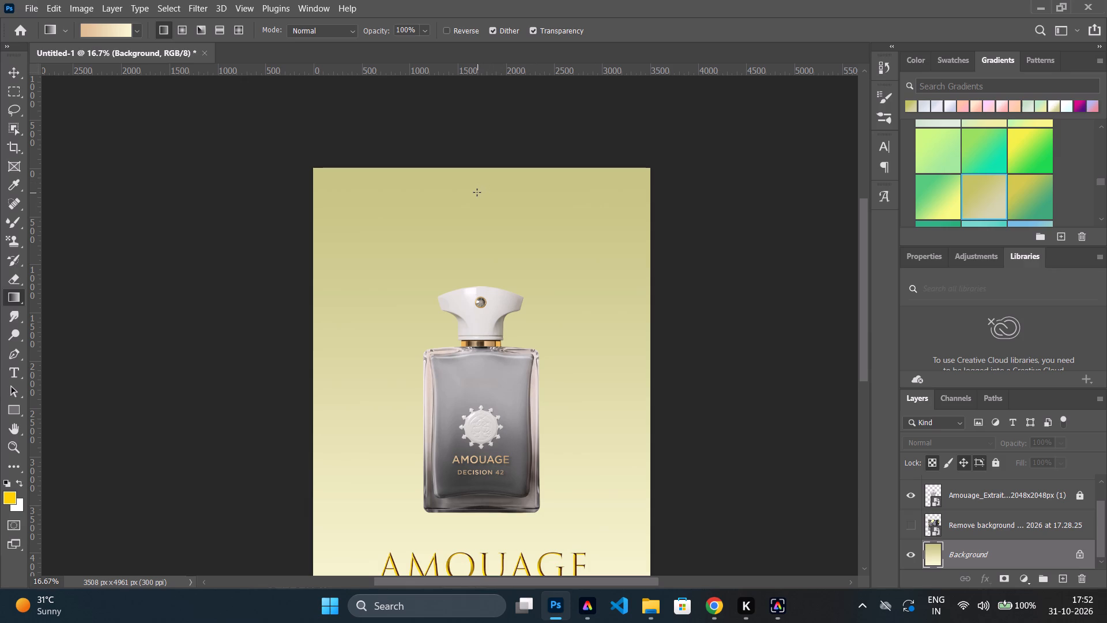
left_click_drag(477, 192, 479, 592)
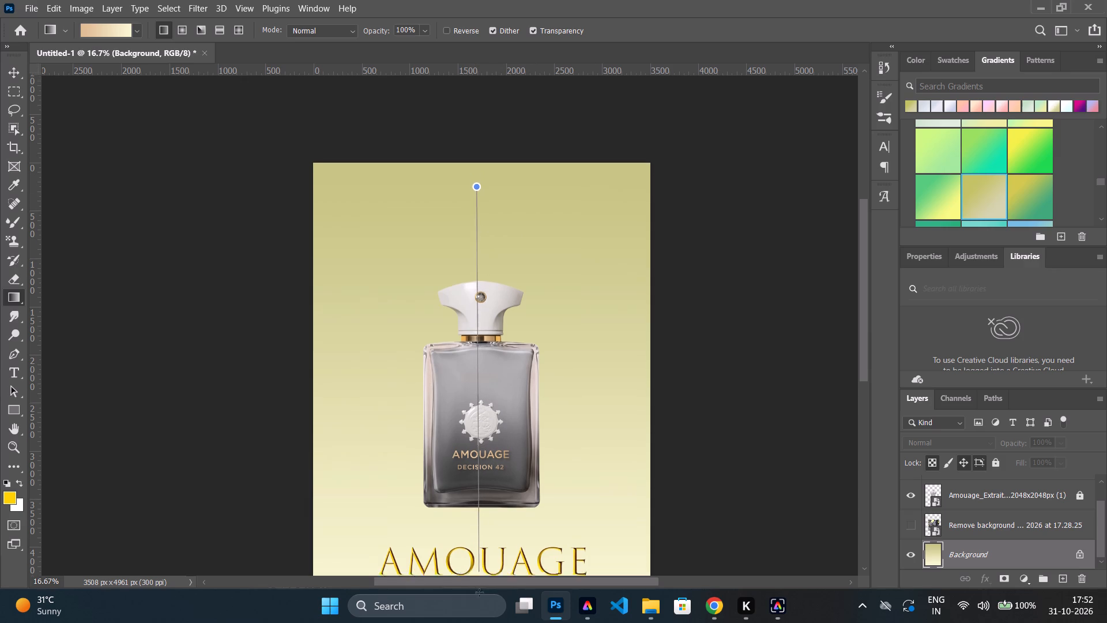
left_click_drag(479, 592, 486, 395)
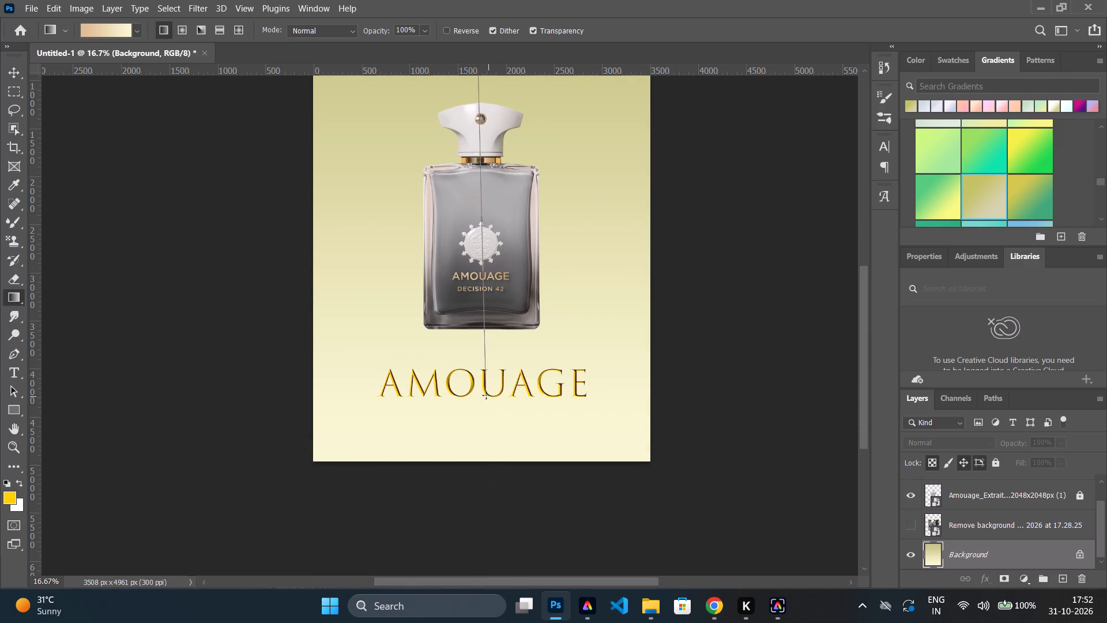
left_click_drag(486, 395, 481, 394)
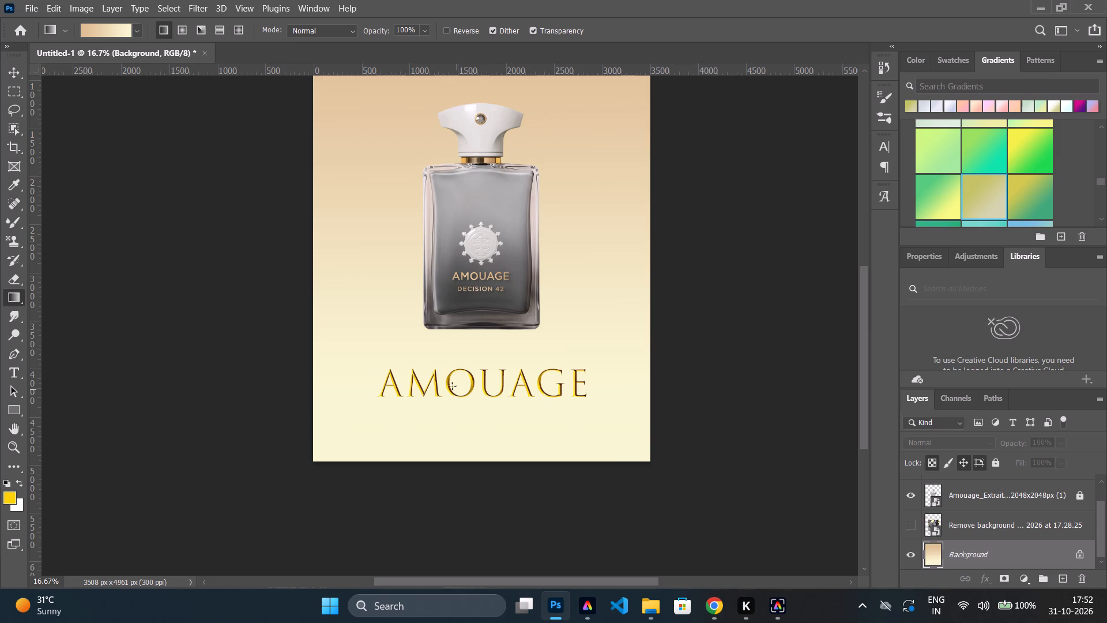
scroll(450, 377, "up", 14)
scroll(464, 321, "down", 10)
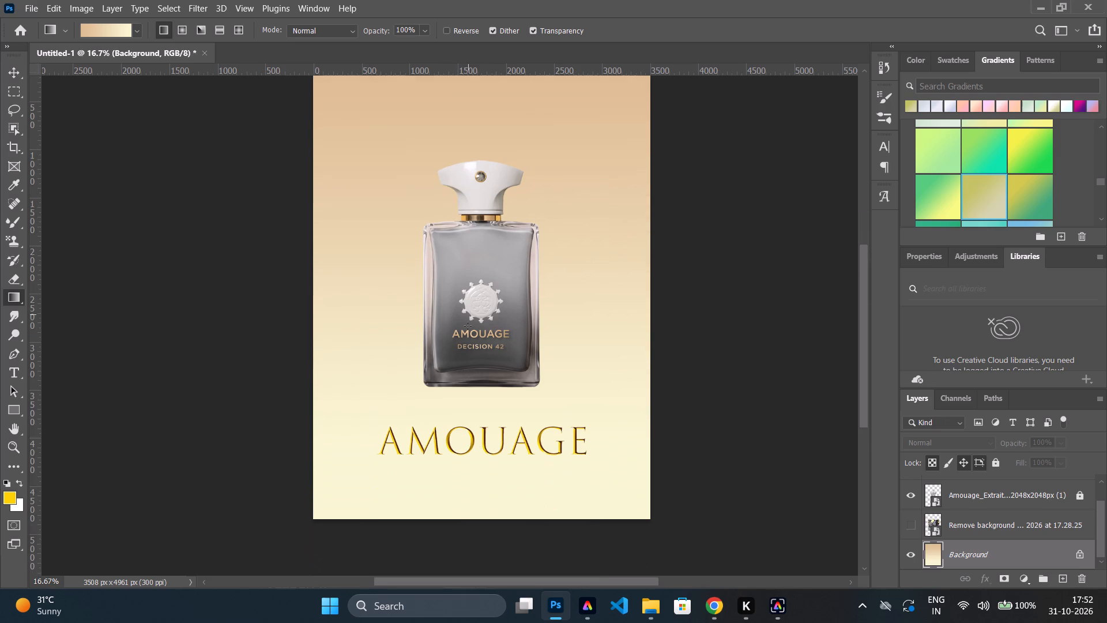
scroll(468, 326, "down", 3)
scroll(468, 328, "up", 12)
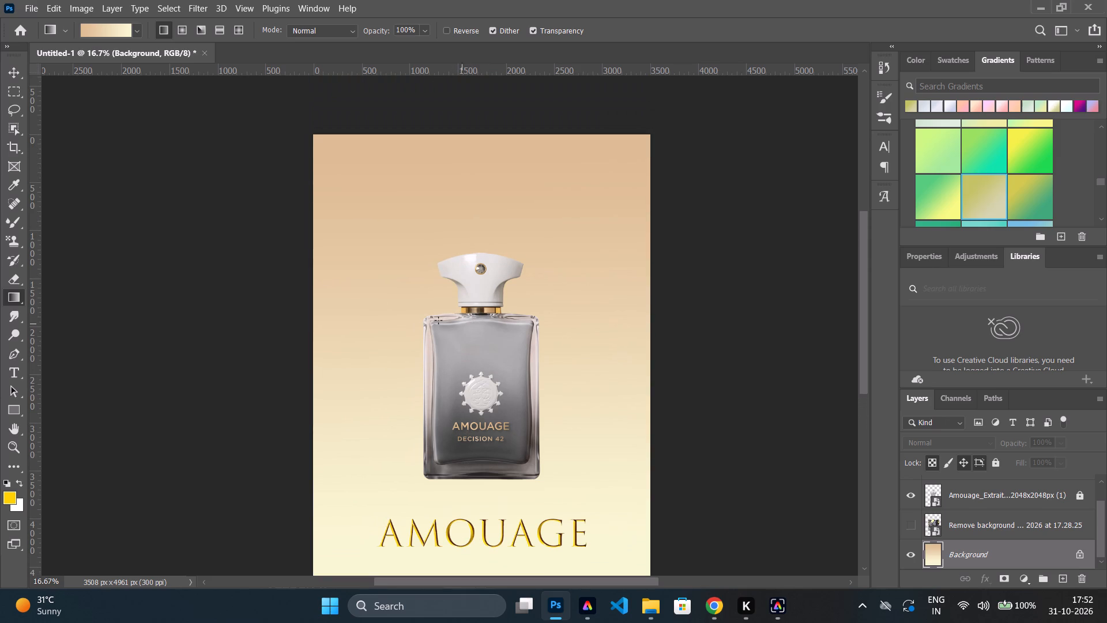
Edit the gradient again and make its starting colour stop a slightly more saturated peach.
left_click(110, 31)
left_click(398, 321)
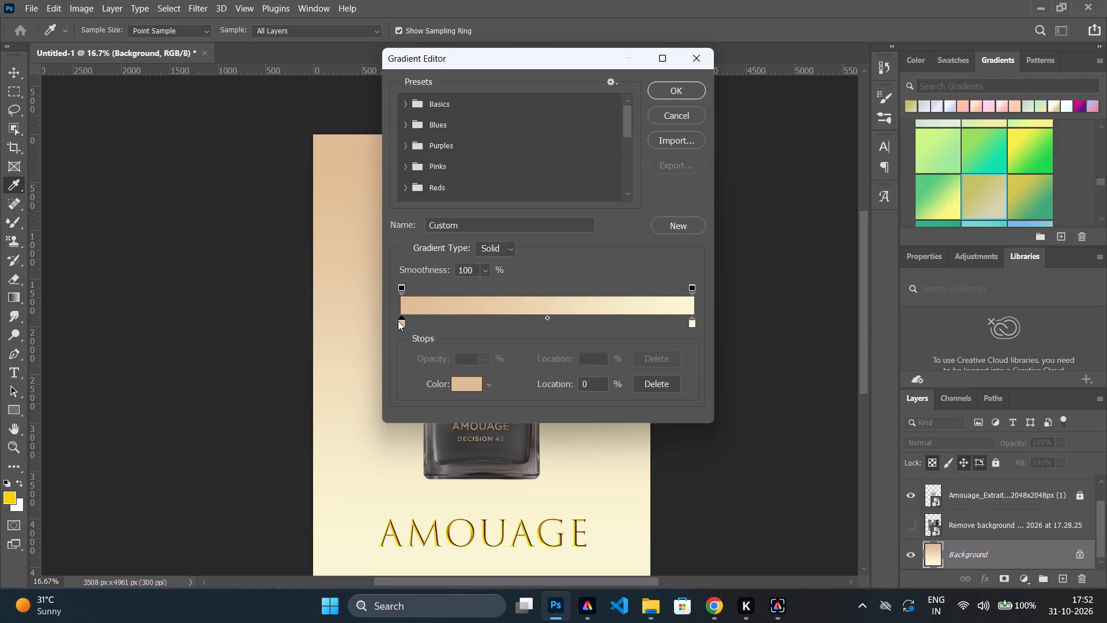
left_click(461, 381)
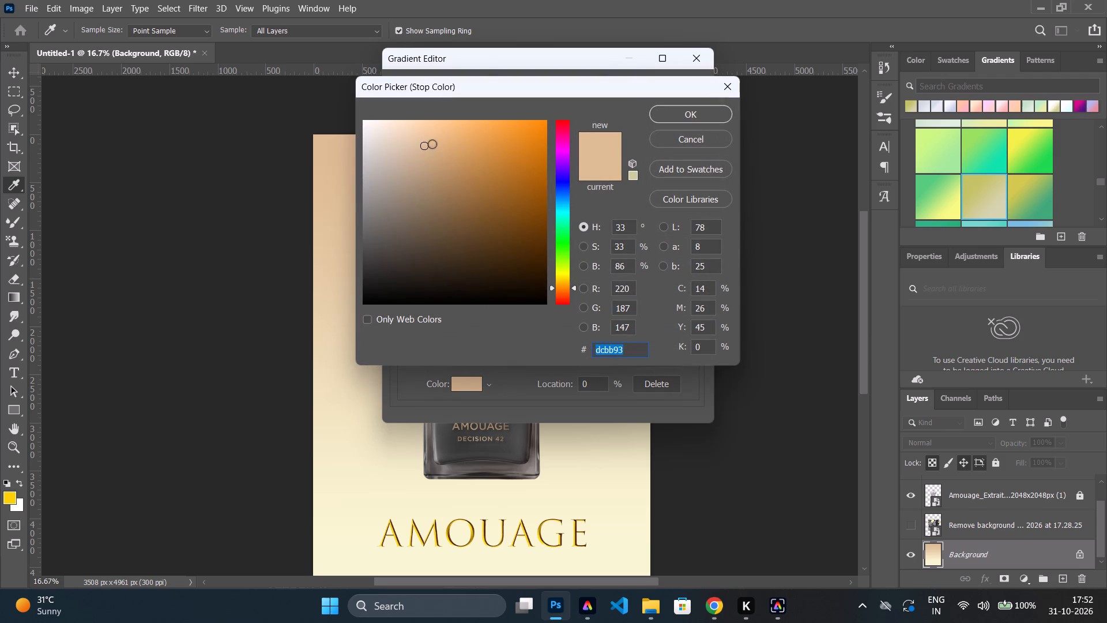
left_click(432, 144)
left_click(683, 111)
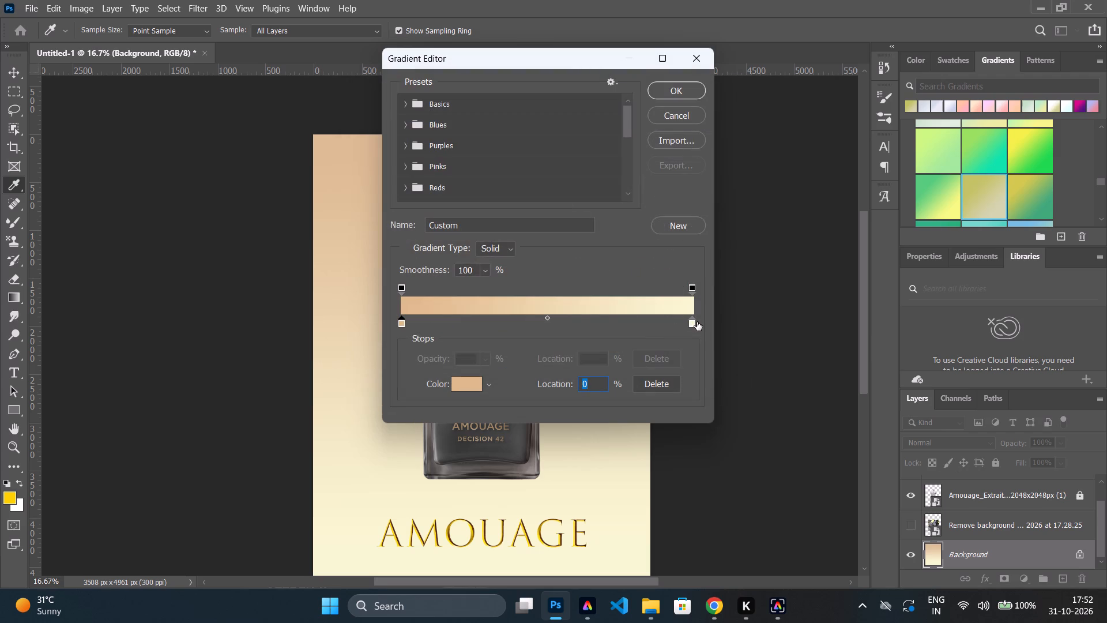
Set the gradient's ending colour stop to pale peach #f4dec4, based on the copied #eee5da, and accept the gradient.
left_click(688, 321)
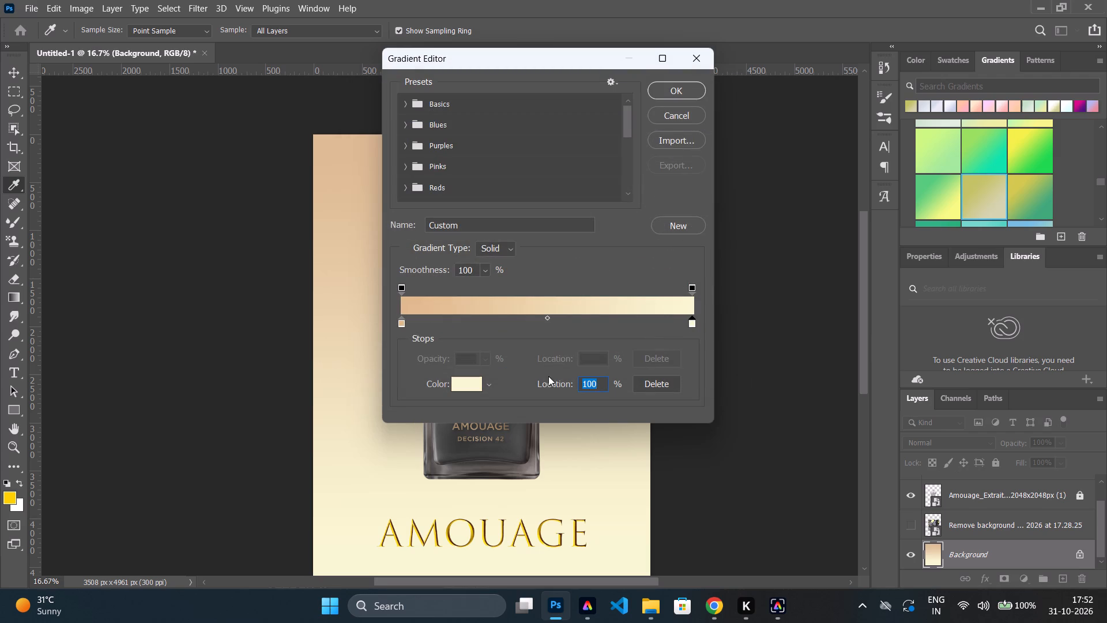
left_click(463, 384)
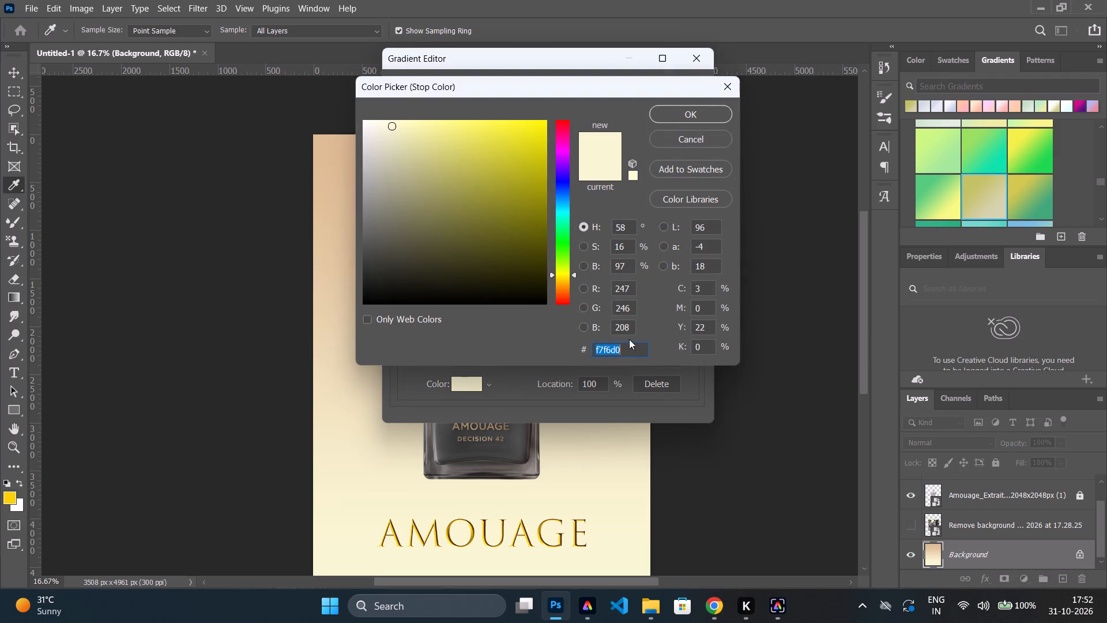
key("BackSpace")
key("ctrl+v")
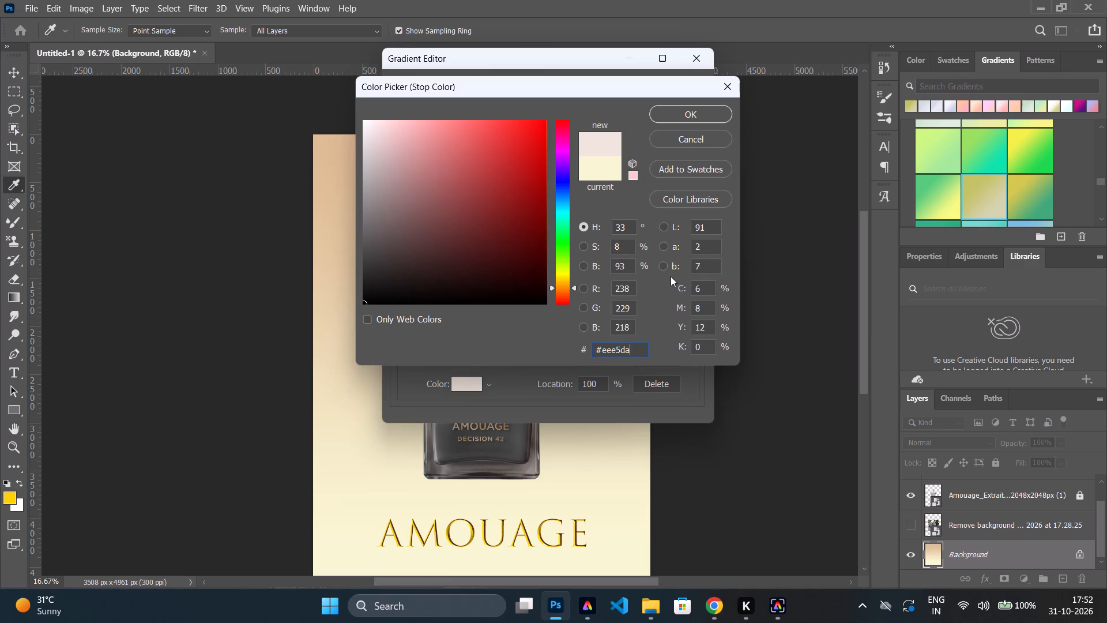
left_click(399, 127)
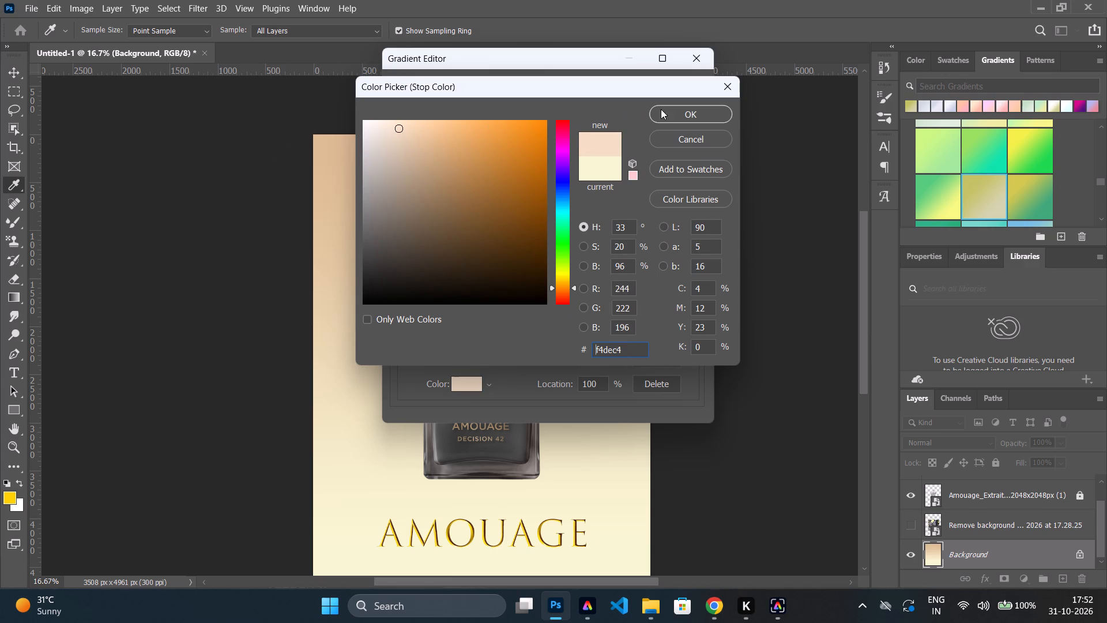
left_click(661, 109)
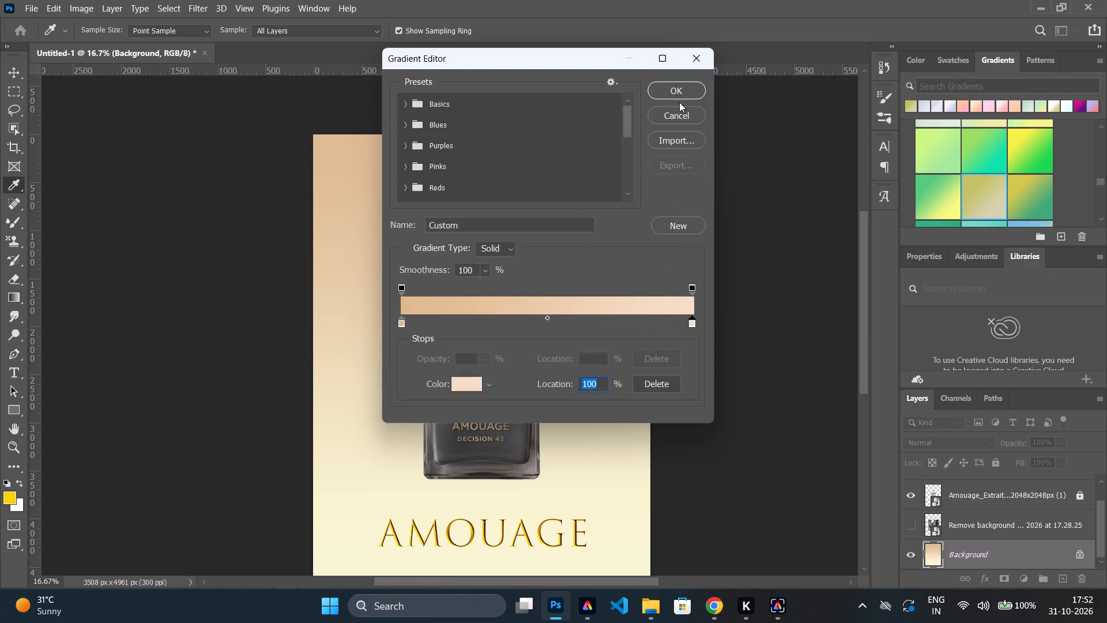
left_click(679, 86)
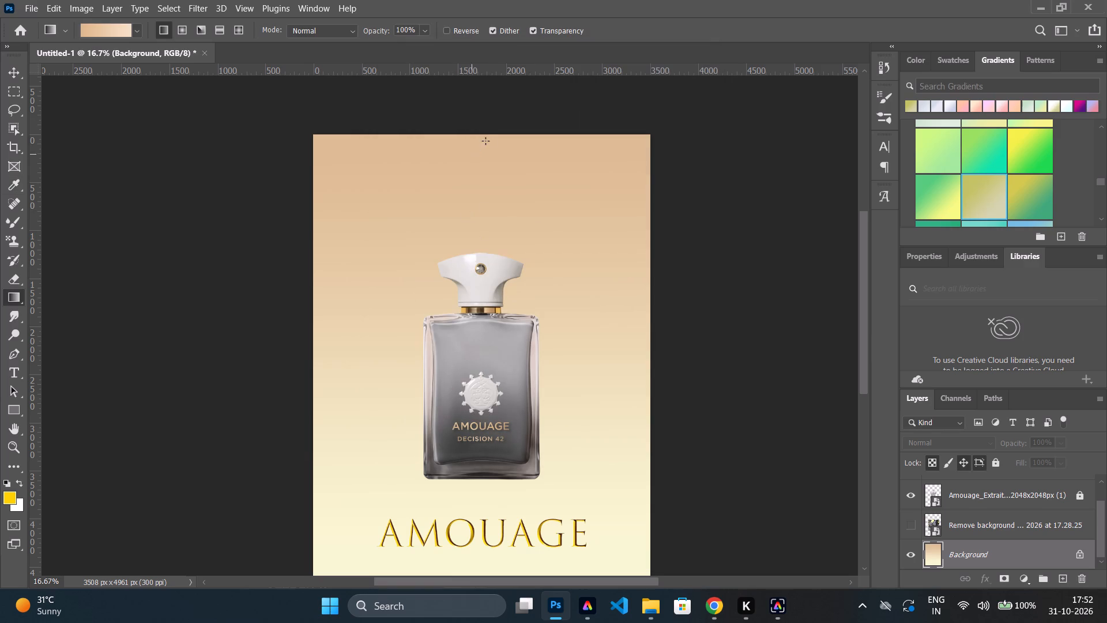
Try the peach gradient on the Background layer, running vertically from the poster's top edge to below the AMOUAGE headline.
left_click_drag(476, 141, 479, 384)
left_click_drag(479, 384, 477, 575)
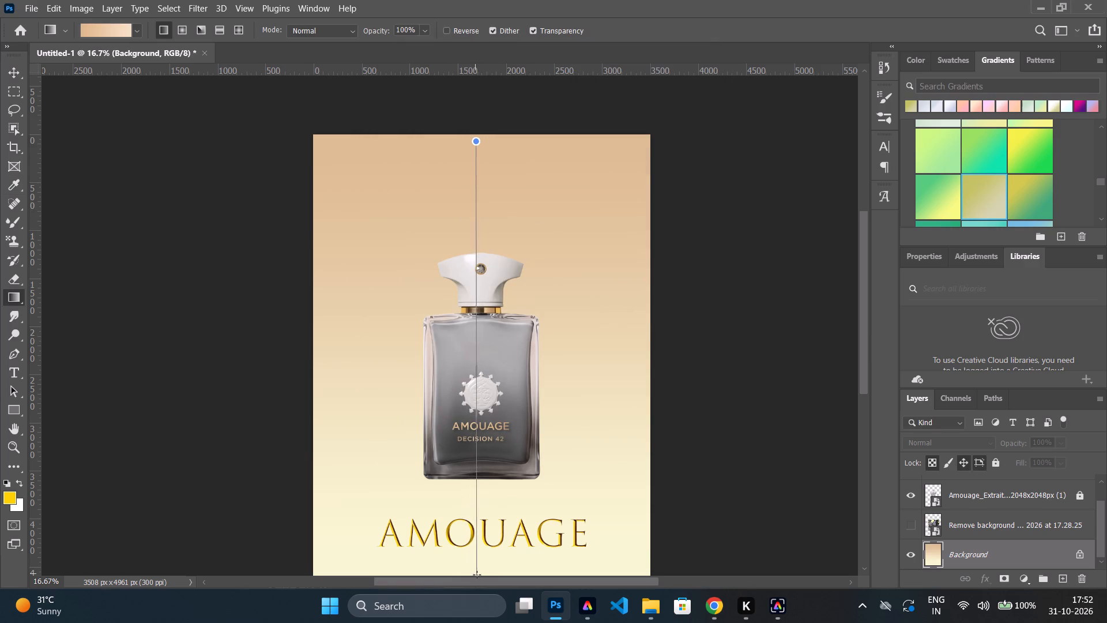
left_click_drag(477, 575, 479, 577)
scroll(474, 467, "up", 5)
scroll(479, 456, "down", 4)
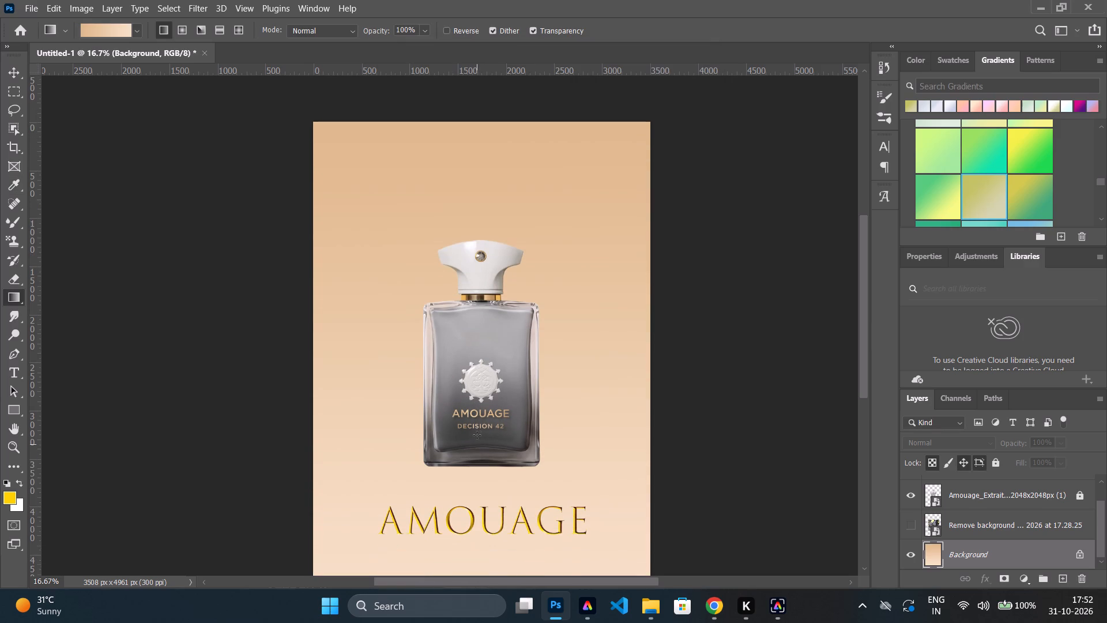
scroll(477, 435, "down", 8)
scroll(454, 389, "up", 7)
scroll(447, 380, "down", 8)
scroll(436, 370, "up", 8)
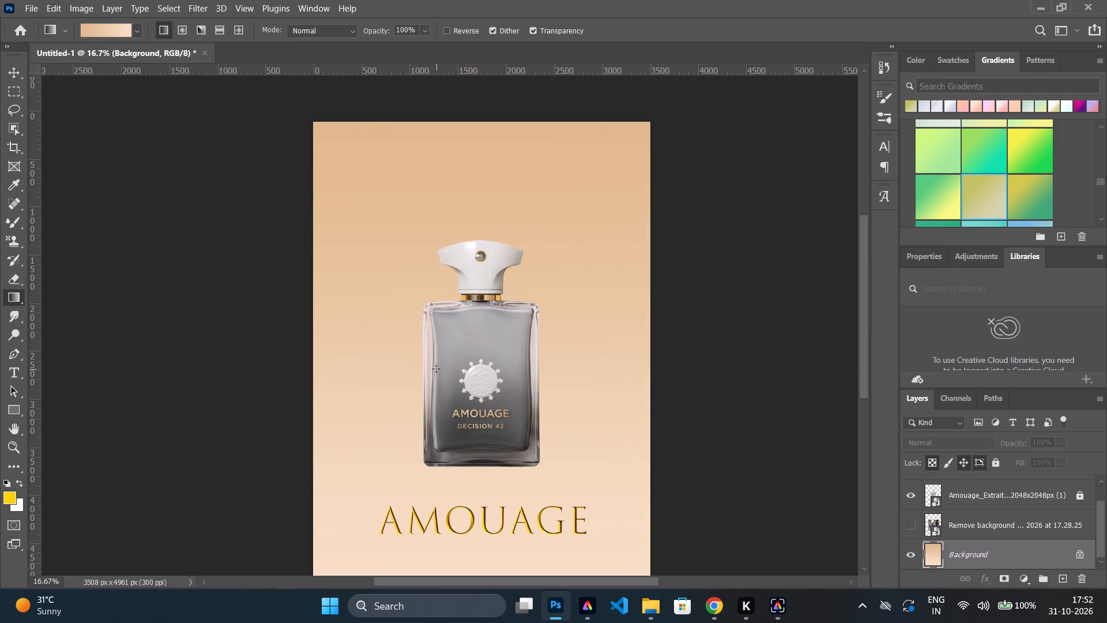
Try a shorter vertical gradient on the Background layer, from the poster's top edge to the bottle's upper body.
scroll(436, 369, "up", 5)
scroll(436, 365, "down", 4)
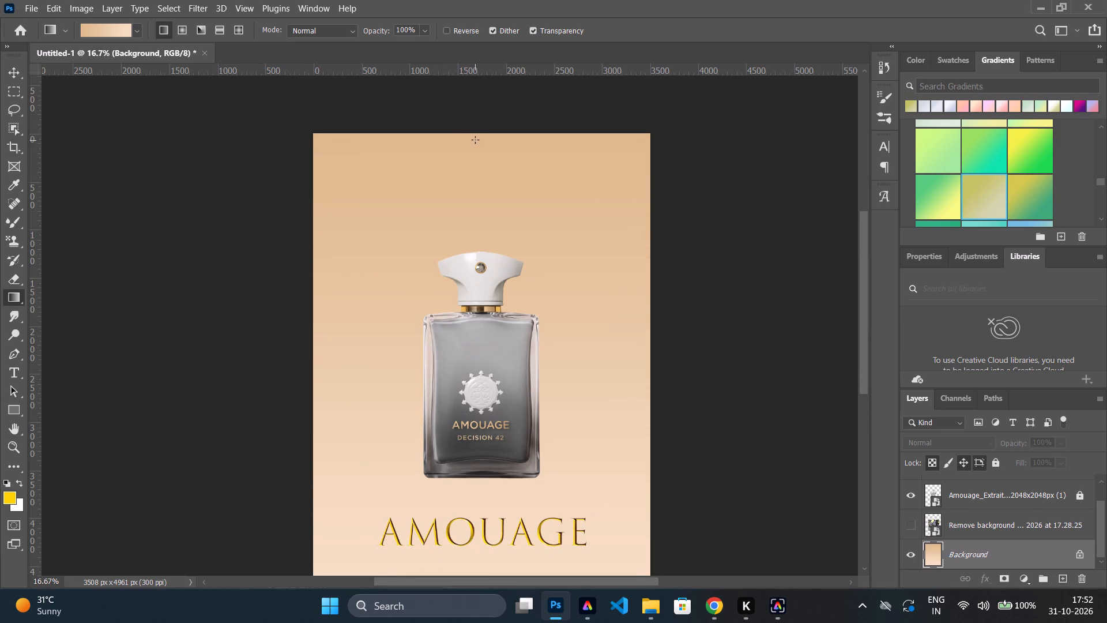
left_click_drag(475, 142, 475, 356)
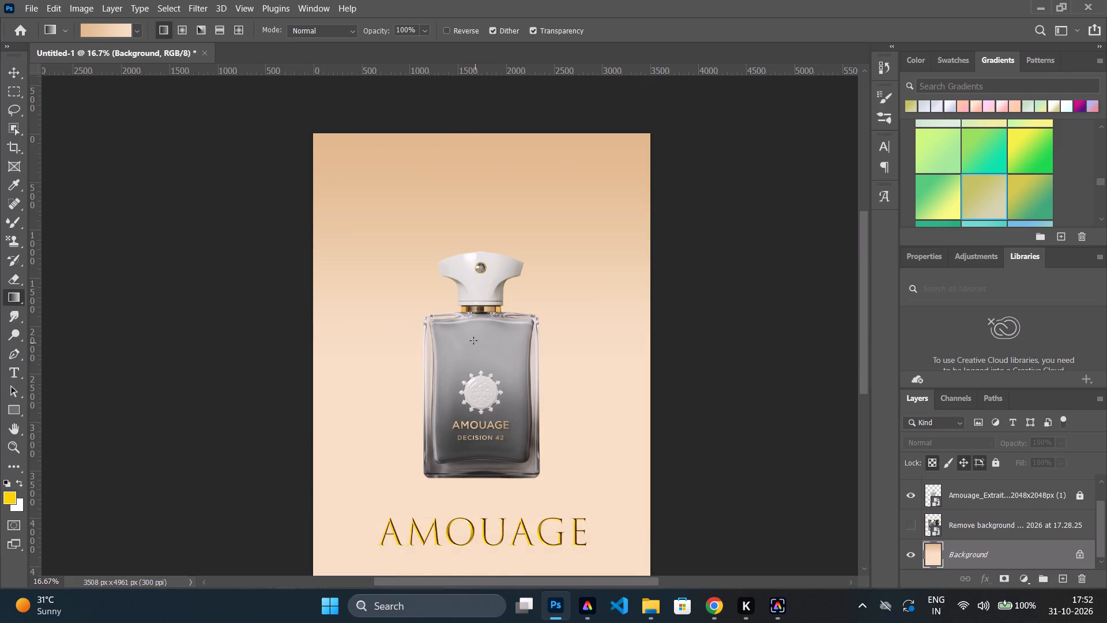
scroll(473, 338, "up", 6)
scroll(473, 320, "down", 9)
Redraw the Background gradient vertically from just below the poster's top edge to the gap between the bottle and the AMOUAGE headline.
scroll(468, 309, "up", 4)
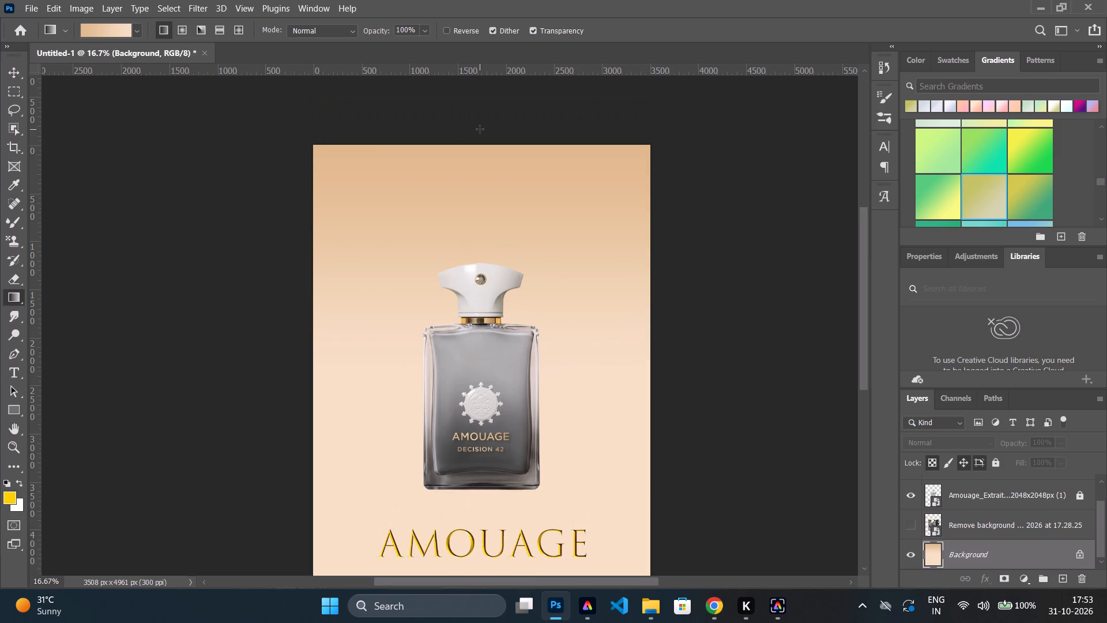
left_click_drag(480, 163, 477, 505)
left_click_drag(477, 505, 476, 515)
scroll(454, 474, "down", 2)
scroll(454, 474, "up", 3)
scroll(454, 453, "down", 2)
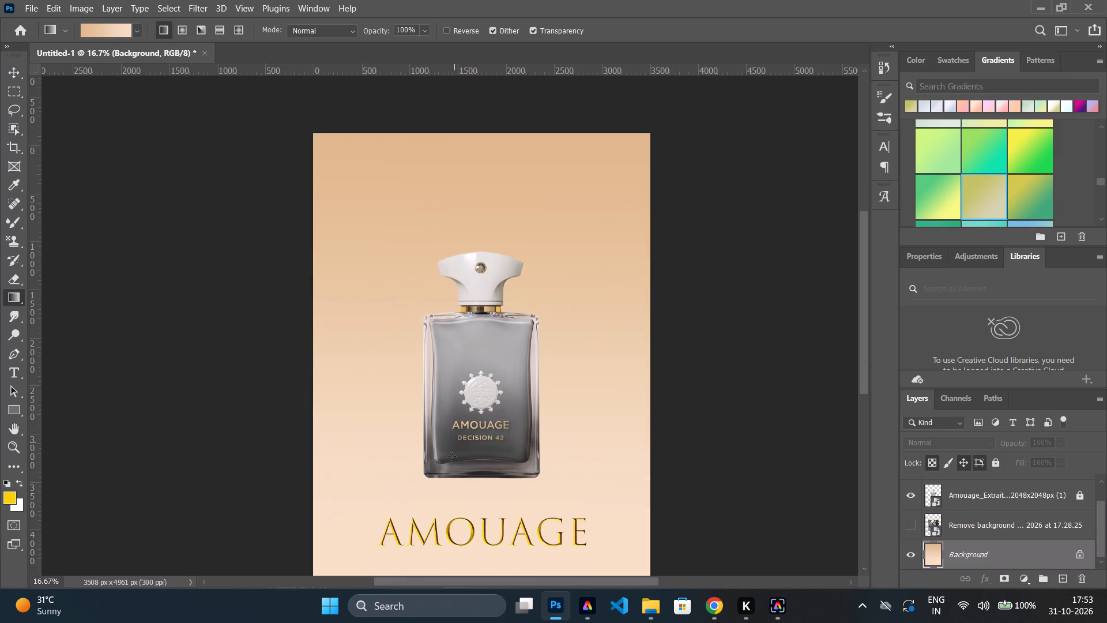
scroll(452, 456, "down", 5)
scroll(449, 453, "up", 5)
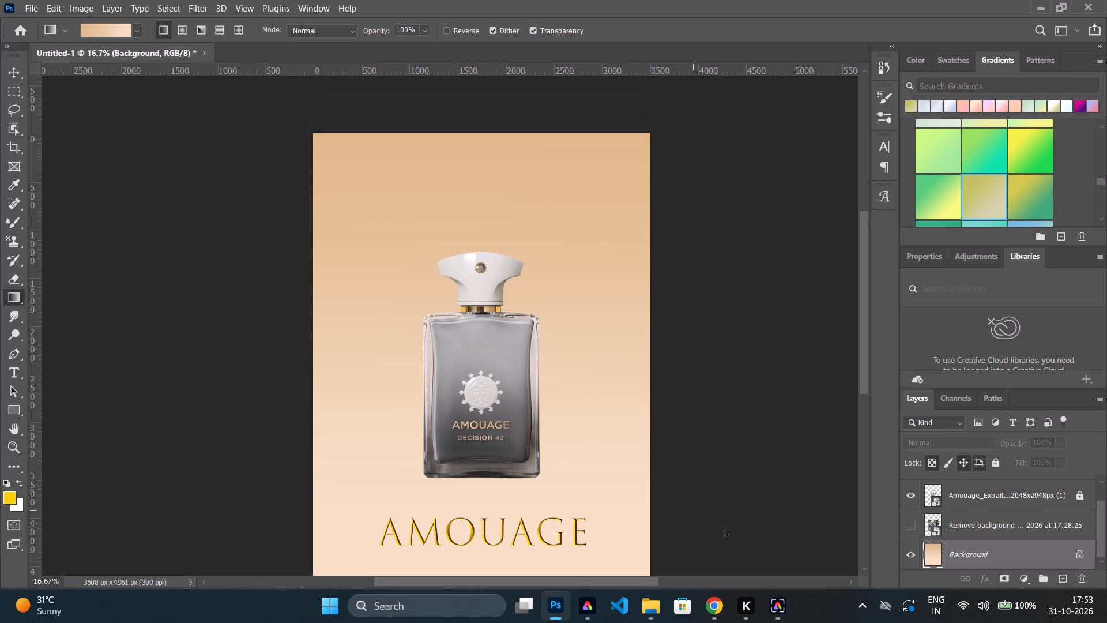
Show the hidden marble-and-gold image layer and move the image behind the bottle's right side, running off the poster's edge.
left_click(913, 529)
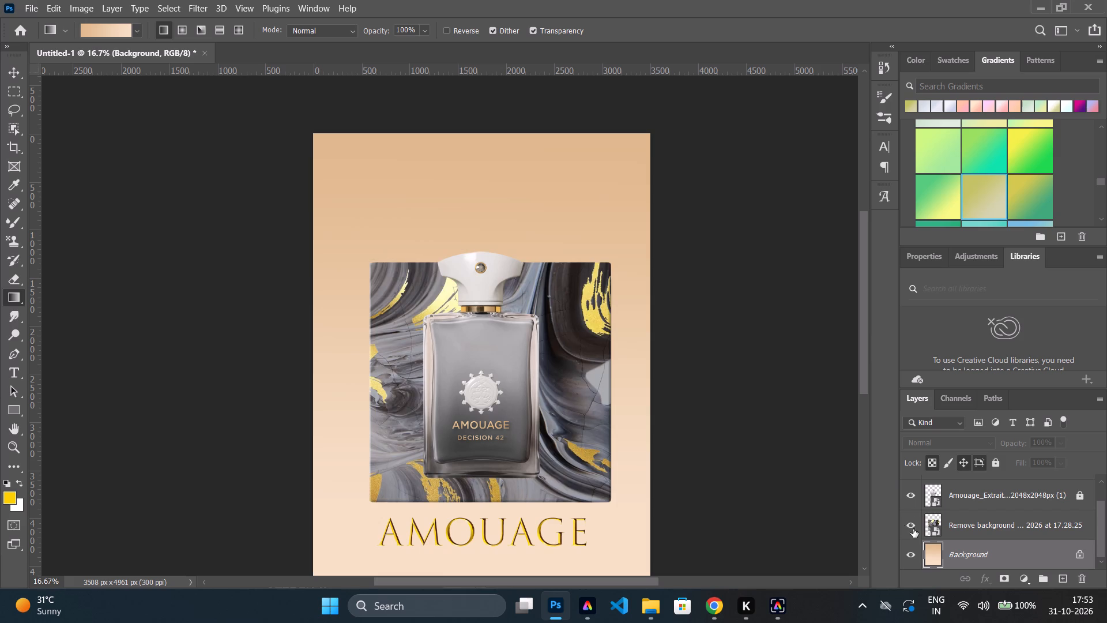
key("v")
left_click_drag(575, 462, 712, 436)
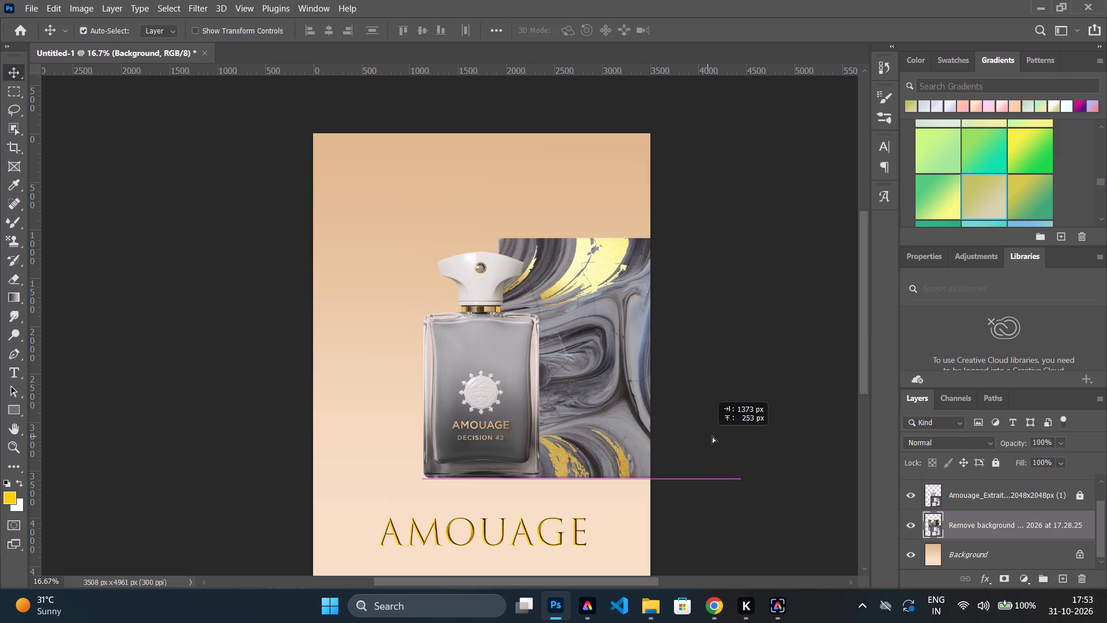
left_click_drag(712, 436, 720, 436)
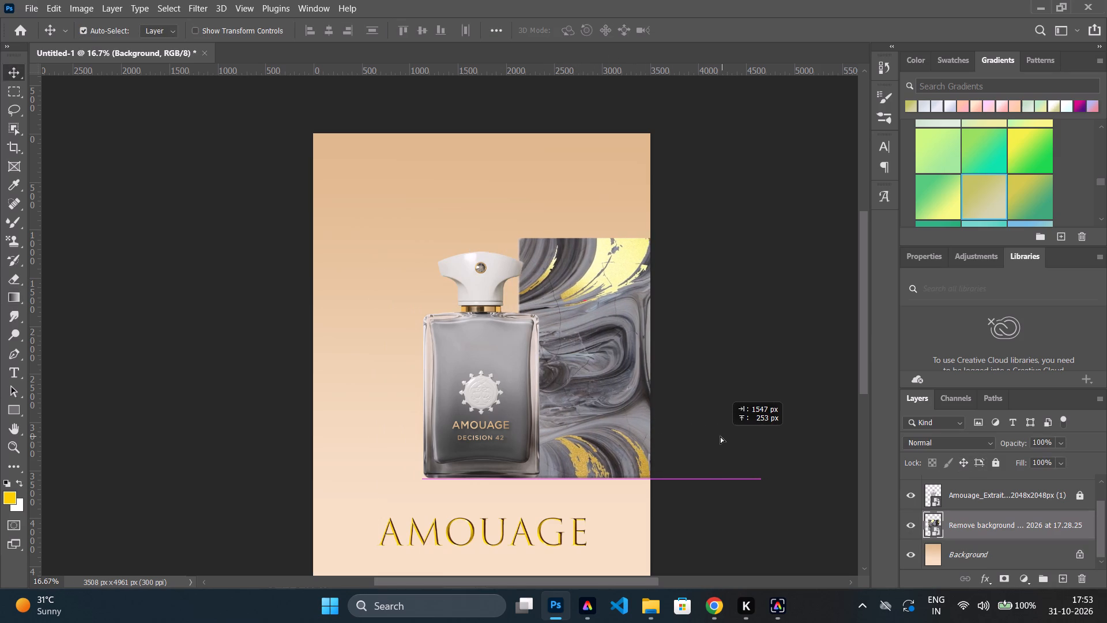
left_click_drag(720, 436, 690, 438)
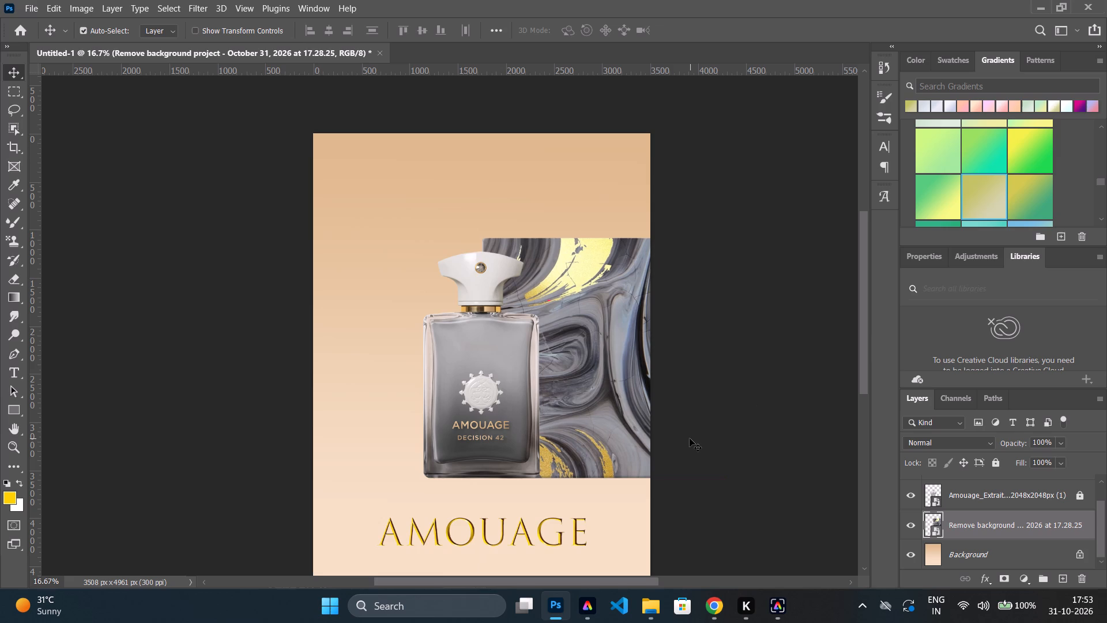
scroll(680, 433, "down", 3)
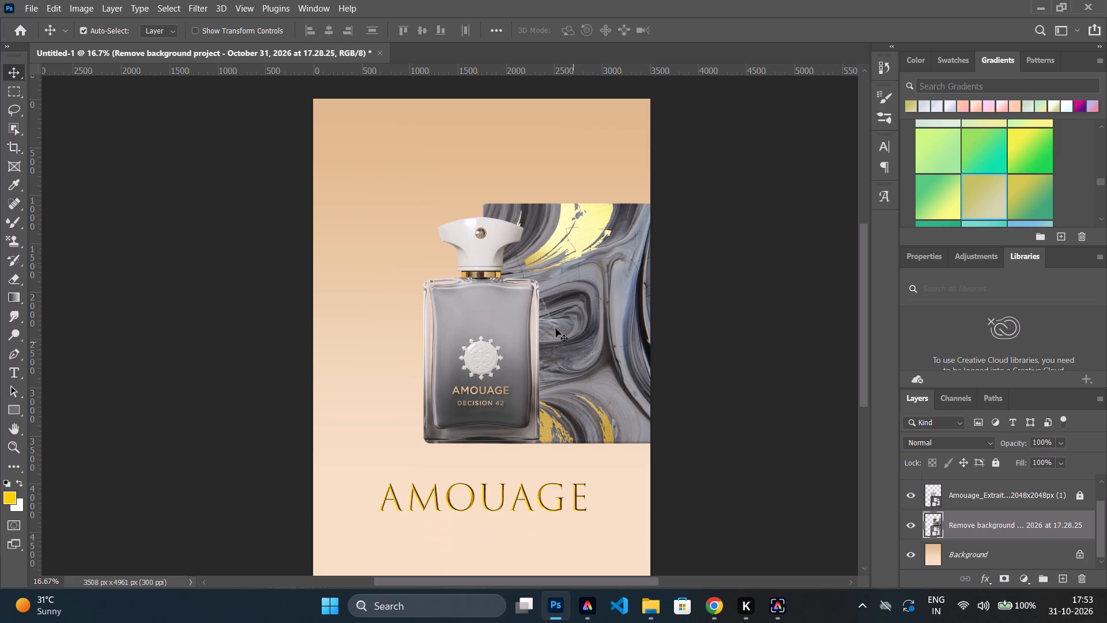
Free-transform the marble image, scaling it down to about 22.7% to roughly match the bottle's height.
left_click(549, 319)
key("ctrl+t")
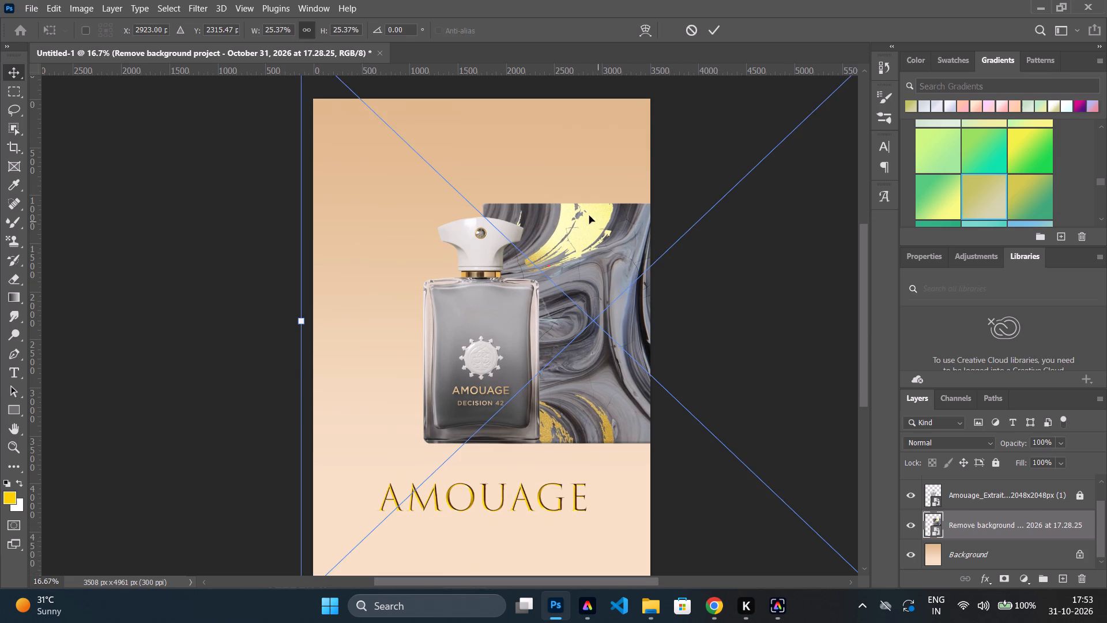
scroll(586, 237, "up", 7)
left_click(594, 121)
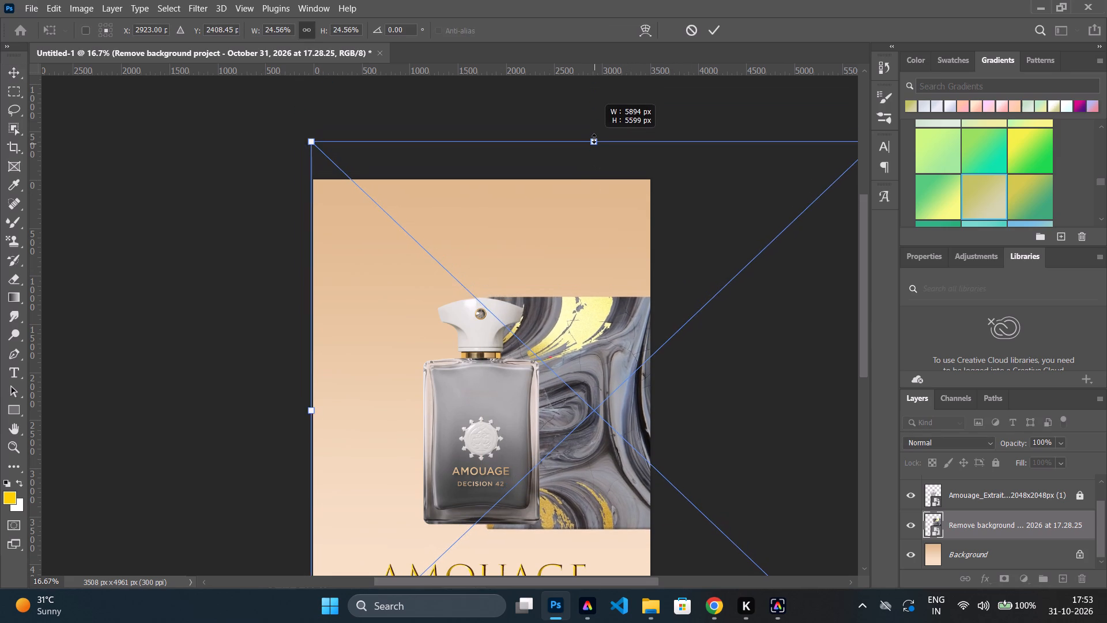
left_click(594, 122, "ctrl")
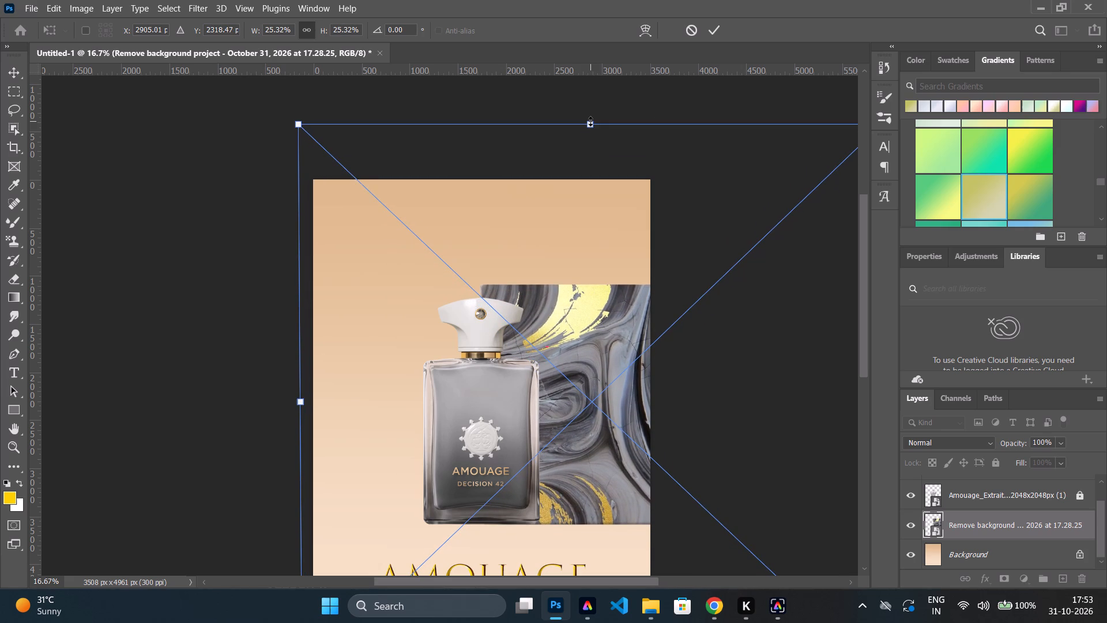
left_click_drag(590, 121, 588, 134, "alt")
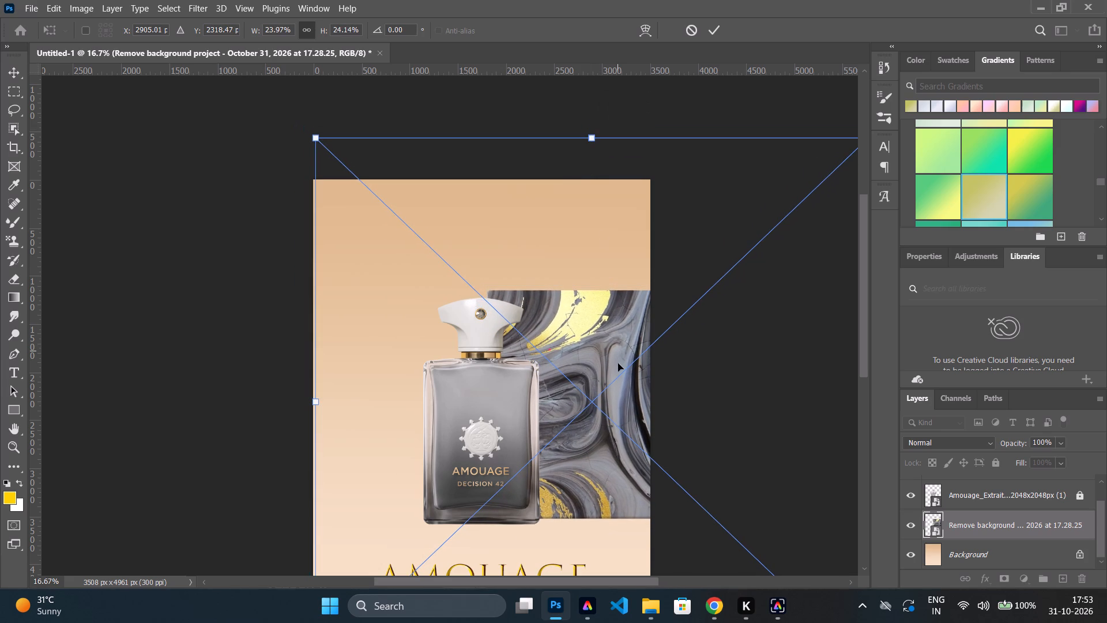
left_click_drag(618, 363, 617, 367)
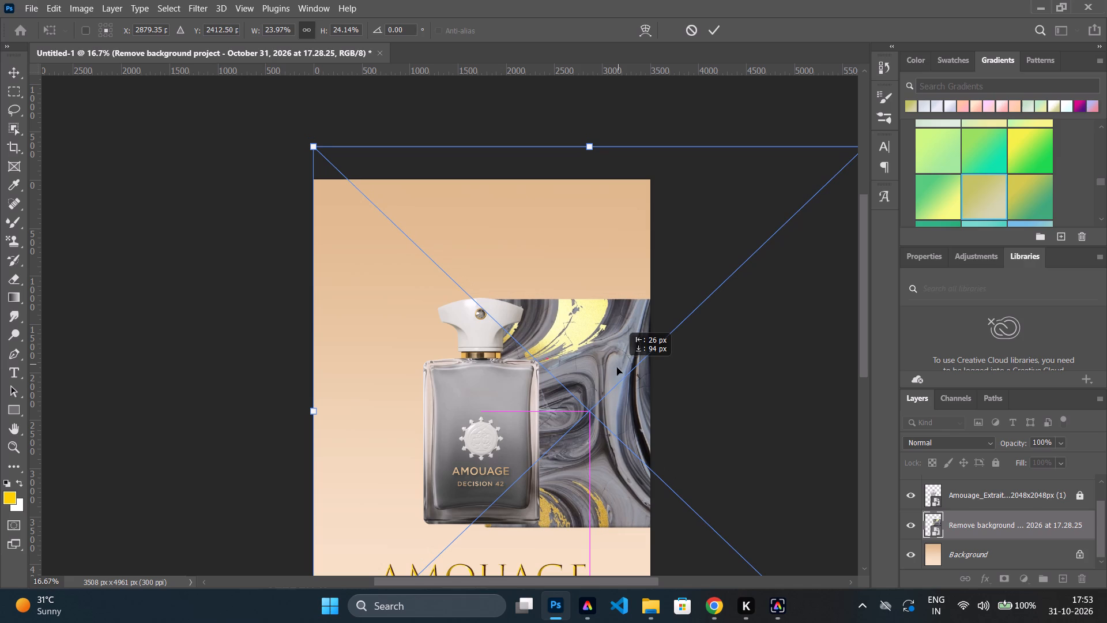
left_click_drag(617, 367, 596, 373)
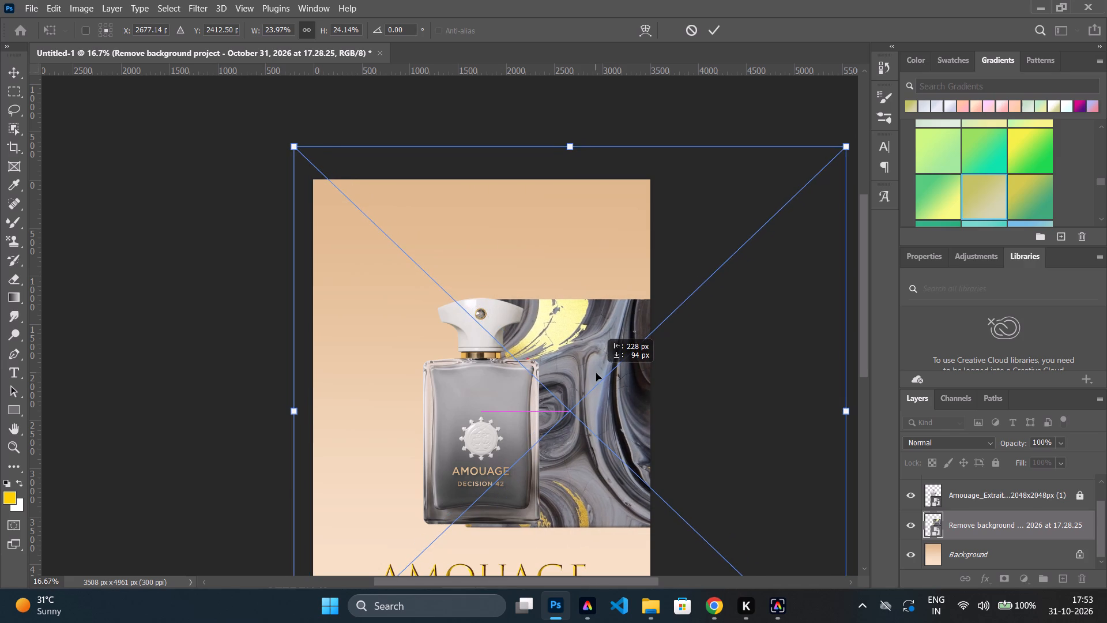
left_click_drag(596, 373, 608, 365)
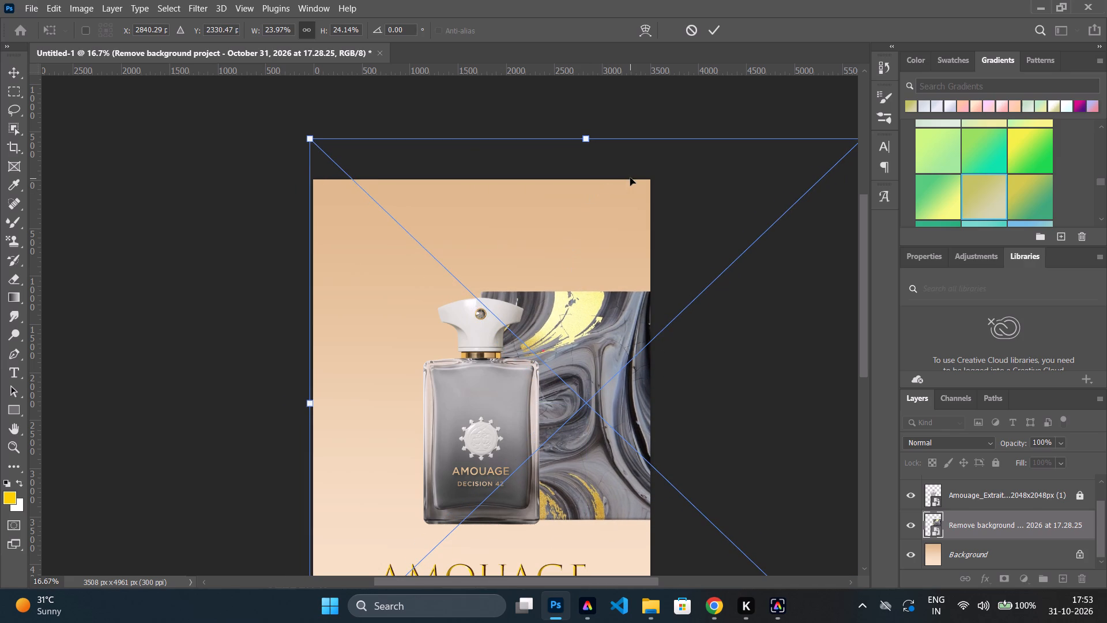
left_click_drag(587, 142, 586, 156, "alt")
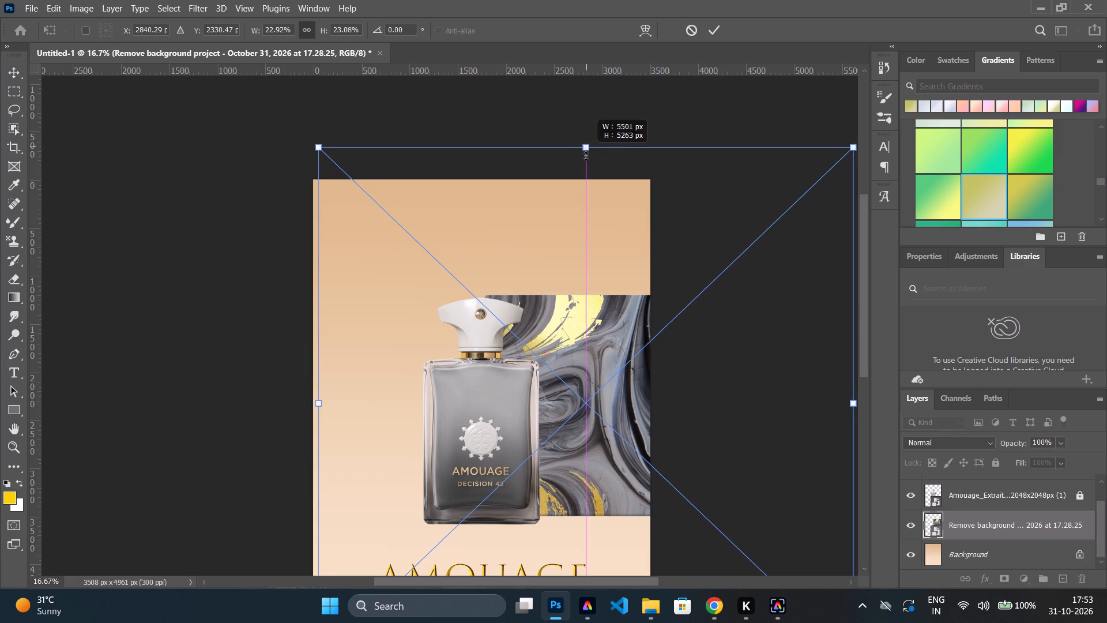
left_click_drag(586, 156, 586, 156, "alt")
Align the marble image vertically with the bottle on its right side, enlarging it to about 23.8%.
left_click_drag(605, 316, 603, 324)
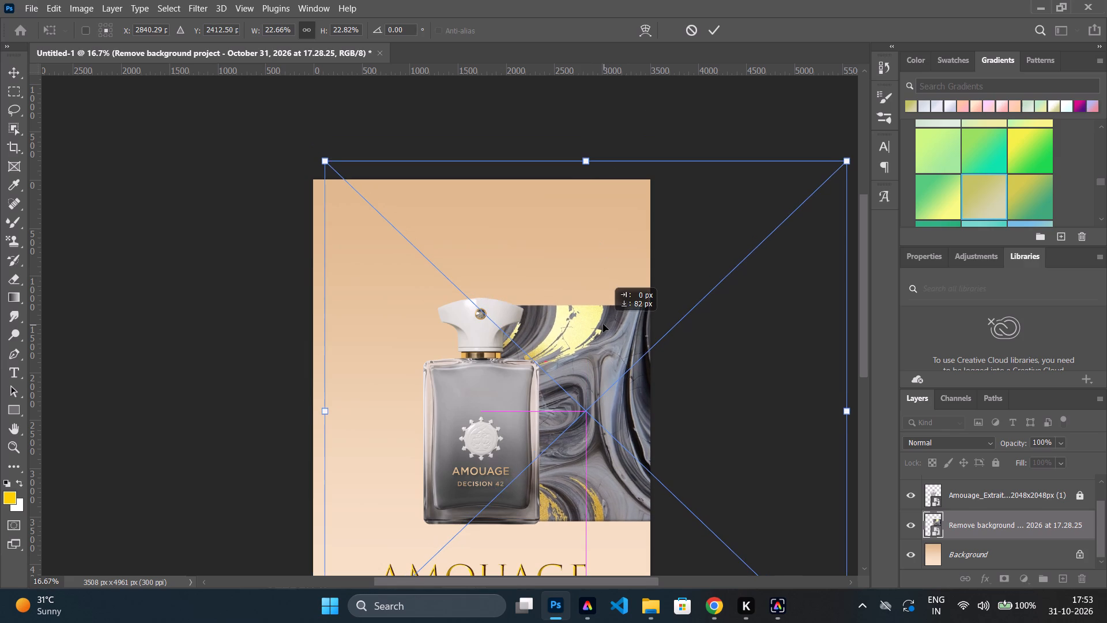
left_click_drag(603, 324, 599, 314)
left_click_drag(603, 400, 602, 405)
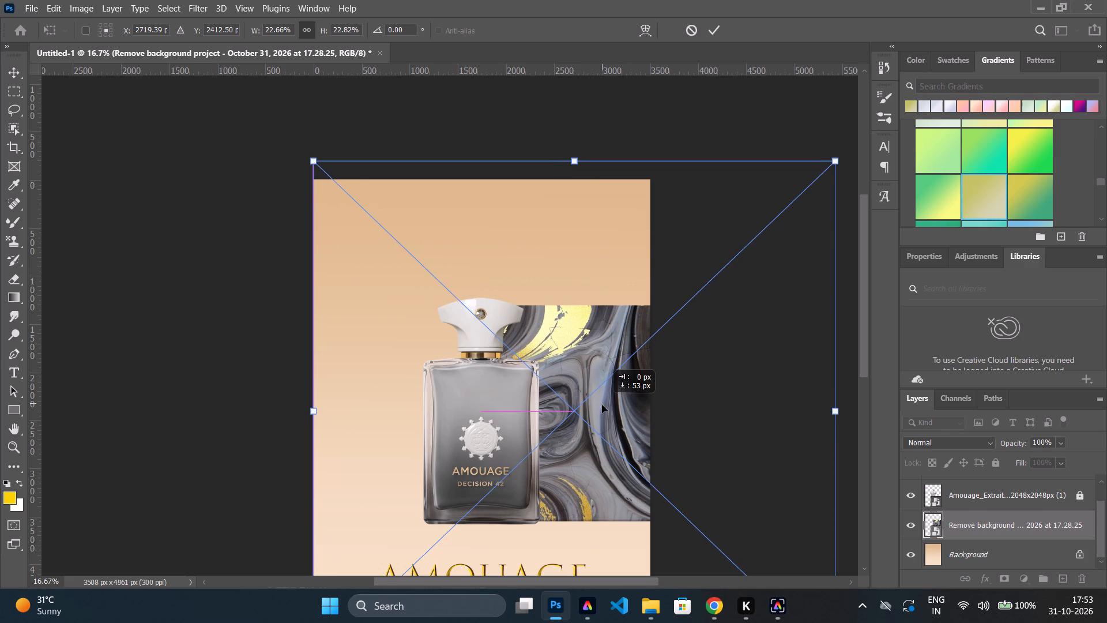
left_click_drag(602, 405, 600, 401)
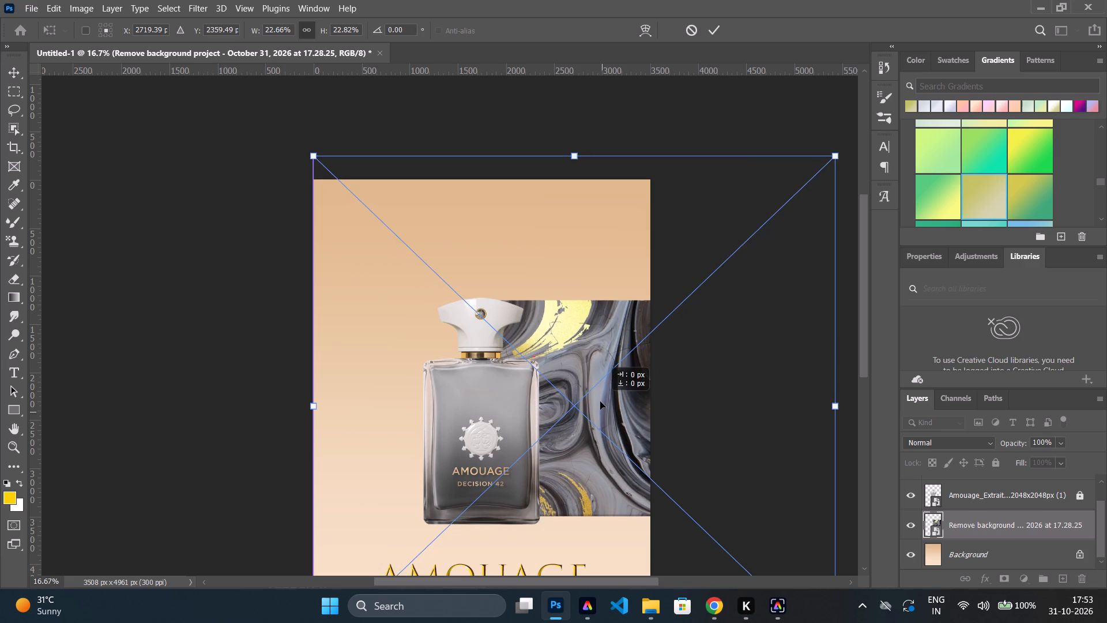
left_click_drag(600, 401, 641, 408)
left_click_drag(641, 407, 631, 395)
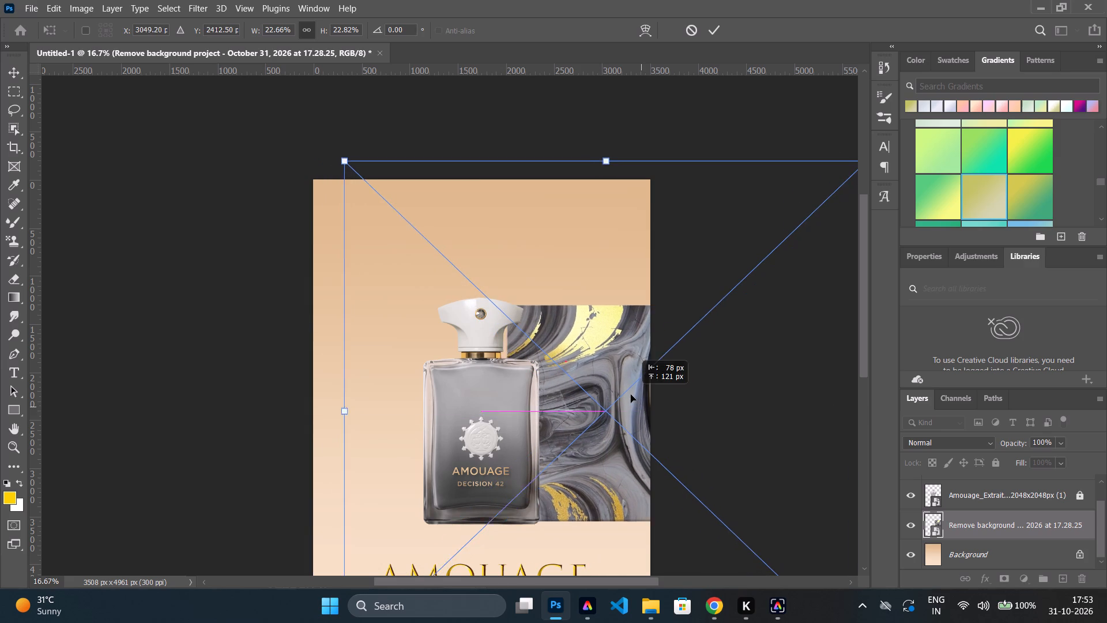
left_click_drag(631, 395, 622, 403)
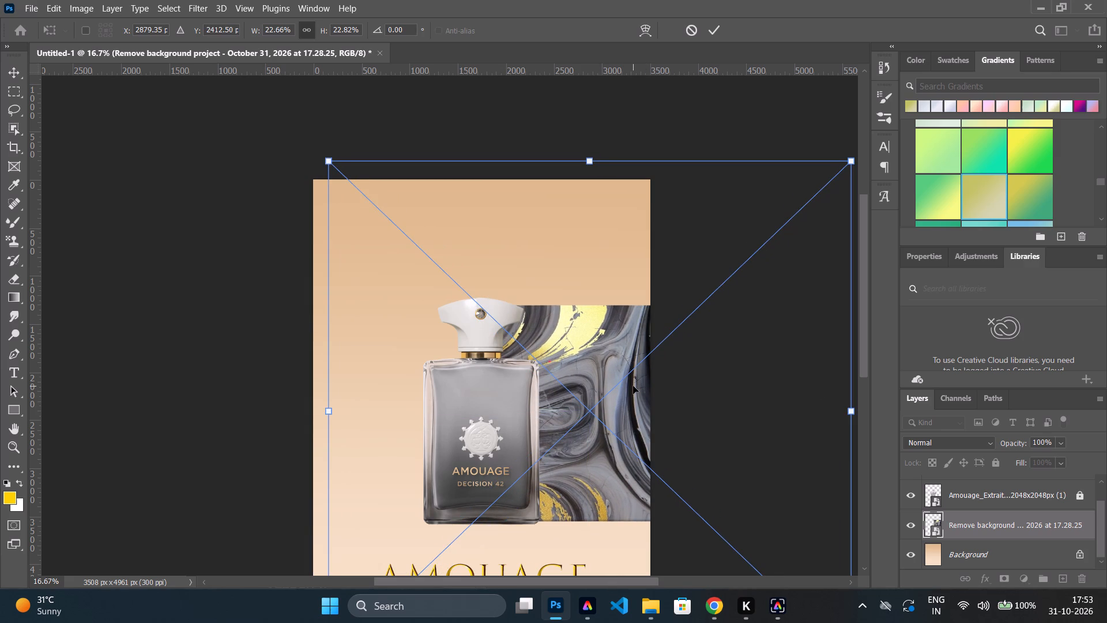
left_click_drag(633, 386, 627, 388)
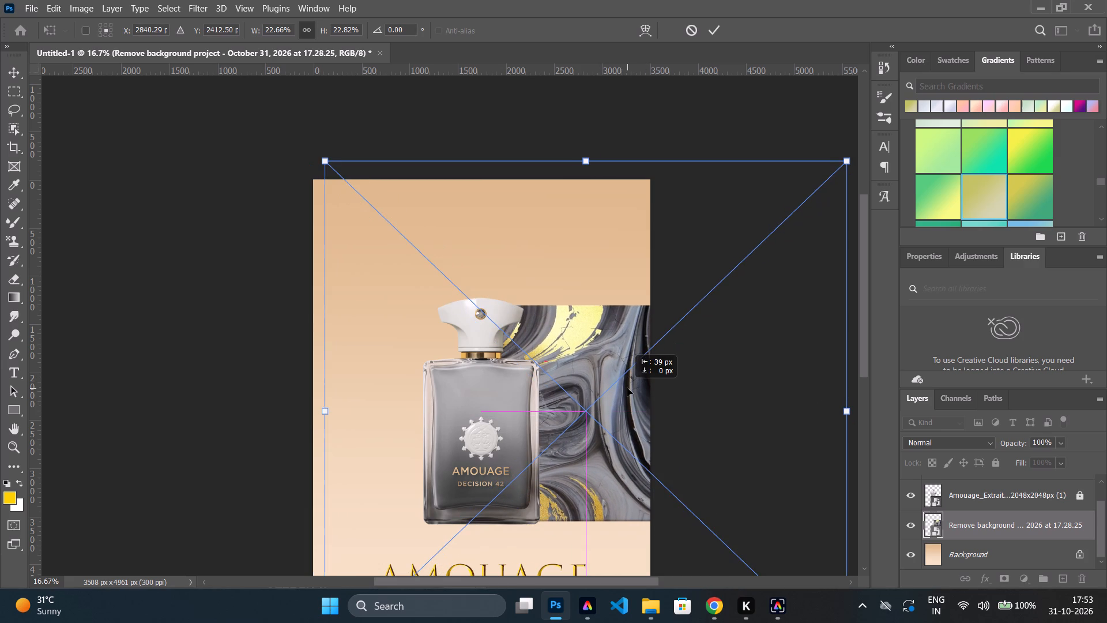
left_click_drag(627, 388, 627, 389)
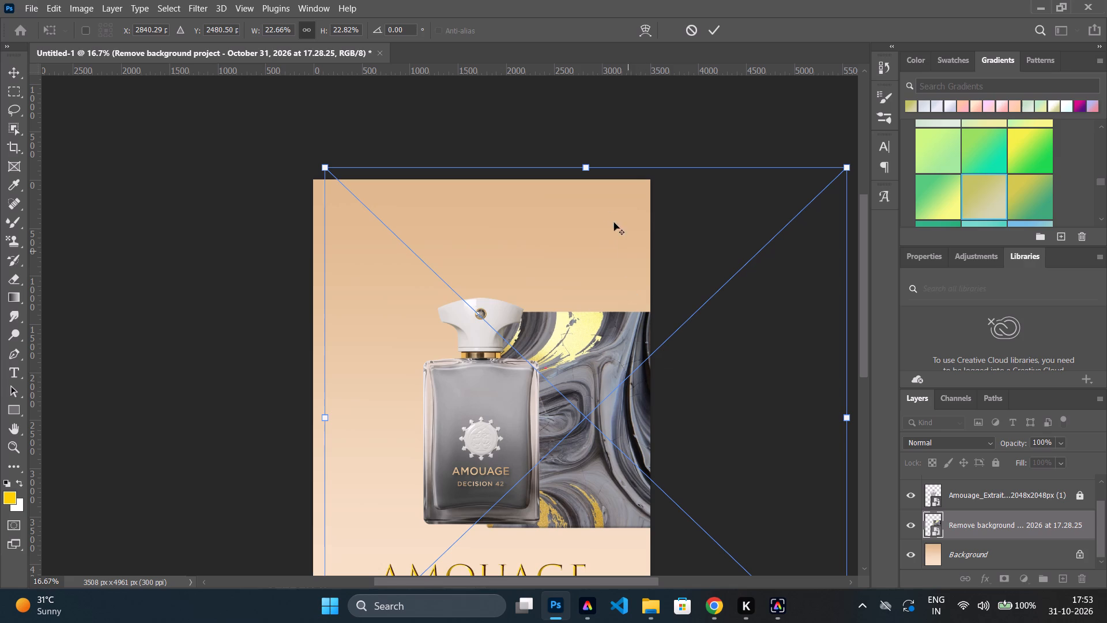
left_click_drag(585, 164, 584, 152, "alt")
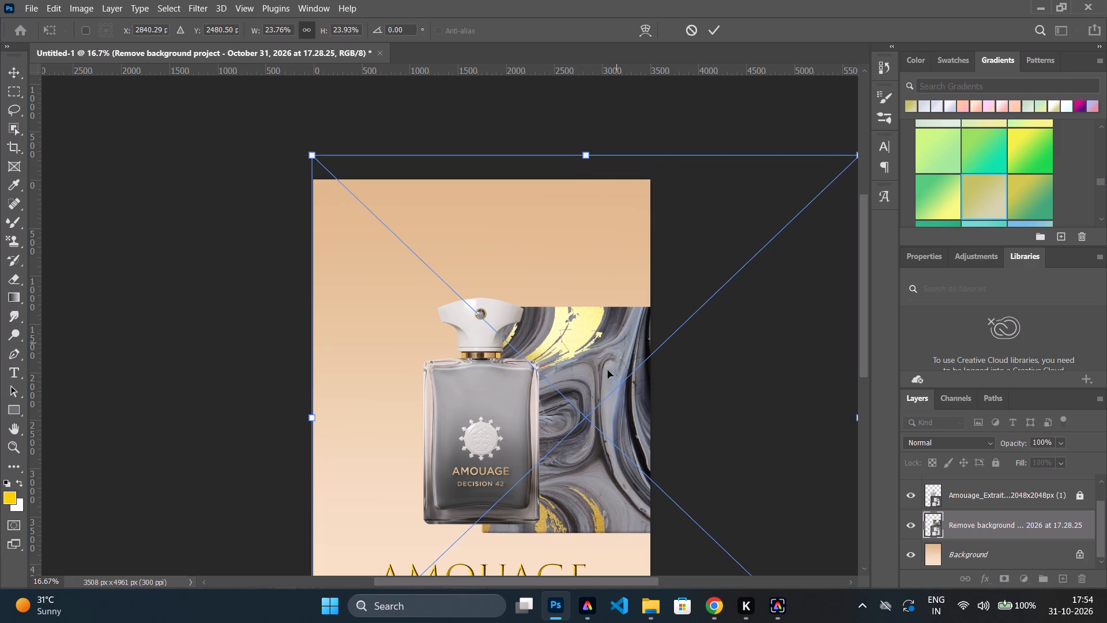
left_click_drag(593, 401, 589, 393)
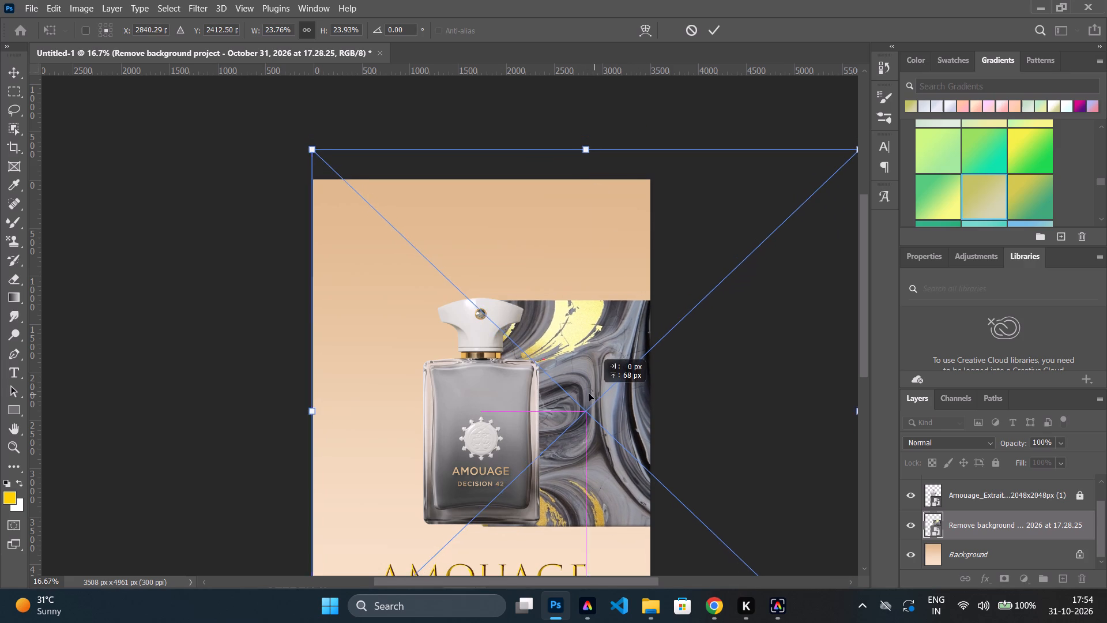
Move the marble image behind the bottle's left side, vertically centred on the bottle, and scale it to about 23.4%.
left_click_drag(589, 393, 389, 395)
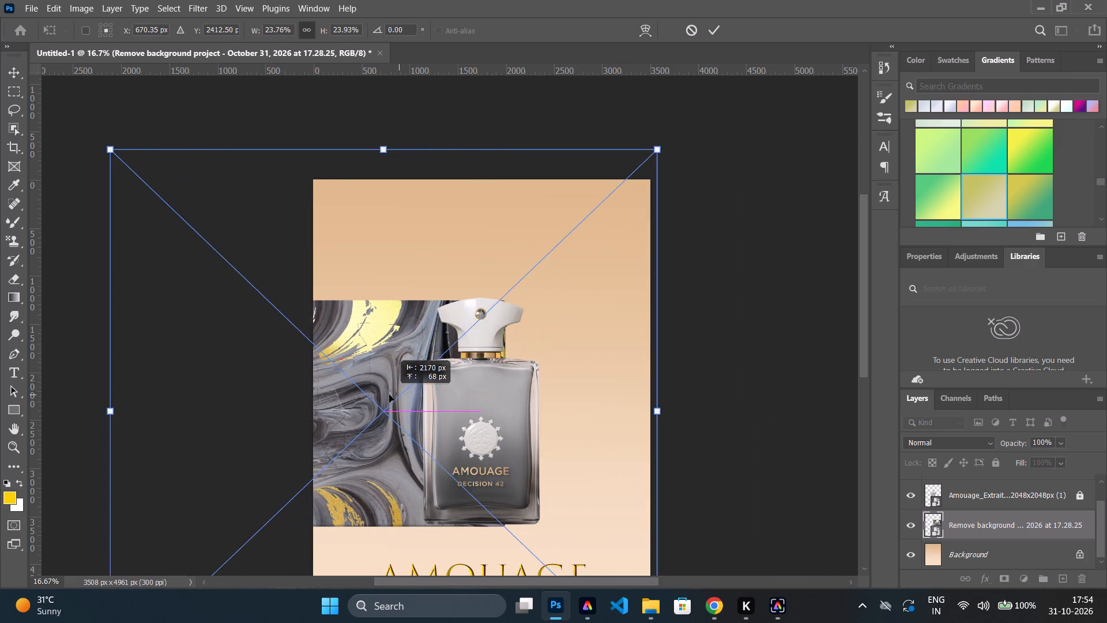
left_click_drag(389, 395, 327, 388)
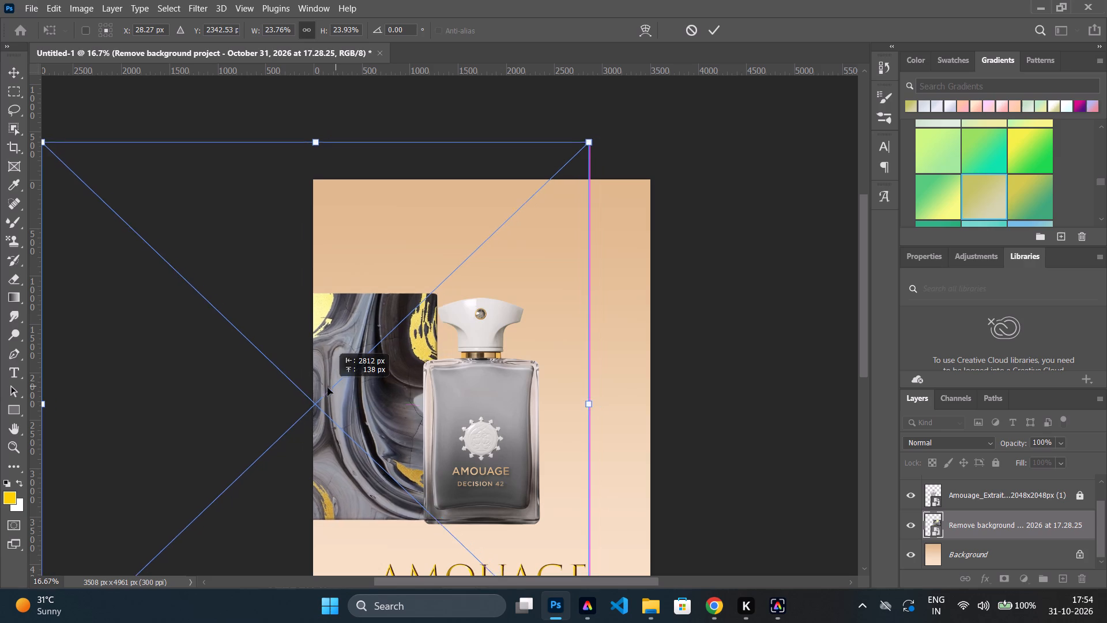
left_click_drag(327, 388, 362, 385)
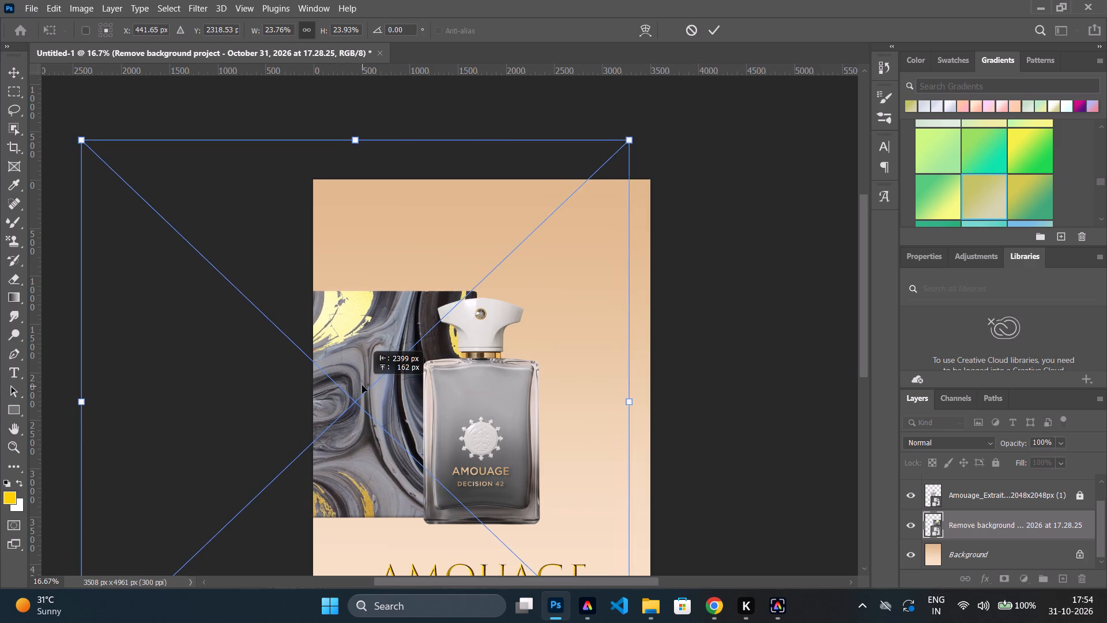
left_click_drag(362, 385, 382, 391)
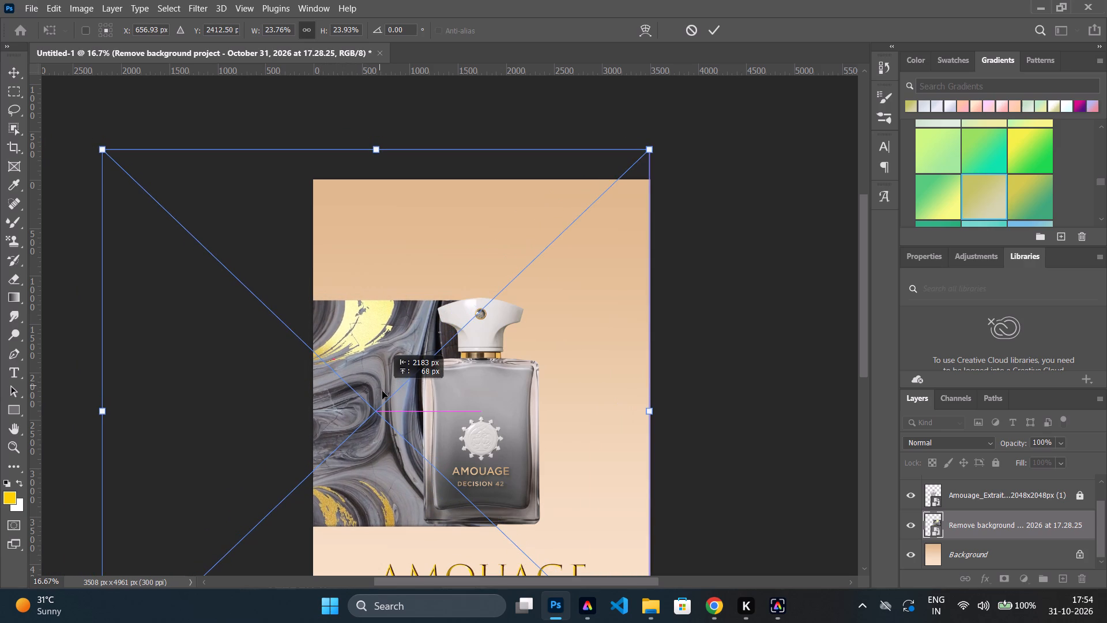
left_click_drag(382, 391, 382, 391)
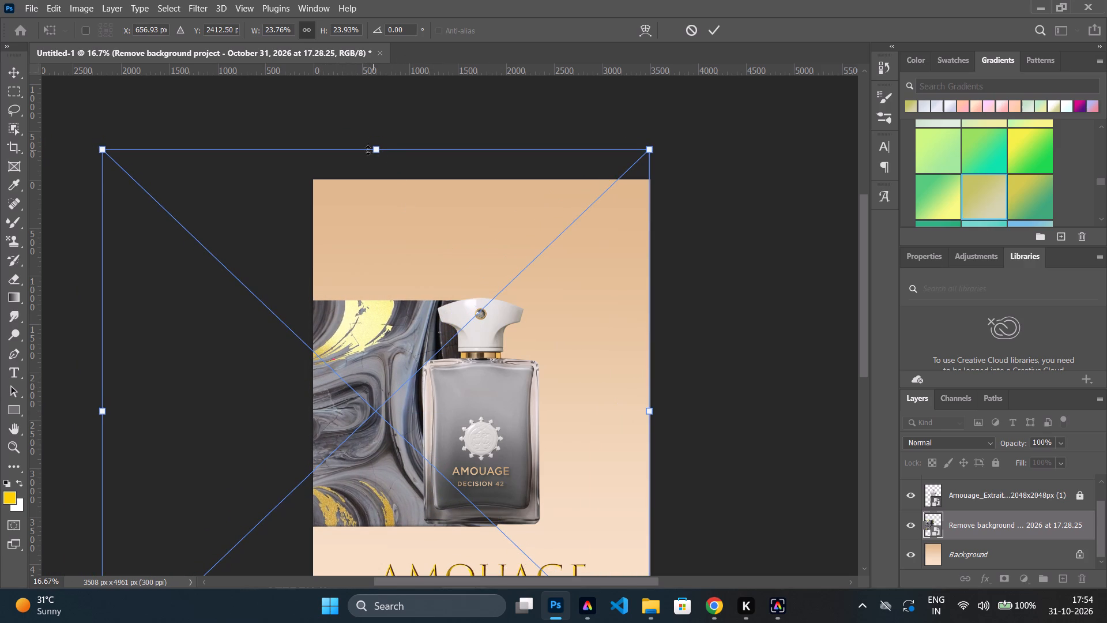
left_click_drag(373, 150, 370, 164)
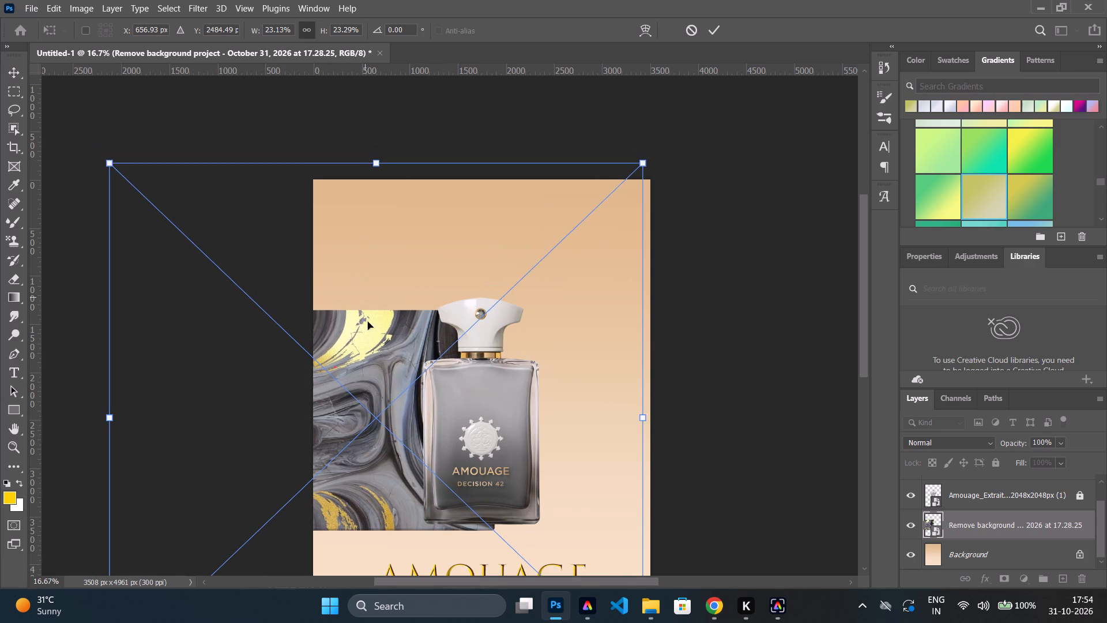
left_click_drag(368, 363, 357, 357)
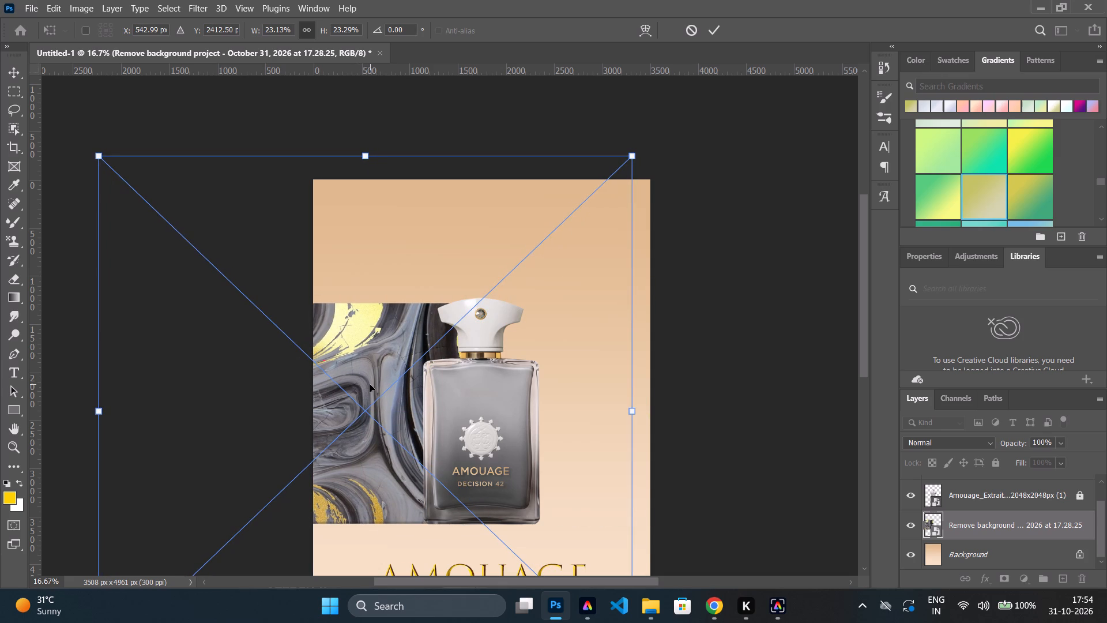
left_click_drag(366, 161, 366, 155)
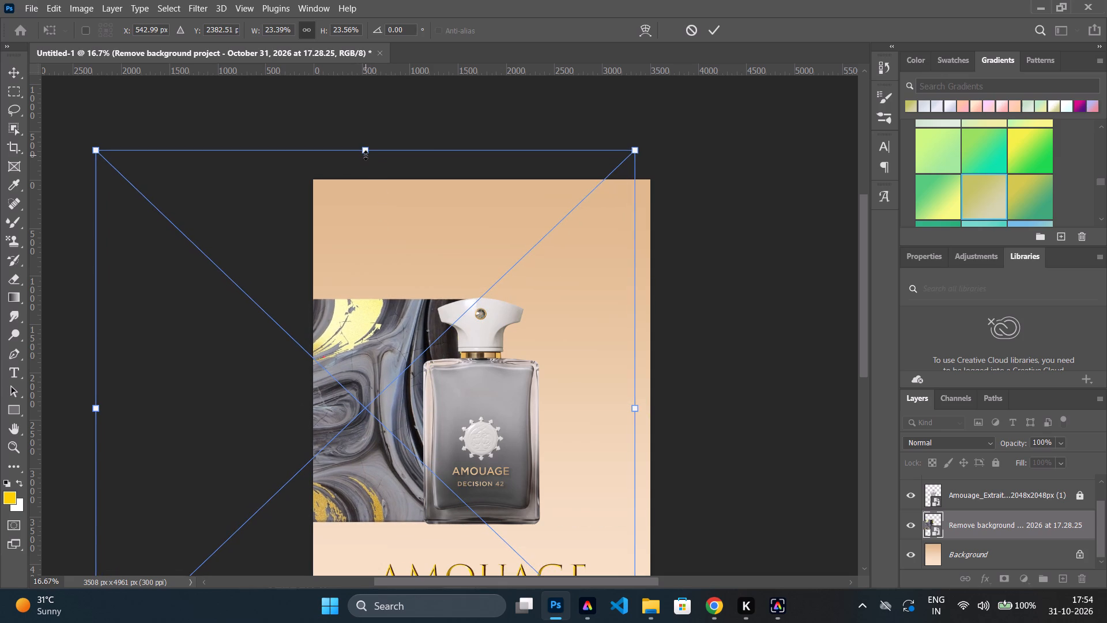
left_click_drag(382, 392, 371, 383)
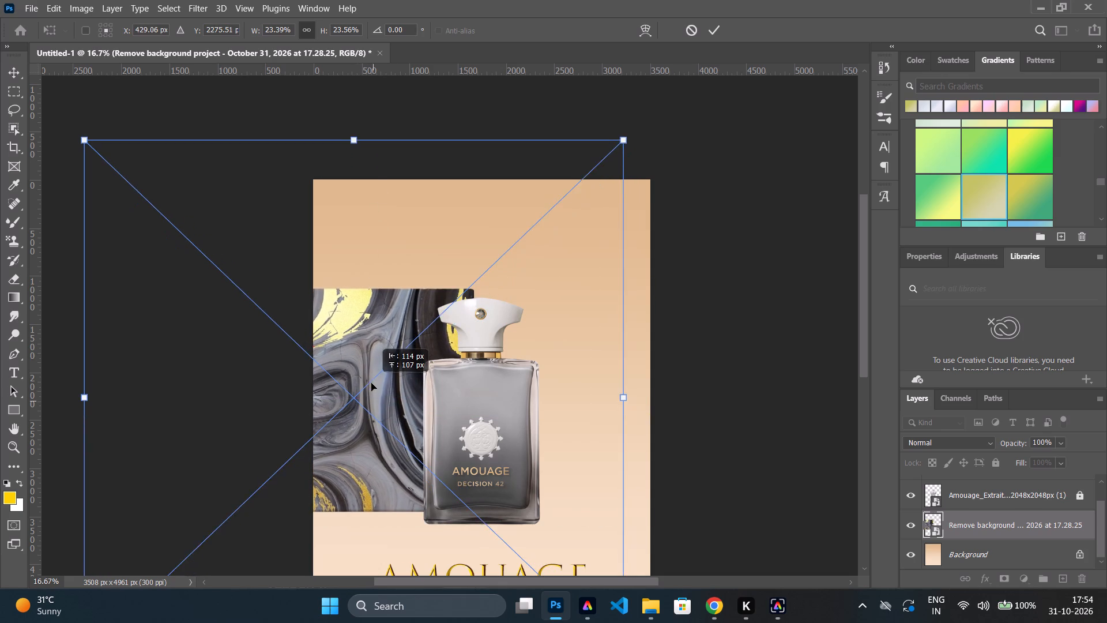
left_click_drag(371, 383, 388, 391)
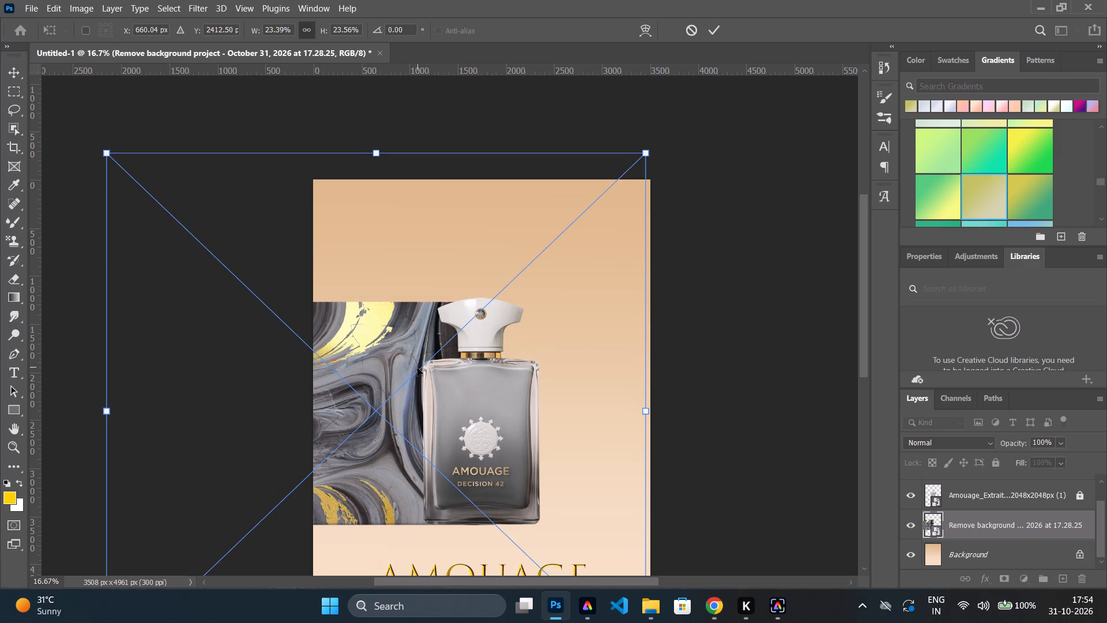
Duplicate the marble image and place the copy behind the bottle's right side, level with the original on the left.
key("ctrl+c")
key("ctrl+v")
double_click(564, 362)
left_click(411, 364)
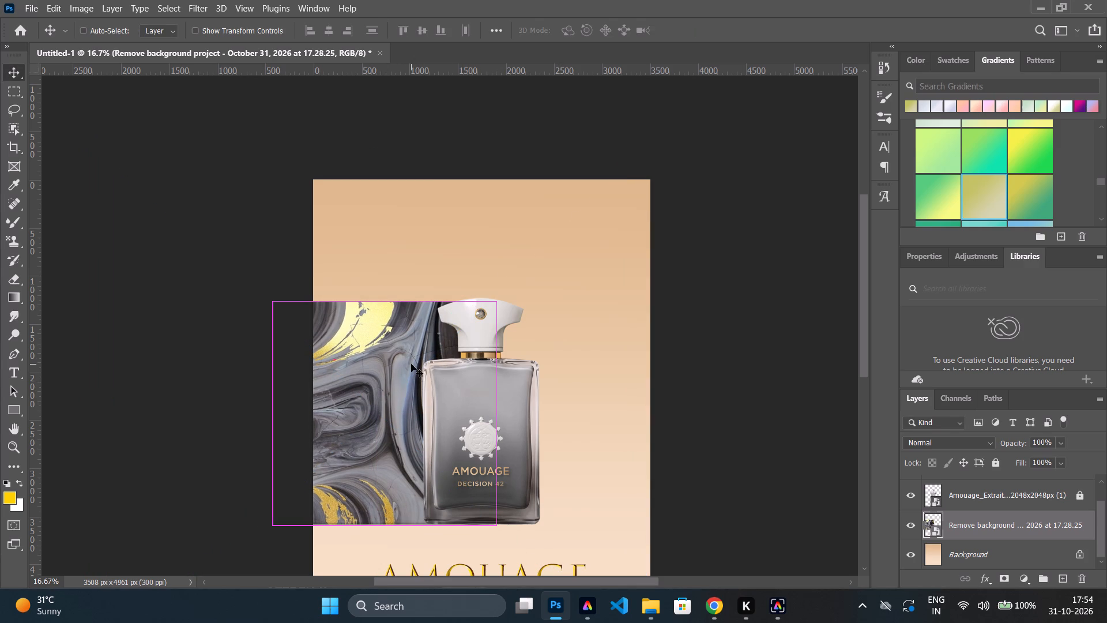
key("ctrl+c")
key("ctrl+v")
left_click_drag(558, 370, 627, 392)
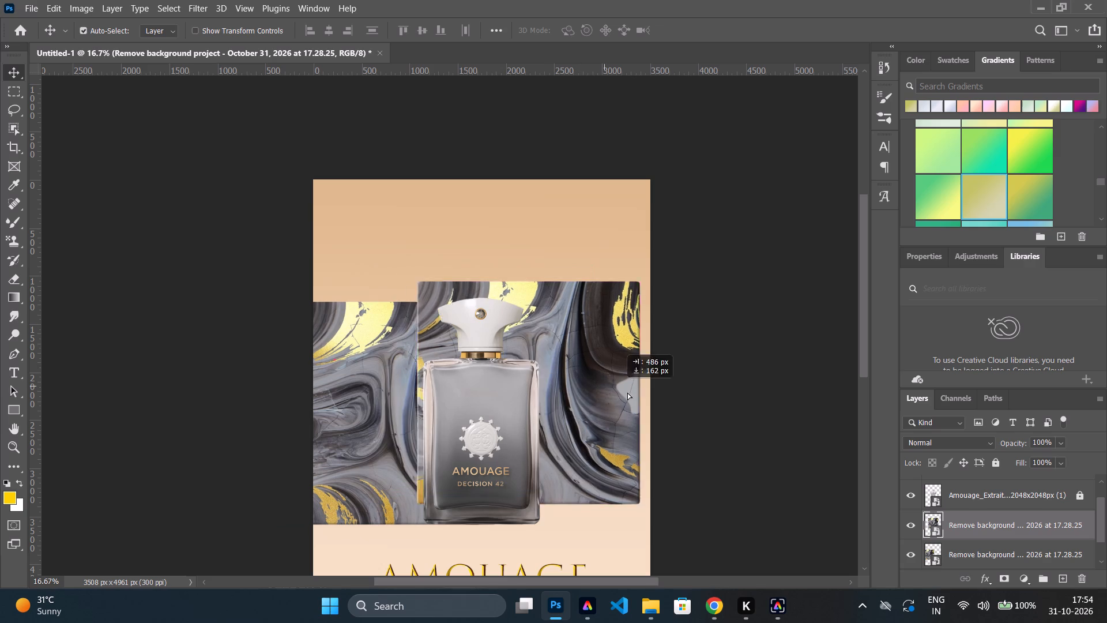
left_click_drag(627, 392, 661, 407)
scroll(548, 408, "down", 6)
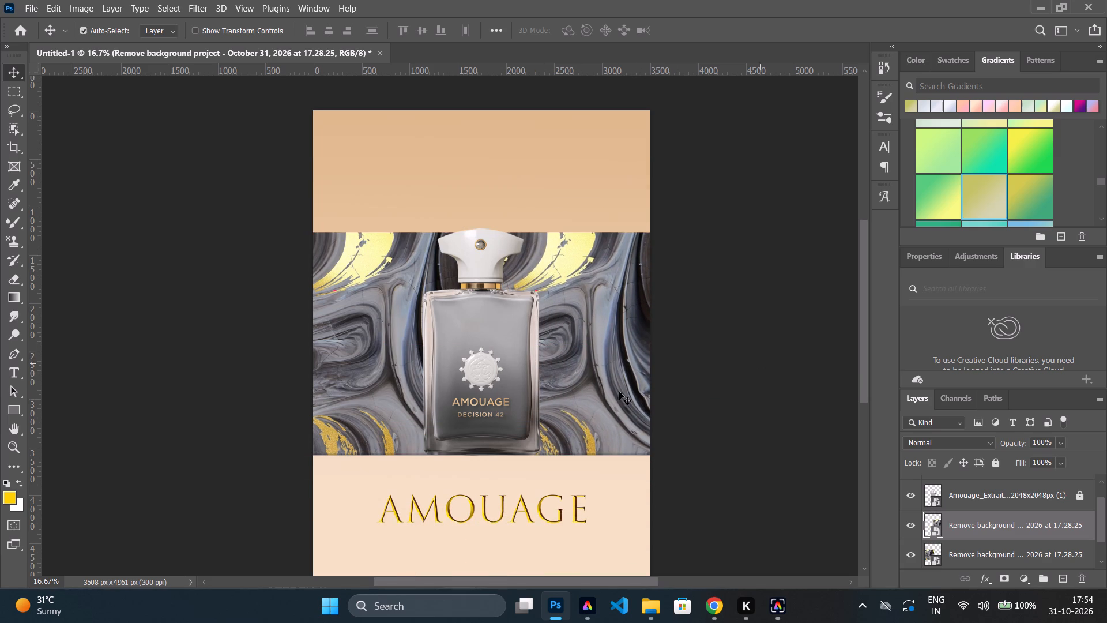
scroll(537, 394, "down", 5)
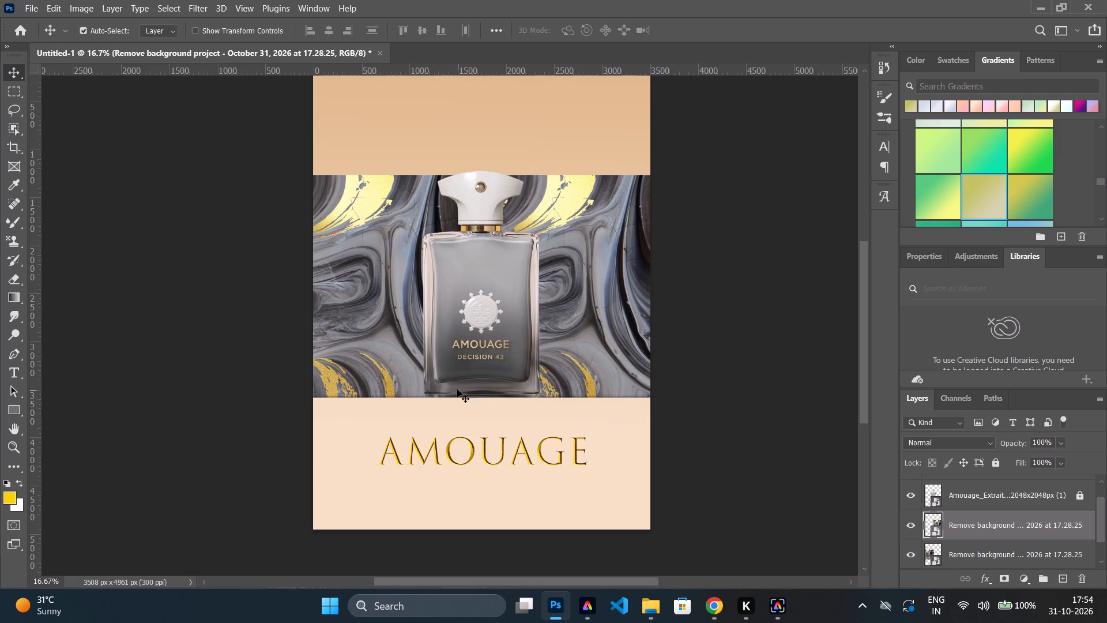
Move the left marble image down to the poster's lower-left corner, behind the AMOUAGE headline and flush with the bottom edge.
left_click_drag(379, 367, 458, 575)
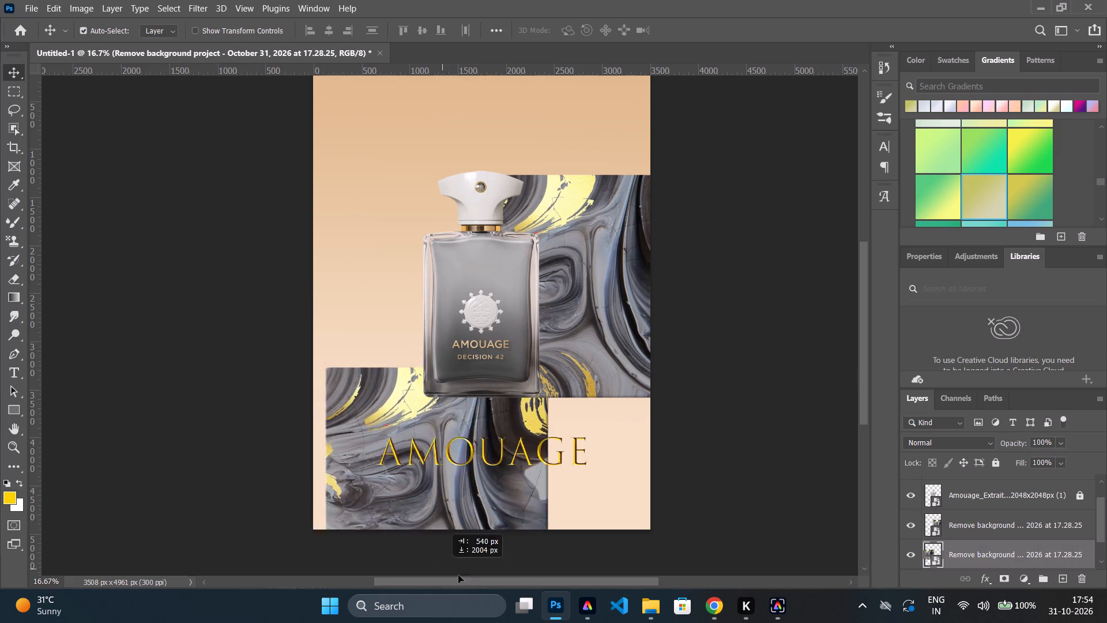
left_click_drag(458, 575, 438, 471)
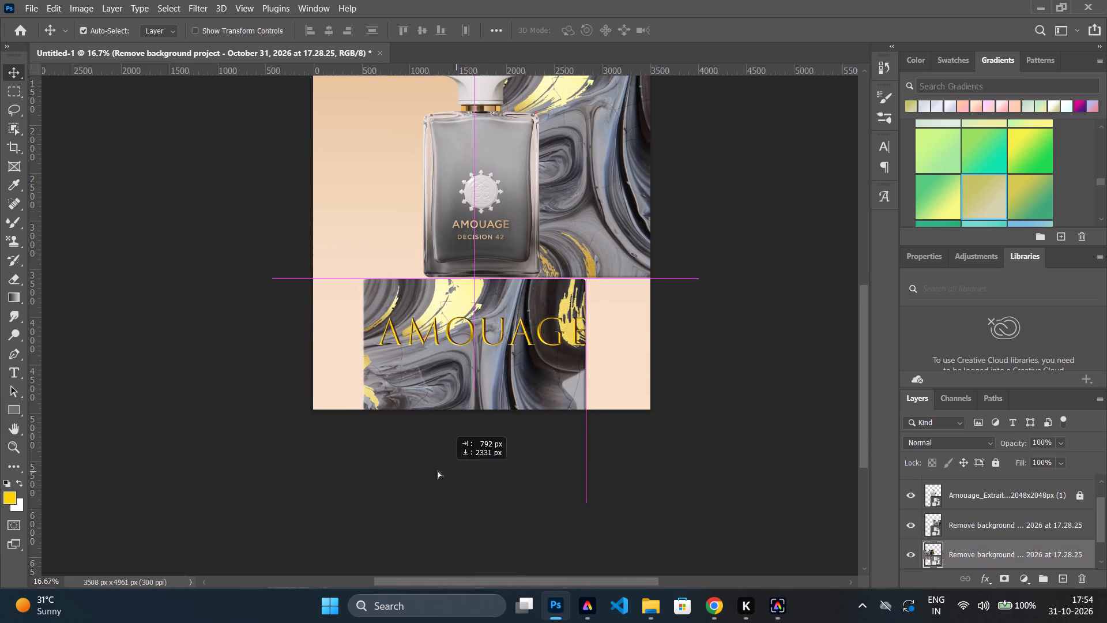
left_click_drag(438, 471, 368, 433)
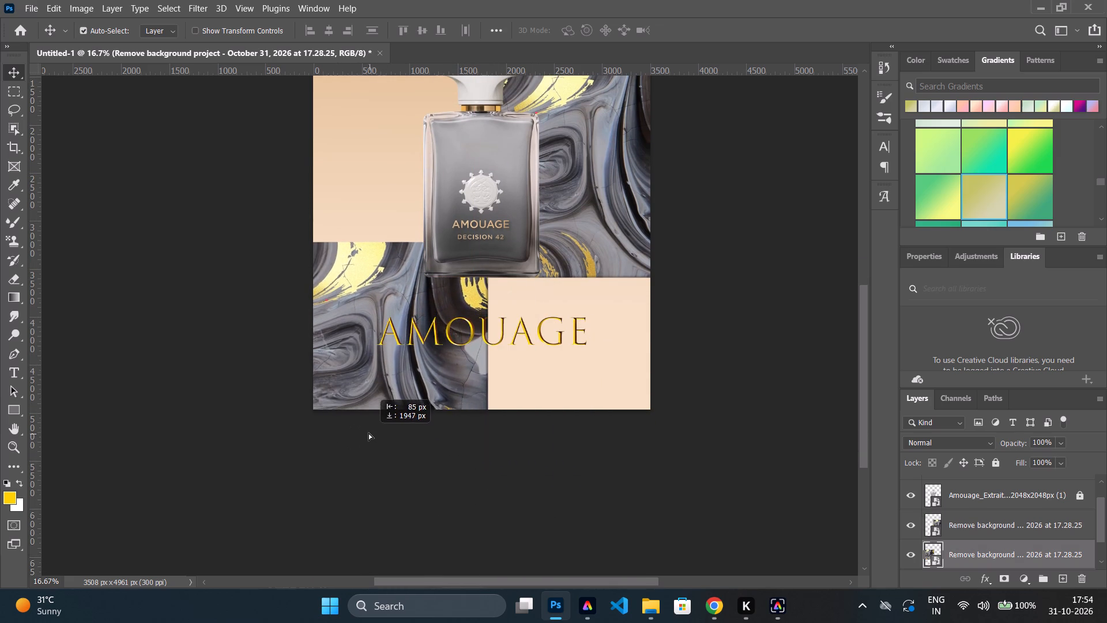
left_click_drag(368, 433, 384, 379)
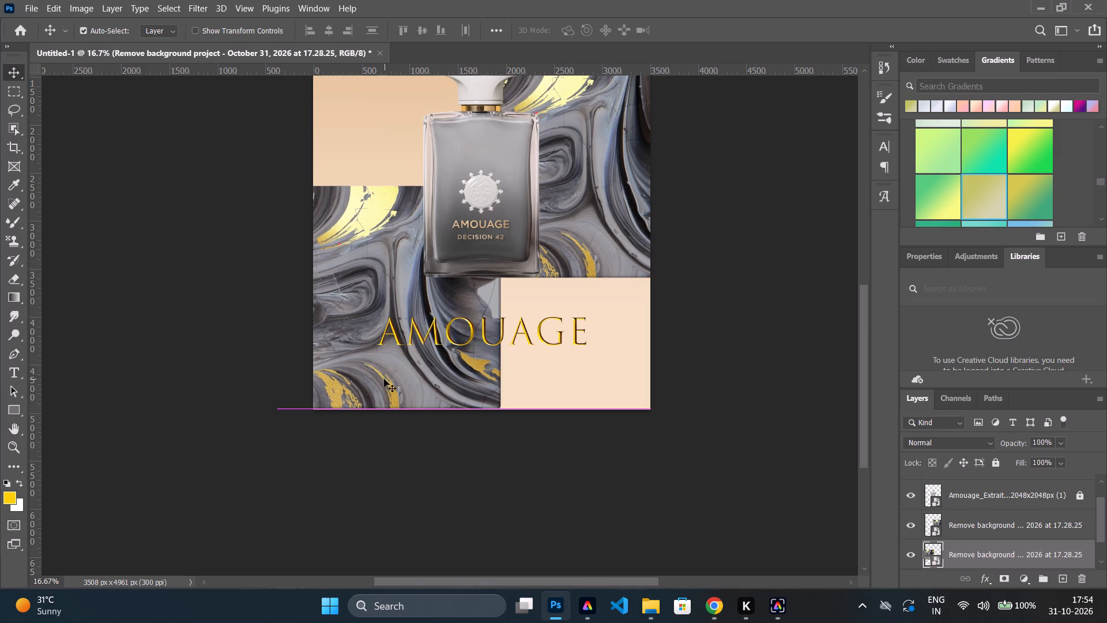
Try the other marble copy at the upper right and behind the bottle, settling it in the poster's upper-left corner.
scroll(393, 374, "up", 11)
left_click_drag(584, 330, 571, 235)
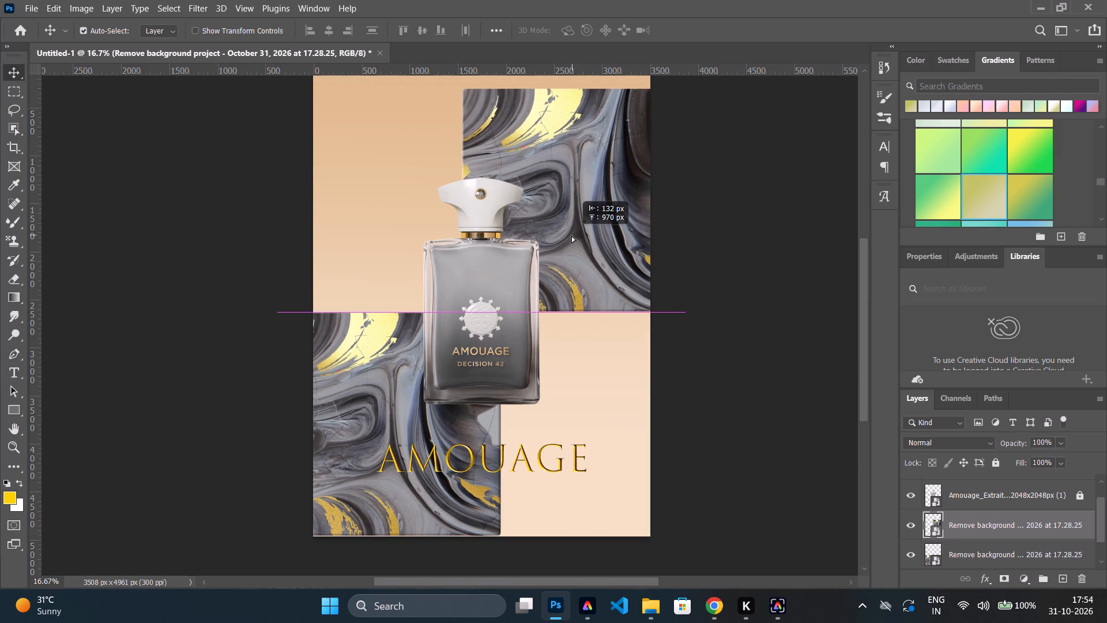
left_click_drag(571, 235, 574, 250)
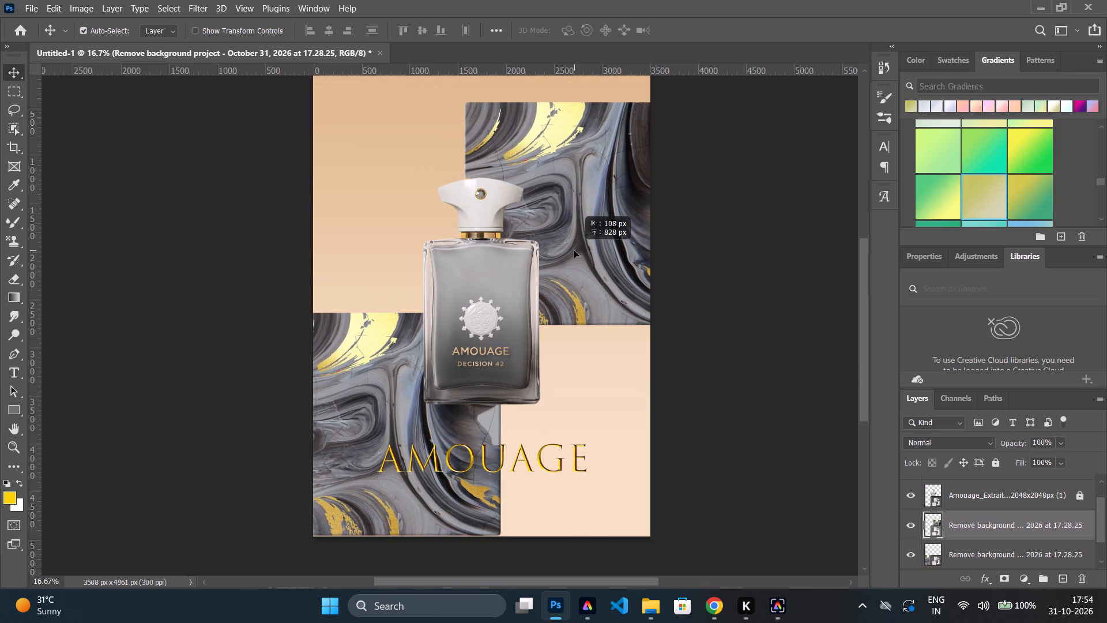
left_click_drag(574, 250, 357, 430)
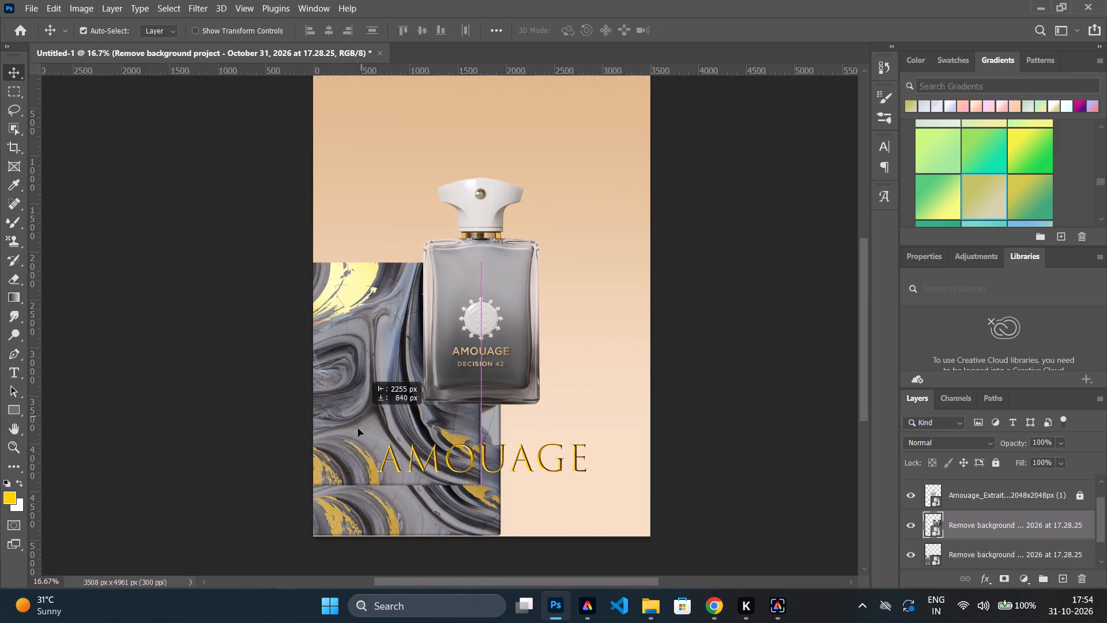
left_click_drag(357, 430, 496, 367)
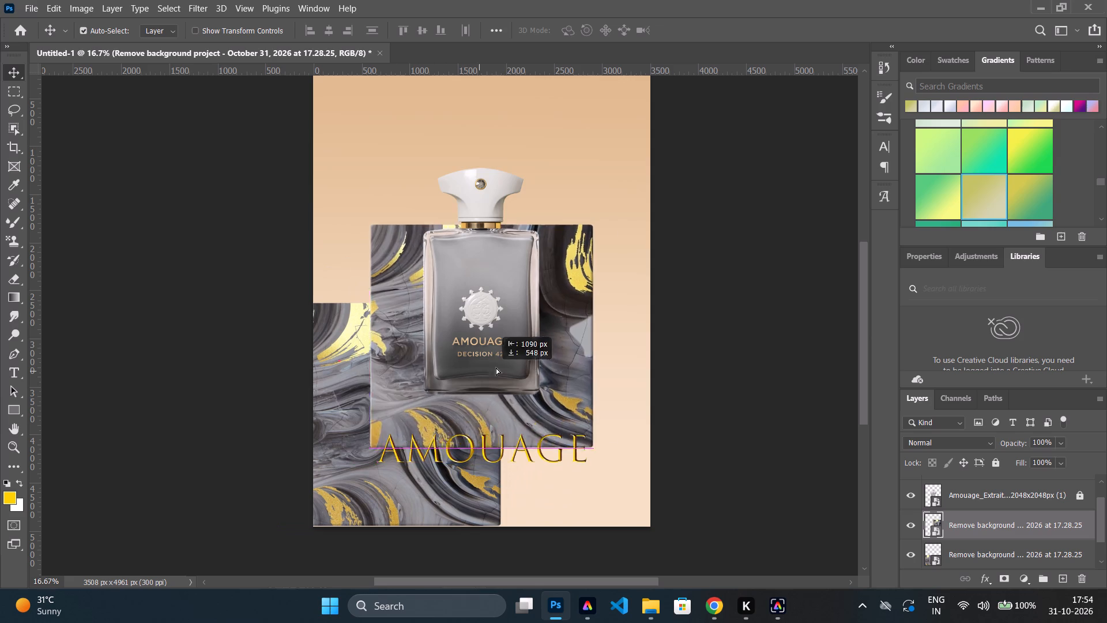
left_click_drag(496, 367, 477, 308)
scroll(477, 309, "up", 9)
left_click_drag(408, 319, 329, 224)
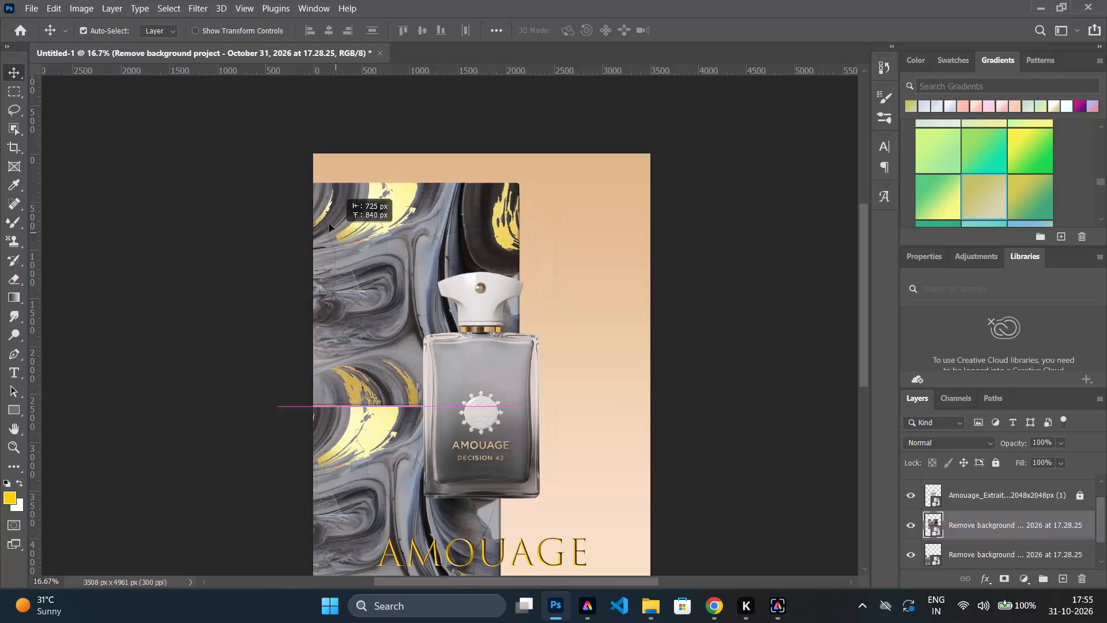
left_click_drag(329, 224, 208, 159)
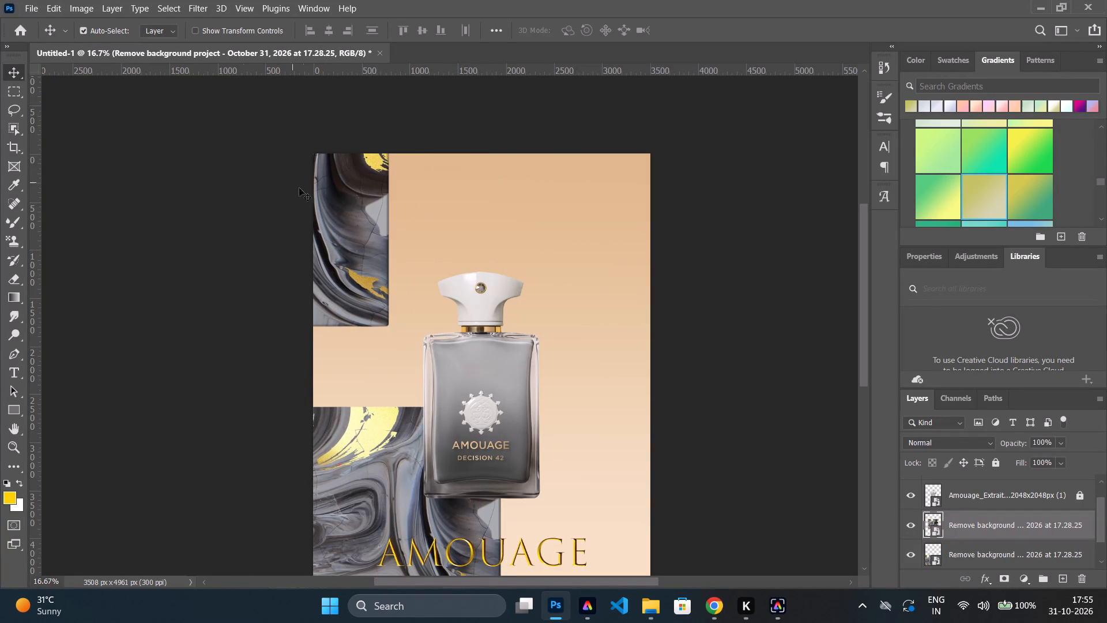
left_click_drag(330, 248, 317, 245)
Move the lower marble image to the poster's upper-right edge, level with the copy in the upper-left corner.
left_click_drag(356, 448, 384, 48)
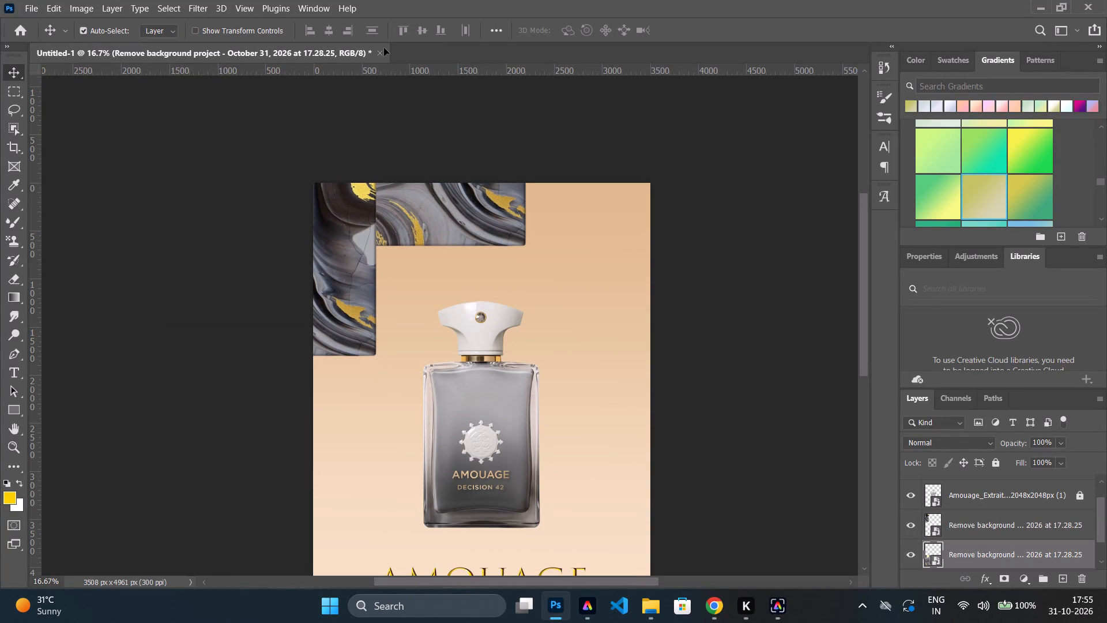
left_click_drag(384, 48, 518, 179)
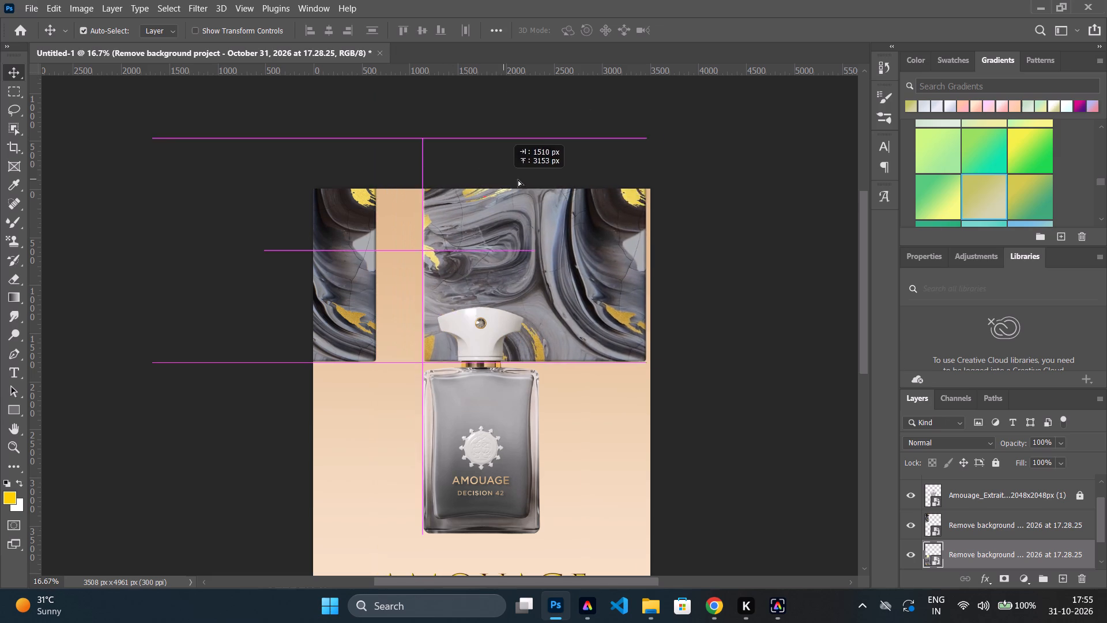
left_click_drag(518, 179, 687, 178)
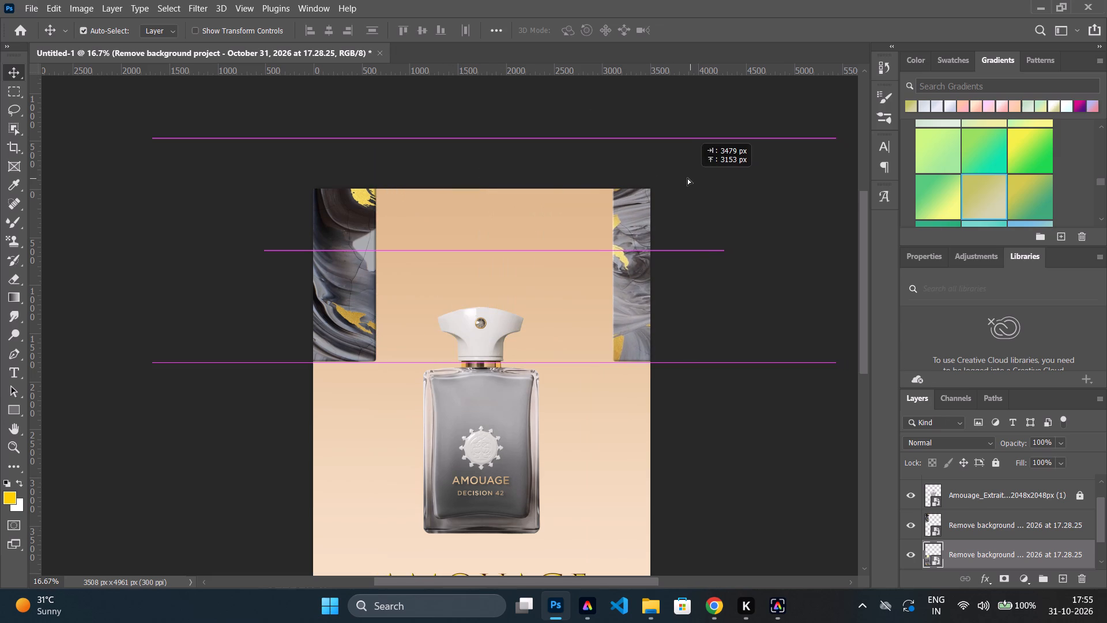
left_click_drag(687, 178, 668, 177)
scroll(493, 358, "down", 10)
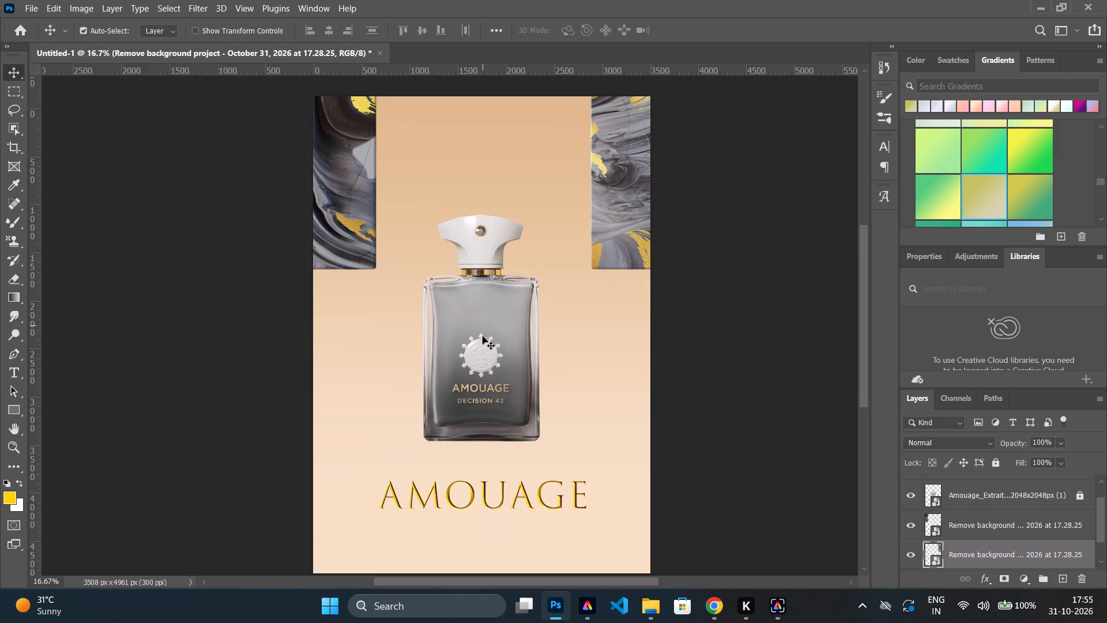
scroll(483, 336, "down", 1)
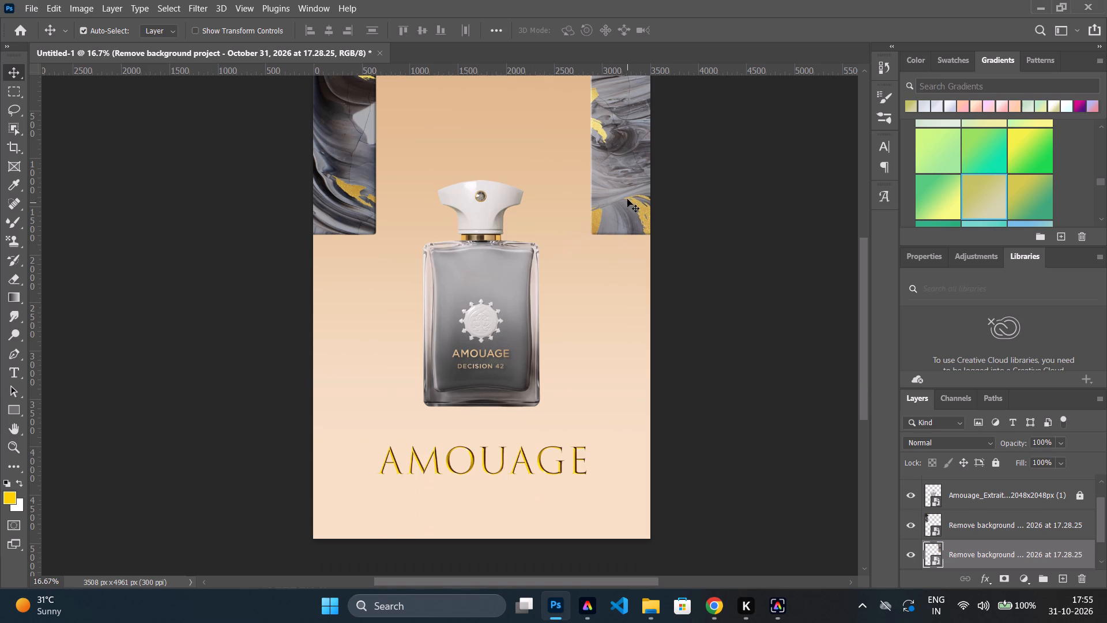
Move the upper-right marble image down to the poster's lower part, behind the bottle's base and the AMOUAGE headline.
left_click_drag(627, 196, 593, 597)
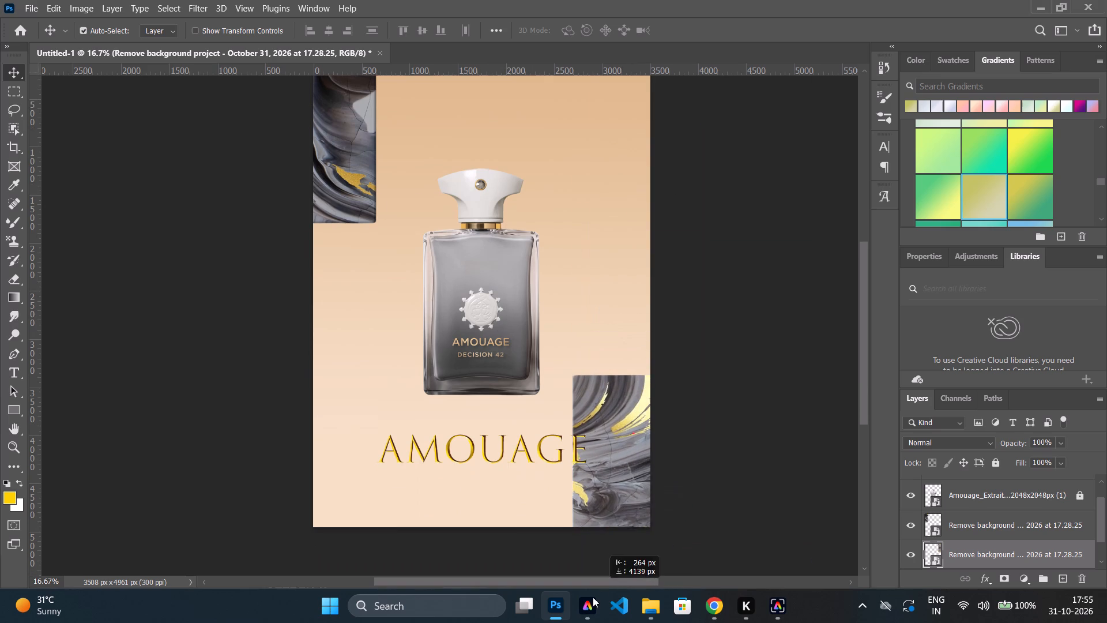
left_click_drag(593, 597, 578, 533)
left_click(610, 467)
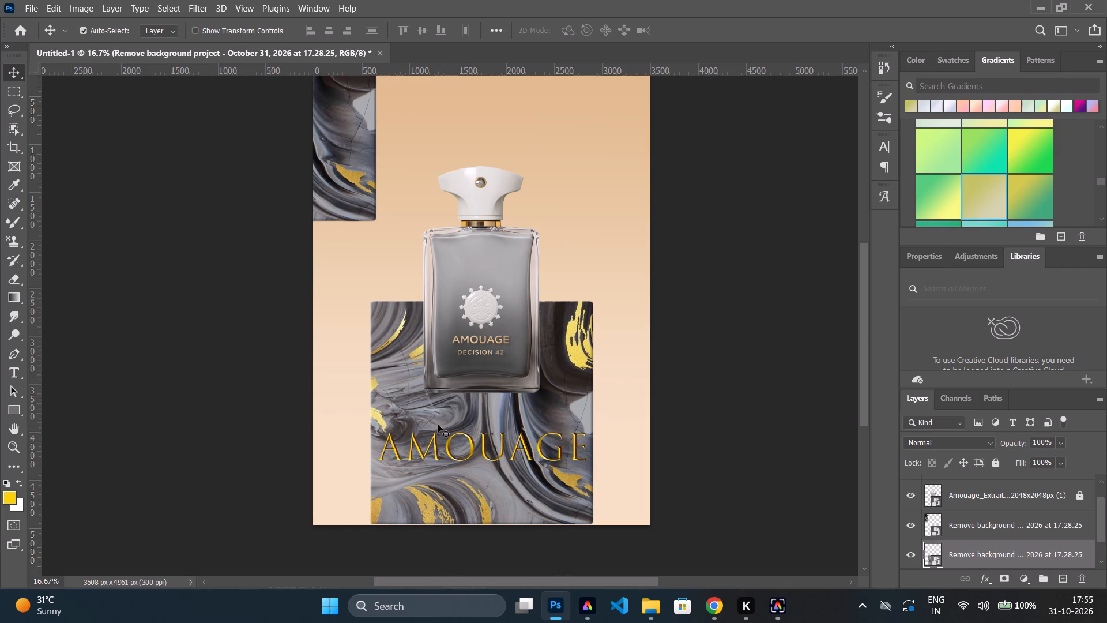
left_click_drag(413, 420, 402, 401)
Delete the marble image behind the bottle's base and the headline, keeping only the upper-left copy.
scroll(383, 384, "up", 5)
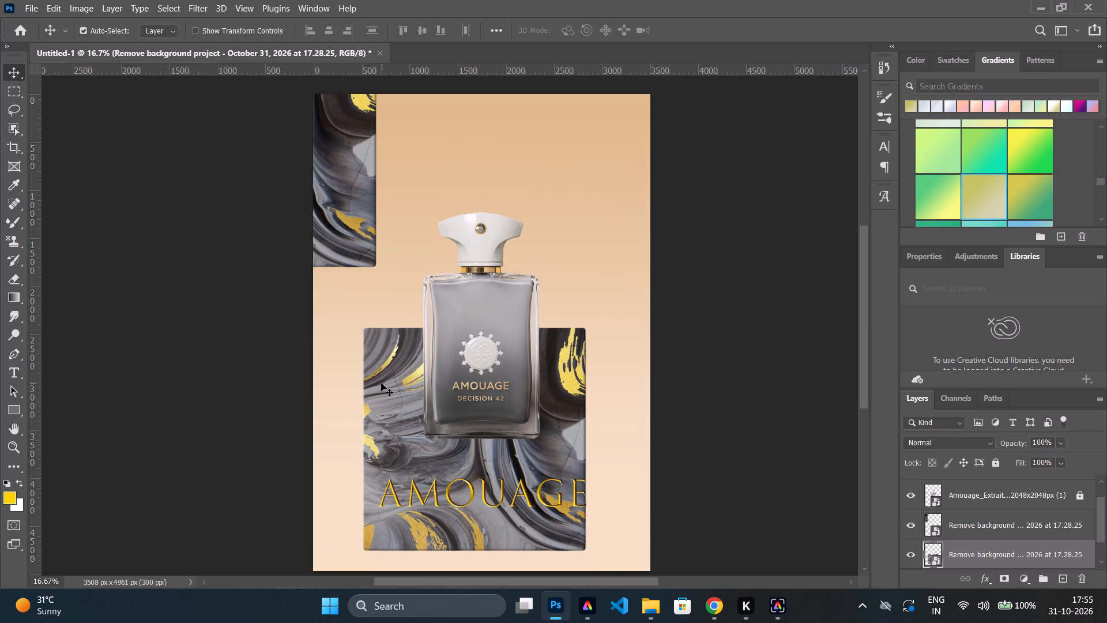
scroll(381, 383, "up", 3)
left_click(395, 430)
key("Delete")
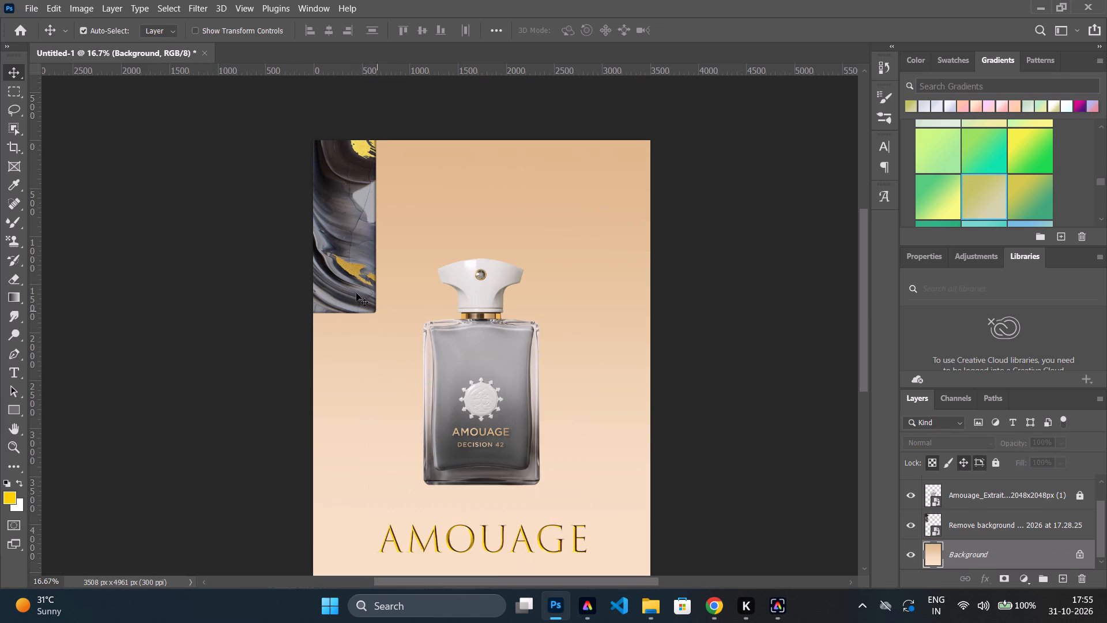
Move the remaining marble image behind the bottle, centred horizontally on the poster and level with the bottle's height.
left_click_drag(337, 261, 543, 431)
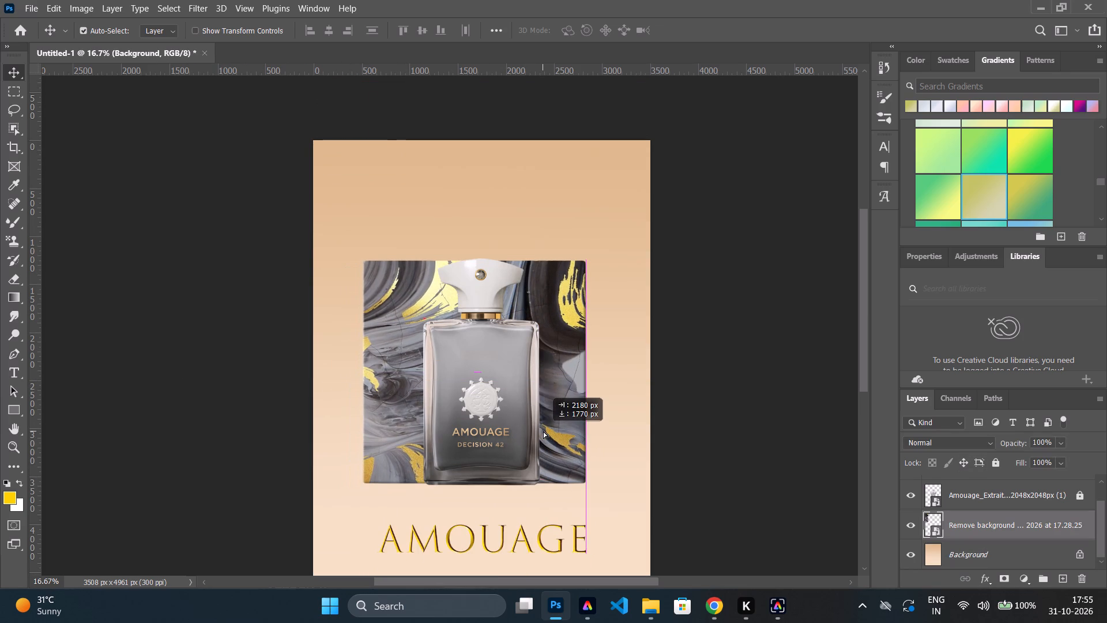
left_click_drag(543, 431, 551, 431)
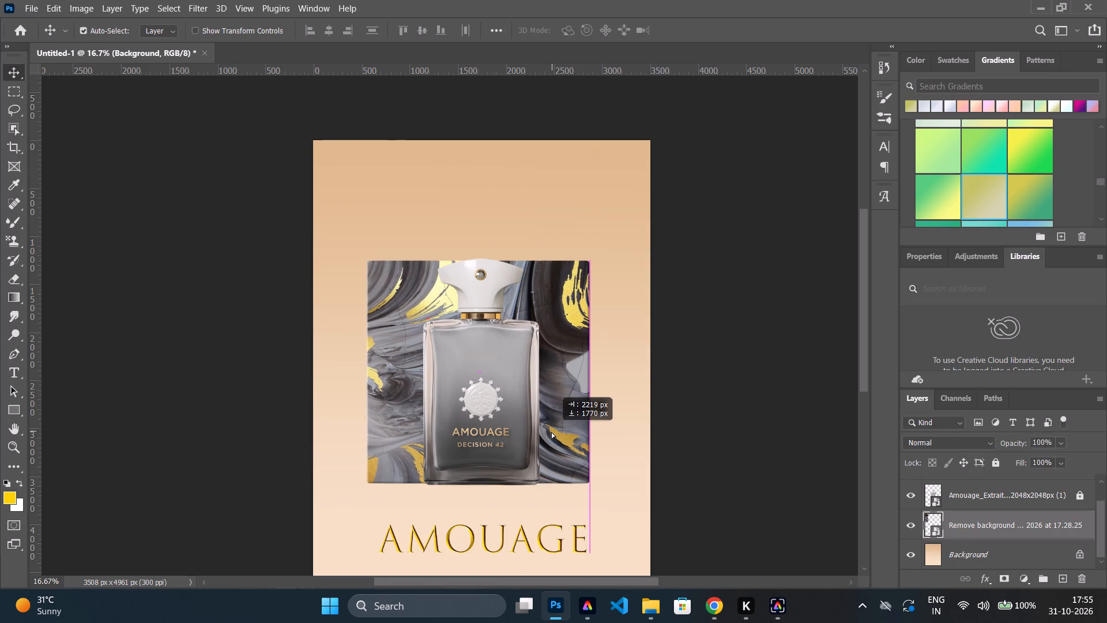
left_click_drag(551, 431, 554, 431)
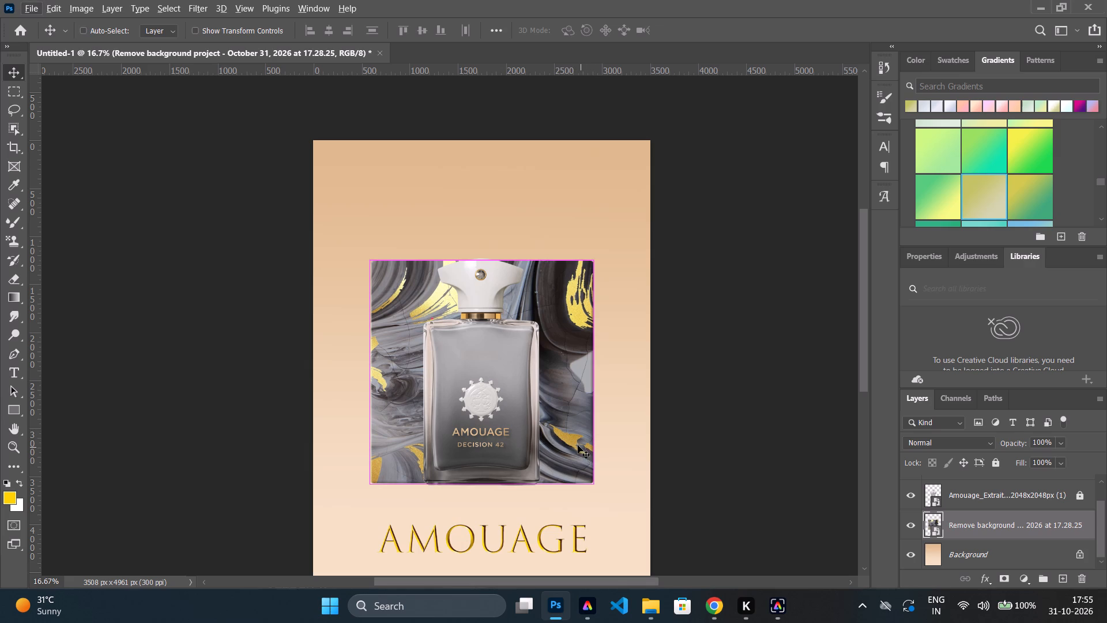
Free-transform the marble image, enlarging it to about 26.9% and centring it vertically on the bottle so it frames it.
key("ctrl+t")
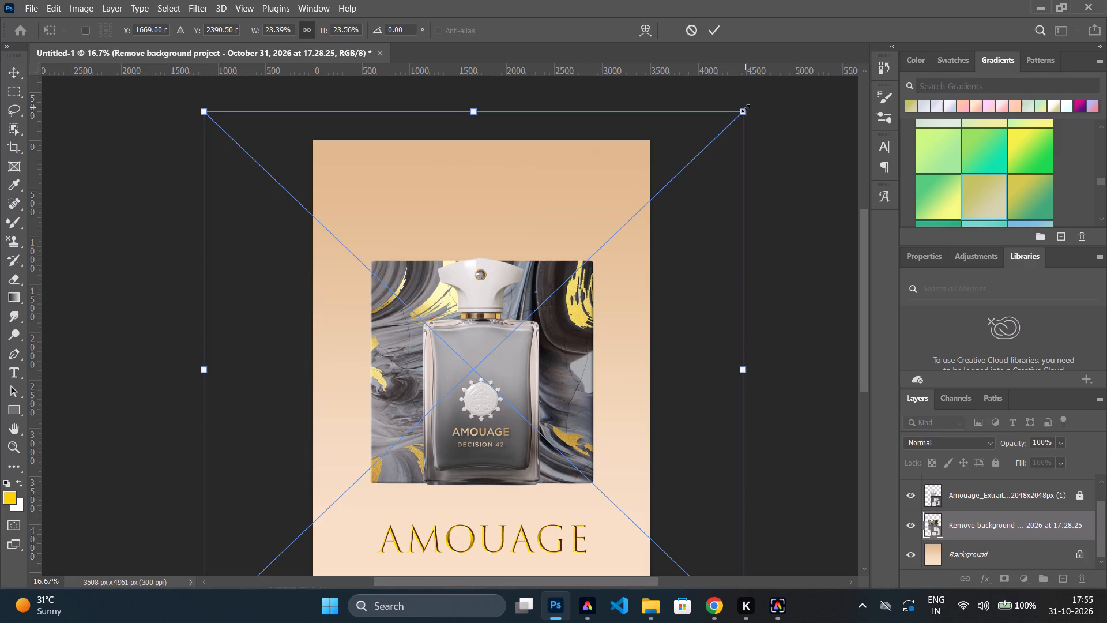
left_click_drag(745, 108, 796, 80, "alt")
left_click(562, 345)
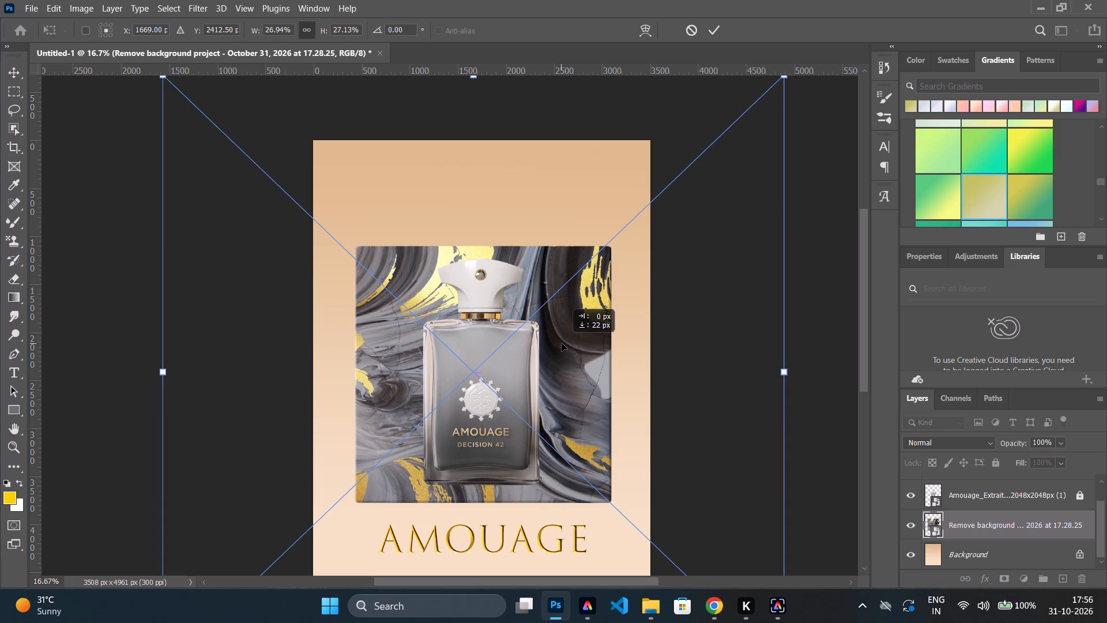
double_click(517, 363)
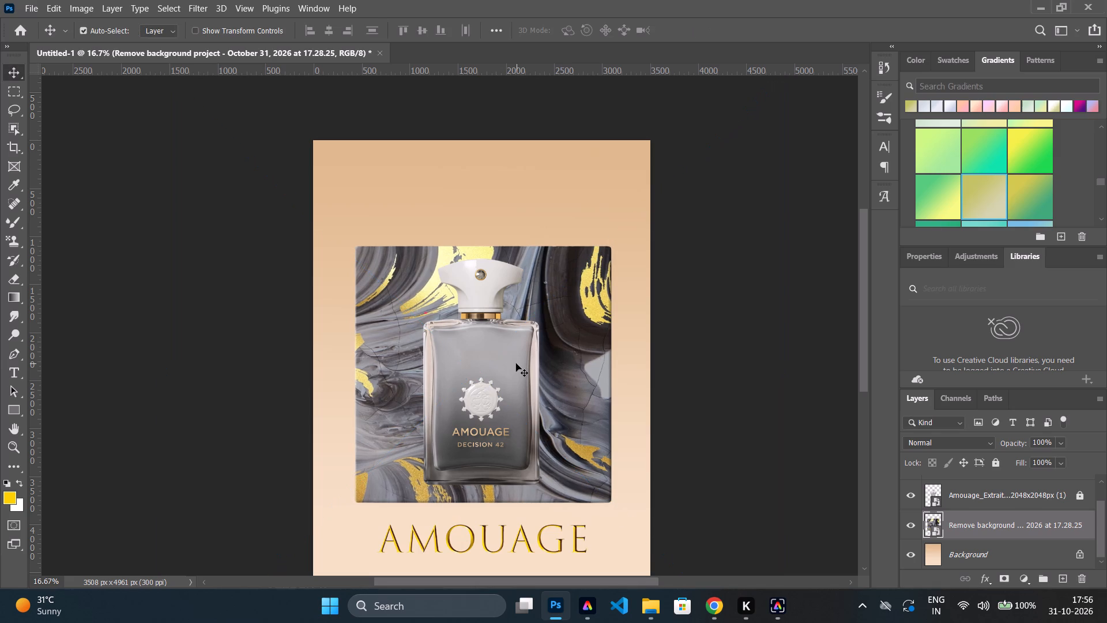
scroll(517, 362, "down", 8)
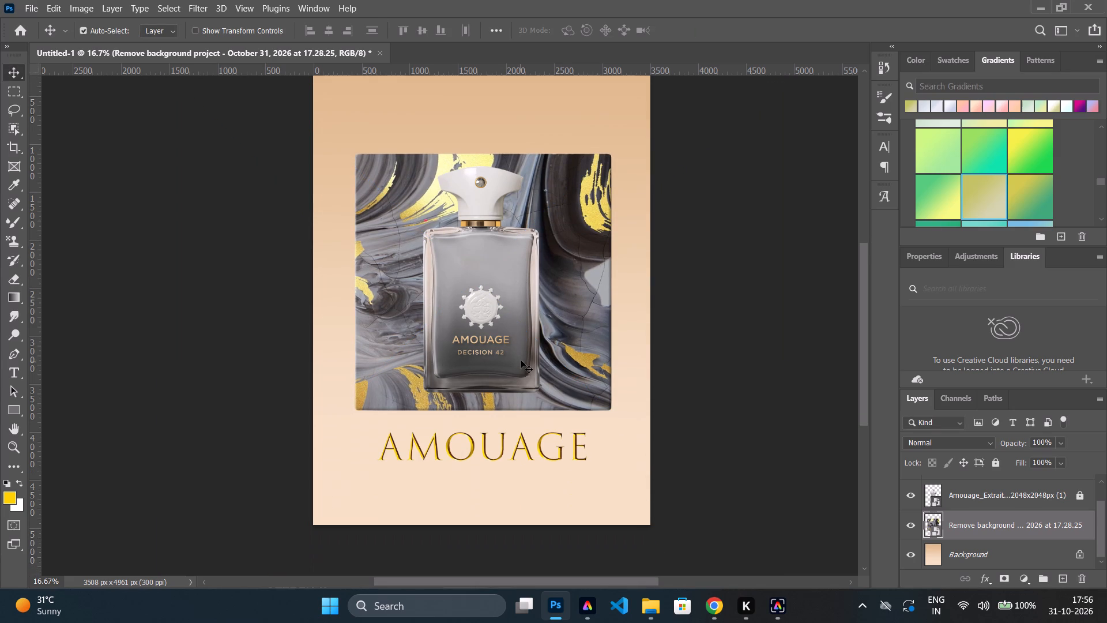
scroll(529, 335, "down", 2)
scroll(529, 335, "up", 3)
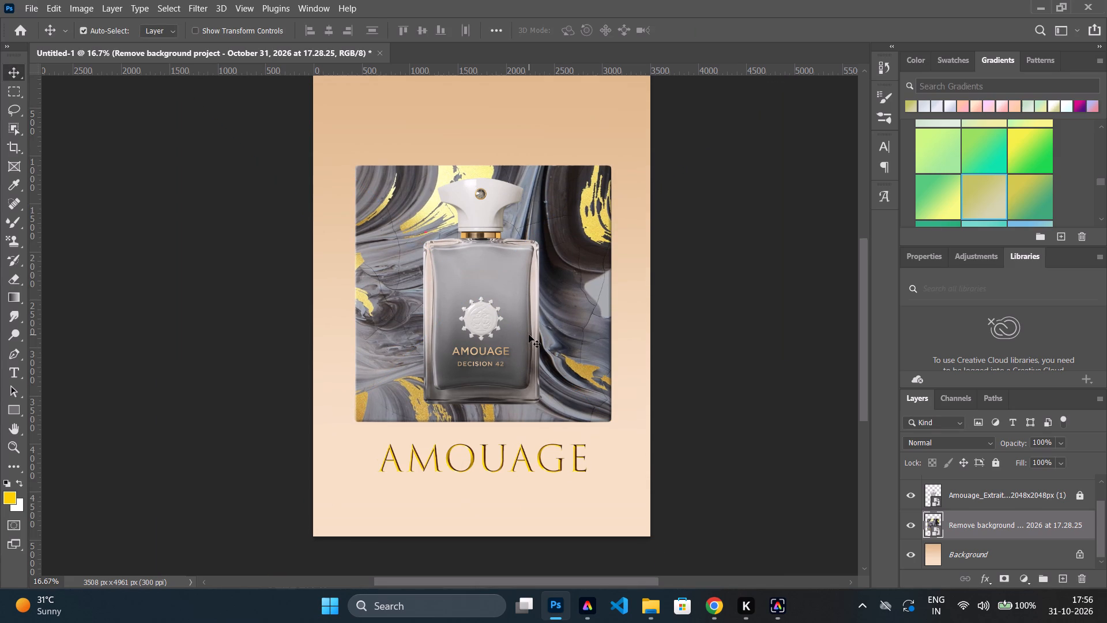
scroll(529, 335, "up", 2)
Display the properties of the selected marble image layer.
left_click(1101, 257)
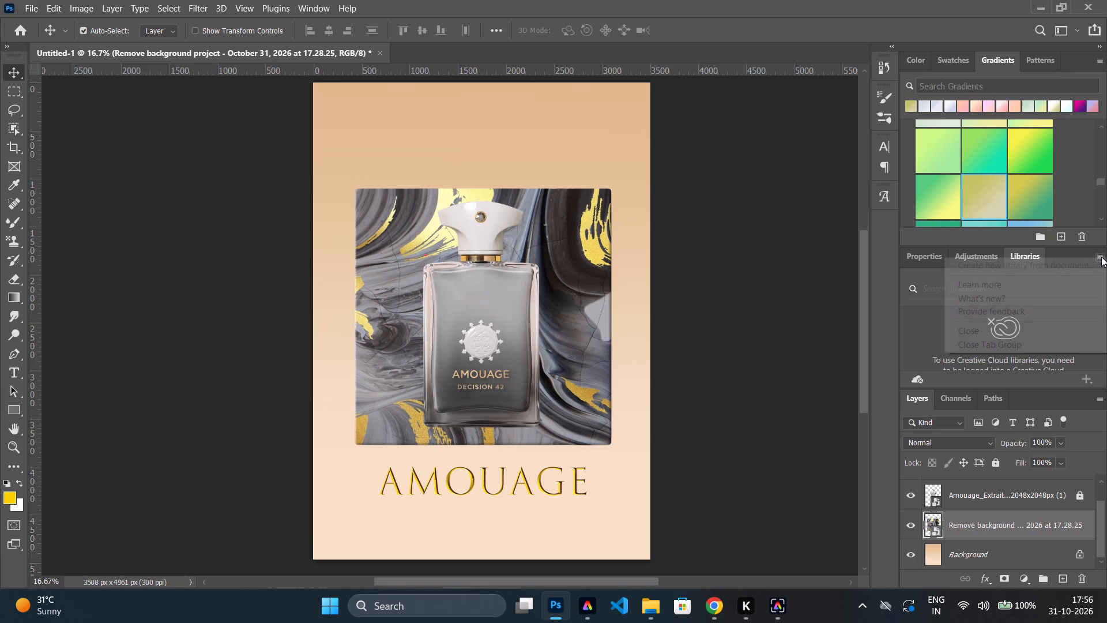
left_click(888, 310)
left_click(916, 252)
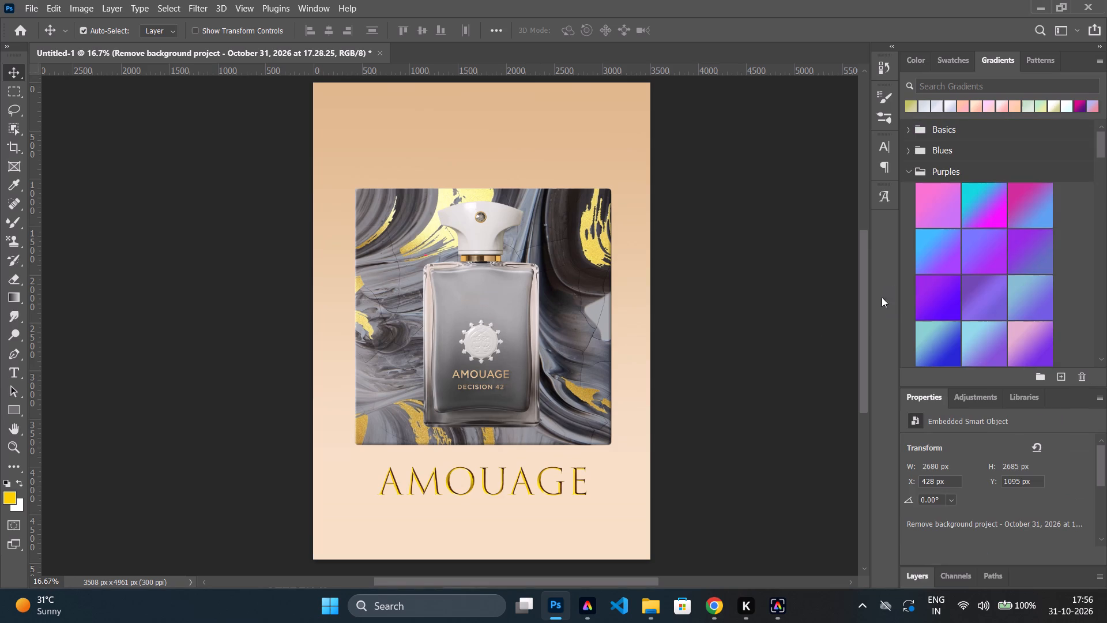
scroll(909, 280, "up", 3)
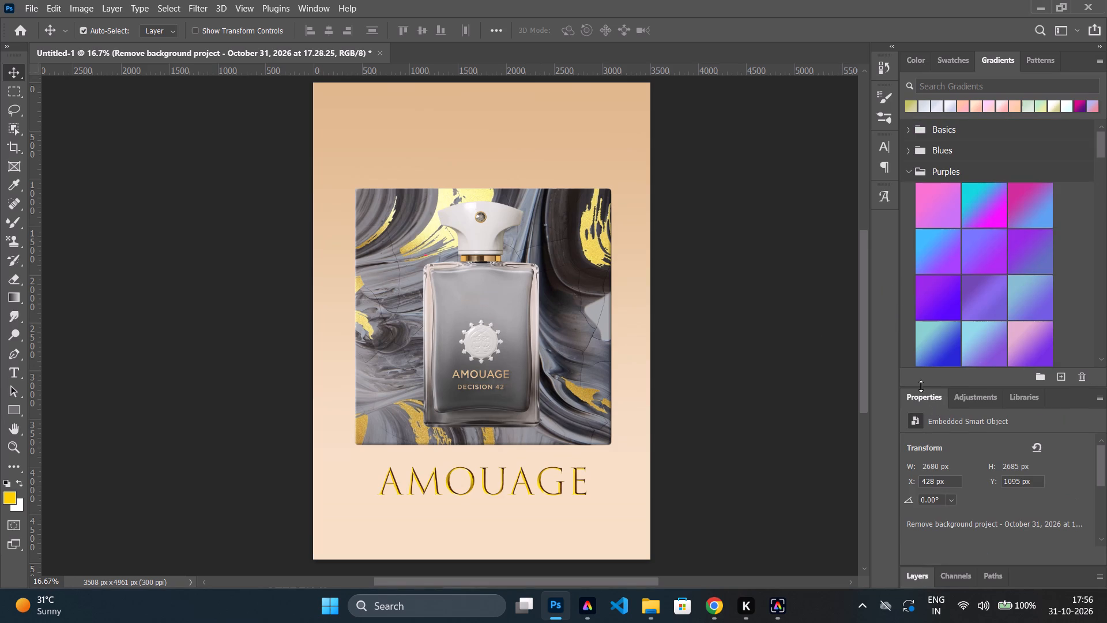
Bring the layer list back into view, enlarge it to show every layer, and display the colour picker above it.
left_click(921, 386)
scroll(981, 396, "down", 2)
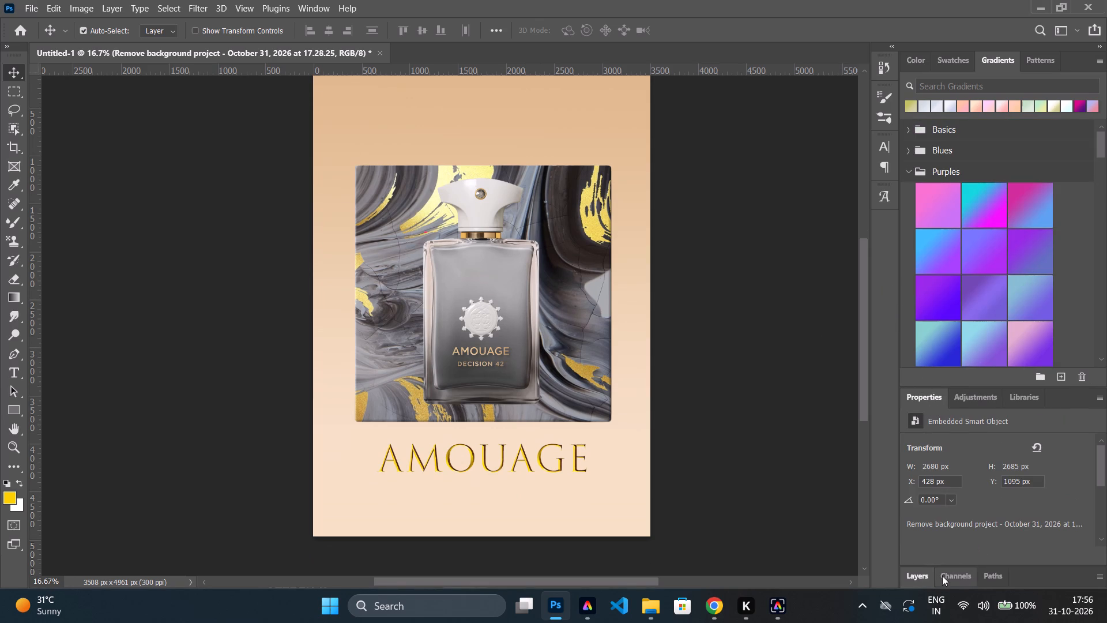
left_click(913, 577)
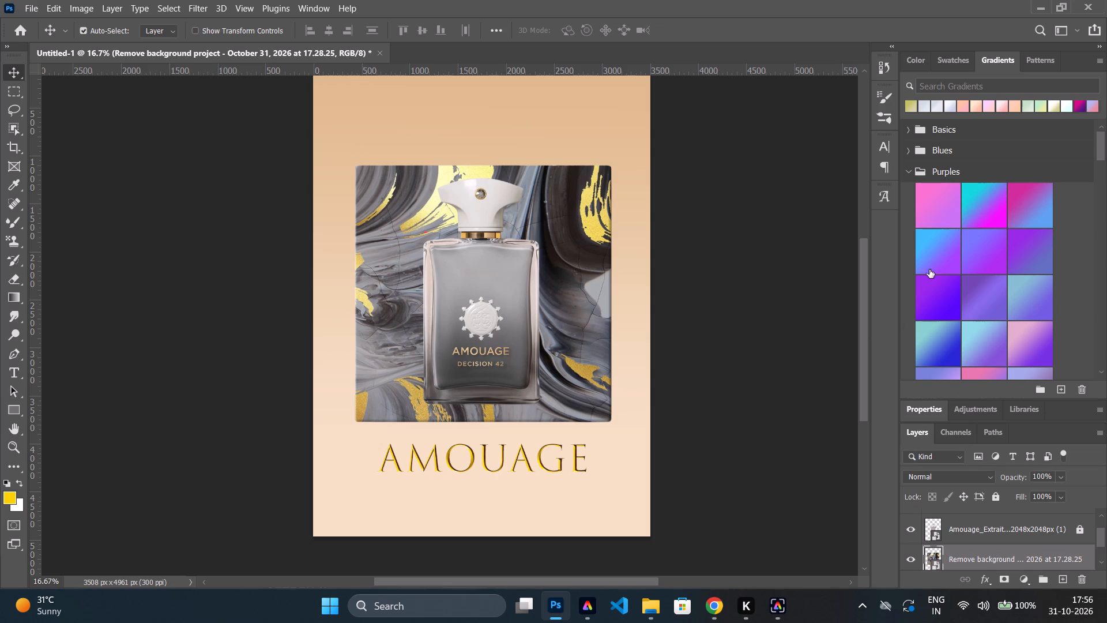
scroll(930, 185, "up", 2)
left_click_drag(1015, 400, 1011, 327)
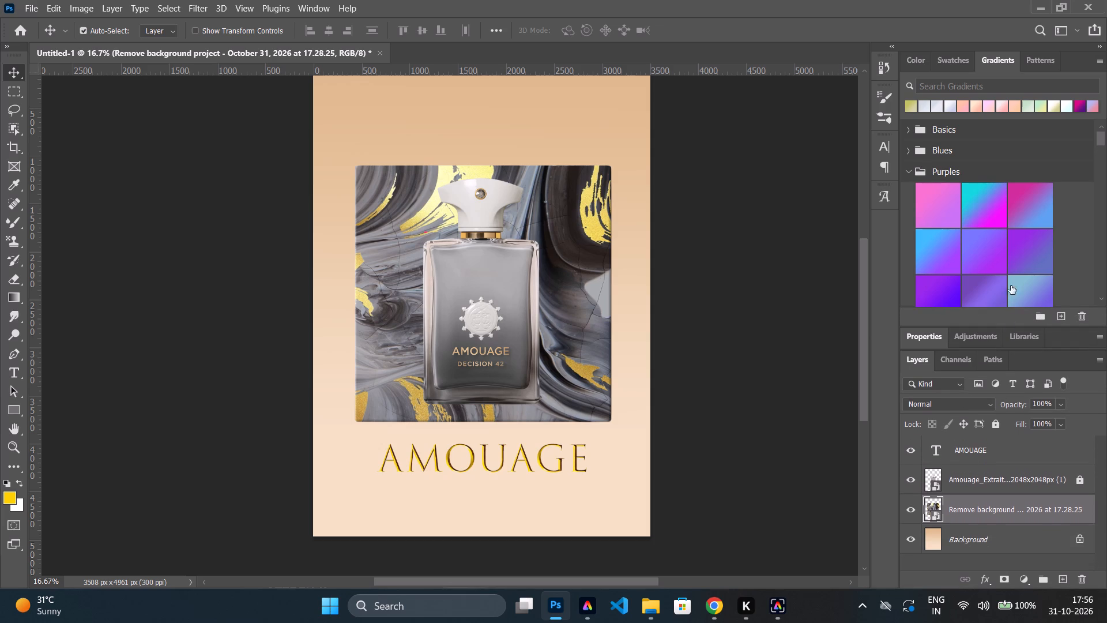
left_click(916, 62)
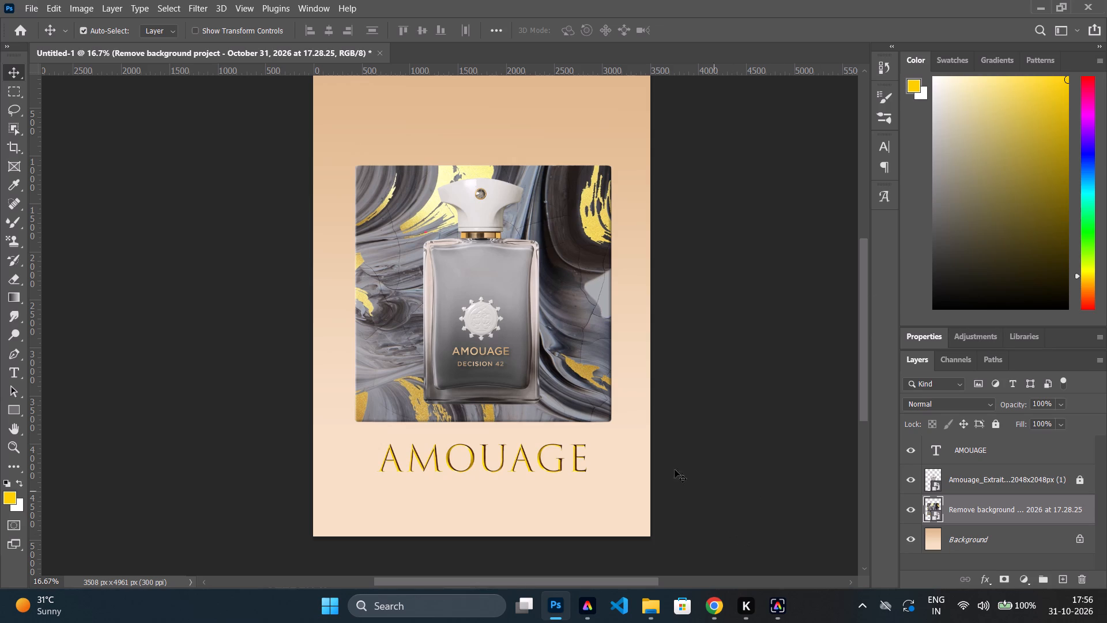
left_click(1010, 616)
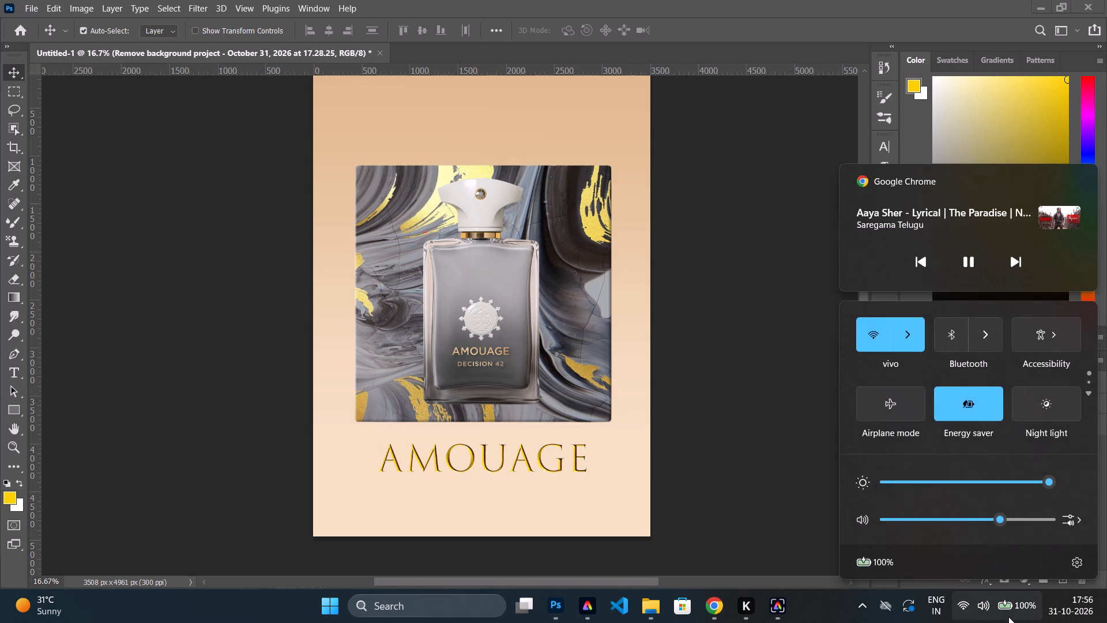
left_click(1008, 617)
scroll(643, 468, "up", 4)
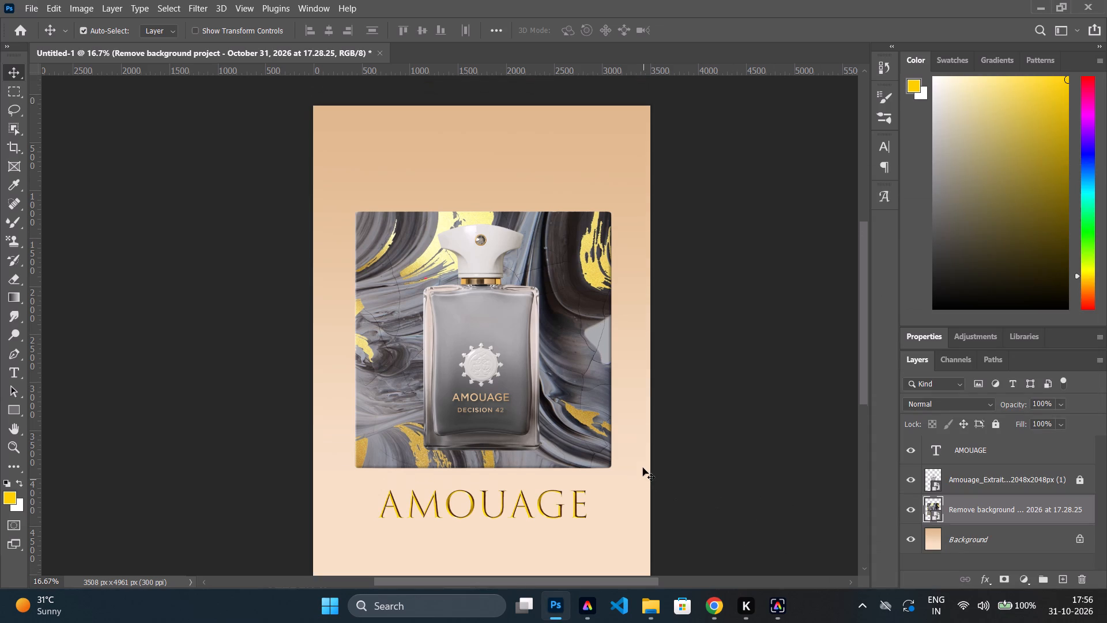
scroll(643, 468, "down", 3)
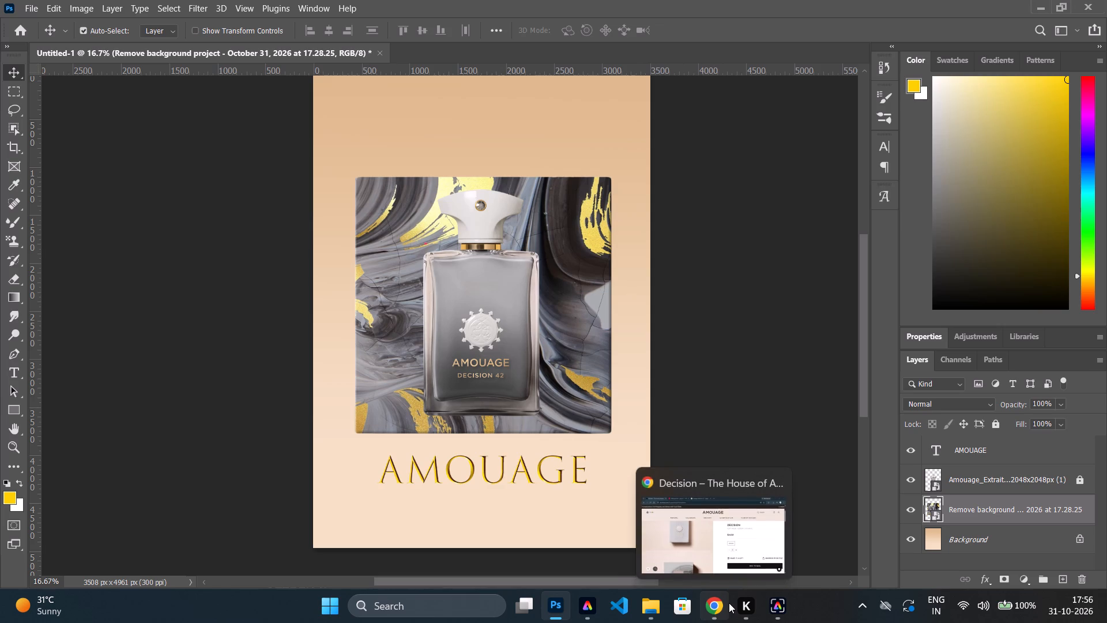
Switch to Chrome and look through the Decision product page down to its perfume notes, dismissing the newsletter pop-up.
left_click(729, 603)
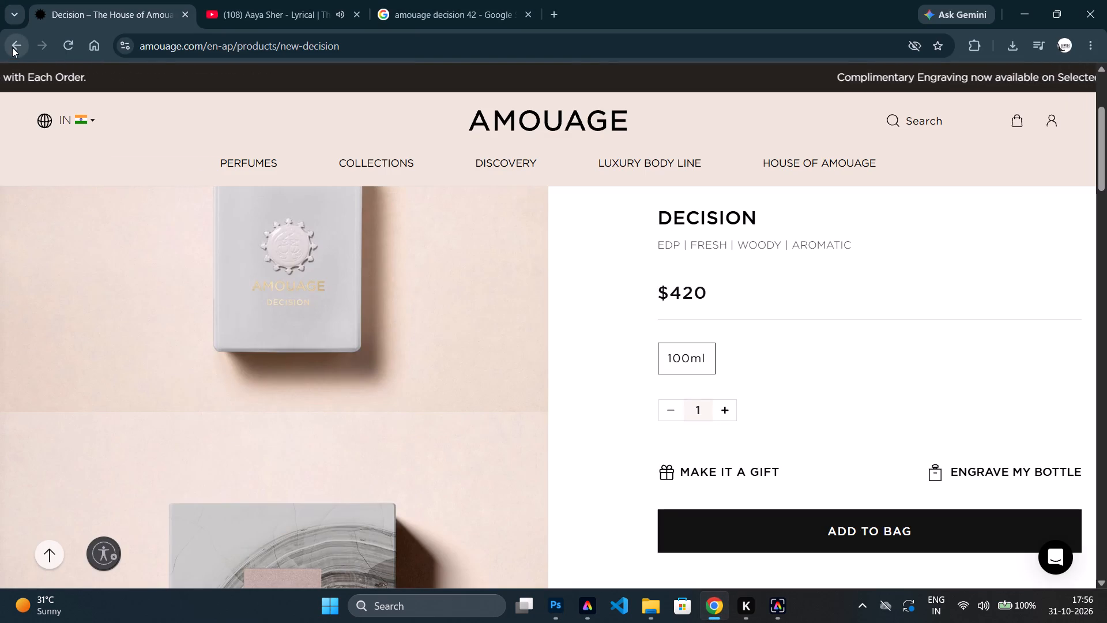
scroll(234, 365, "down", 2)
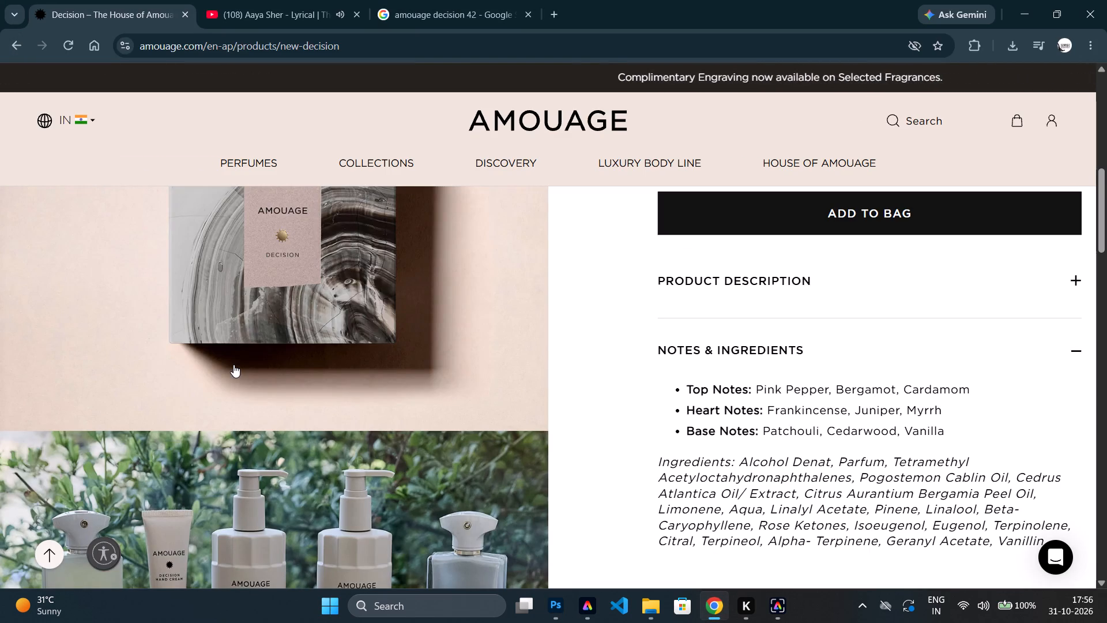
scroll(234, 365, "down", 2)
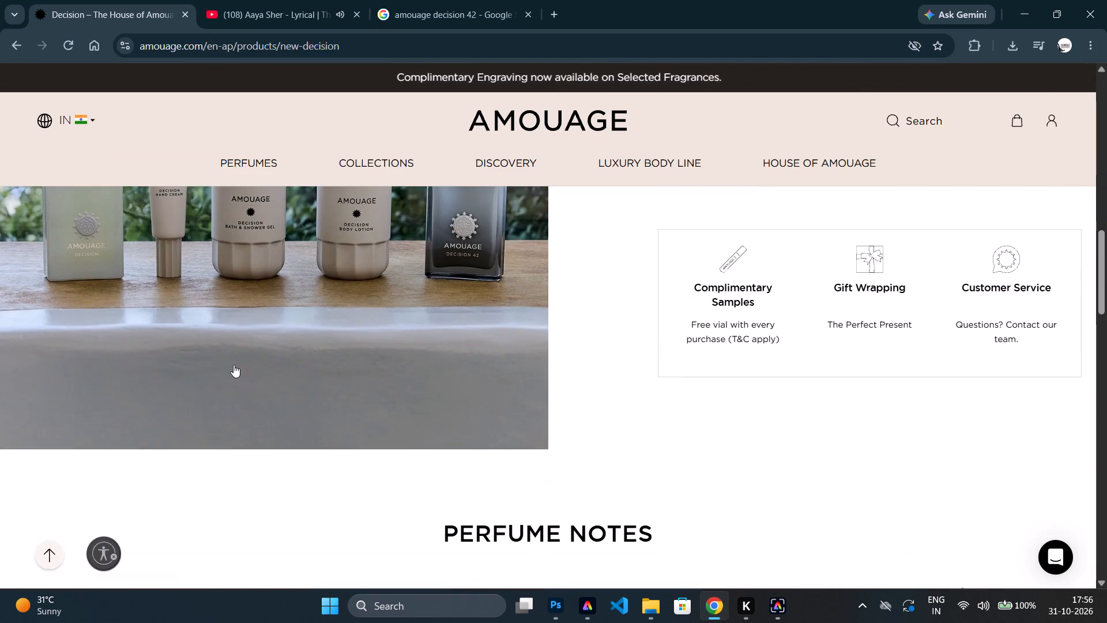
scroll(234, 365, "down", 2)
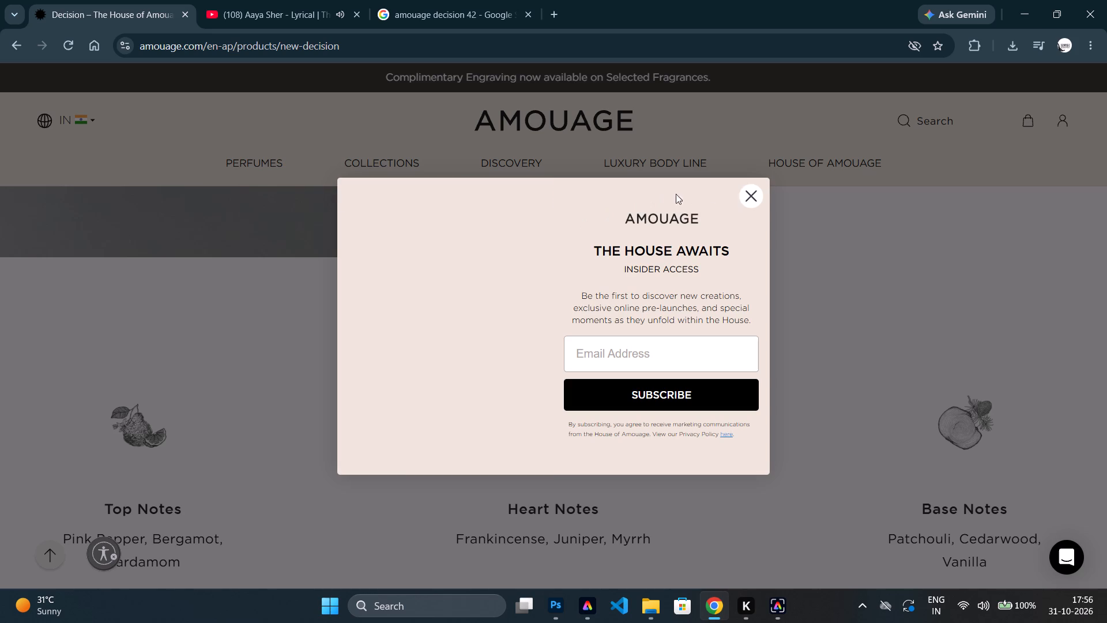
left_click(756, 194)
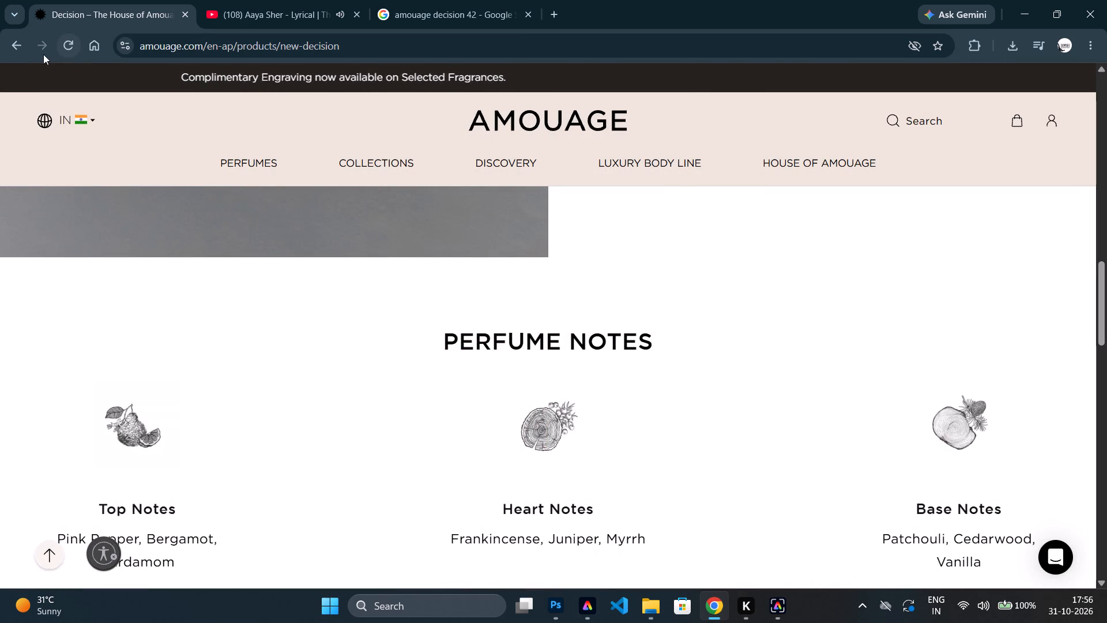
Leave the Decision page, find Decision 42 in the men's perfumes collection, open its product page and look over the details.
left_click(21, 52)
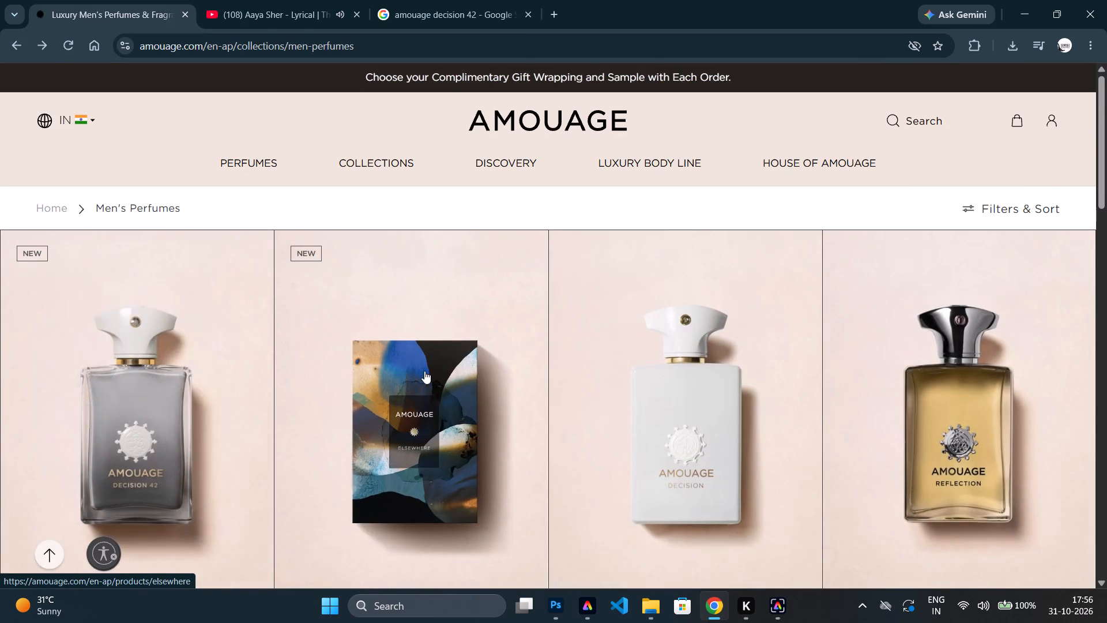
scroll(422, 376, "down", 1)
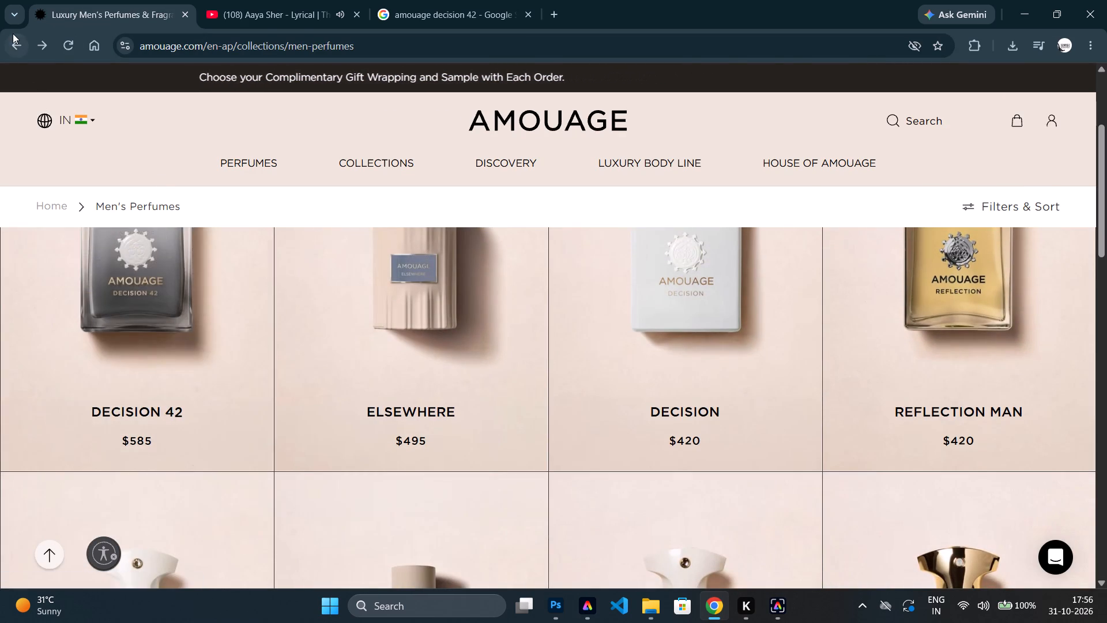
left_click(13, 33)
left_click(26, 43)
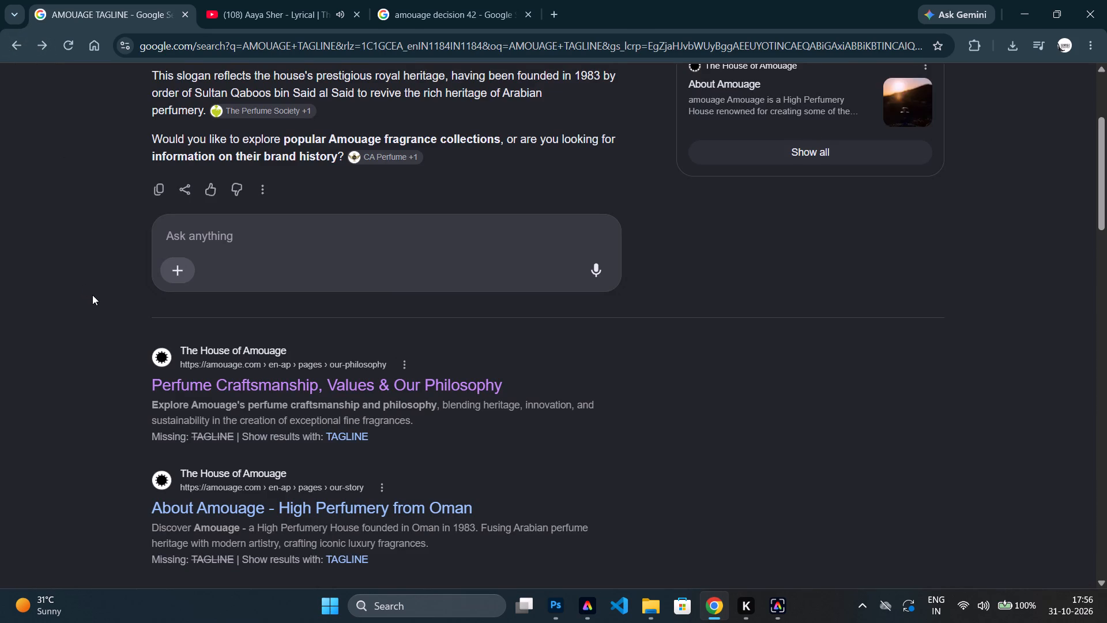
scroll(92, 295, "up", 4)
scroll(92, 295, "down", 2)
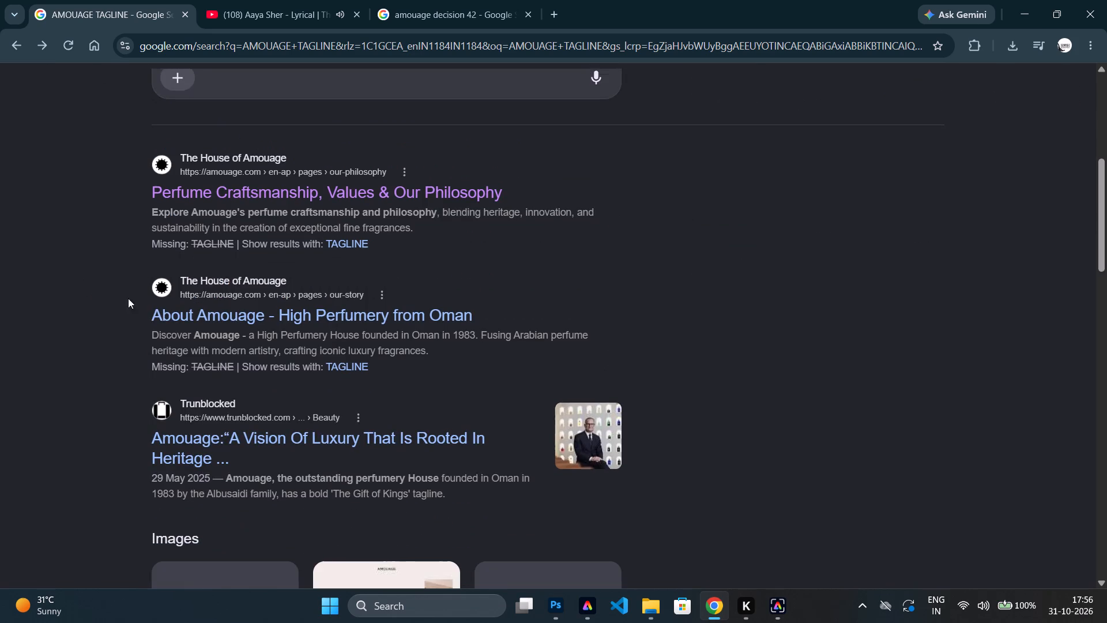
left_click(214, 200)
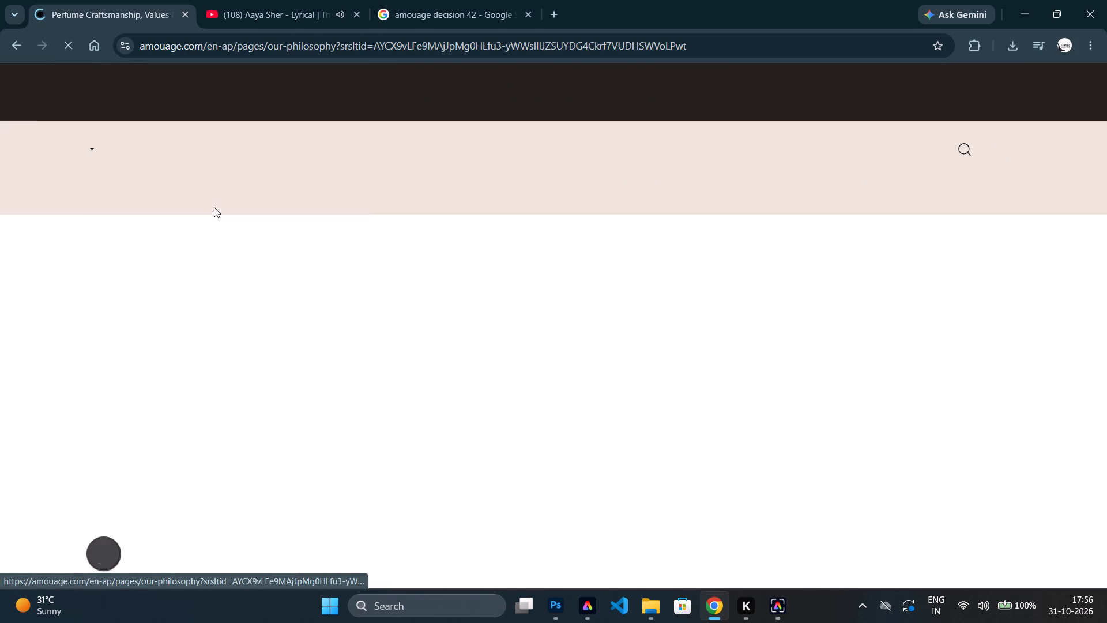
left_click(228, 160)
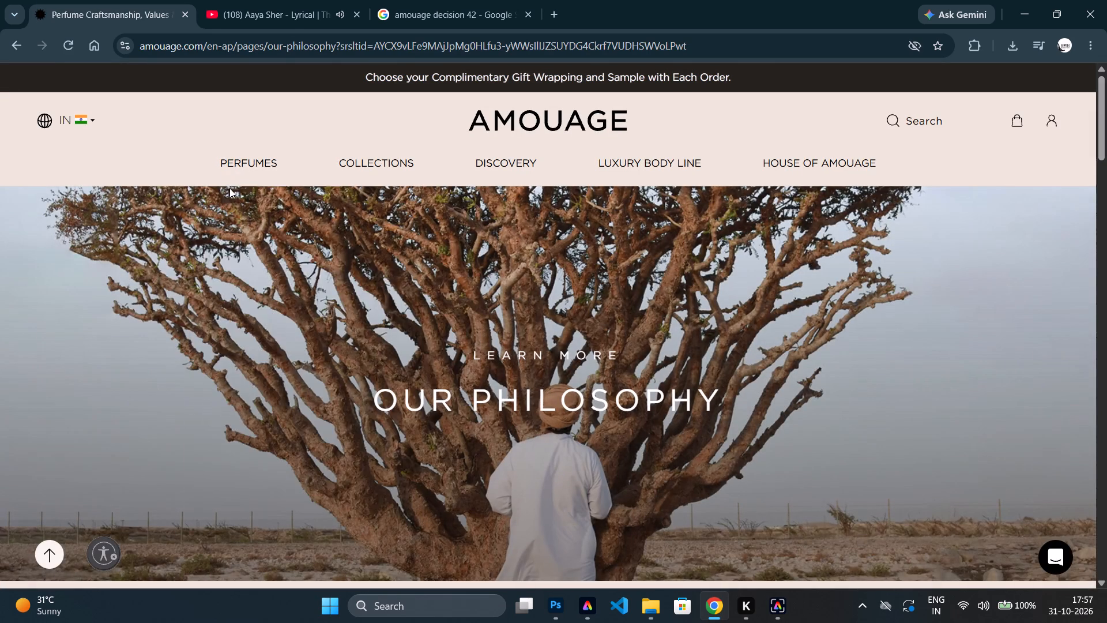
left_click(250, 324)
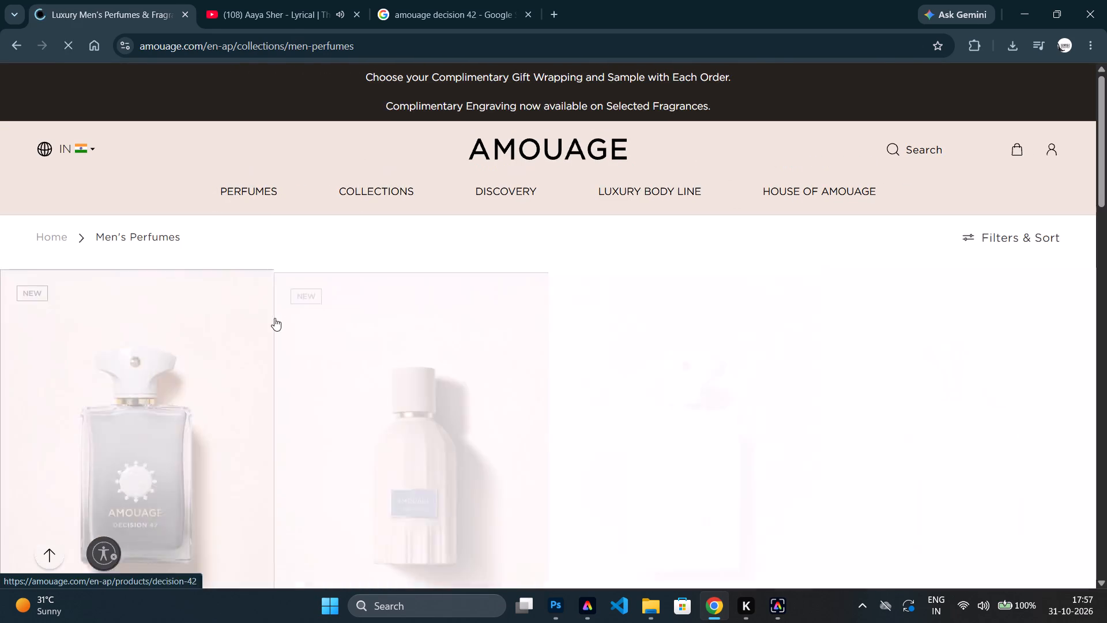
left_click(219, 368)
scroll(742, 350, "down", 2)
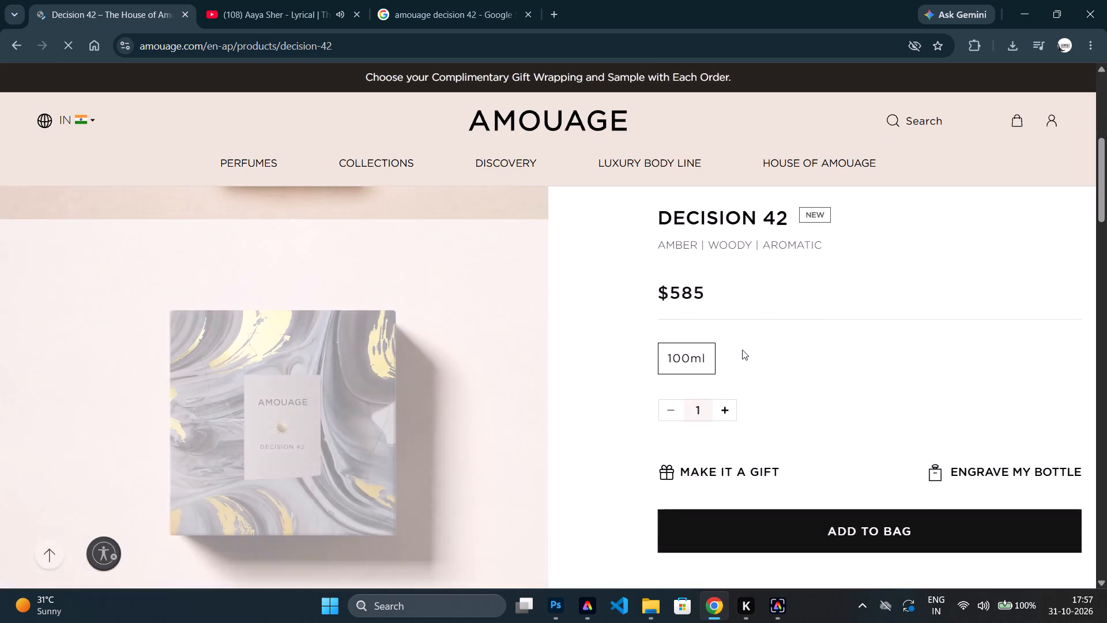
scroll(742, 354, "down", 2)
scroll(737, 351, "up", 2)
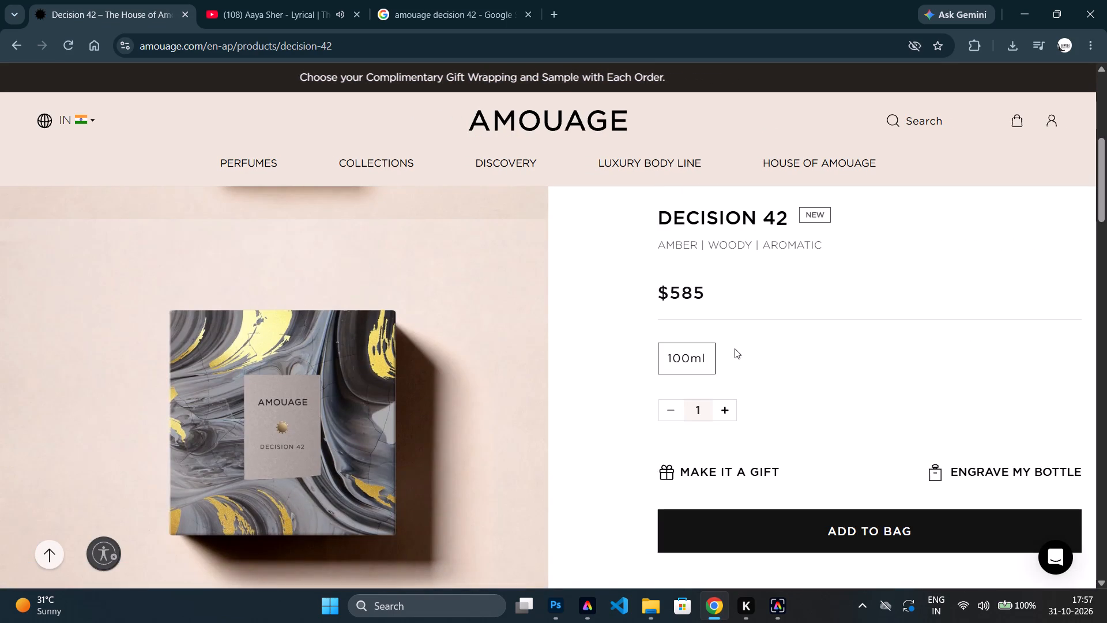
scroll(713, 344, "down", 2)
Search Google in a new tab for 585 USD to INR, and close that tab after checking the conversion.
left_click(548, 6)
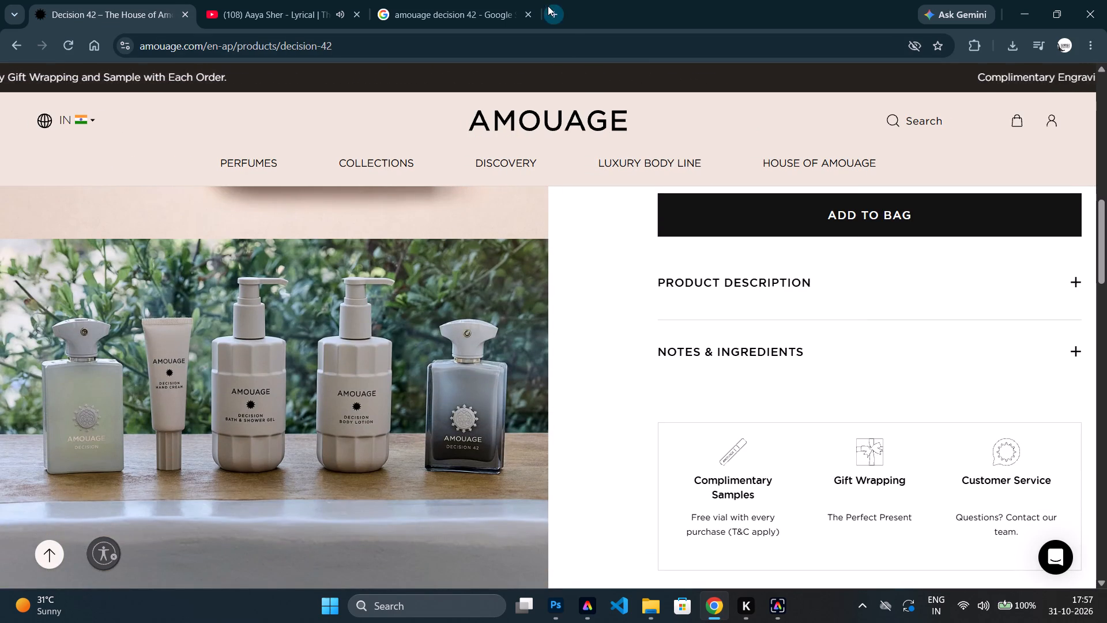
type("585 USD")
key("space")
key("Return")
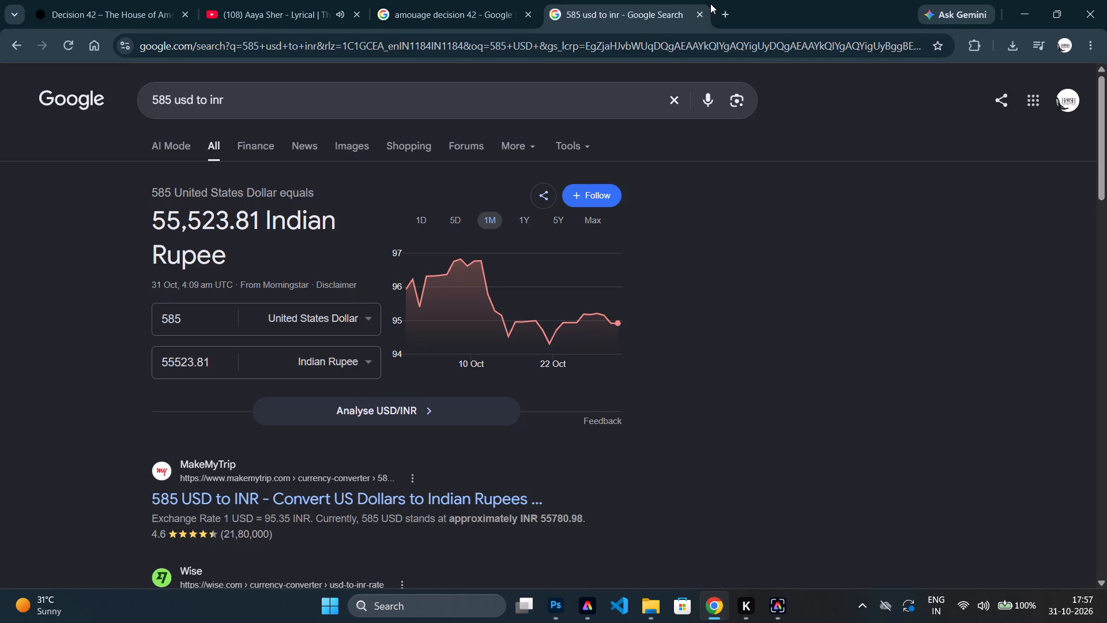
left_click(700, 16)
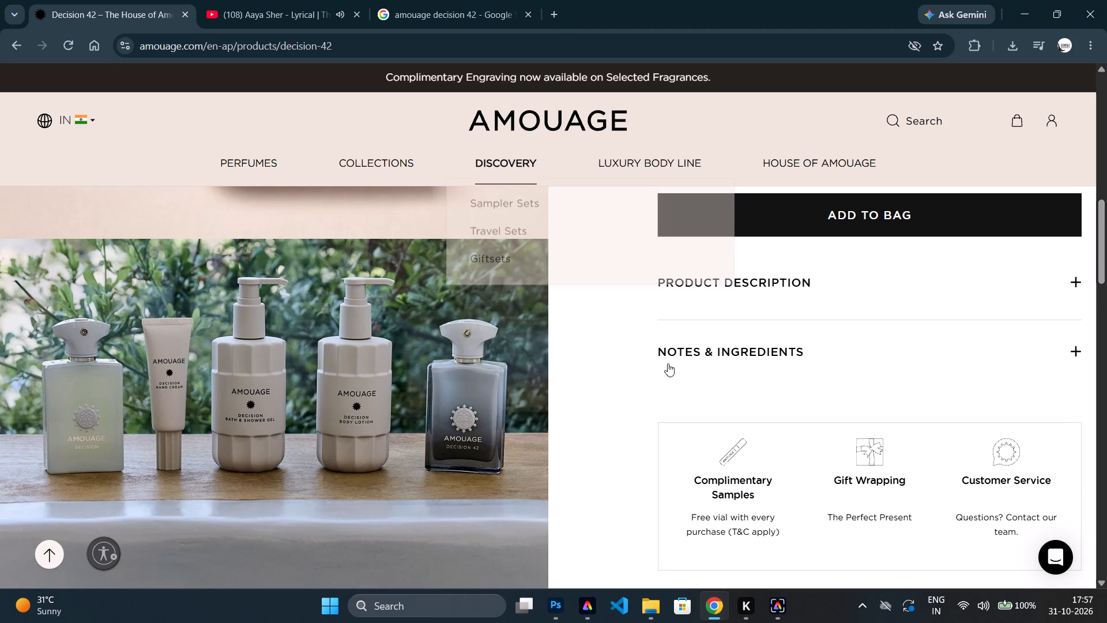
Expand Notes & Ingredients on the Decision 42 page and read the top, heart and base notes.
left_click(753, 363)
scroll(721, 361, "down", 2)
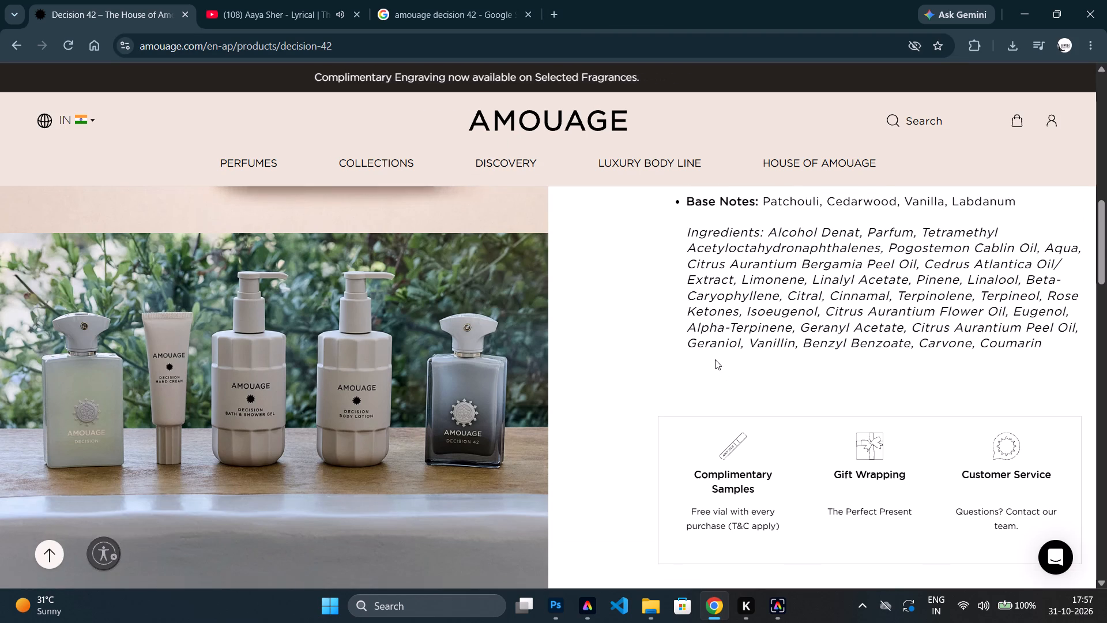
scroll(715, 359, "up", 1)
scroll(707, 358, "down", 2)
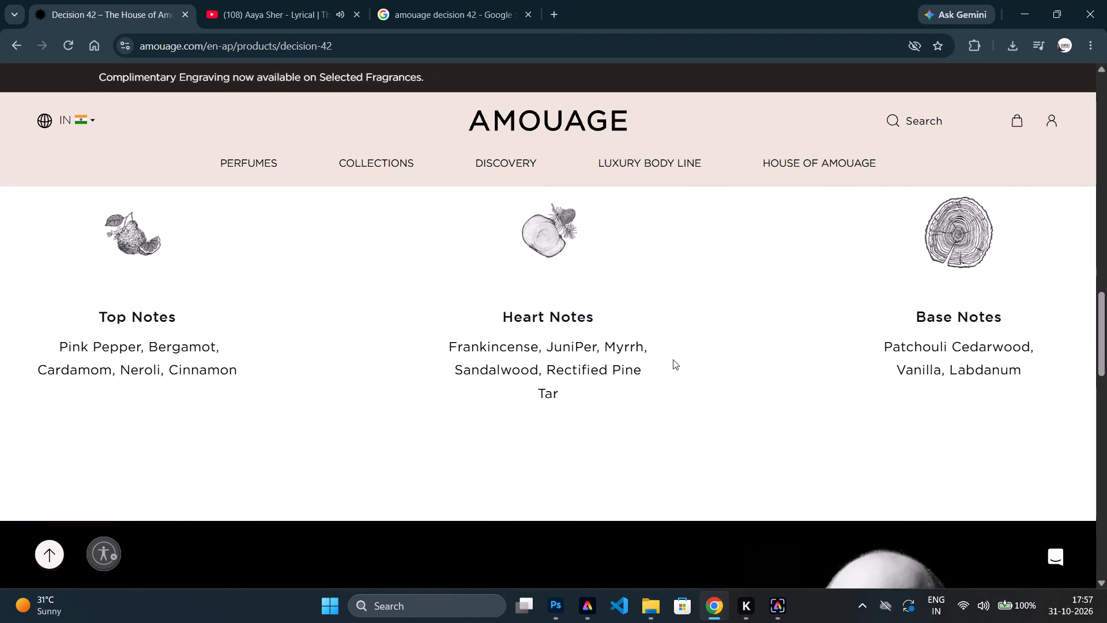
scroll(673, 359, "up", 3)
scroll(673, 359, "down", 2)
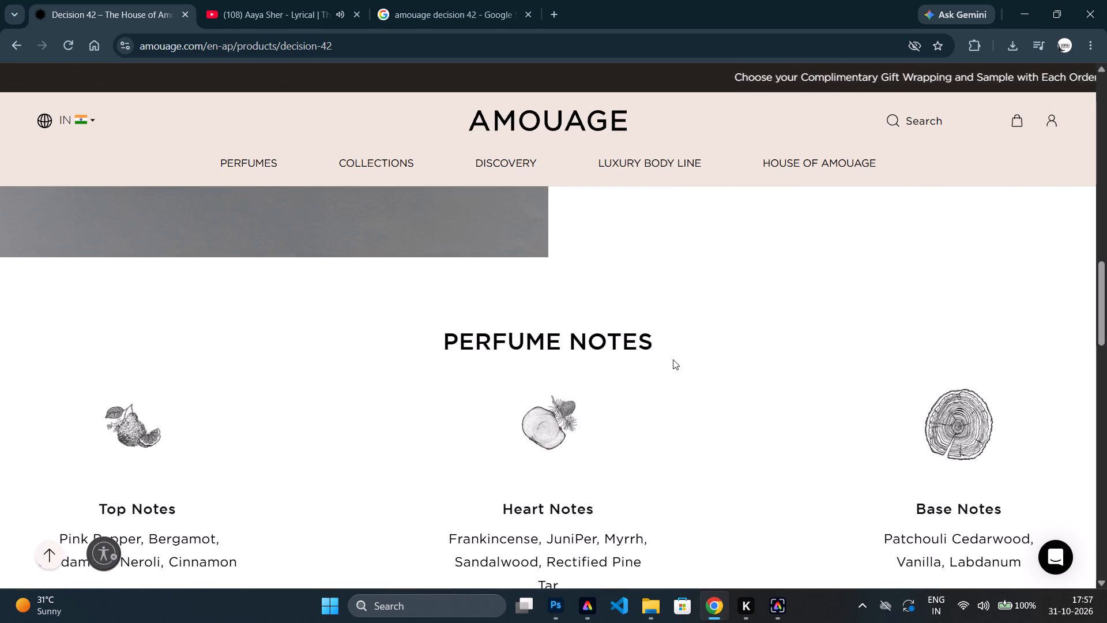
scroll(673, 359, "up", 3)
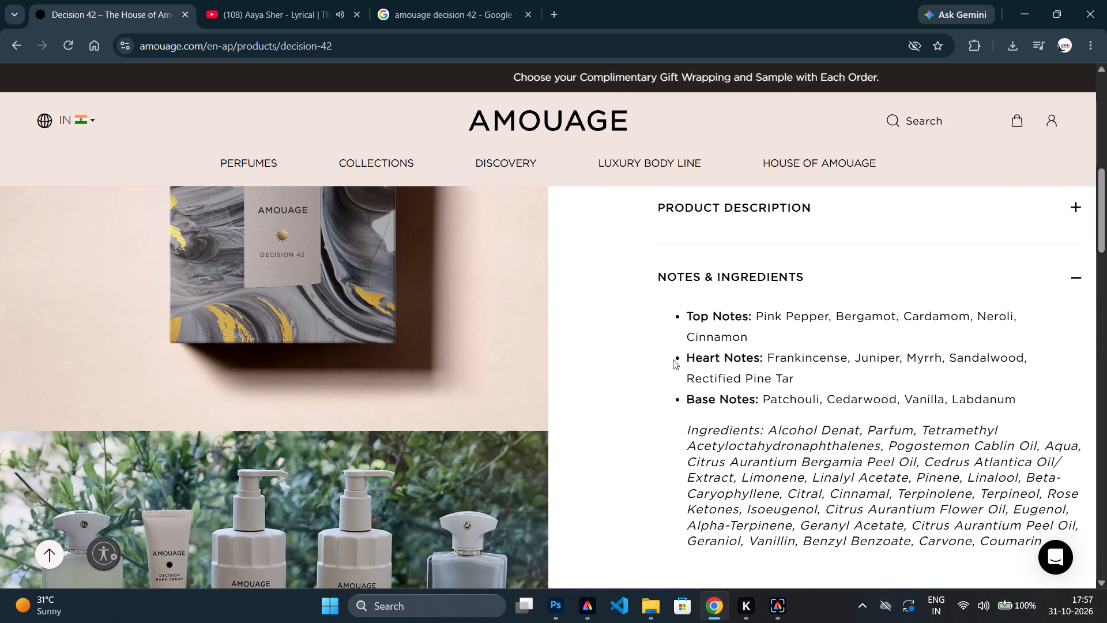
scroll(673, 359, "up", 1)
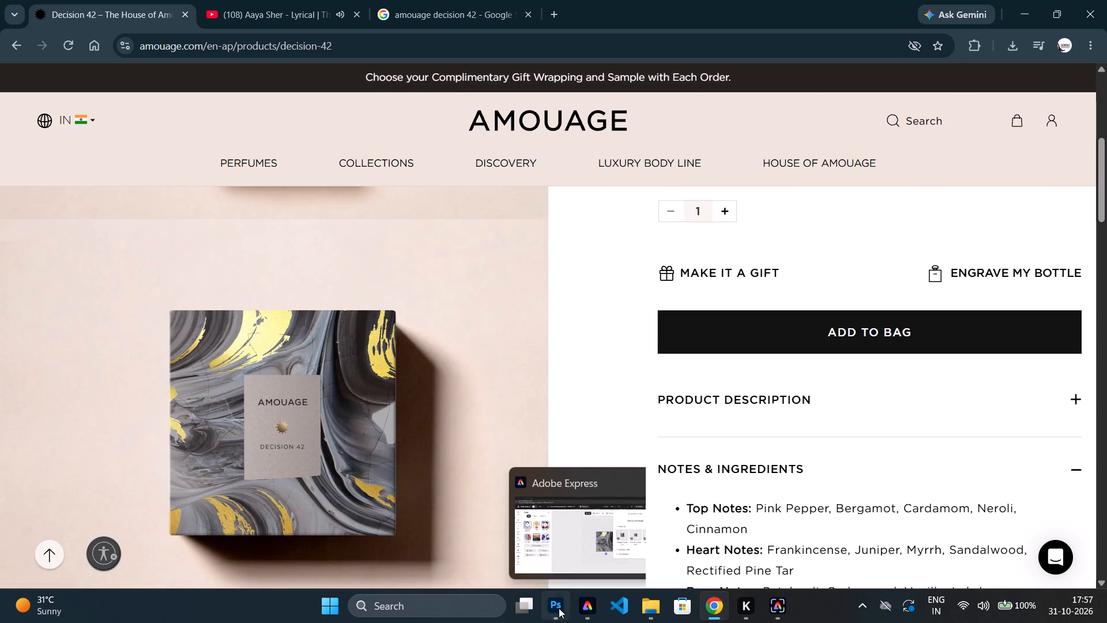
Switch to the Photoshop poster, activate the Type tool and look over the layout down to the AMOUAGE headline.
left_click(559, 608)
scroll(393, 410, "up", 12)
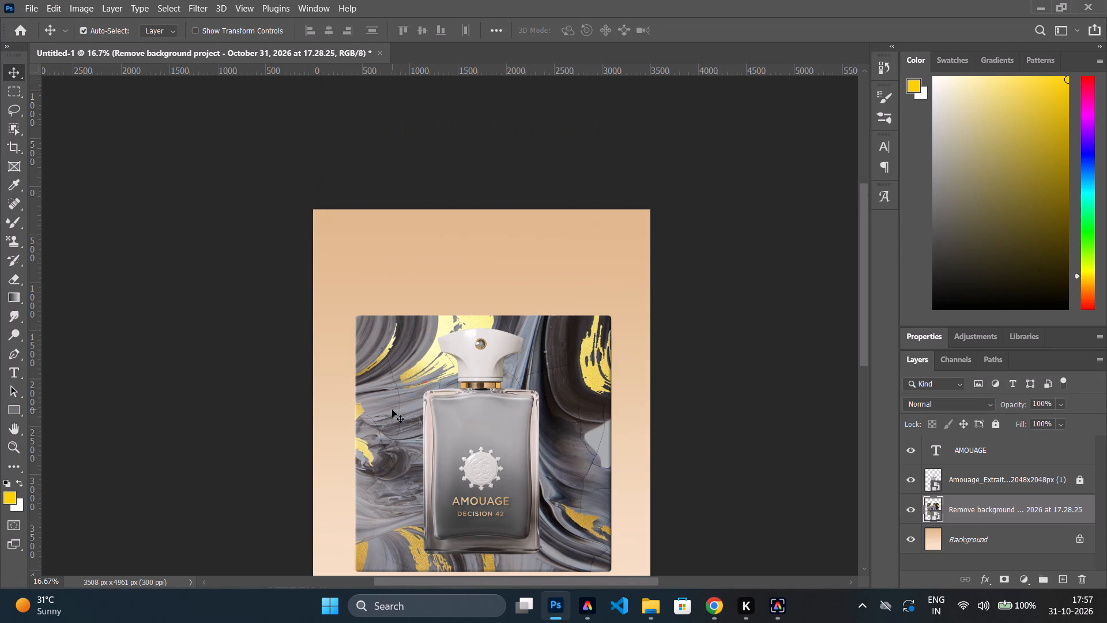
left_click(2, 380)
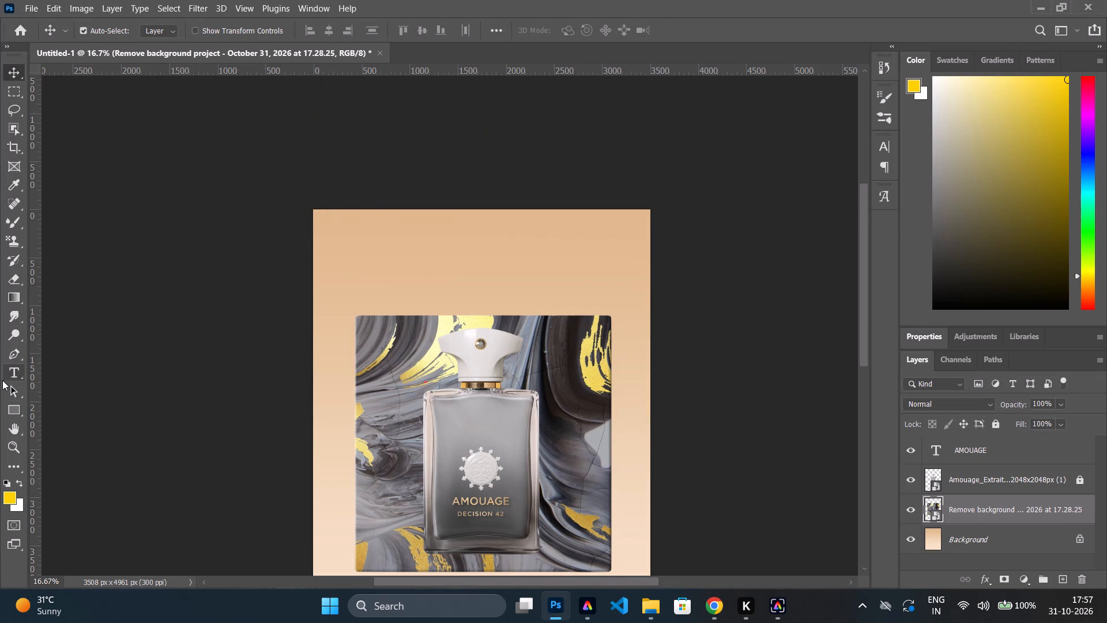
scroll(445, 331, "down", 5)
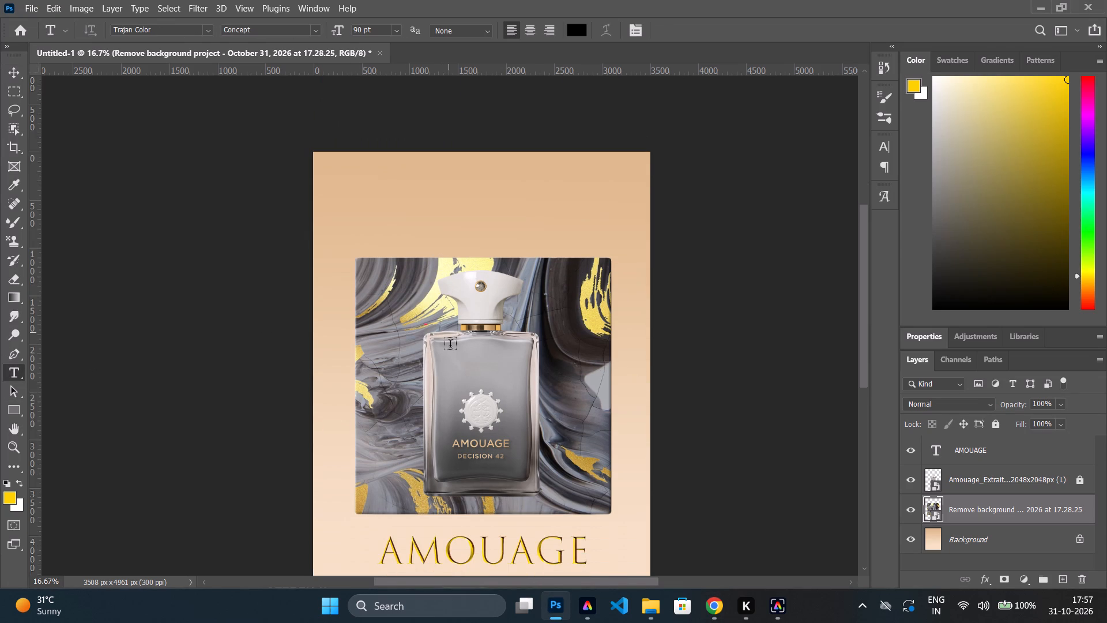
scroll(450, 346, "down", 3)
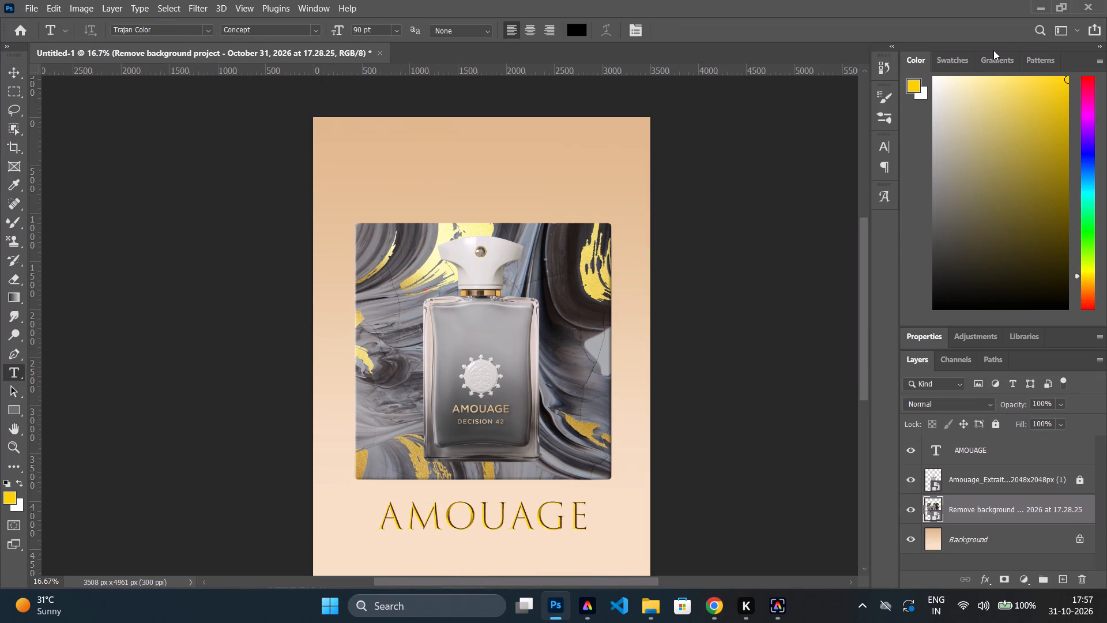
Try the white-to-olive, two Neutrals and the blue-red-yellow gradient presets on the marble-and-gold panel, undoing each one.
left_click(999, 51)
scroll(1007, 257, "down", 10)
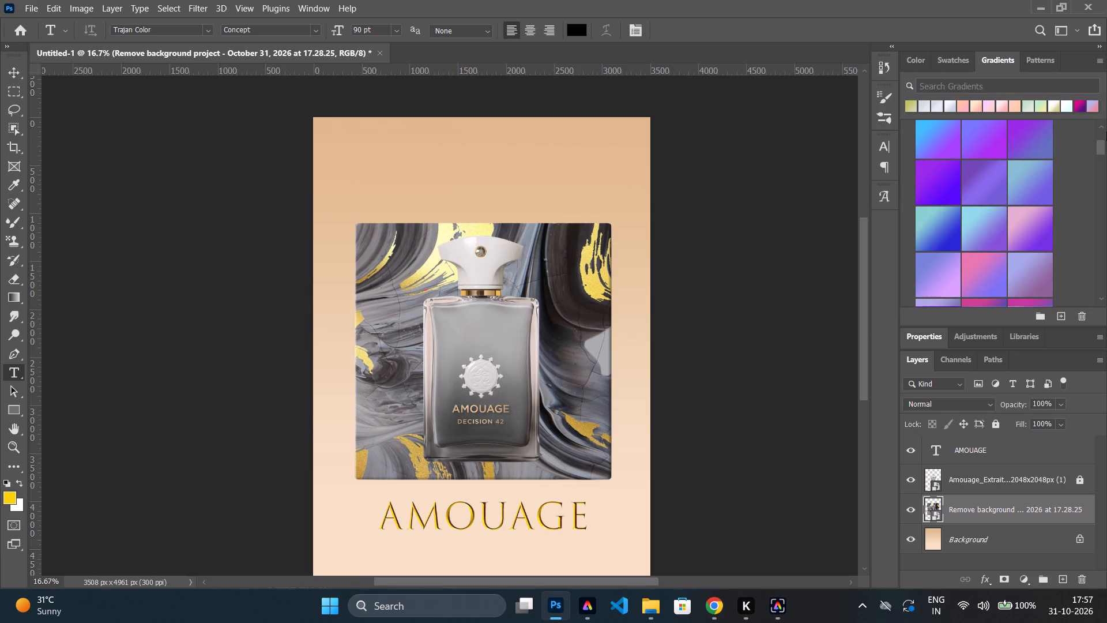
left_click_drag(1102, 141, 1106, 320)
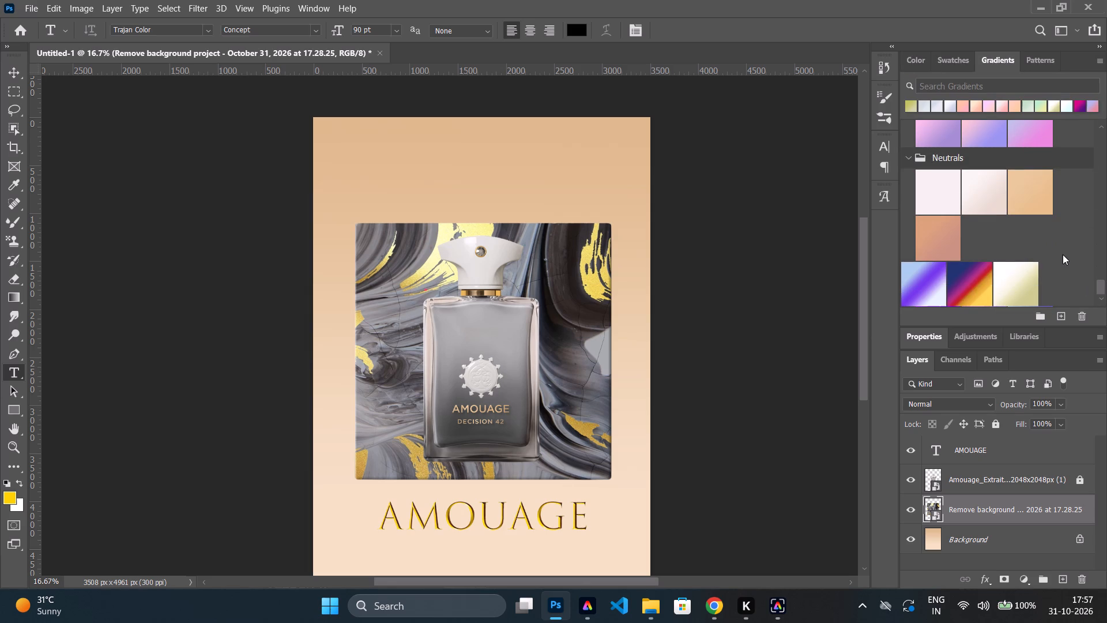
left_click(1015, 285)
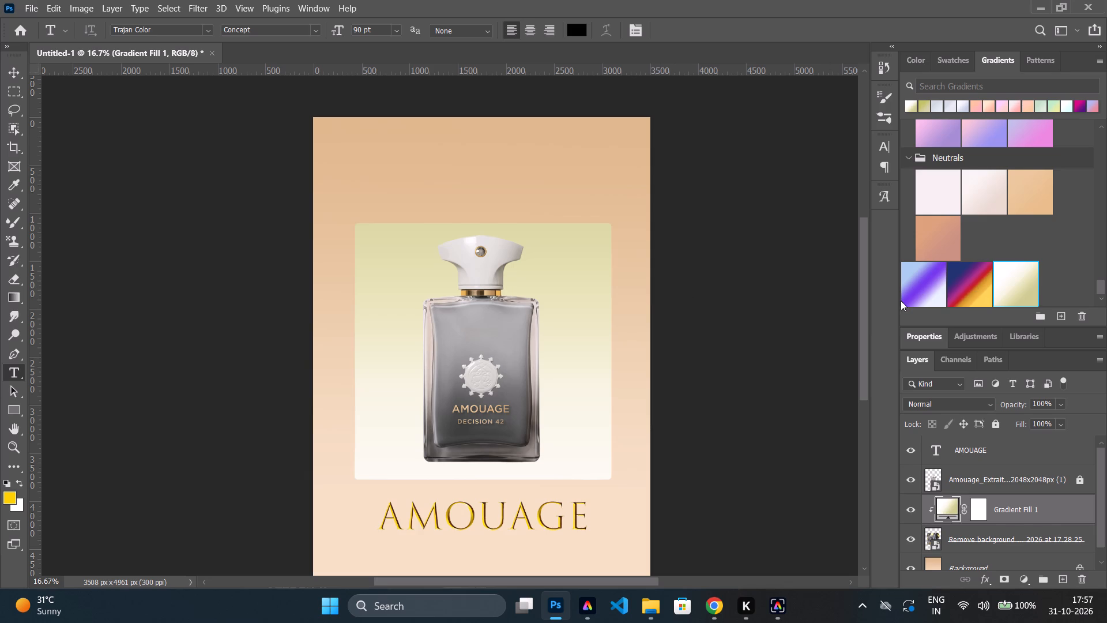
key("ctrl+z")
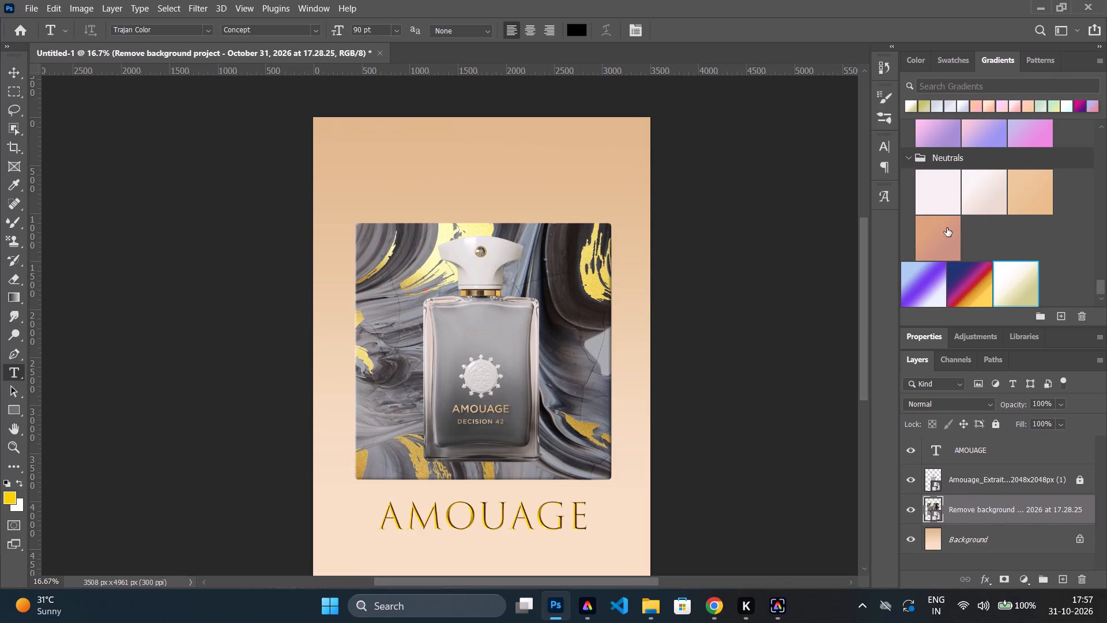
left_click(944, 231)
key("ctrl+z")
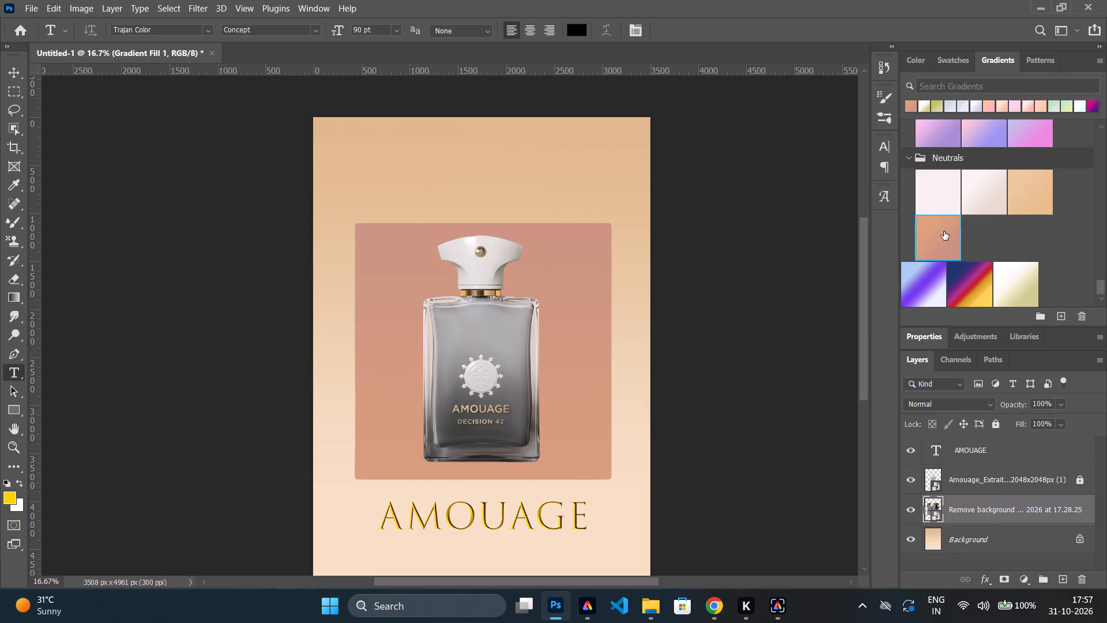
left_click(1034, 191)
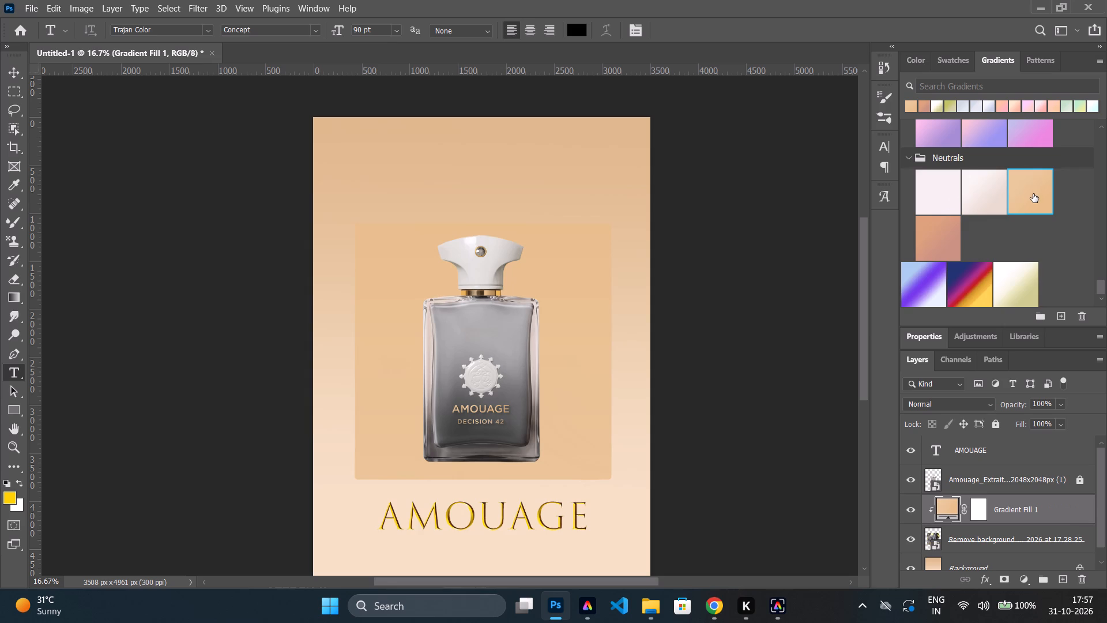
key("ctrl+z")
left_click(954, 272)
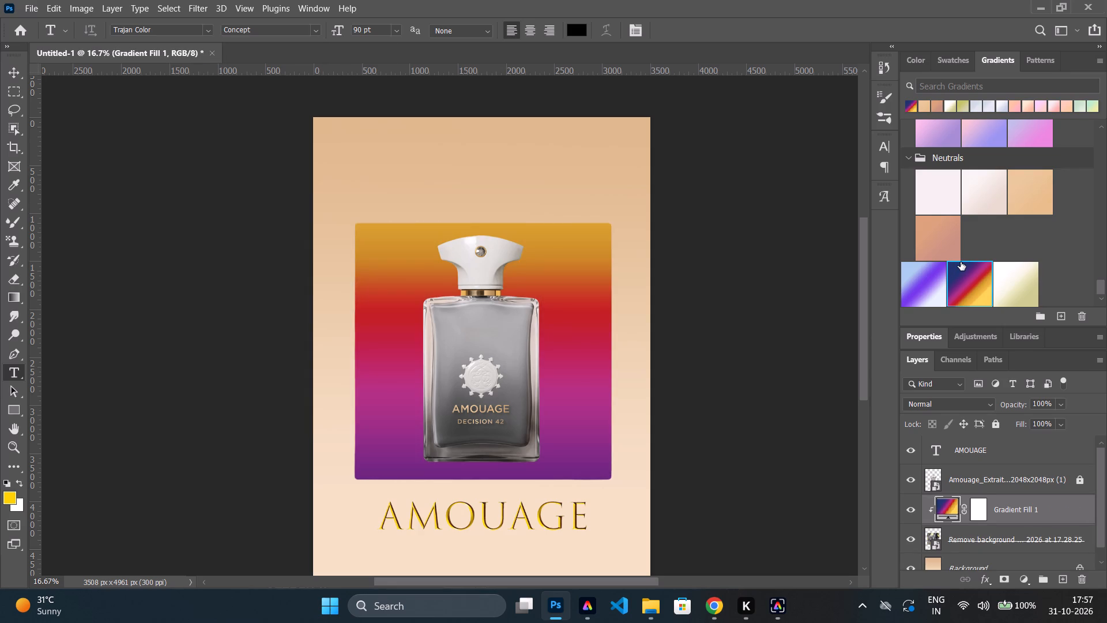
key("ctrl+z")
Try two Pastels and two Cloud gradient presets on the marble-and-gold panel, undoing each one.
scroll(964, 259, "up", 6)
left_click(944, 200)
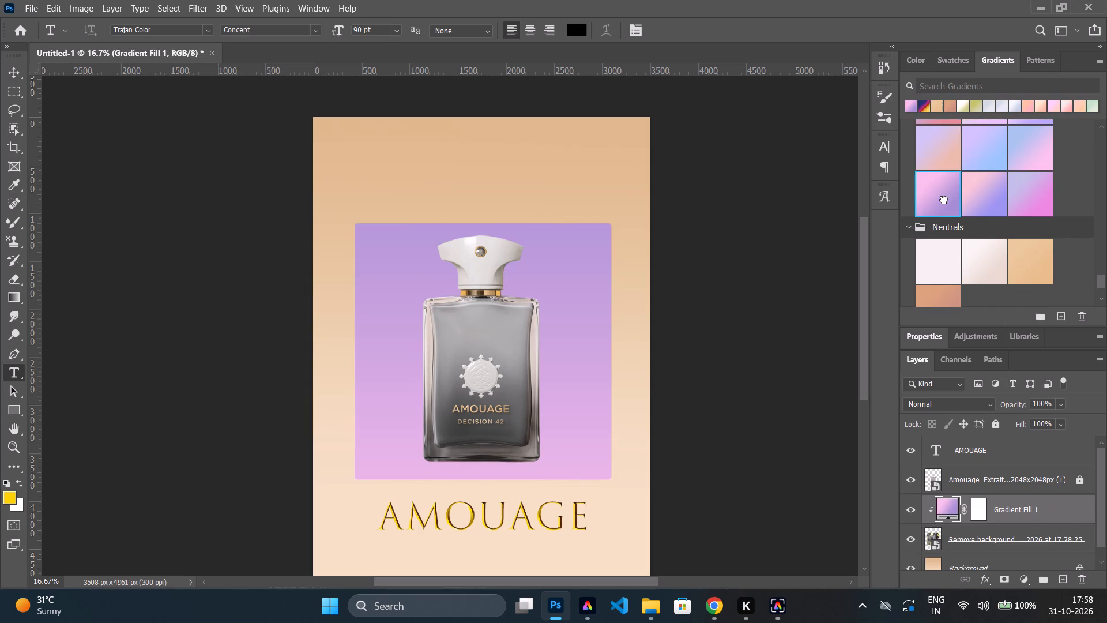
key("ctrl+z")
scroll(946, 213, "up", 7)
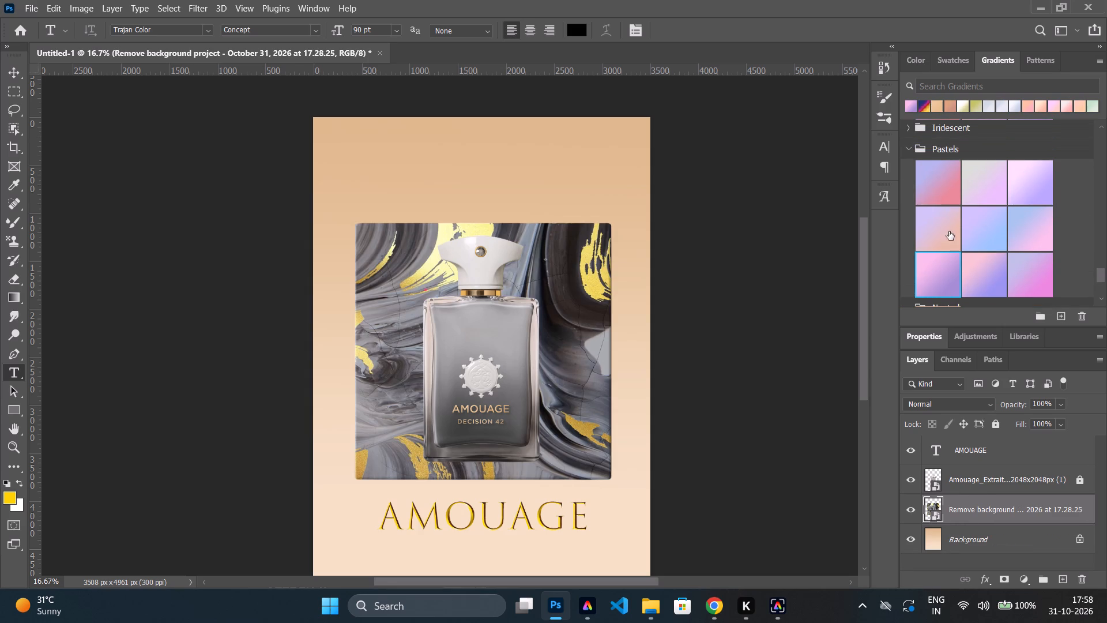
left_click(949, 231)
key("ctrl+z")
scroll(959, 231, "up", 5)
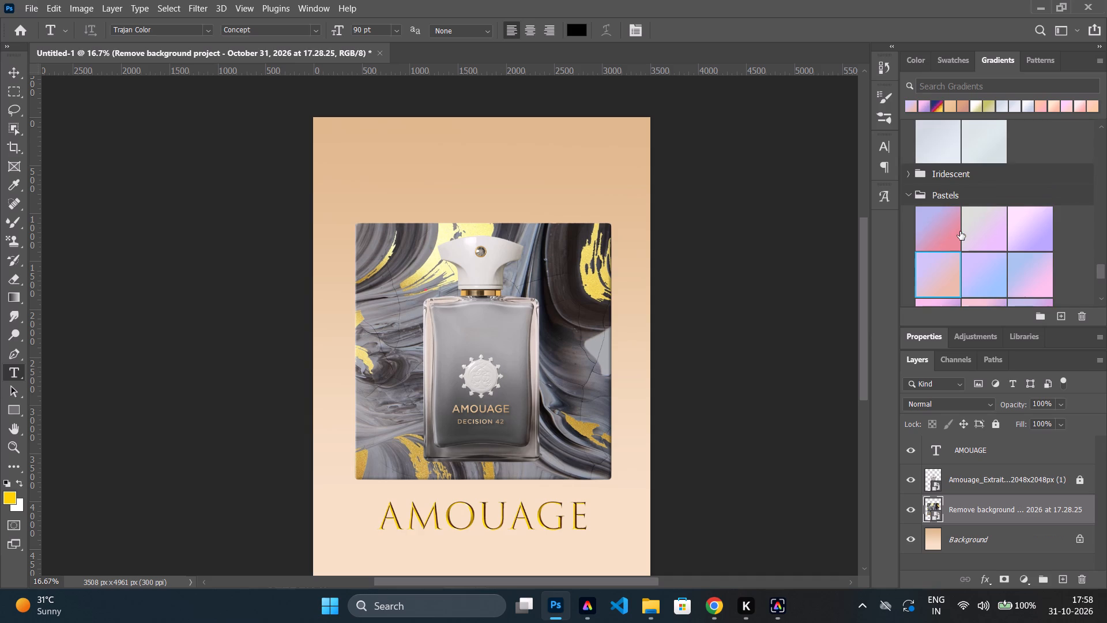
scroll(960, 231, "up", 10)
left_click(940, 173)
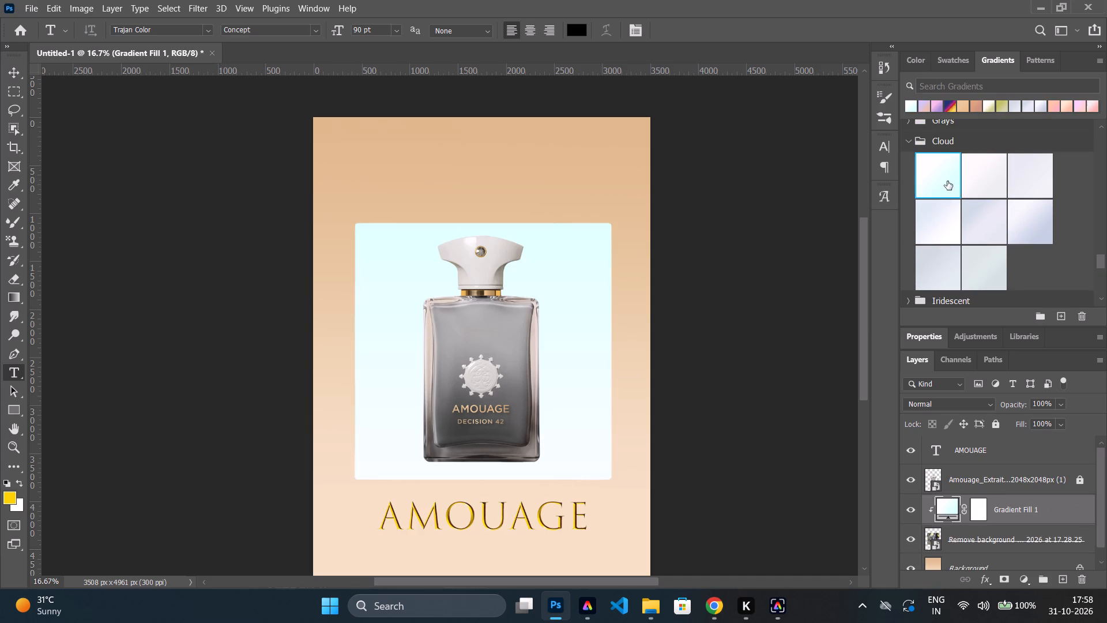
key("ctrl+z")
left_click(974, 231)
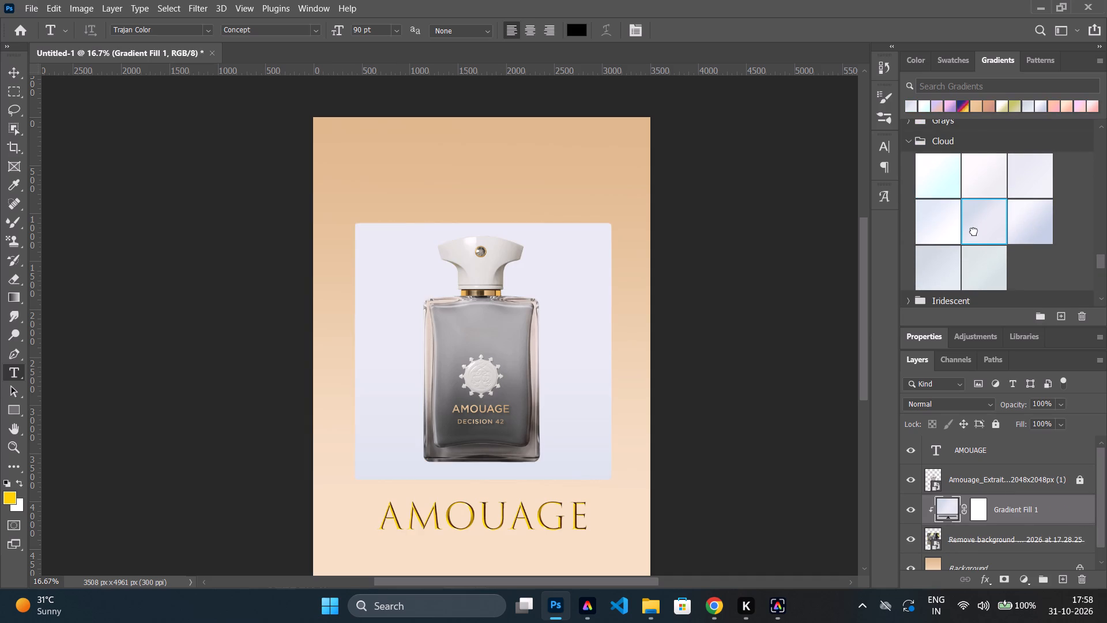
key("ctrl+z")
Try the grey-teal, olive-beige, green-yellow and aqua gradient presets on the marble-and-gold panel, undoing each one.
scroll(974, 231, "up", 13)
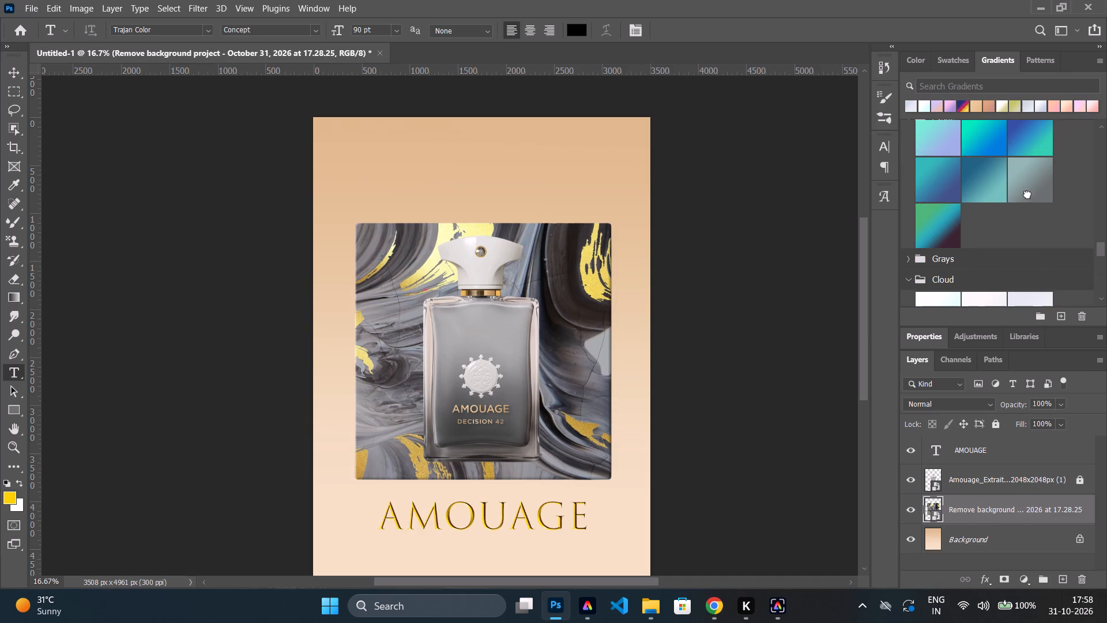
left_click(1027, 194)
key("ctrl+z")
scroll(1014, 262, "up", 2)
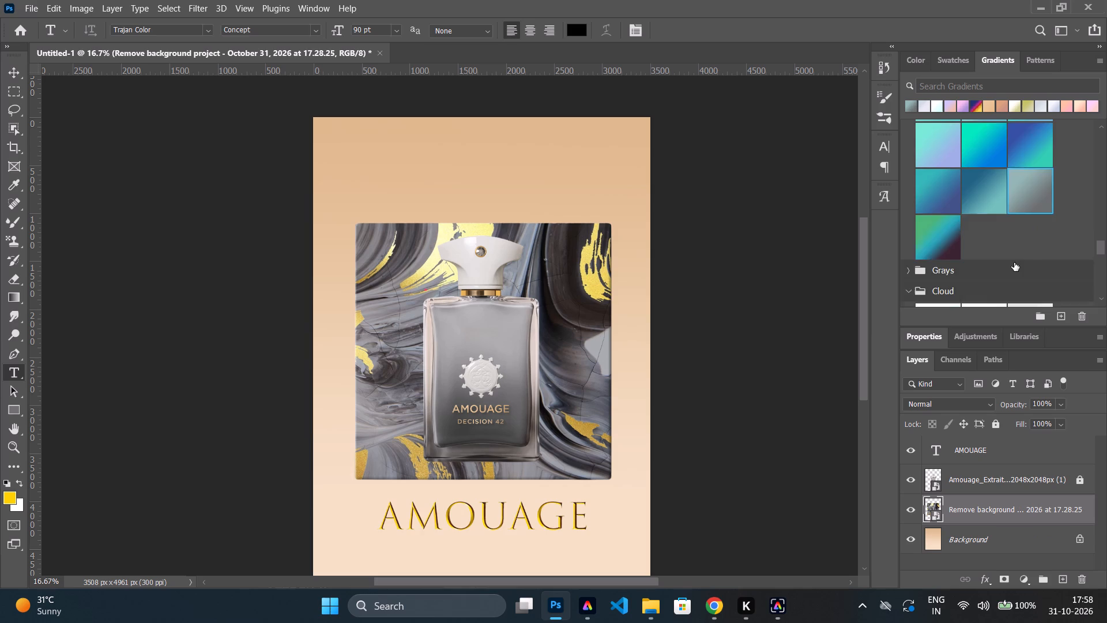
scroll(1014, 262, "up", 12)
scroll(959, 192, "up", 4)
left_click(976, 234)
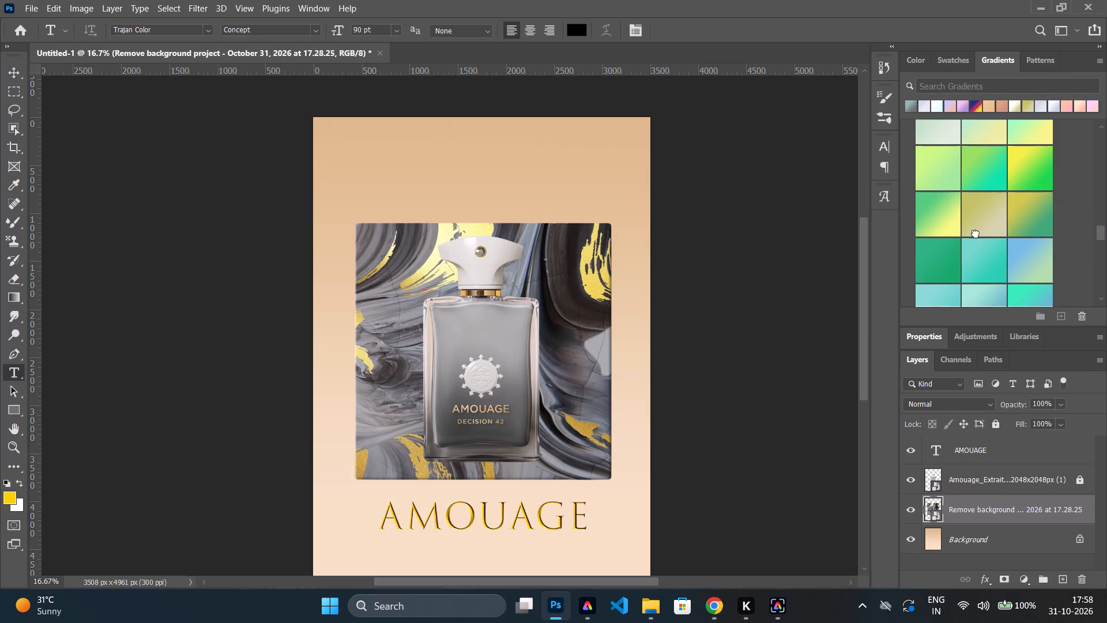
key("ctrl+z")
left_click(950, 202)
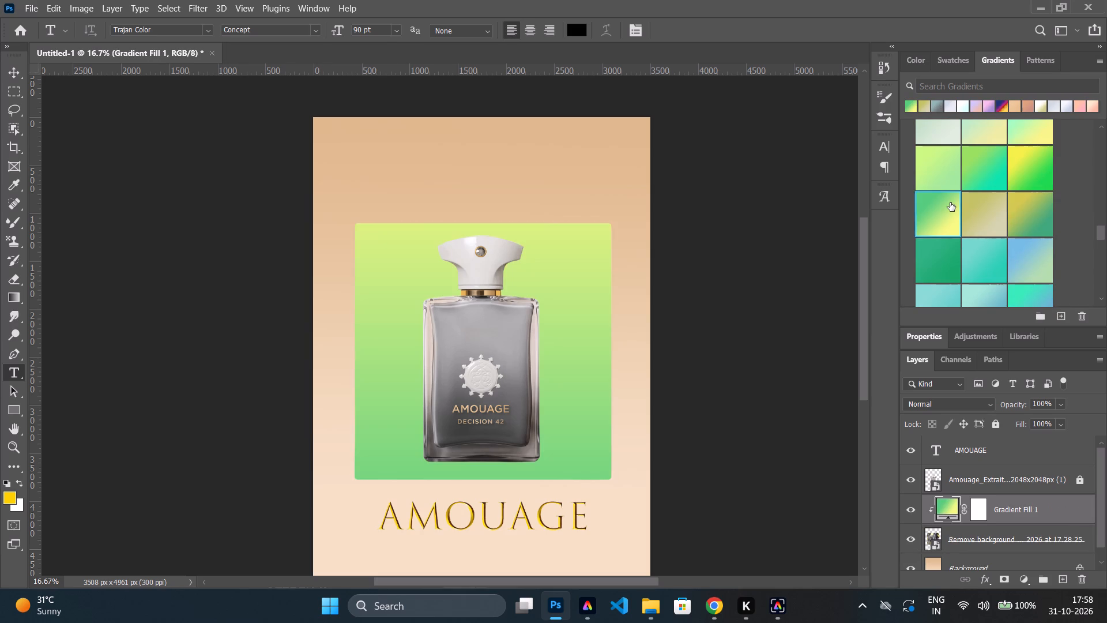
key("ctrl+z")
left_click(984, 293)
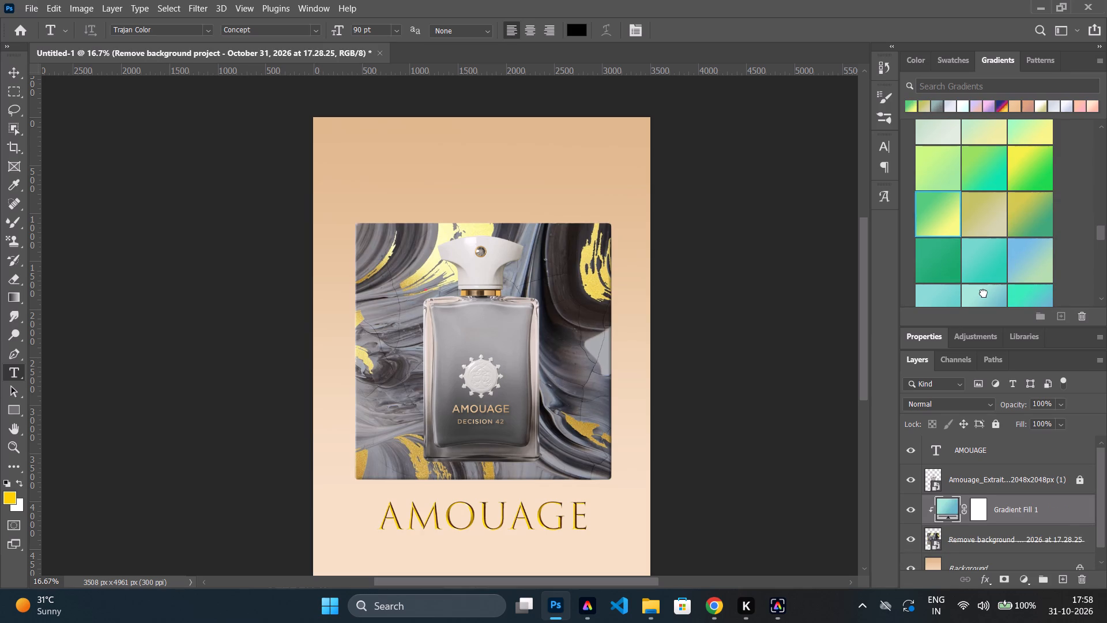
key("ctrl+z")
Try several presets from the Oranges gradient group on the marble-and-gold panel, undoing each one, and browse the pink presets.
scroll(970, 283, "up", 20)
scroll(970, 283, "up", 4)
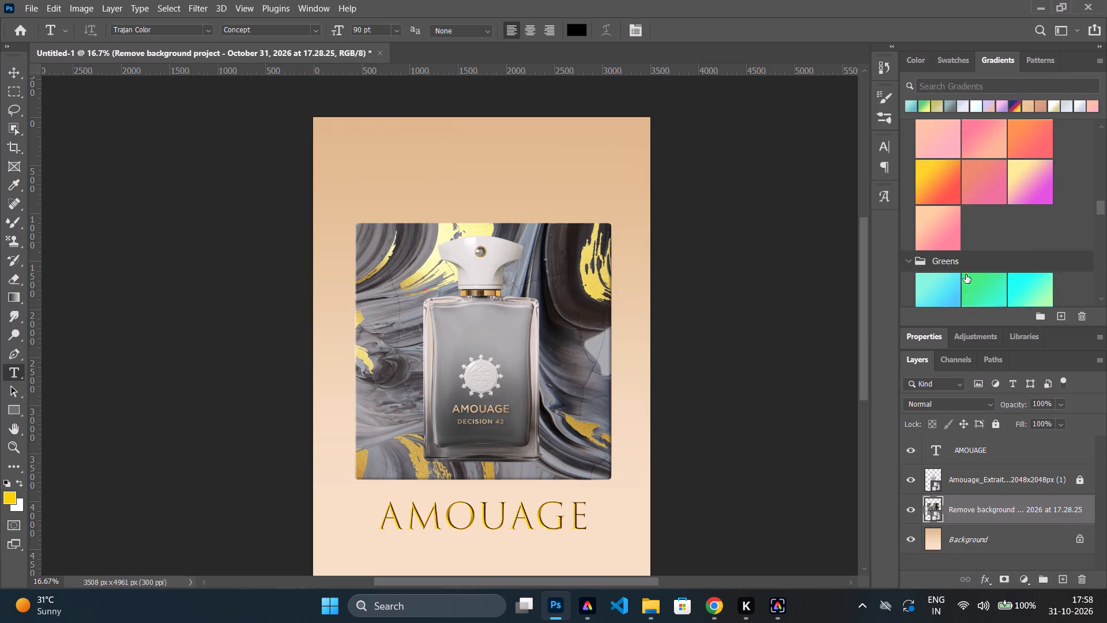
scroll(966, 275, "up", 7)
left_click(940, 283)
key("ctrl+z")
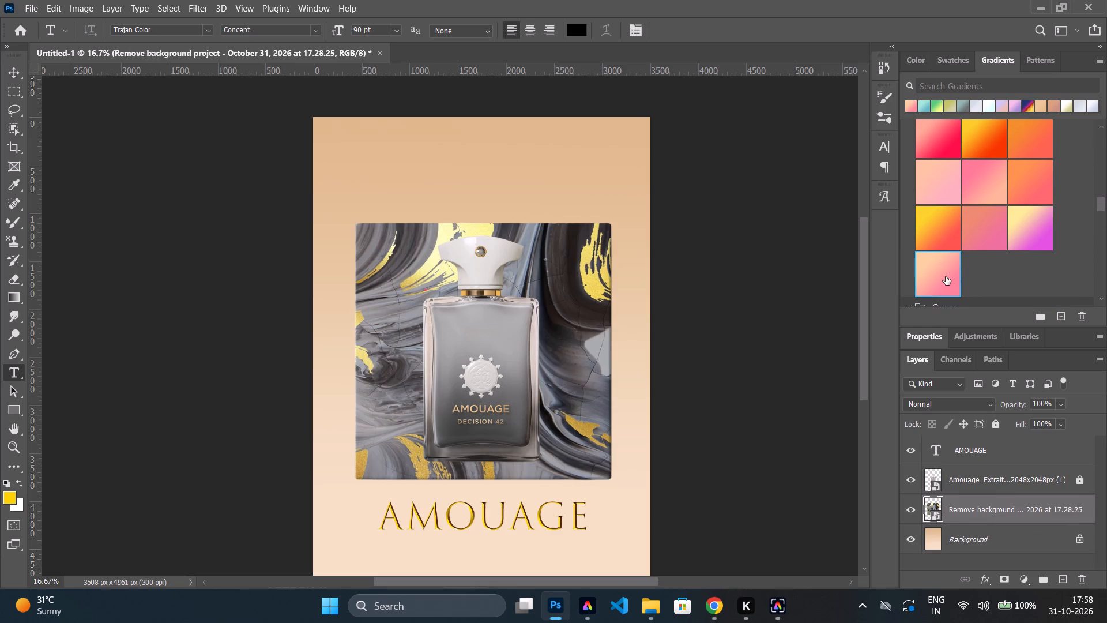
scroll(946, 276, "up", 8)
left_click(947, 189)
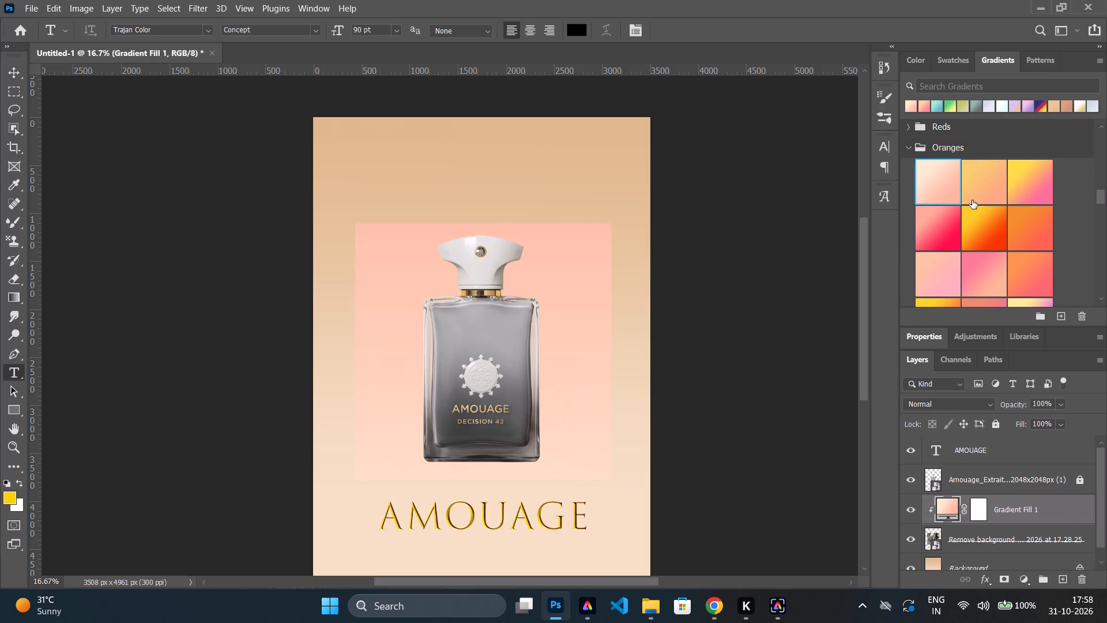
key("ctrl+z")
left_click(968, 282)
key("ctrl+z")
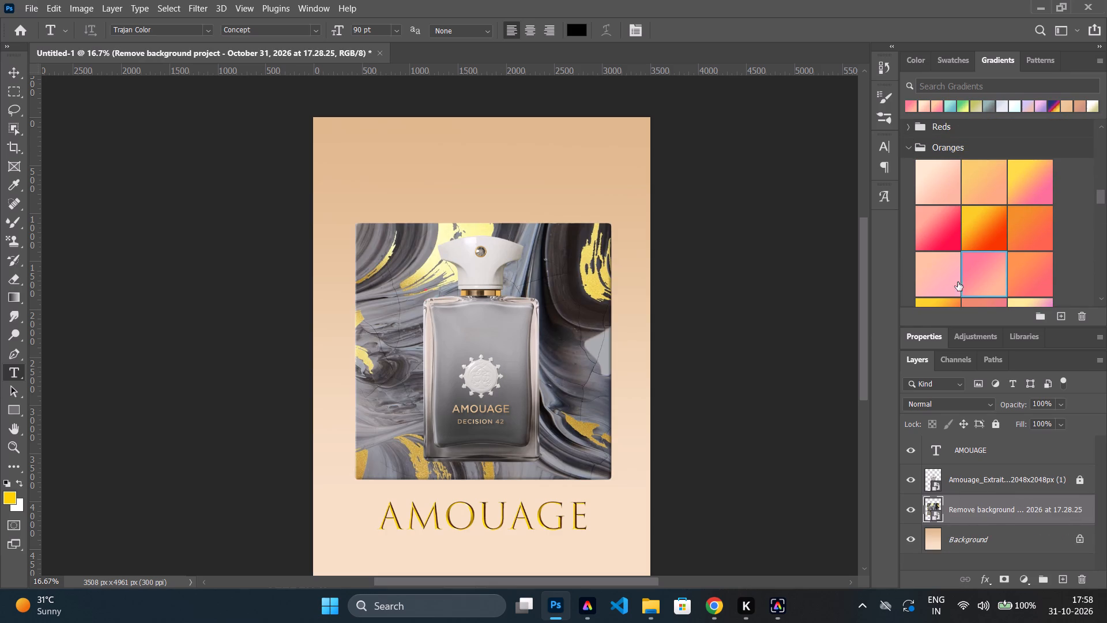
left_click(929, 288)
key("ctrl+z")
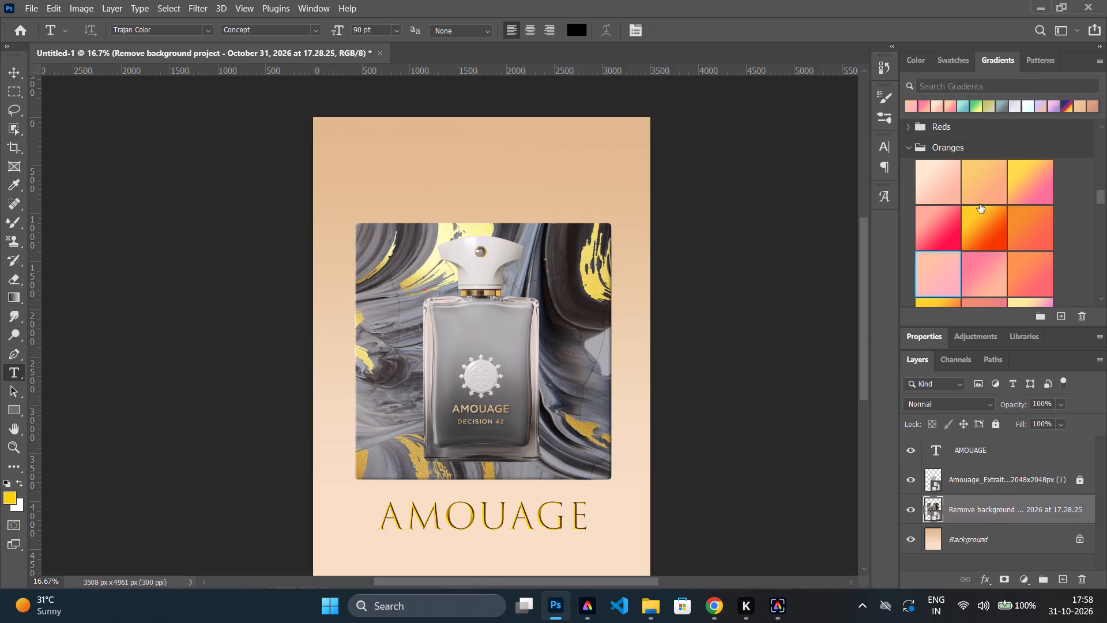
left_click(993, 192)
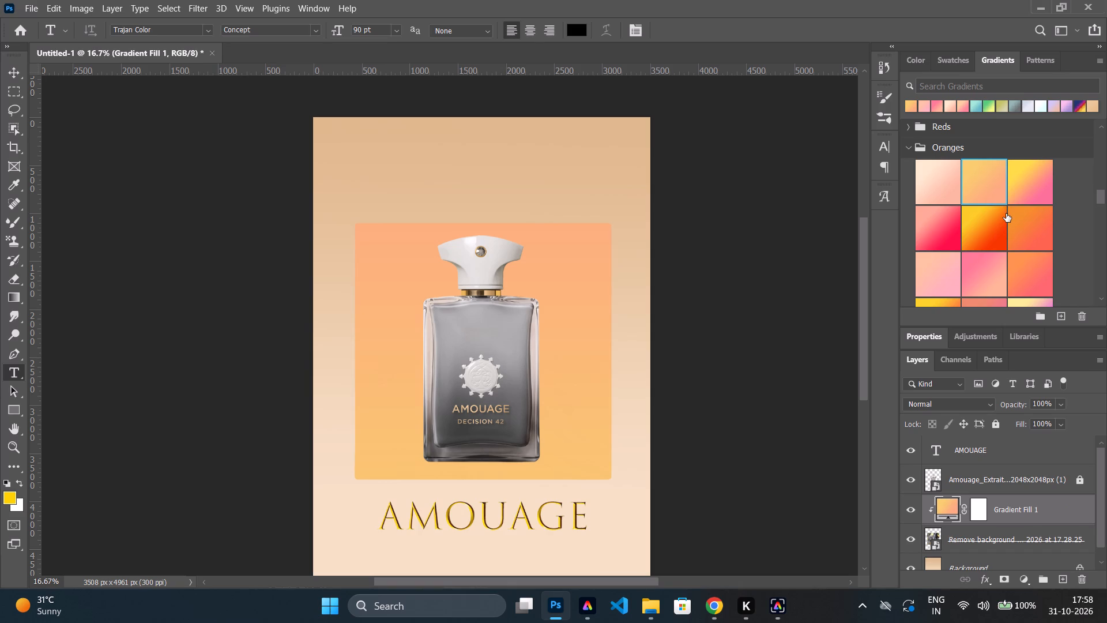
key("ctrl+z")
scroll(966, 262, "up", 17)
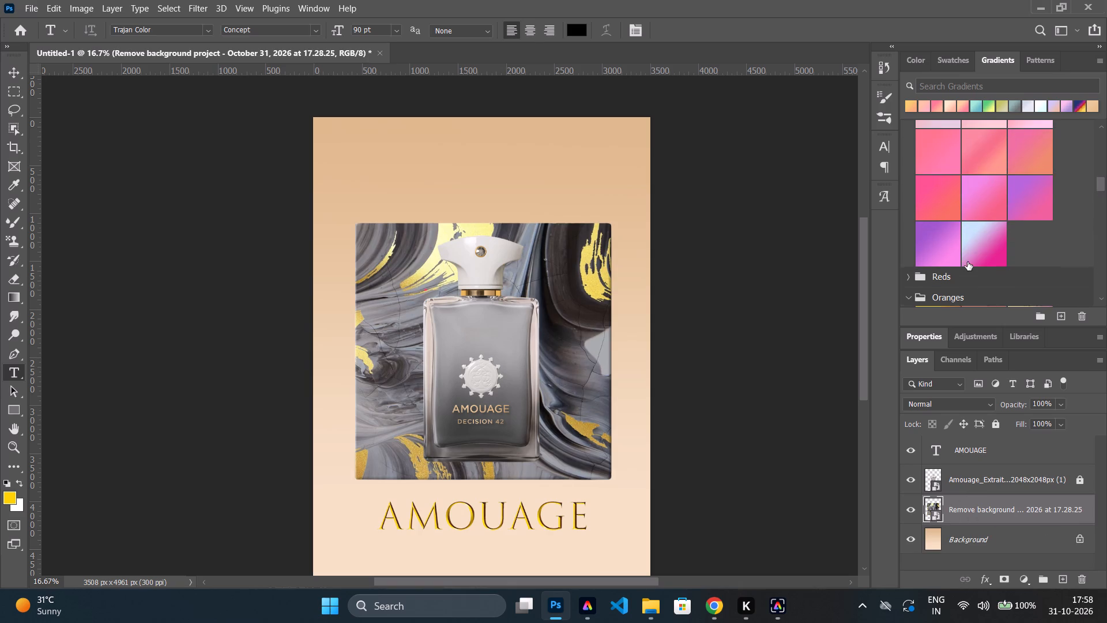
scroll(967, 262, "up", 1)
Open the Blending Options of the marble-and-gold panel layer and choose the Normal blend mode.
left_click(961, 506)
right_click(957, 503)
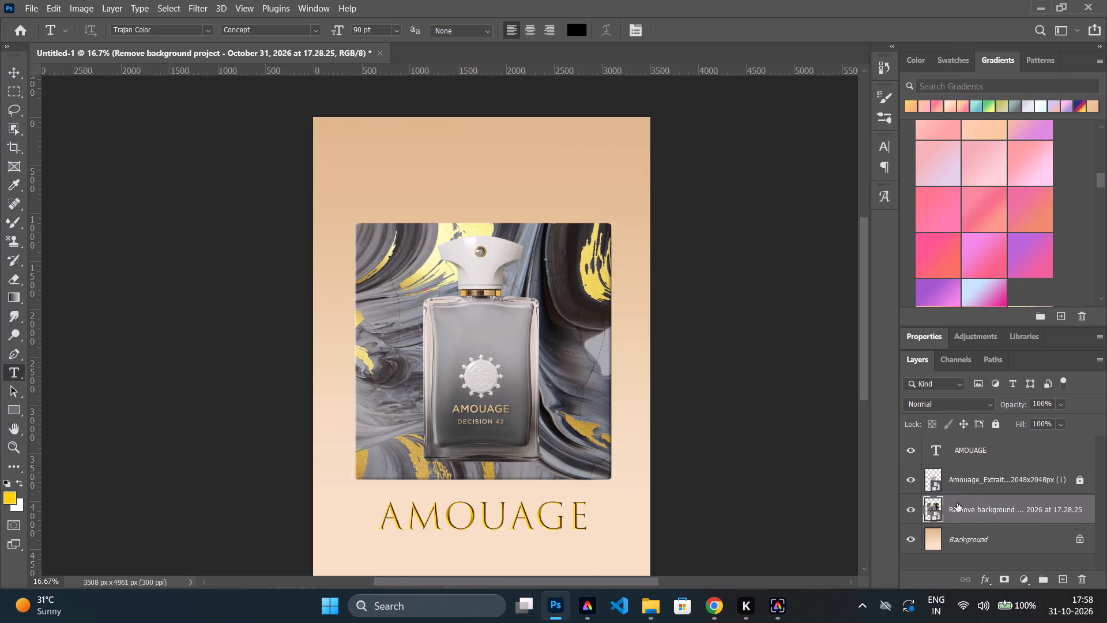
left_click(774, 0)
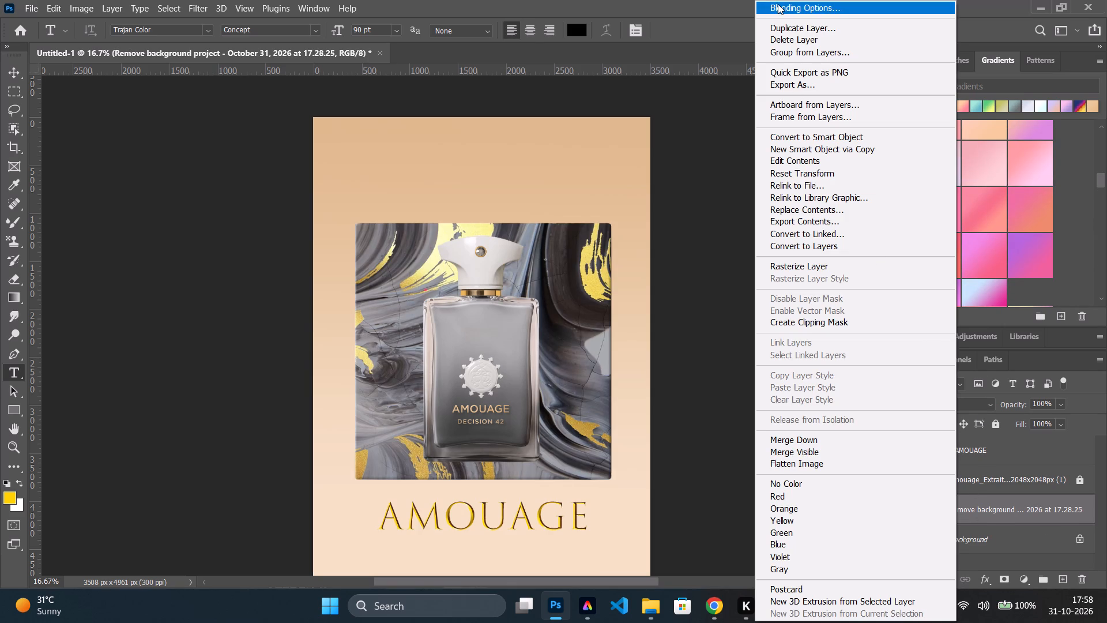
left_click(779, 5)
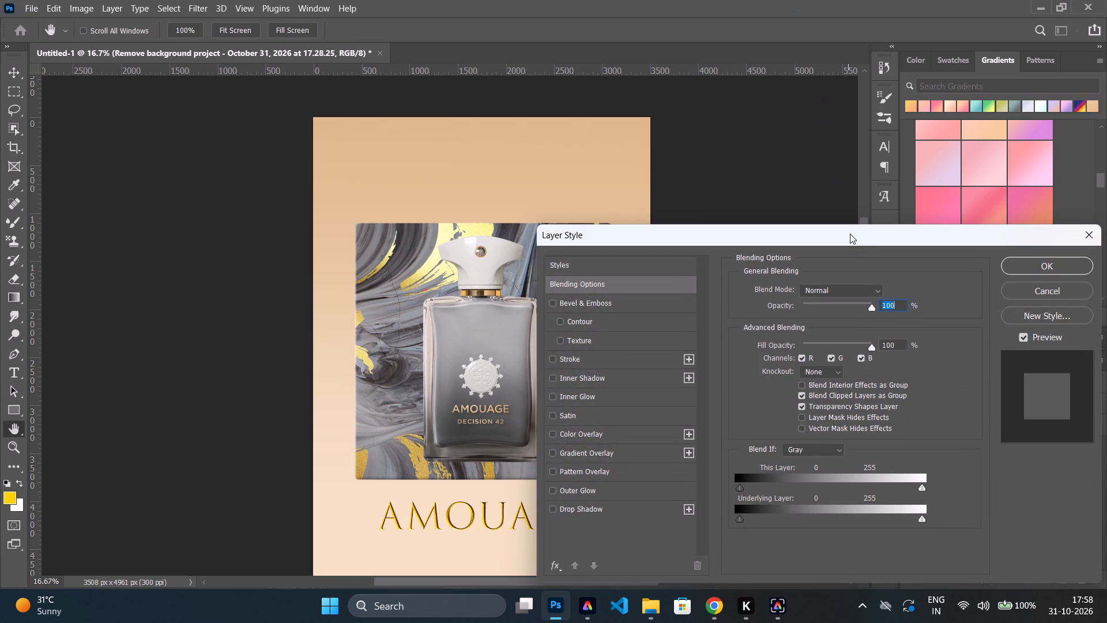
left_click_drag(853, 242, 893, 234)
left_click(899, 279)
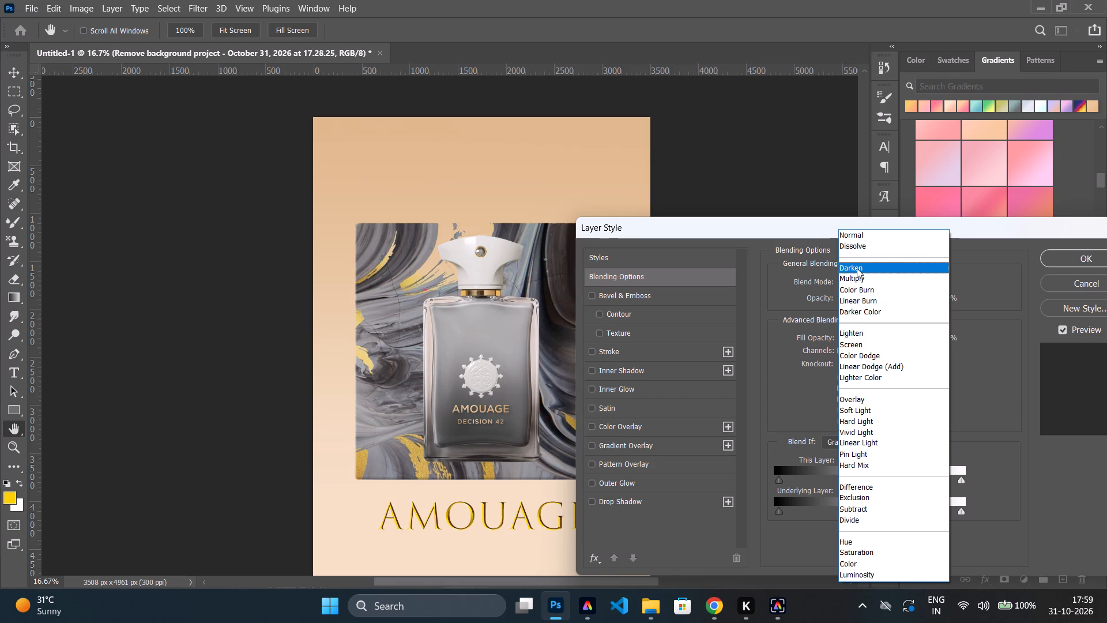
left_click(853, 237)
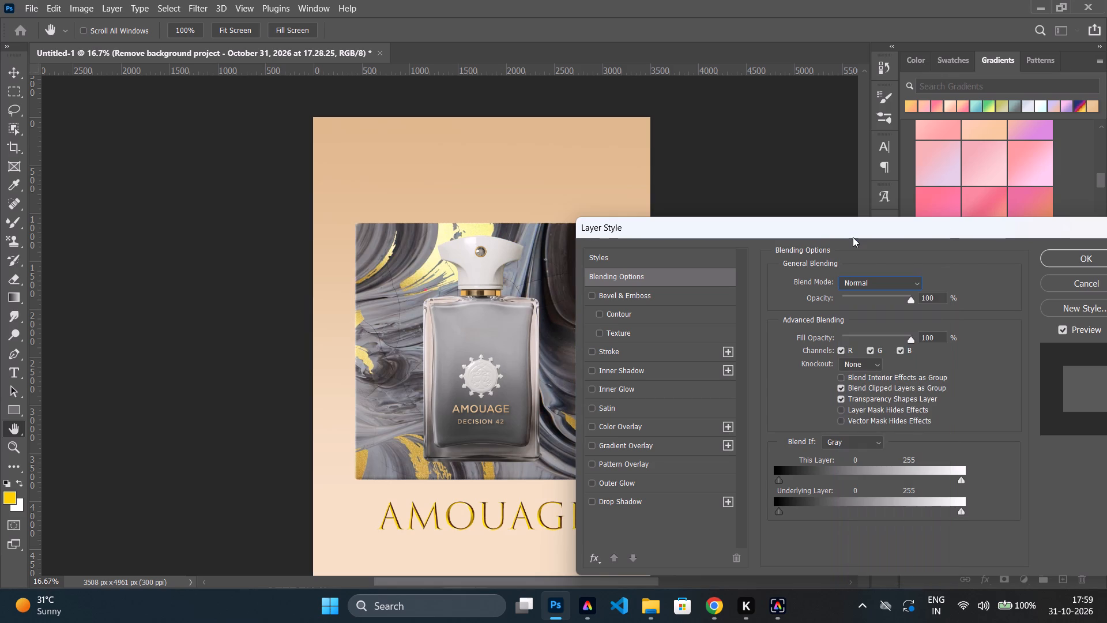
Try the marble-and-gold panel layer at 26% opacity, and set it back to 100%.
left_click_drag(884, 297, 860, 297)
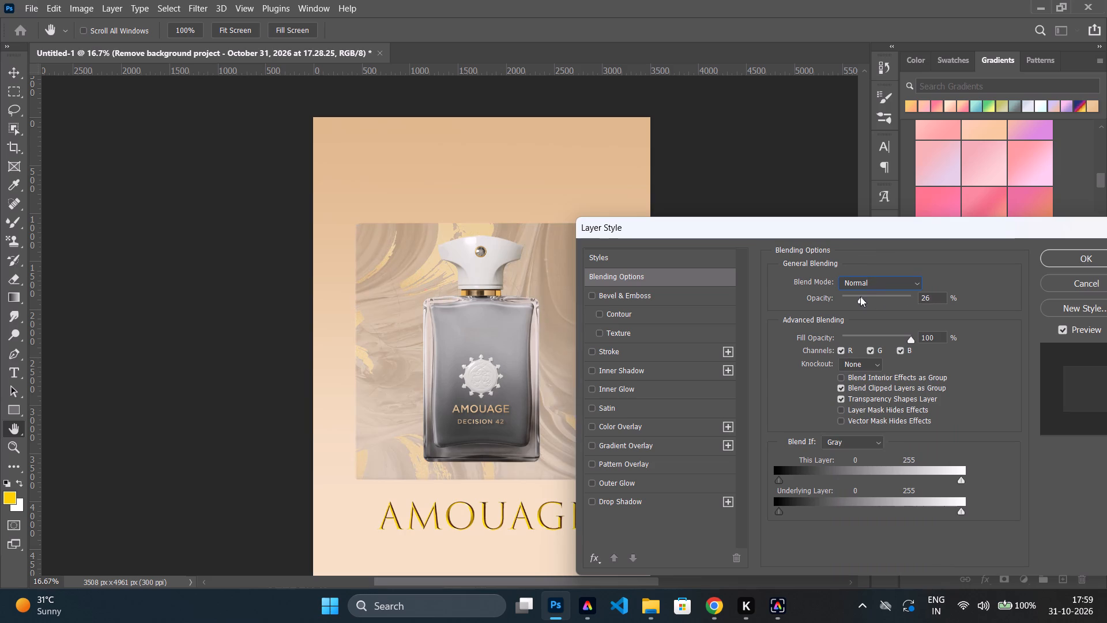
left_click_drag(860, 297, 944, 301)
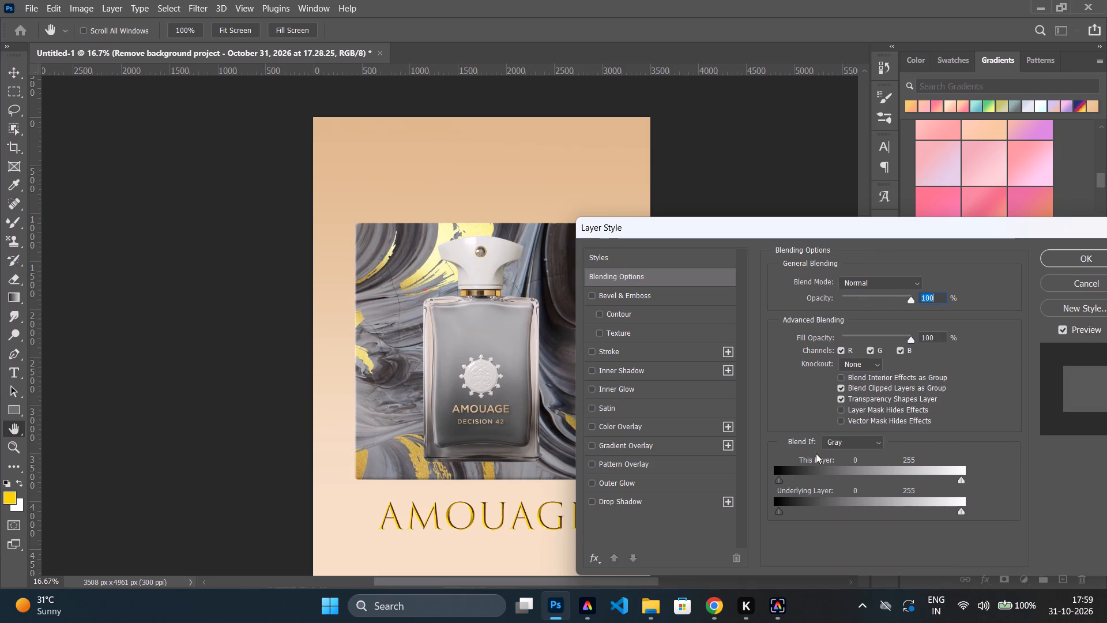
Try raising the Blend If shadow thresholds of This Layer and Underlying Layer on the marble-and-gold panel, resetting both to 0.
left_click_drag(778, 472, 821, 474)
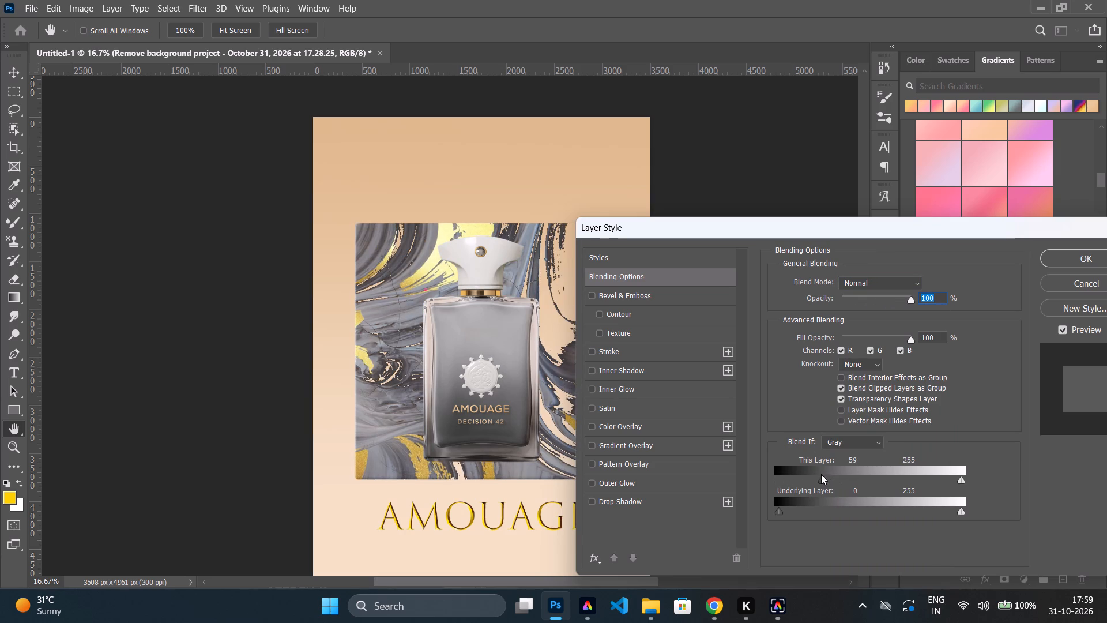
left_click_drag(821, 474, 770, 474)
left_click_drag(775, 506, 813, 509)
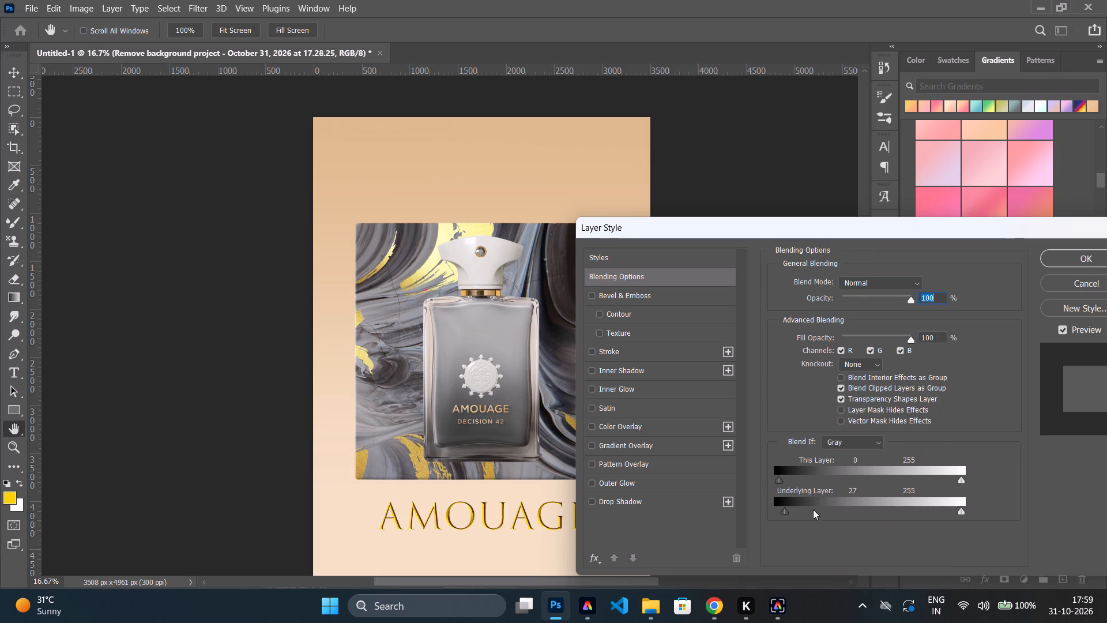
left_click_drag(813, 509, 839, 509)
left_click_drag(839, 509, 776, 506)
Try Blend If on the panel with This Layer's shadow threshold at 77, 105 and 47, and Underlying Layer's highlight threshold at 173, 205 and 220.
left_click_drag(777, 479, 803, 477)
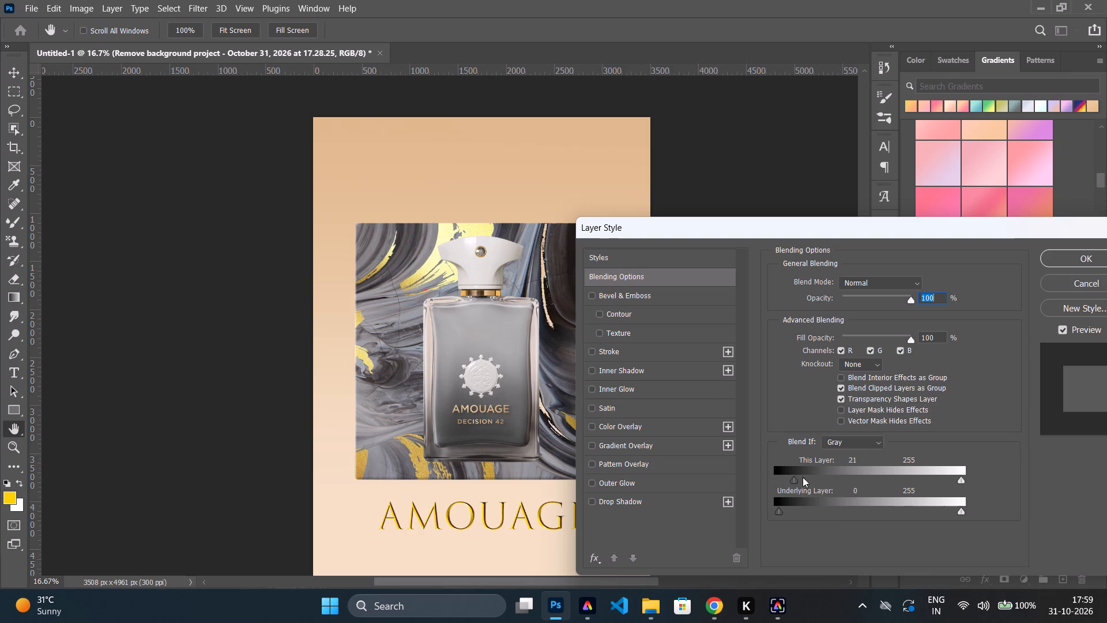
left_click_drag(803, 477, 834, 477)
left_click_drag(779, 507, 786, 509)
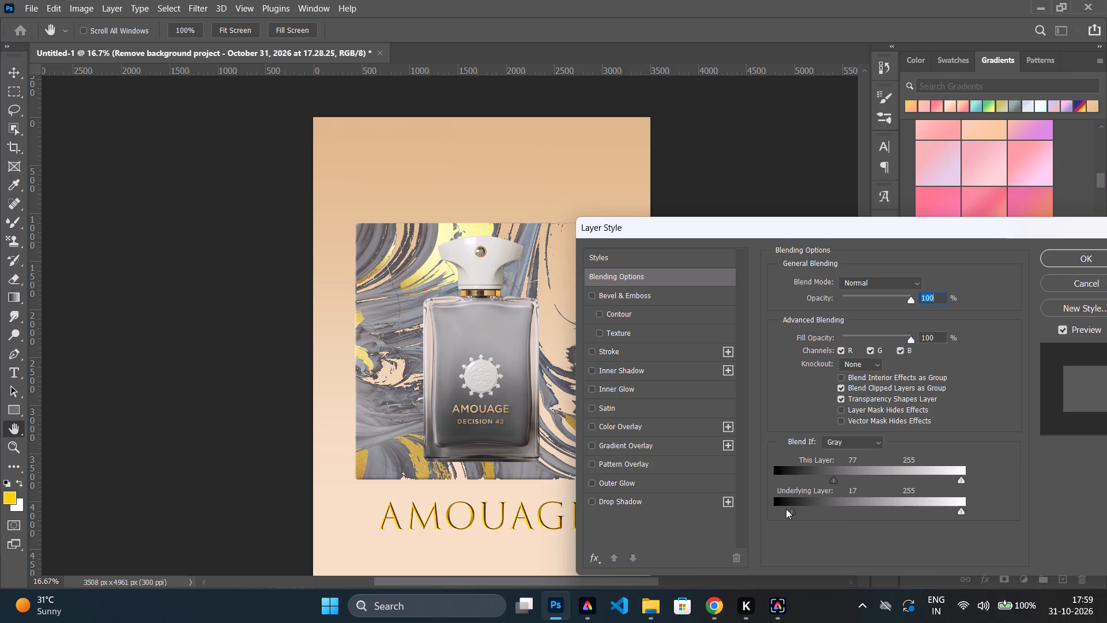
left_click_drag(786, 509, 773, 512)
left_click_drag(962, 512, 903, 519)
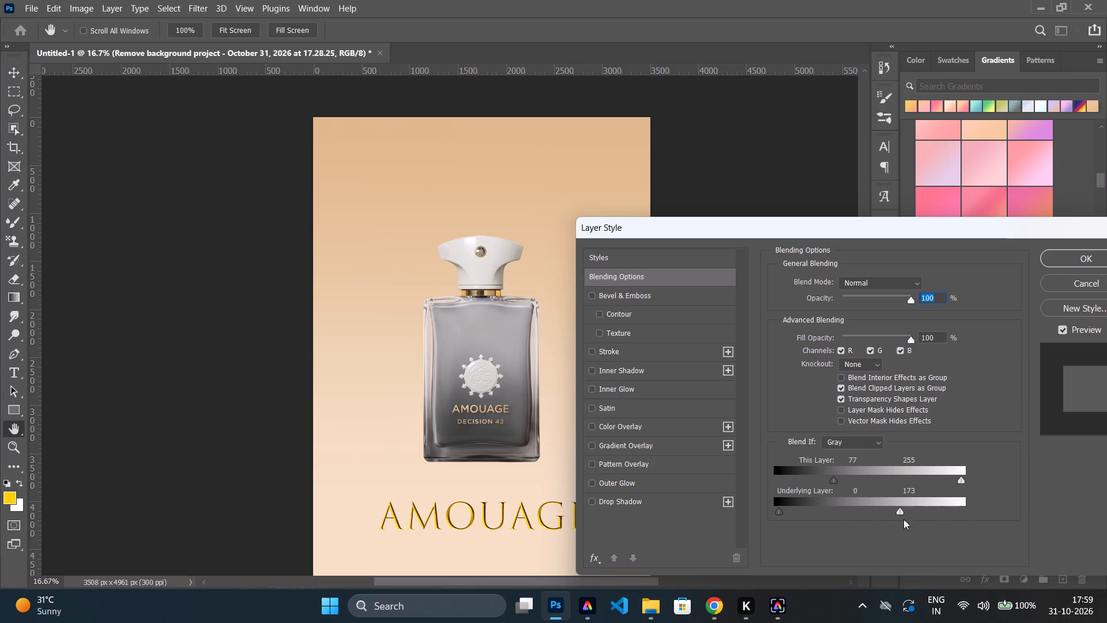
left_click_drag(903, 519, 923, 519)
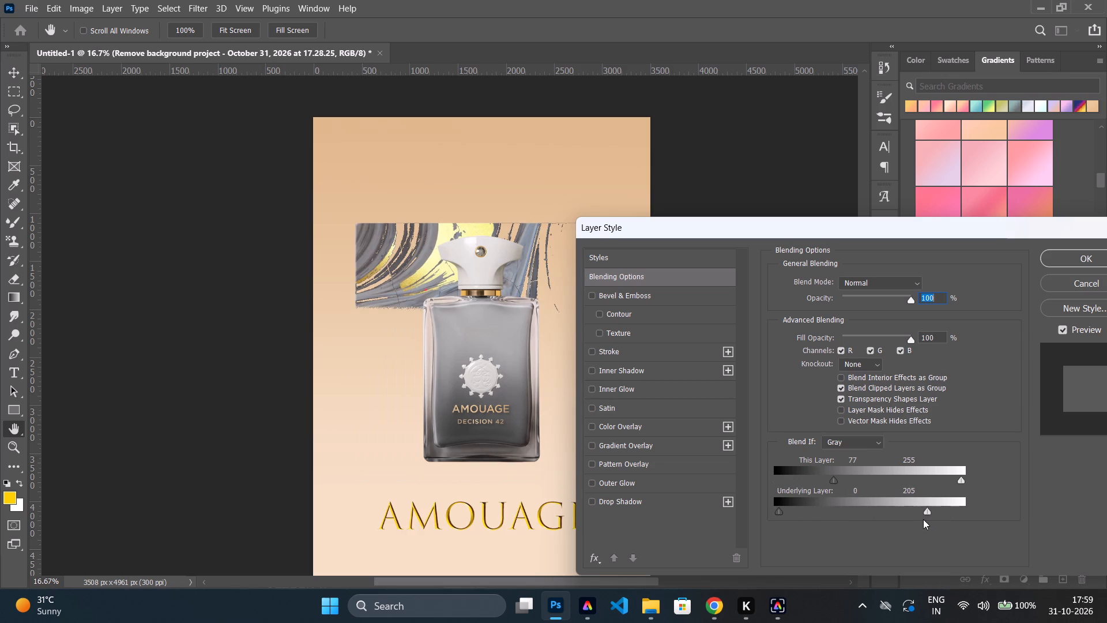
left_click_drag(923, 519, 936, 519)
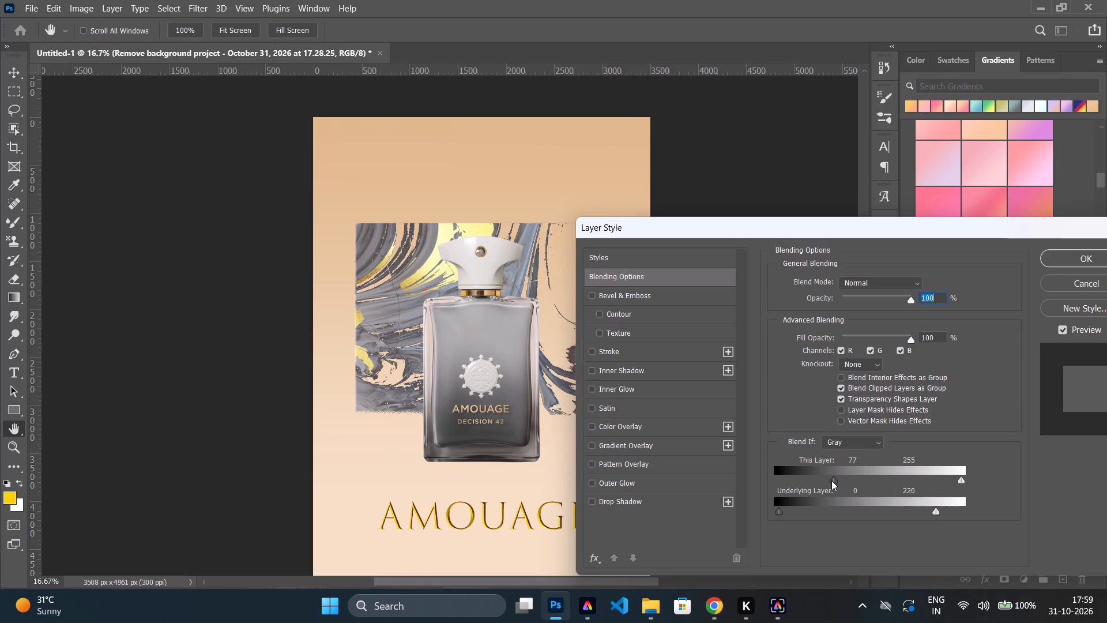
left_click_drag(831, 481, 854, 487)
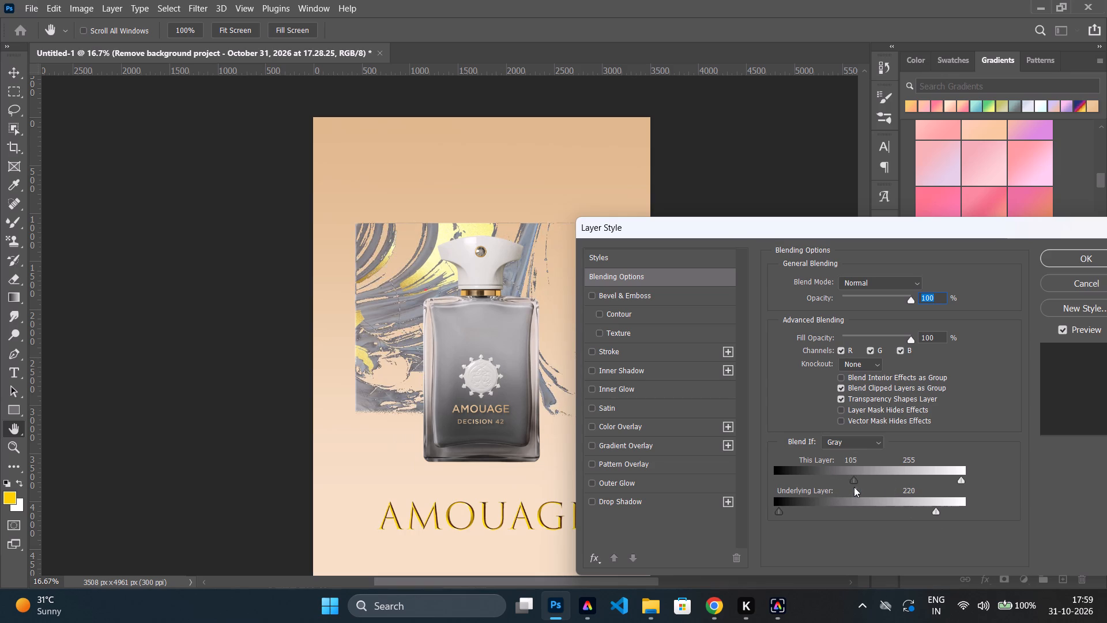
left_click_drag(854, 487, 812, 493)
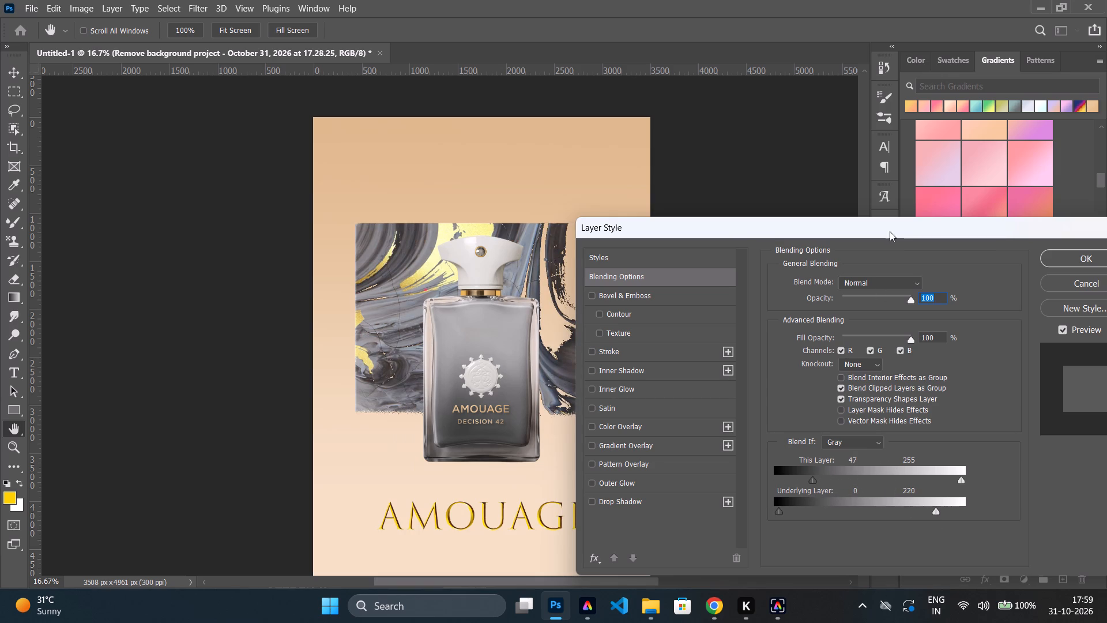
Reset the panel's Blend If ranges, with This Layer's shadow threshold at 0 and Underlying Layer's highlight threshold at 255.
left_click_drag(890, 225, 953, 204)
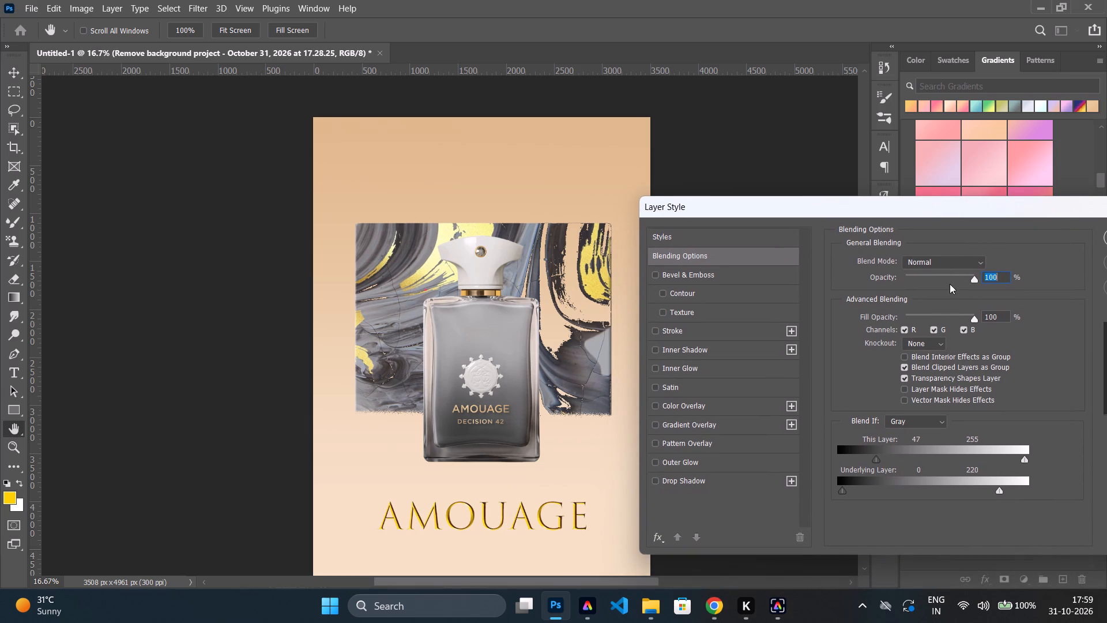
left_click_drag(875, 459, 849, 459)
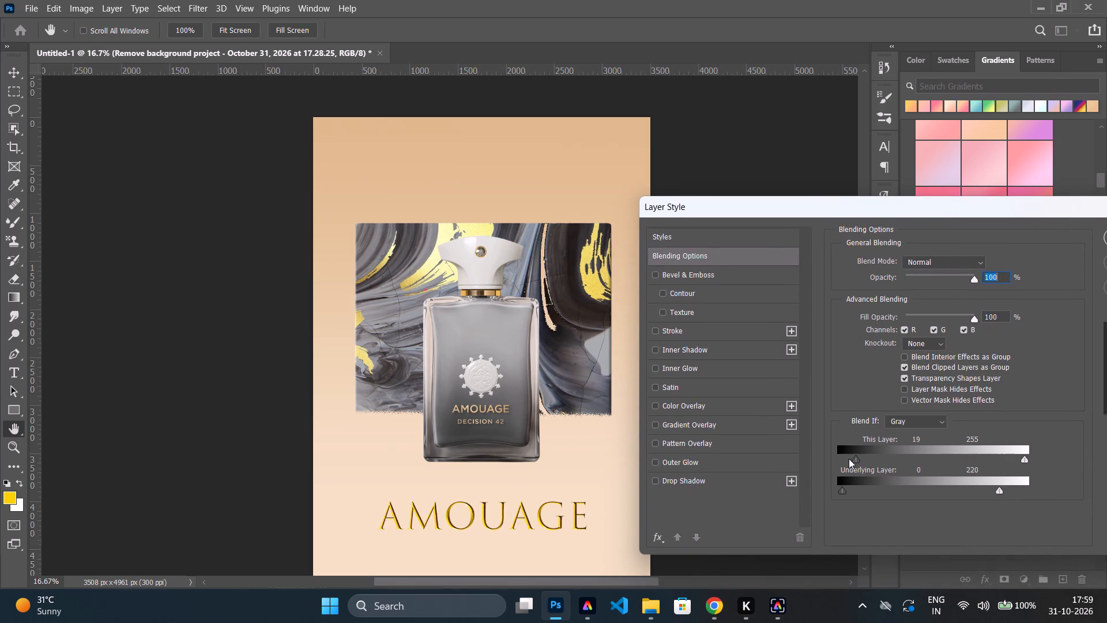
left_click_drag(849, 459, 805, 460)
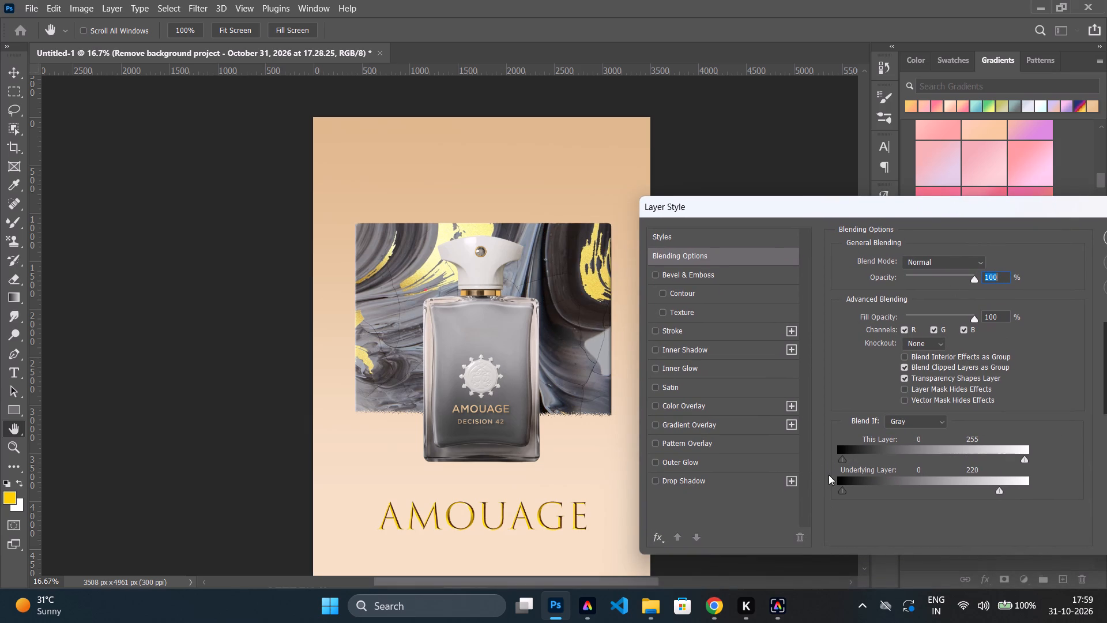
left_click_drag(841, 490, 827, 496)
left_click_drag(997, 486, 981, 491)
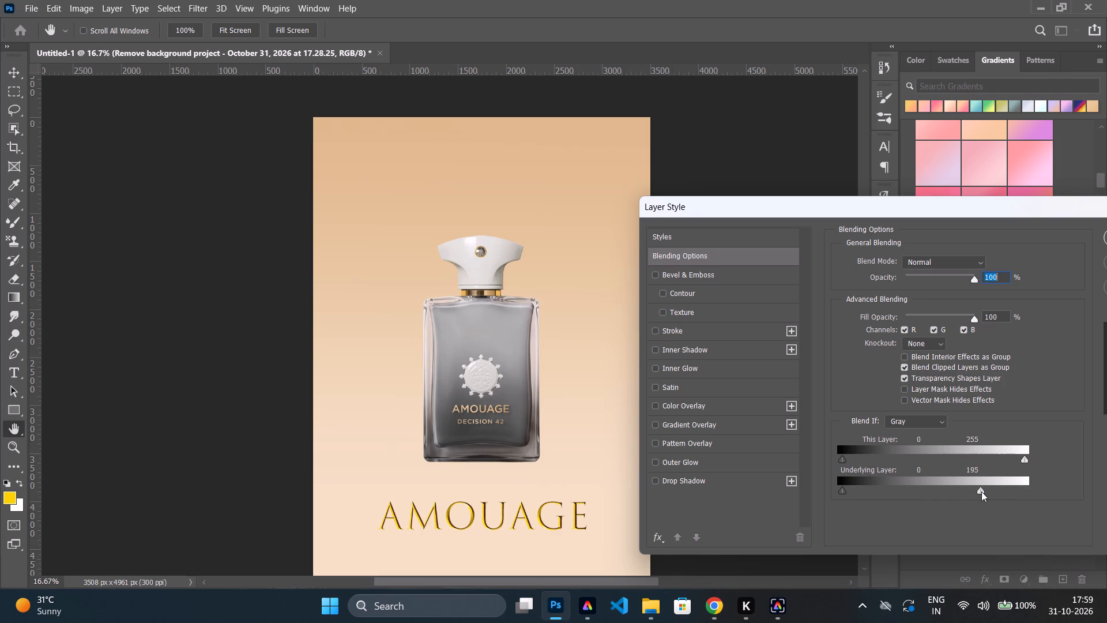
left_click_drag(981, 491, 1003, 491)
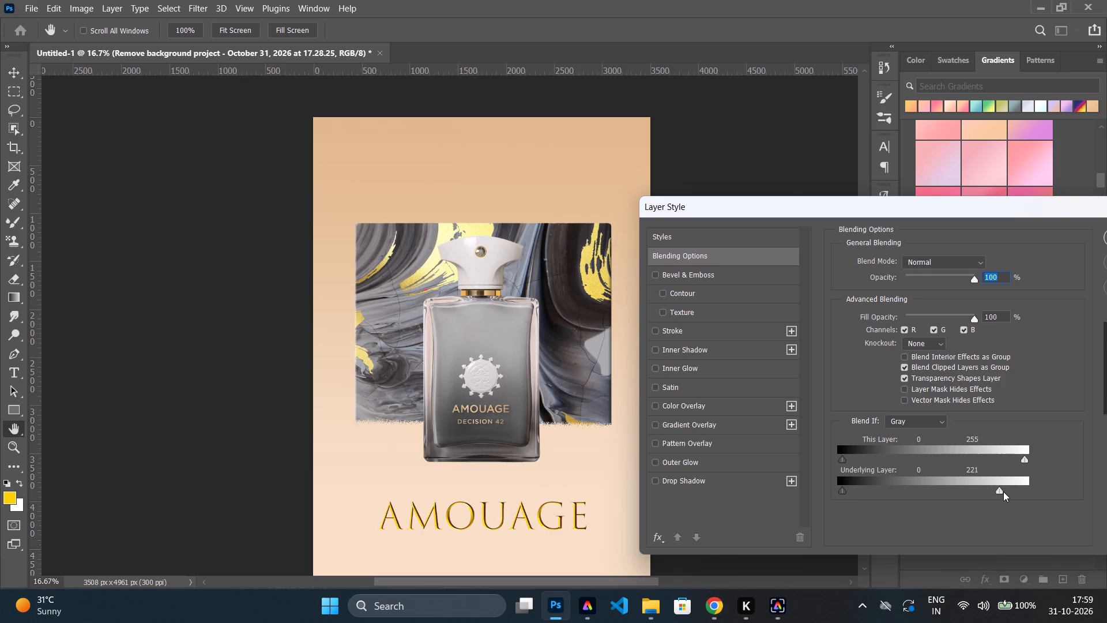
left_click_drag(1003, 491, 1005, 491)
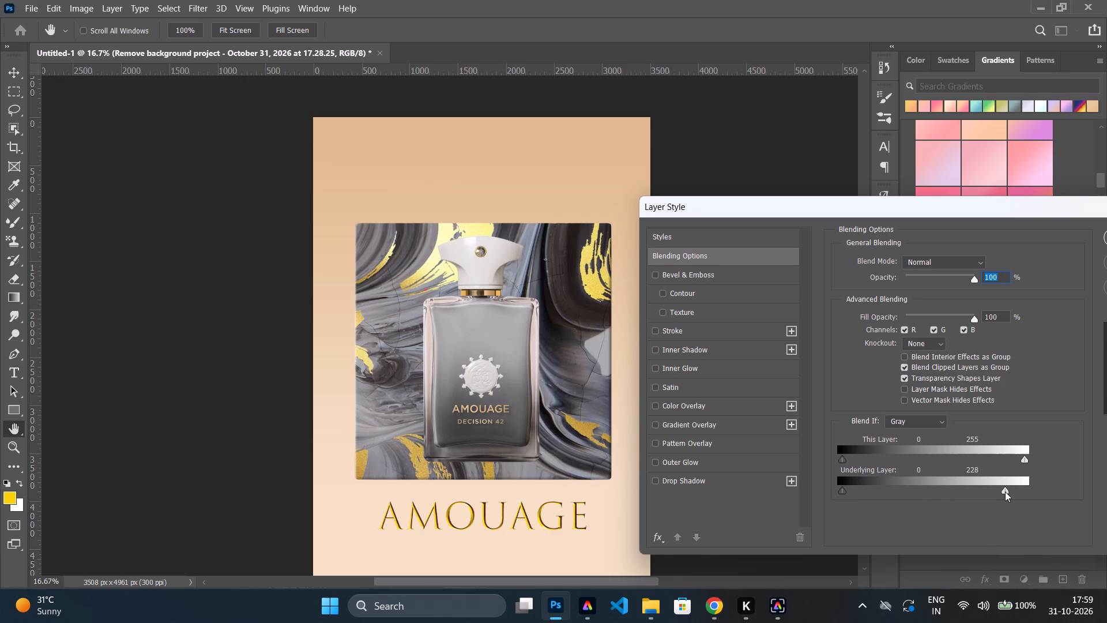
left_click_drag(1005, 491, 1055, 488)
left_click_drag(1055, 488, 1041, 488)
Enable Bevel & Emboss on the marble-and-gold panel, using the Inner Bevel style and Smooth technique.
left_click(718, 278)
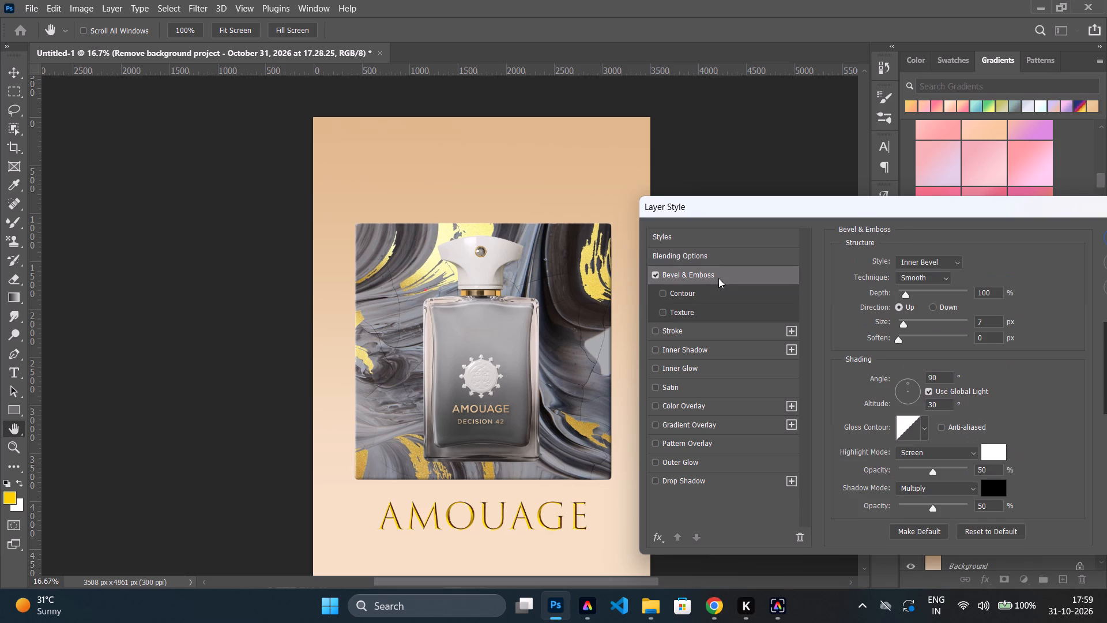
left_click_drag(1000, 214, 977, 214)
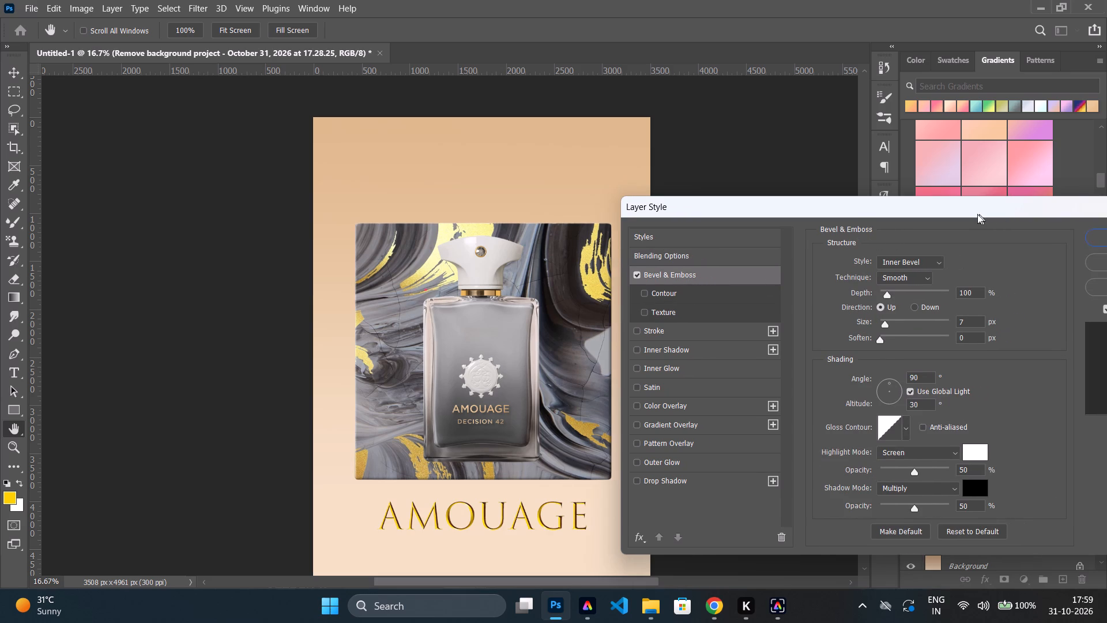
left_click_drag(977, 214, 976, 214)
left_click(920, 257)
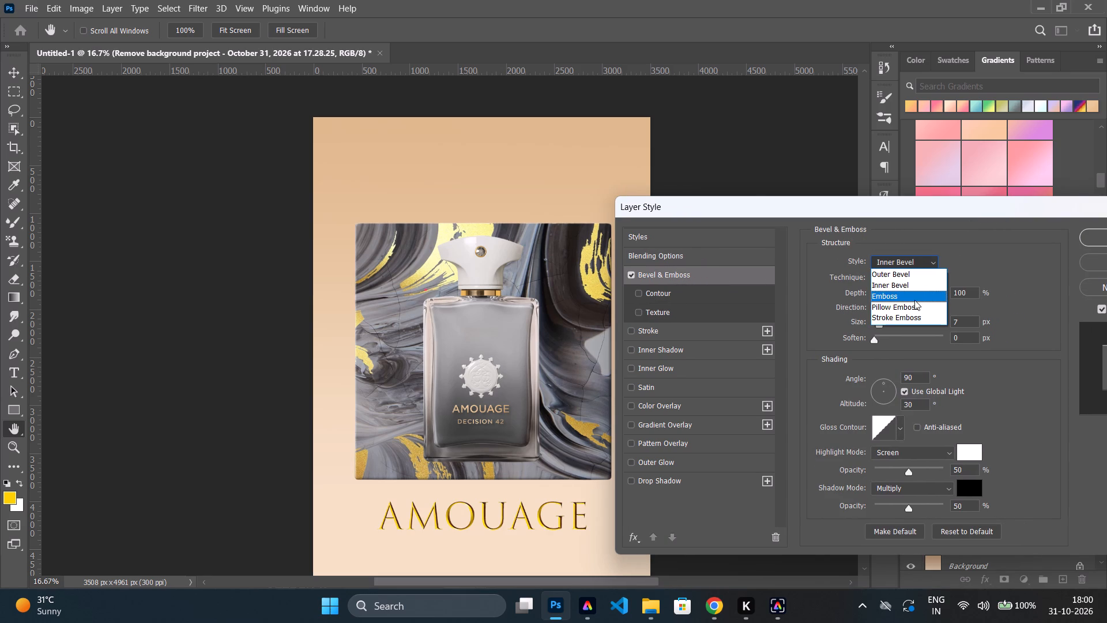
left_click(909, 283)
left_click(910, 257)
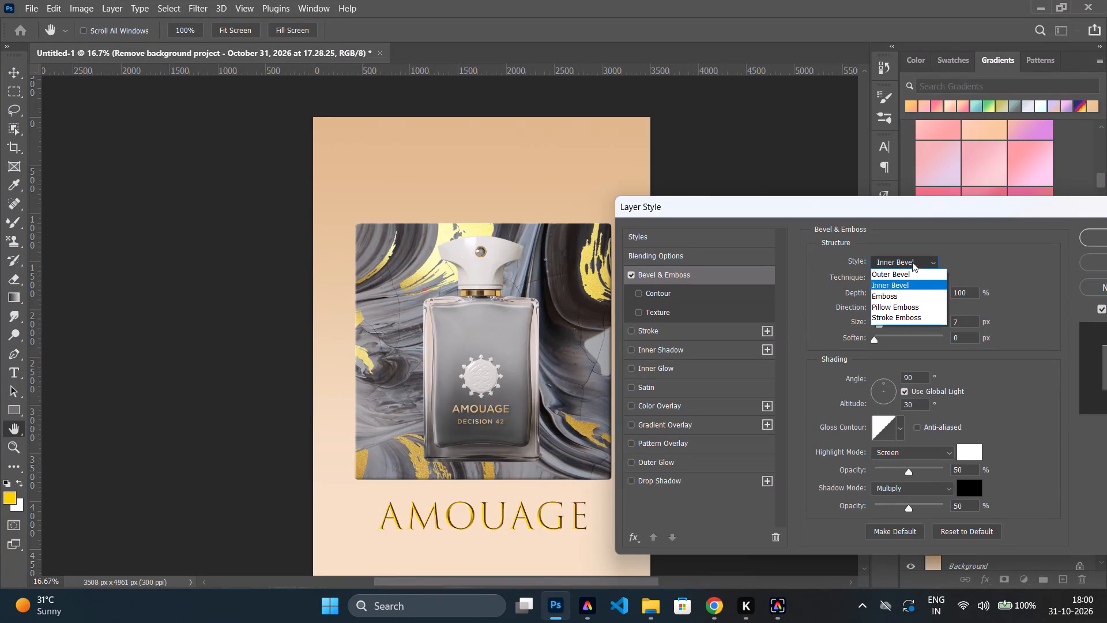
left_click(909, 275)
left_click(909, 262)
left_click(897, 282)
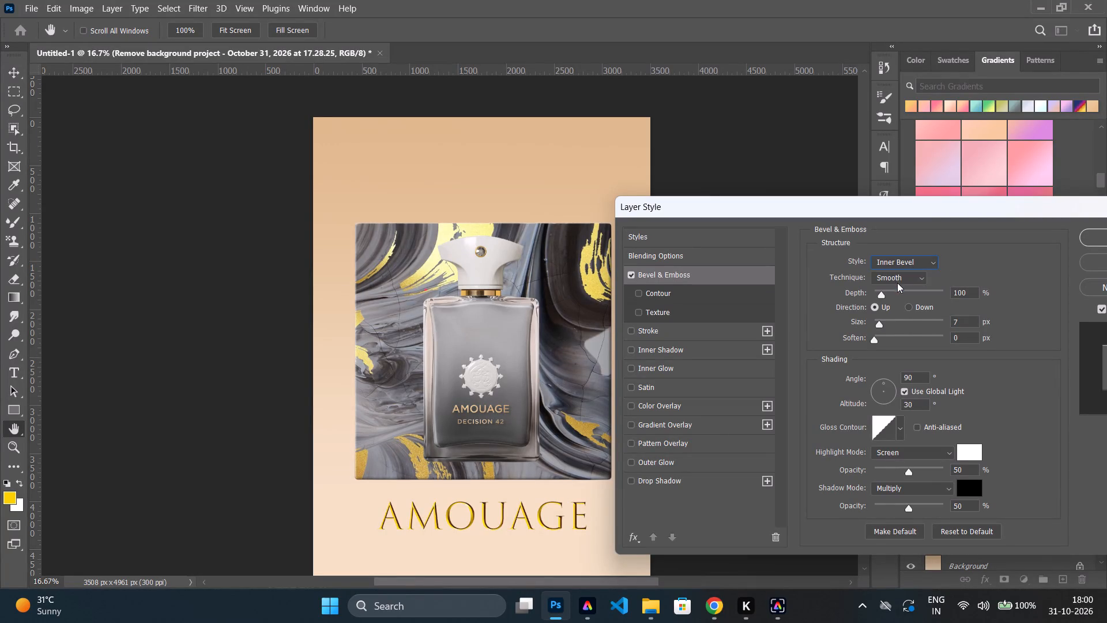
left_click(909, 278)
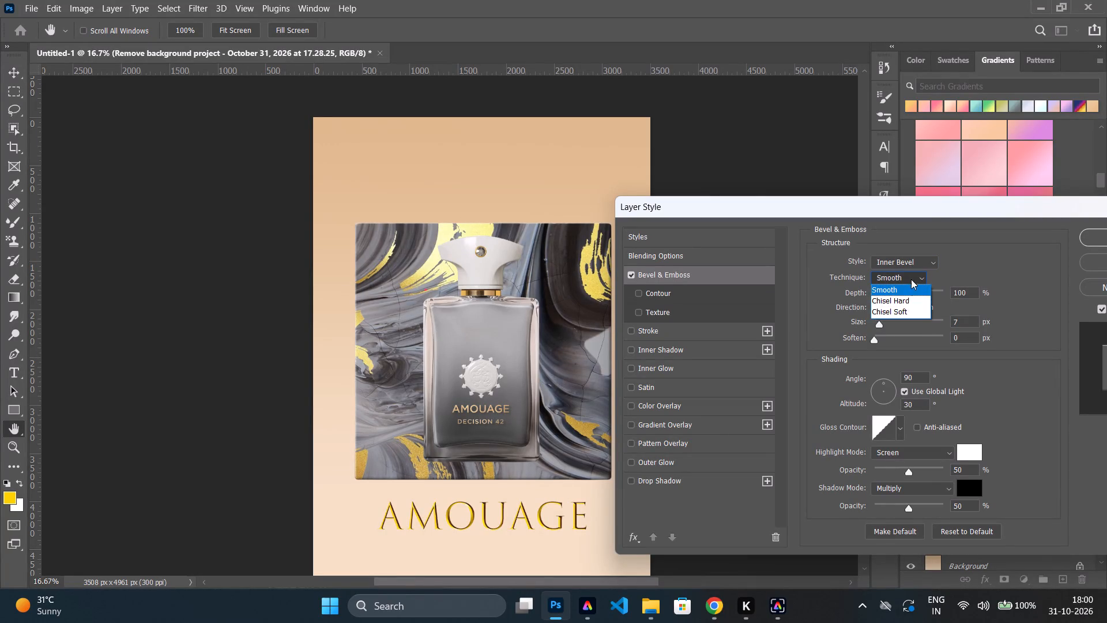
left_click(913, 272)
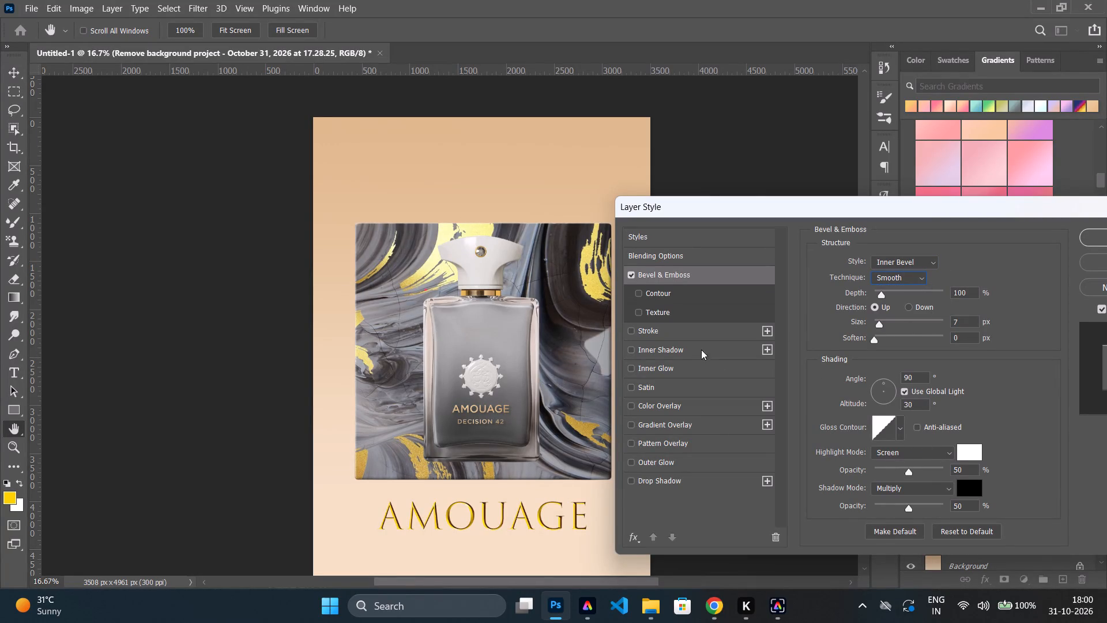
Enable a 1 px stroke on the marble-and-gold panel and set its opacity to 0%.
left_click(684, 332)
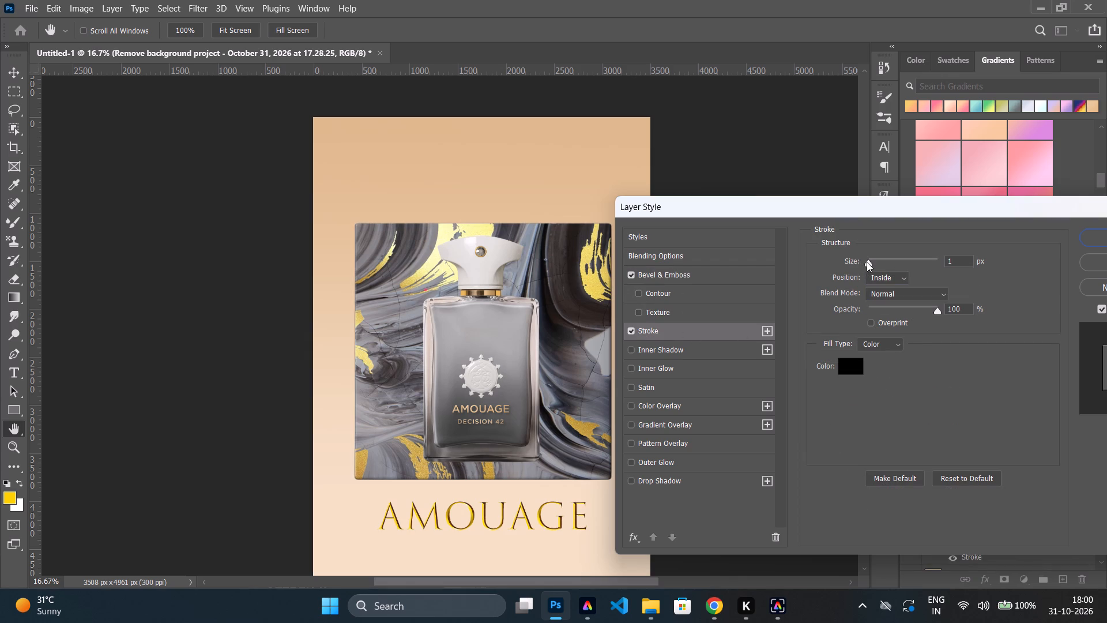
left_click_drag(867, 262, 842, 276)
left_click_drag(842, 276, 819, 276)
left_click_drag(902, 305, 866, 311)
left_click_drag(865, 312, 911, 318)
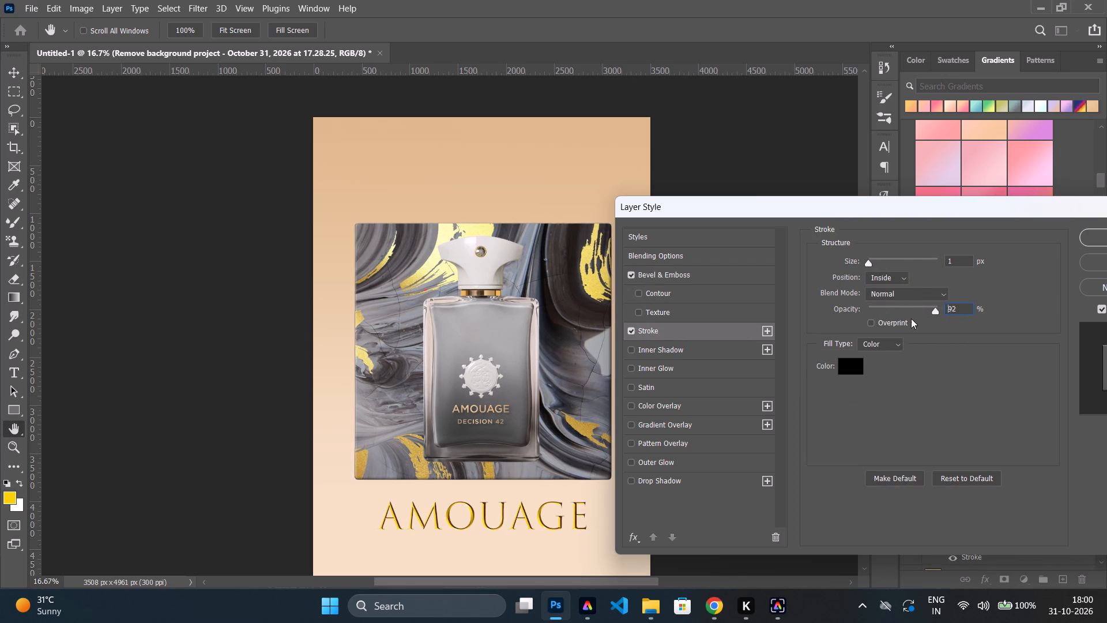
left_click_drag(911, 318, 820, 339)
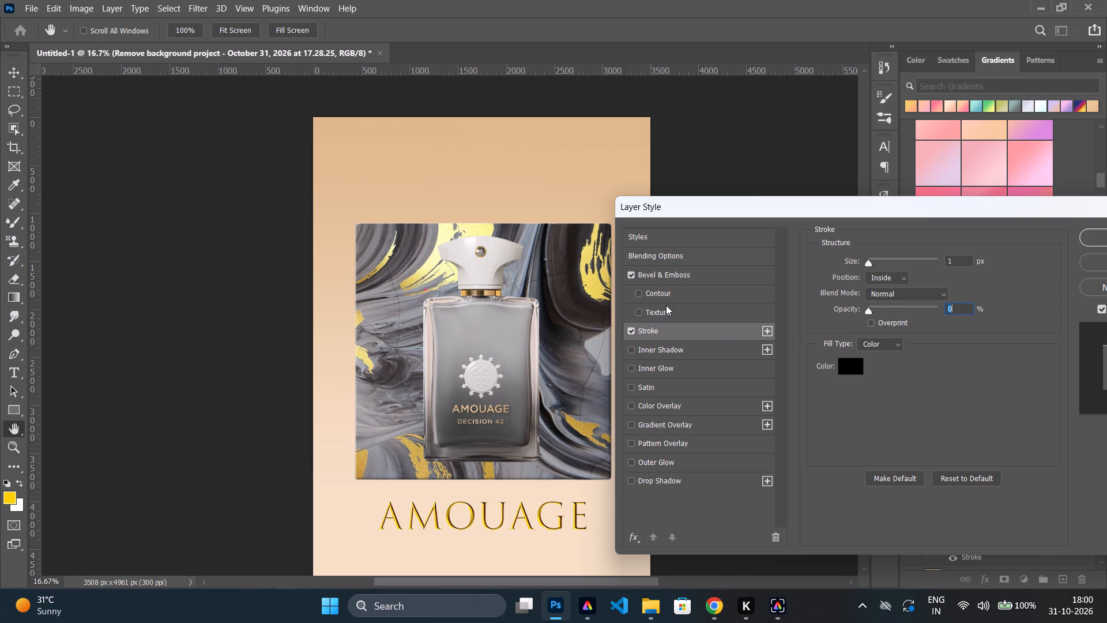
Enable Inner Shadow on the marble-and-gold panel, keeping the Multiply blend mode.
left_click(667, 354)
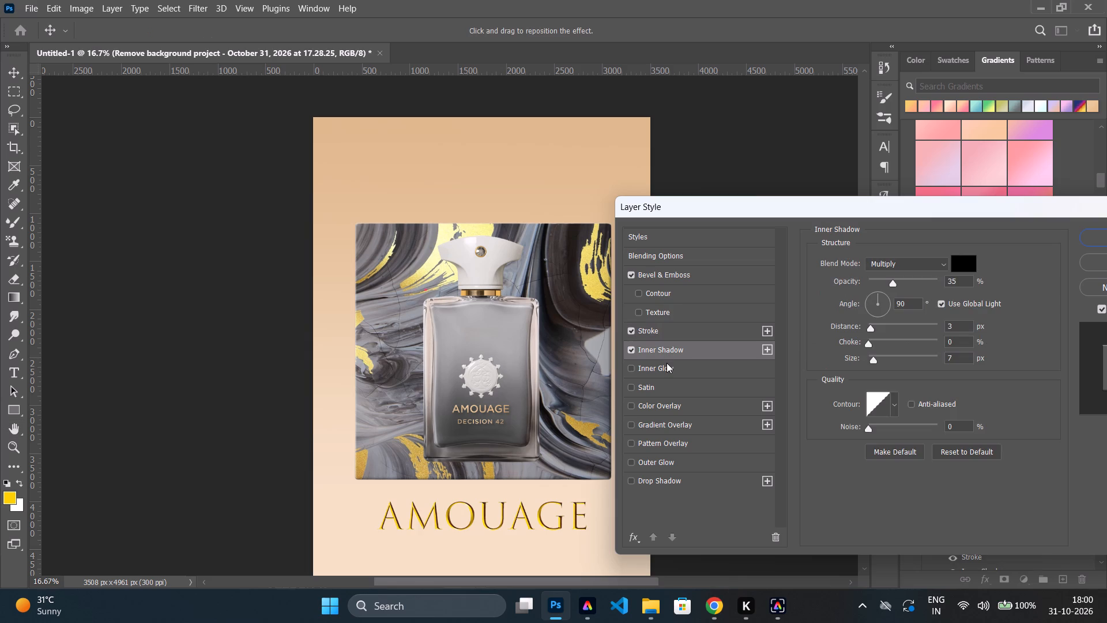
left_click(905, 262)
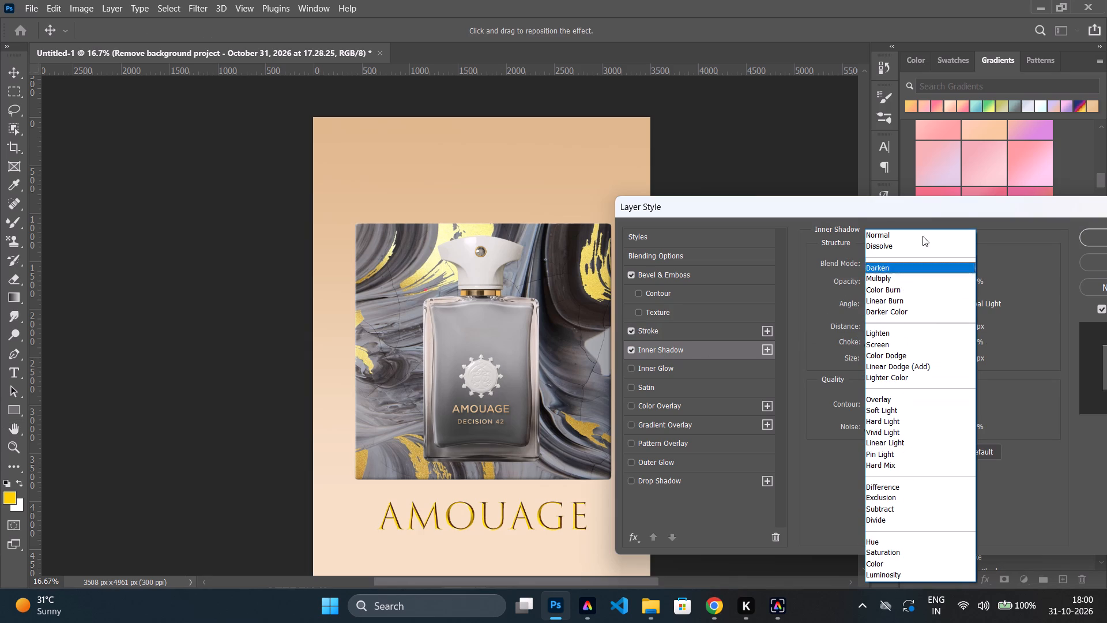
left_click(927, 205)
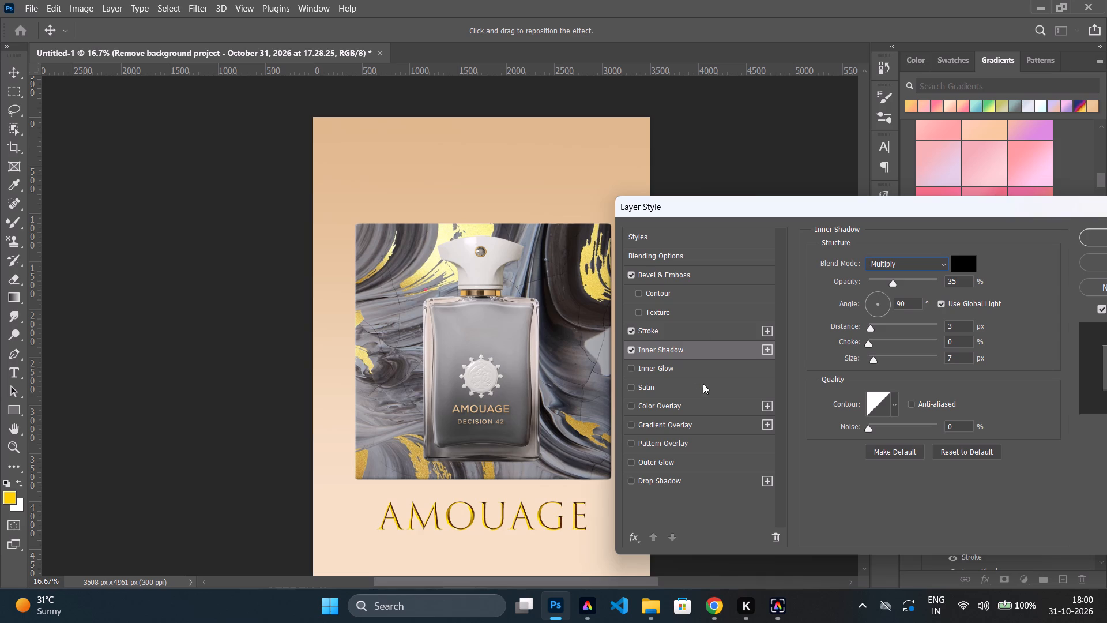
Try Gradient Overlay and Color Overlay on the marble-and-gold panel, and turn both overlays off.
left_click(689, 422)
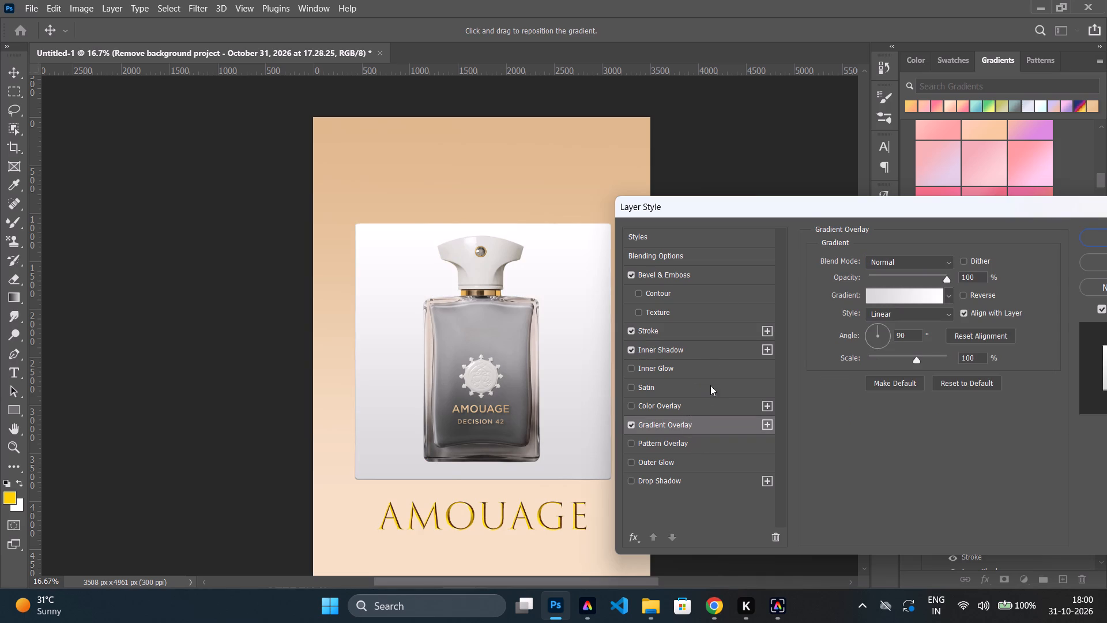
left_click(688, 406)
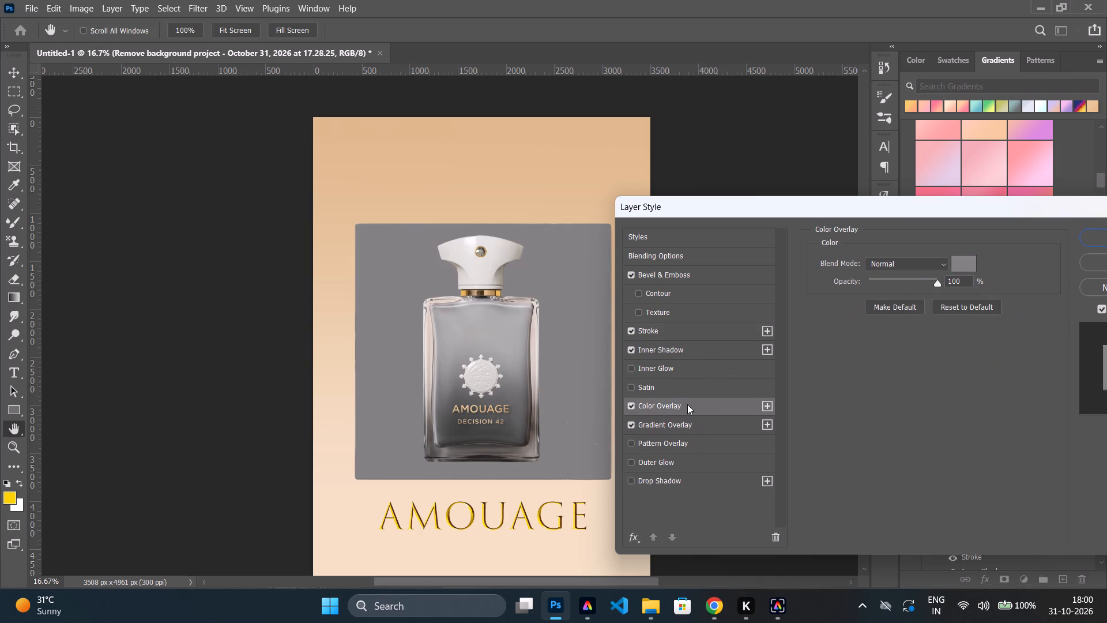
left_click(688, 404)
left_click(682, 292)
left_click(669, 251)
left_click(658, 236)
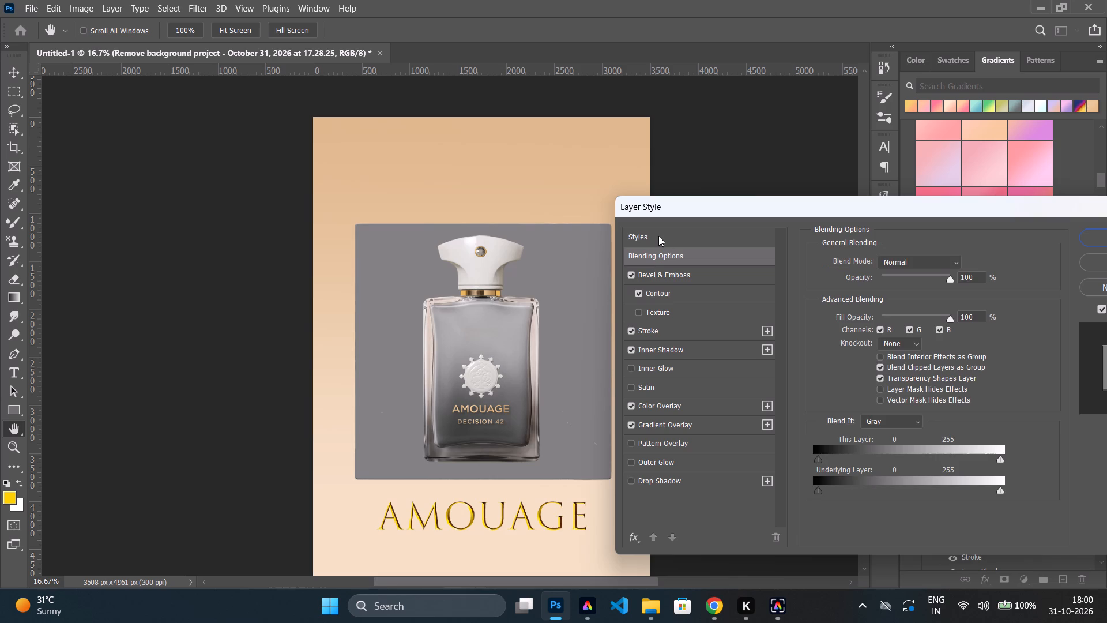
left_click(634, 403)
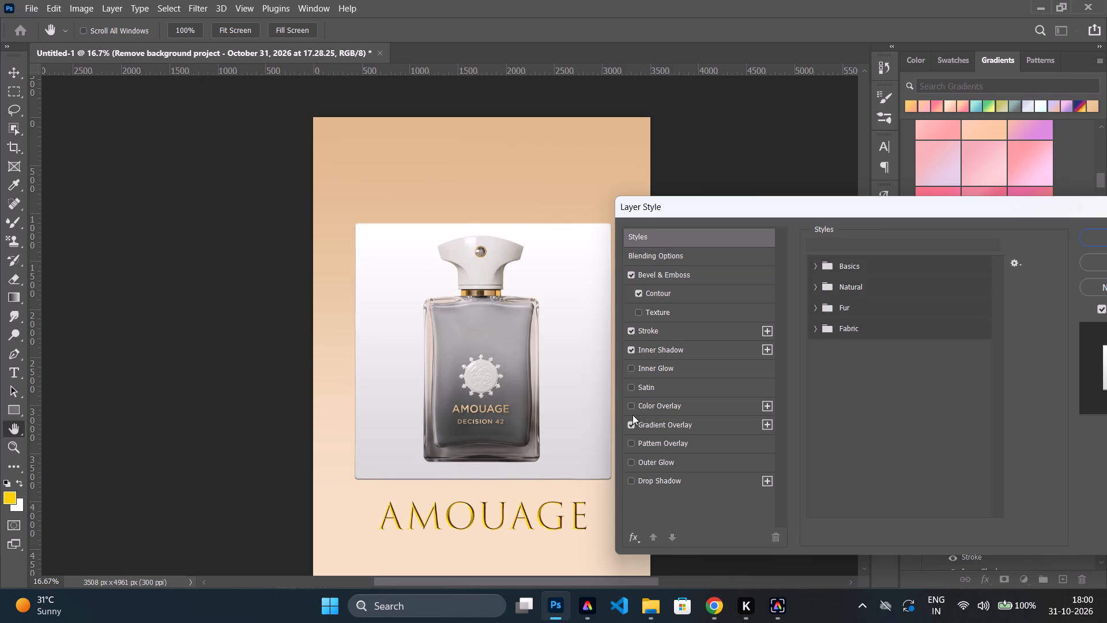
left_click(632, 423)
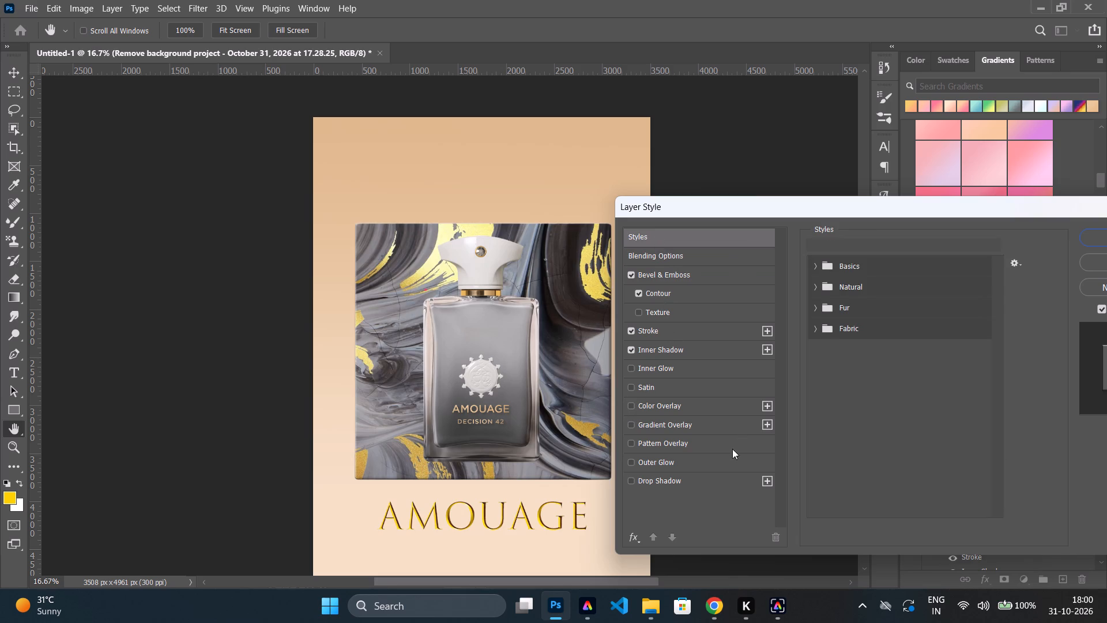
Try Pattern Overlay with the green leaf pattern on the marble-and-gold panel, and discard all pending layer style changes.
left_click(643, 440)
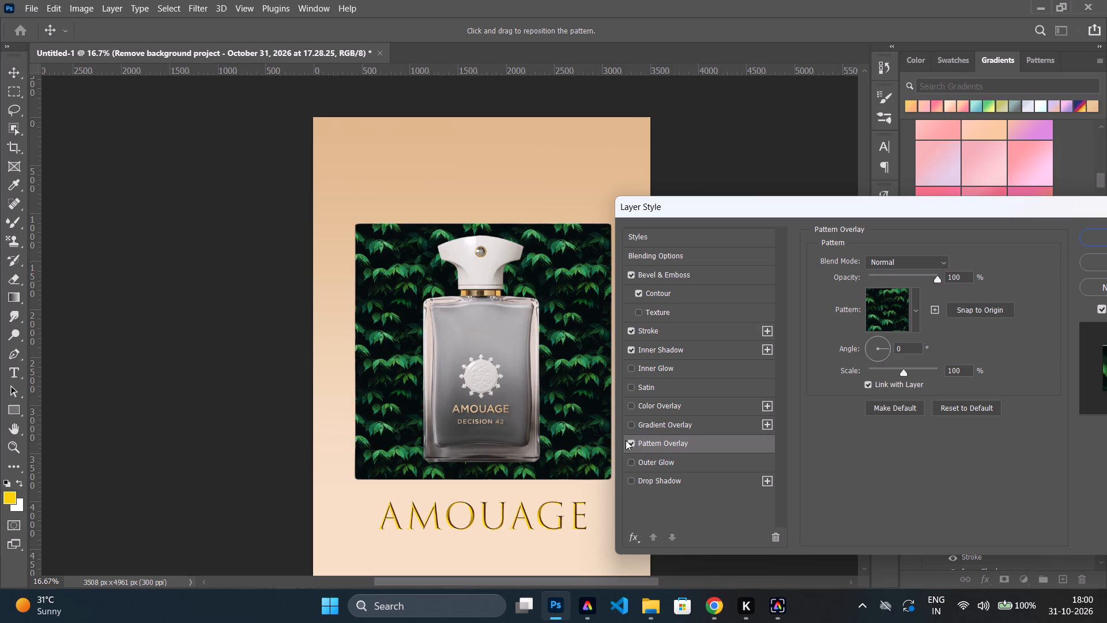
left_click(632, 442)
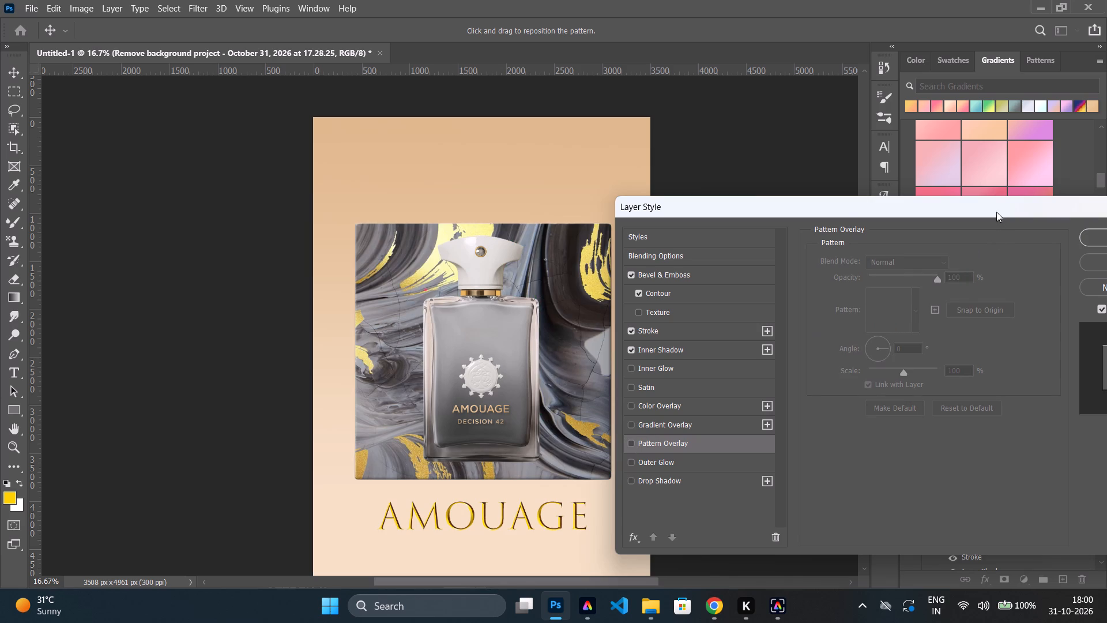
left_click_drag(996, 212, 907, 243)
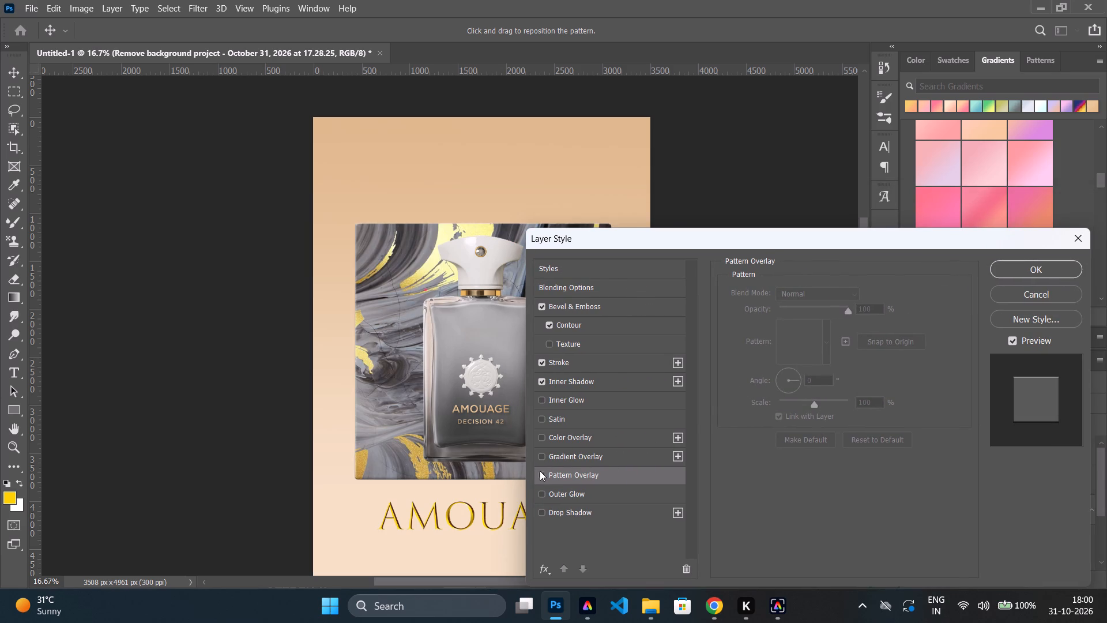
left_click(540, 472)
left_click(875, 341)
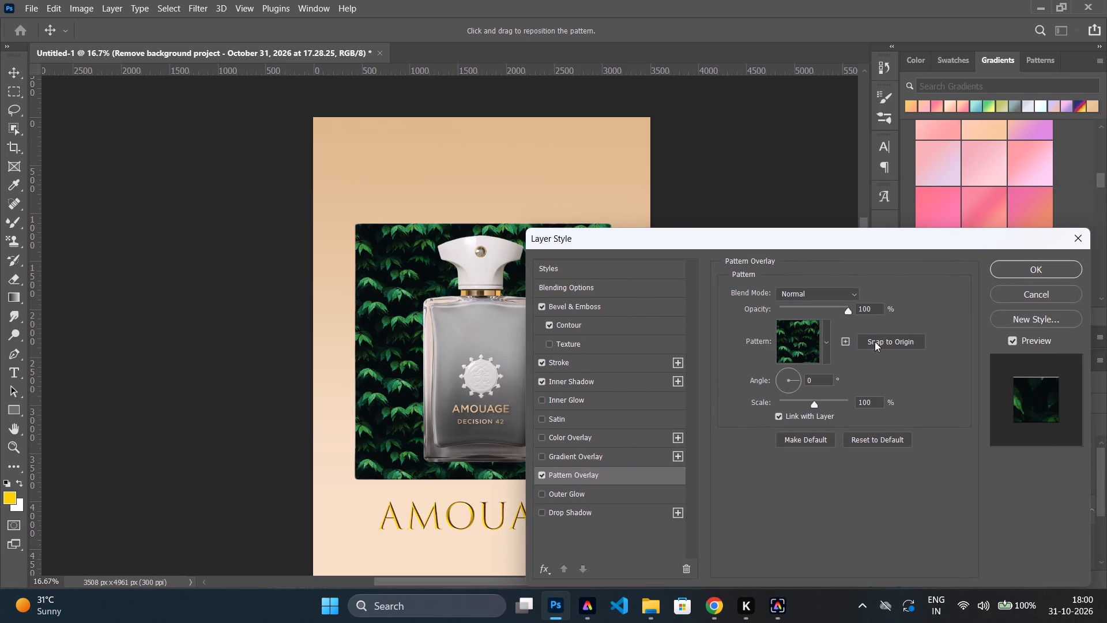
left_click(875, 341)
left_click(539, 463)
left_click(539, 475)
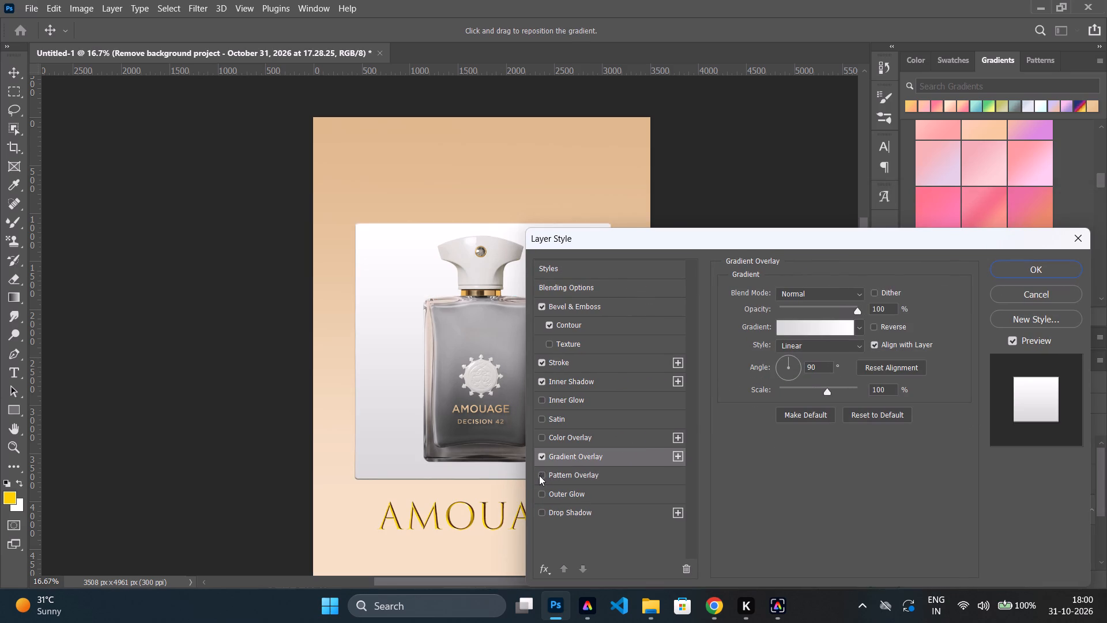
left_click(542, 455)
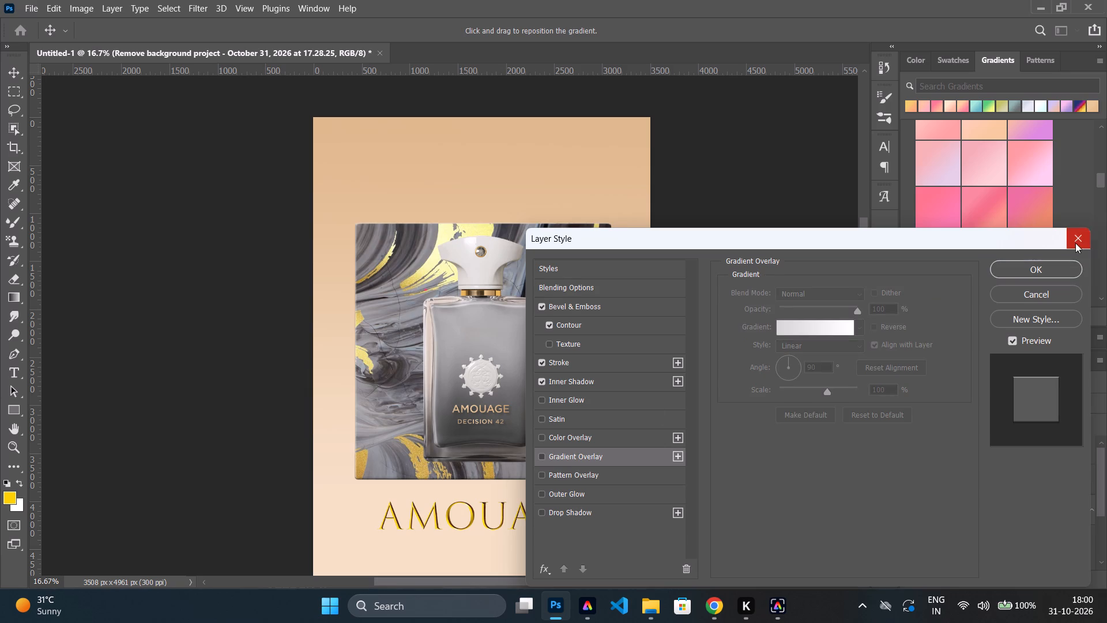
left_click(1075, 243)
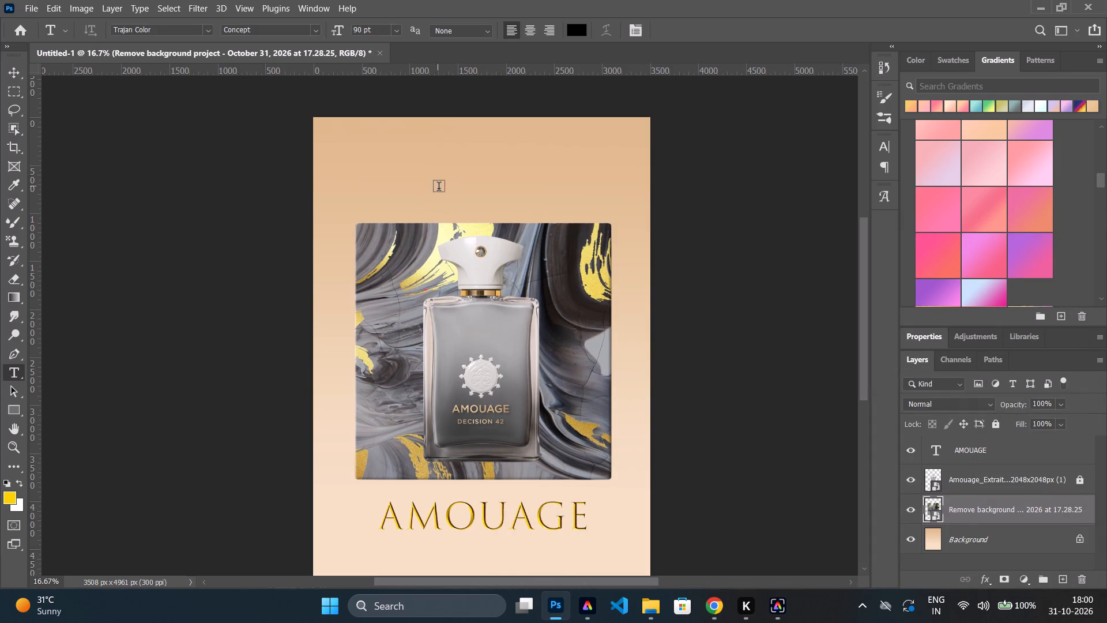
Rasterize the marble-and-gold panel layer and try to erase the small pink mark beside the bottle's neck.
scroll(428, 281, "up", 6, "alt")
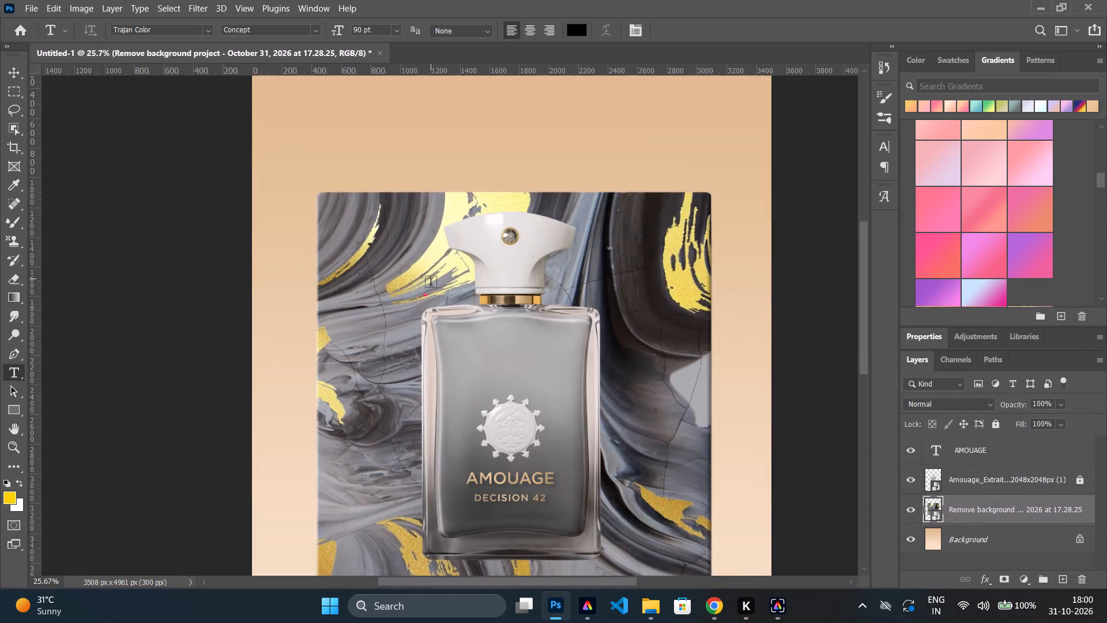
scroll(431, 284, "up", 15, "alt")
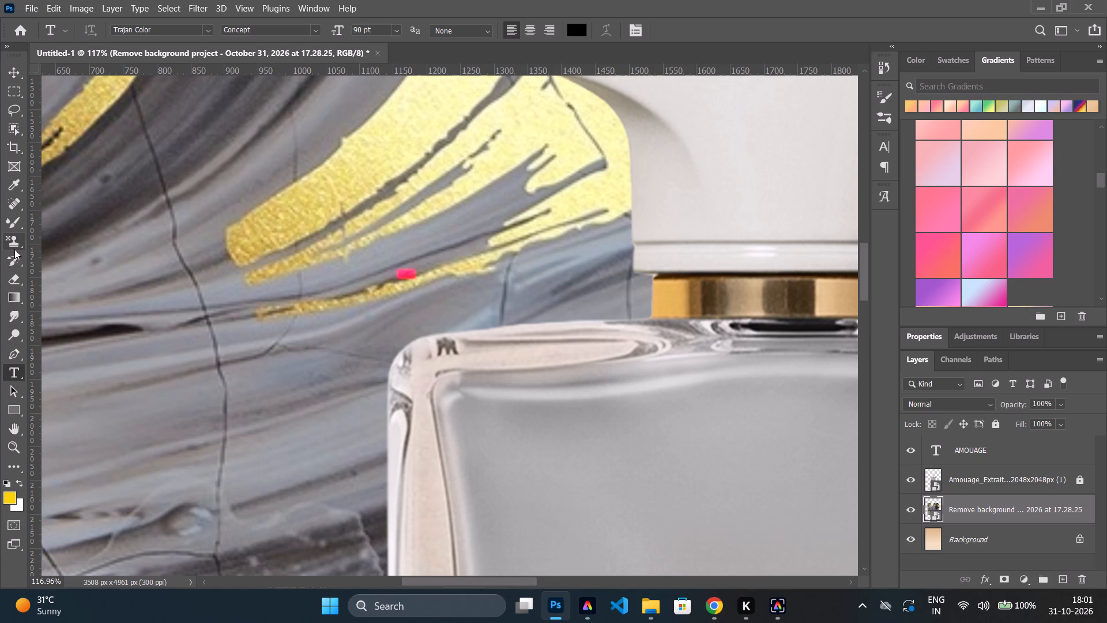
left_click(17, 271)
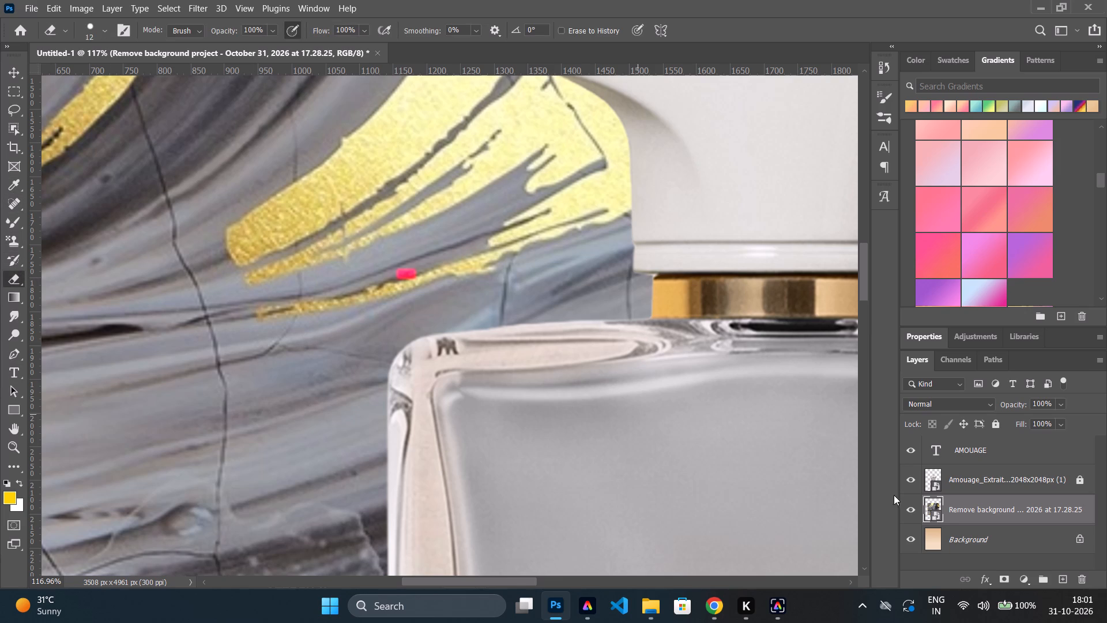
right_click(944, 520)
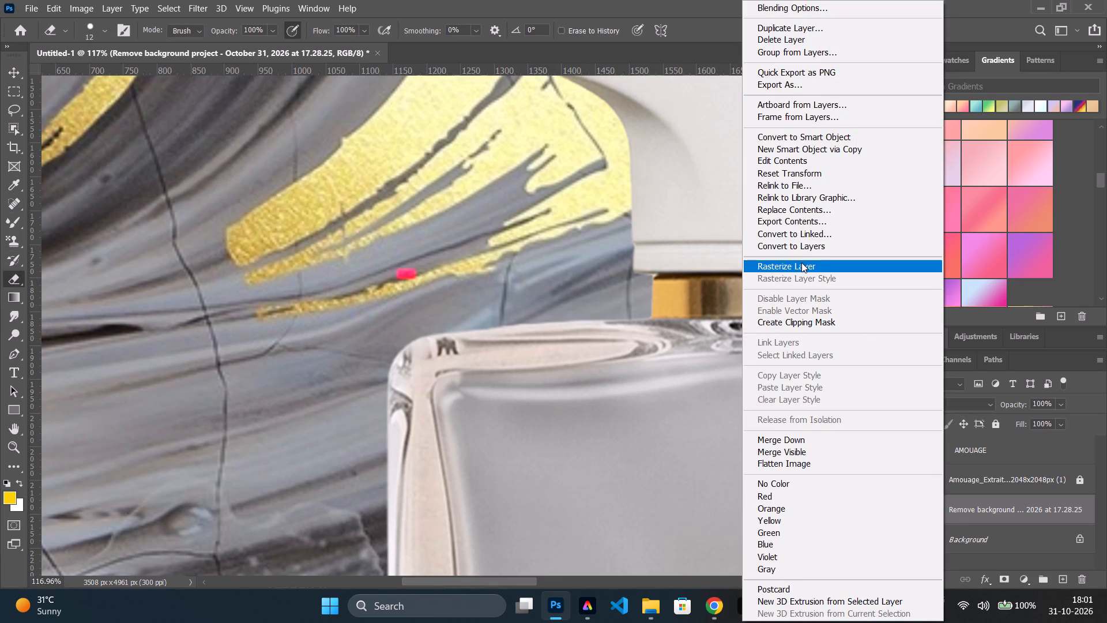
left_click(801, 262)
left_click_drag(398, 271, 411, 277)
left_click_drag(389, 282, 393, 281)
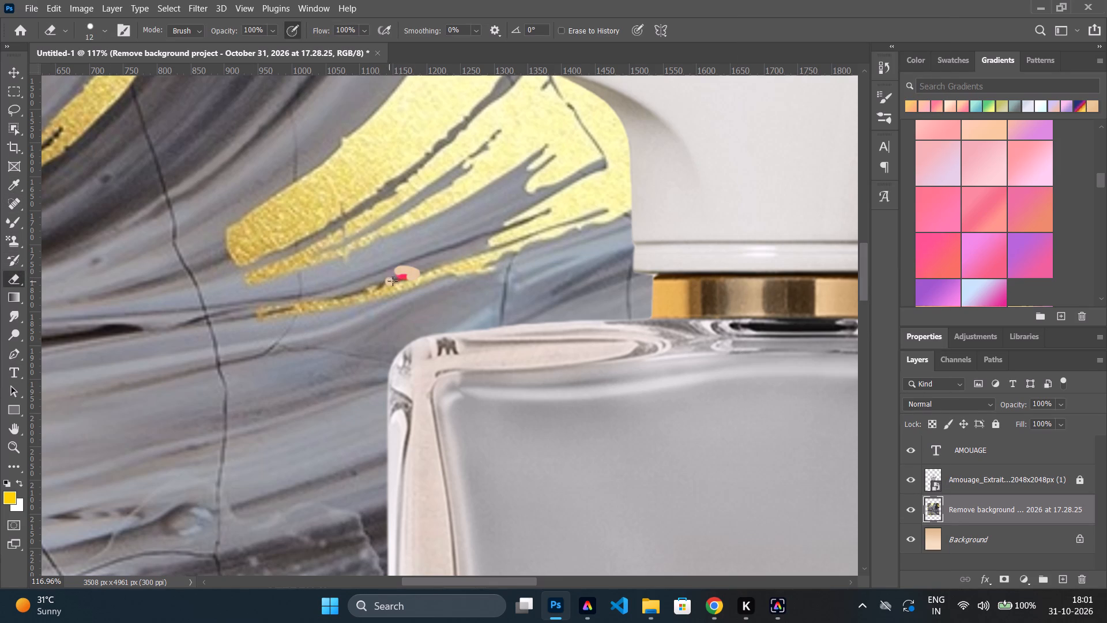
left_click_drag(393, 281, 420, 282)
Undo the erasing, the rasterizing and the earlier panel edits, back to the two separate marble panel layers.
key("ctrl+z")
key("ctrl+z")
key("ctrl+z")
key("ctrl+z")
key("ctrl+z")
key("ctrl+z")
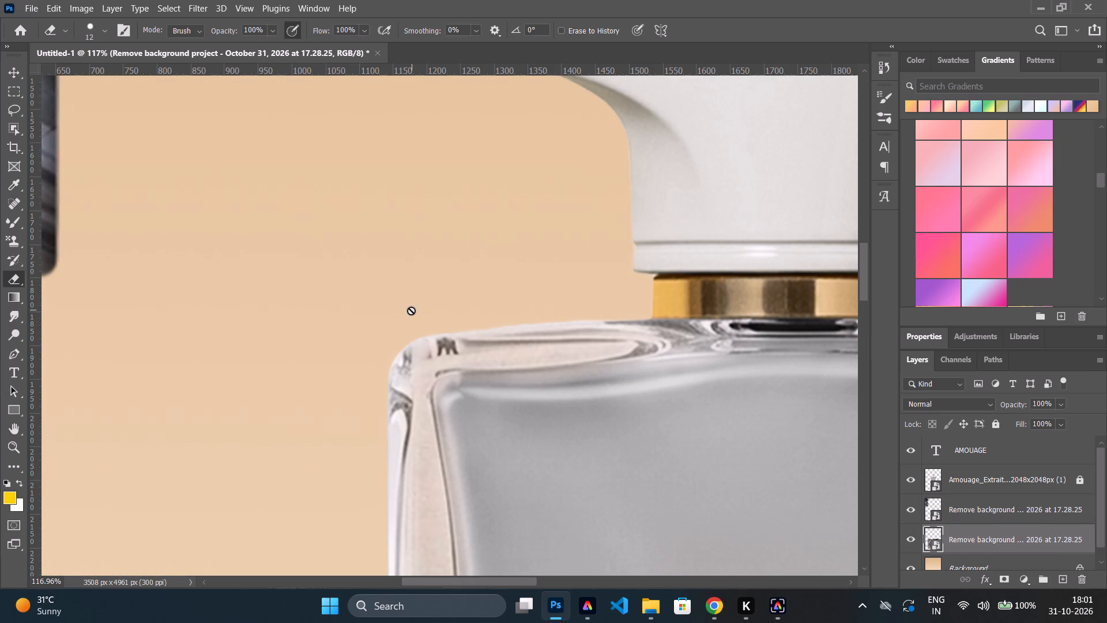
Delete the marble panel layer that lies behind the AMOUAGE headline.
scroll(360, 293, "down", 4, "ctrl")
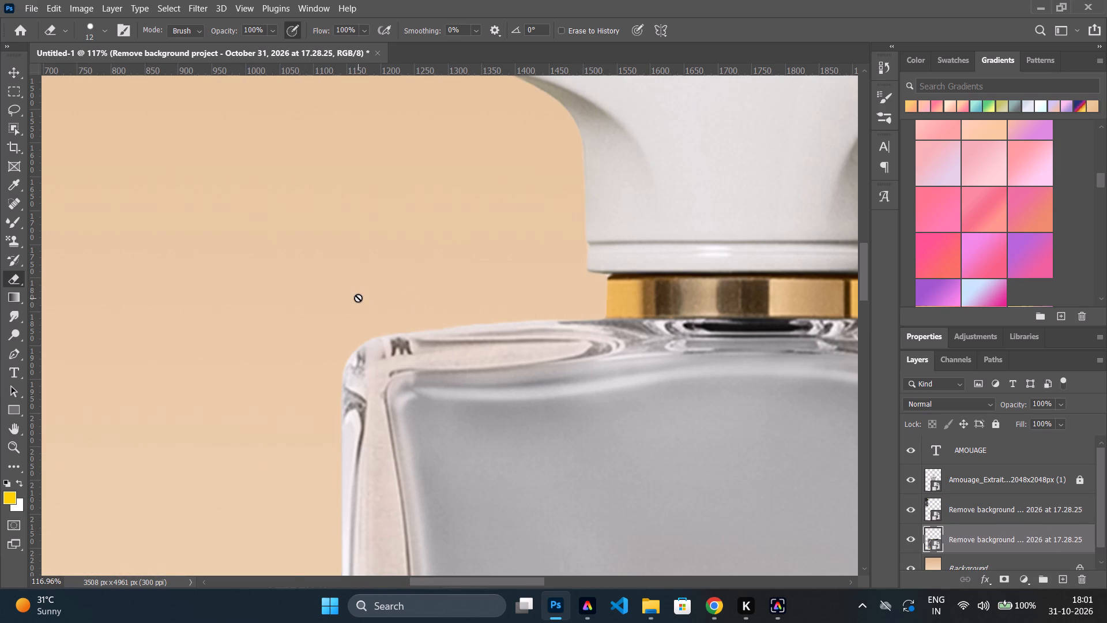
scroll(359, 288, "down", 8, "alt")
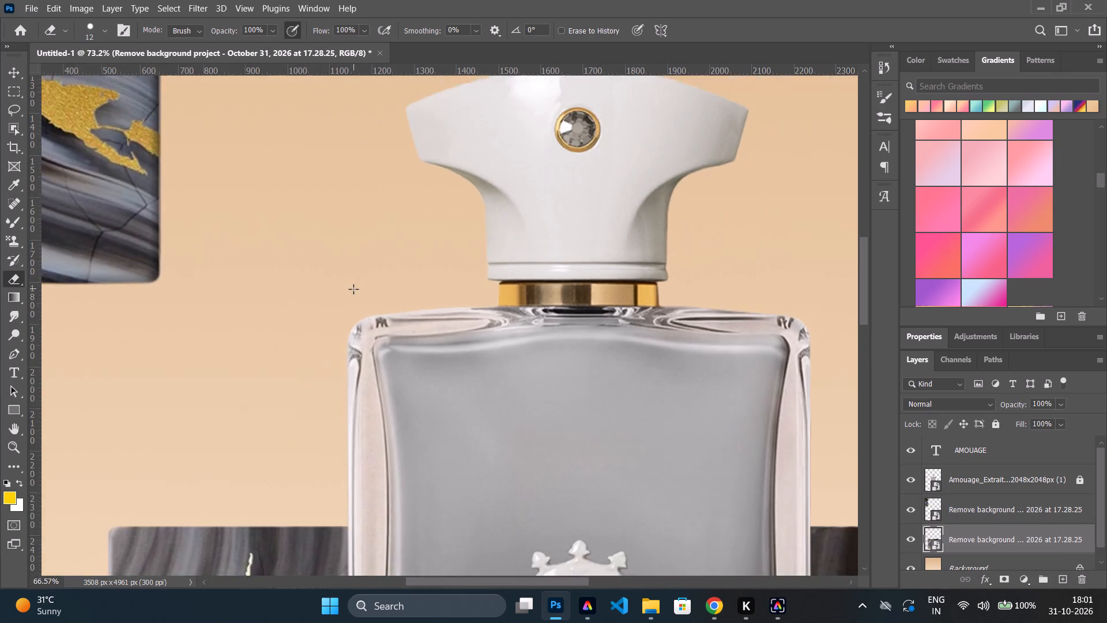
scroll(353, 289, "down", 17, "alt")
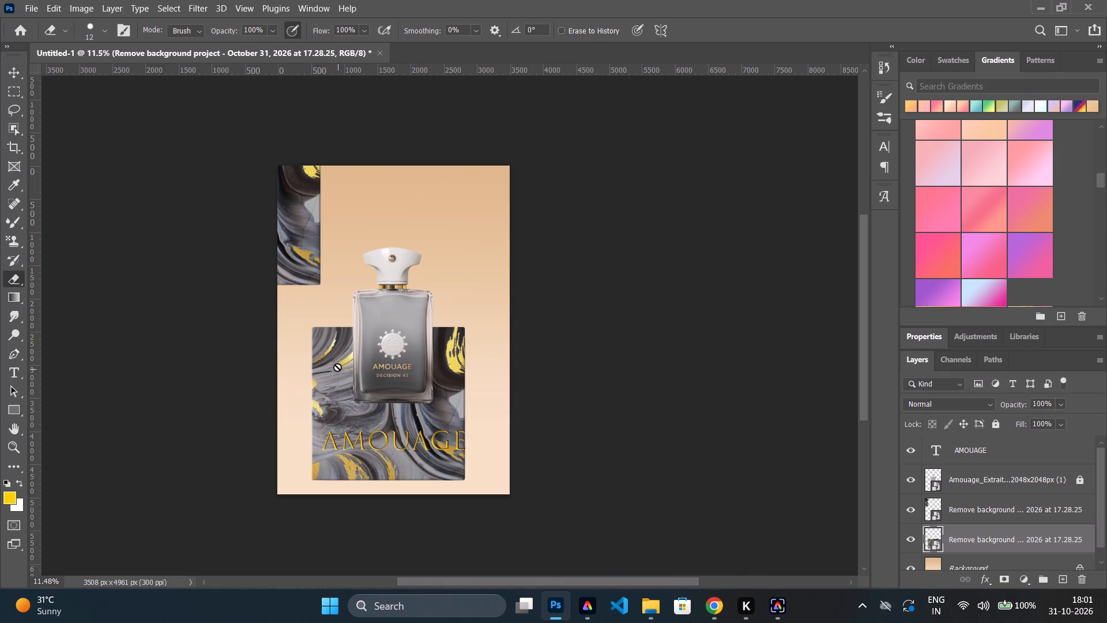
key("v")
left_click(341, 361)
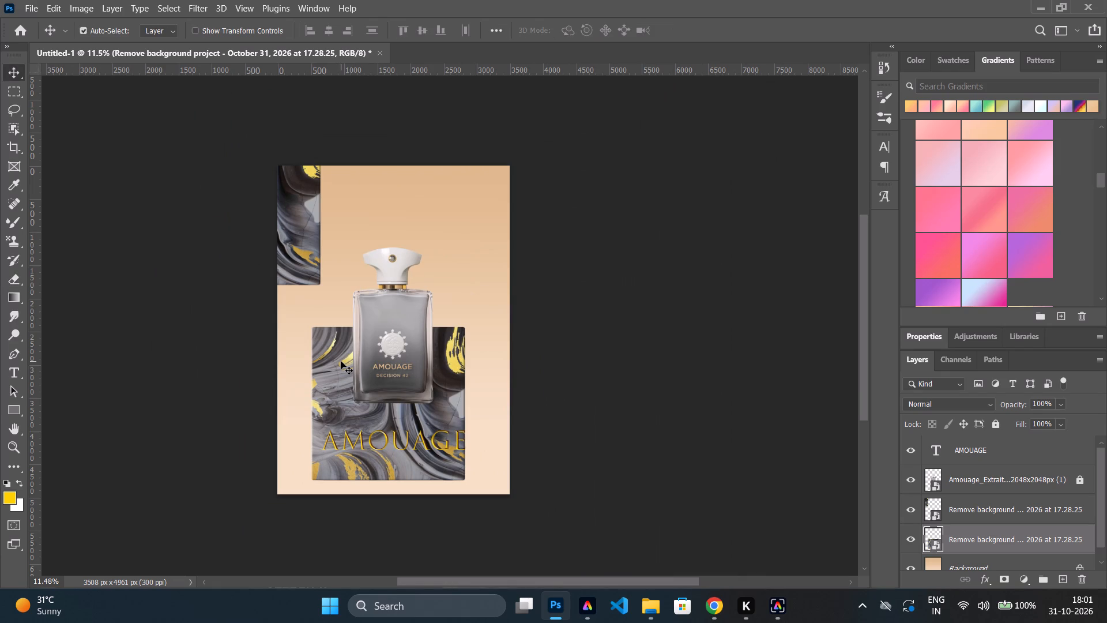
key("Delete")
Move the other marble panel from the poster's upper-left corner to the middle, behind the perfume bottle.
left_click(290, 244)
left_click_drag(290, 244, 436, 359)
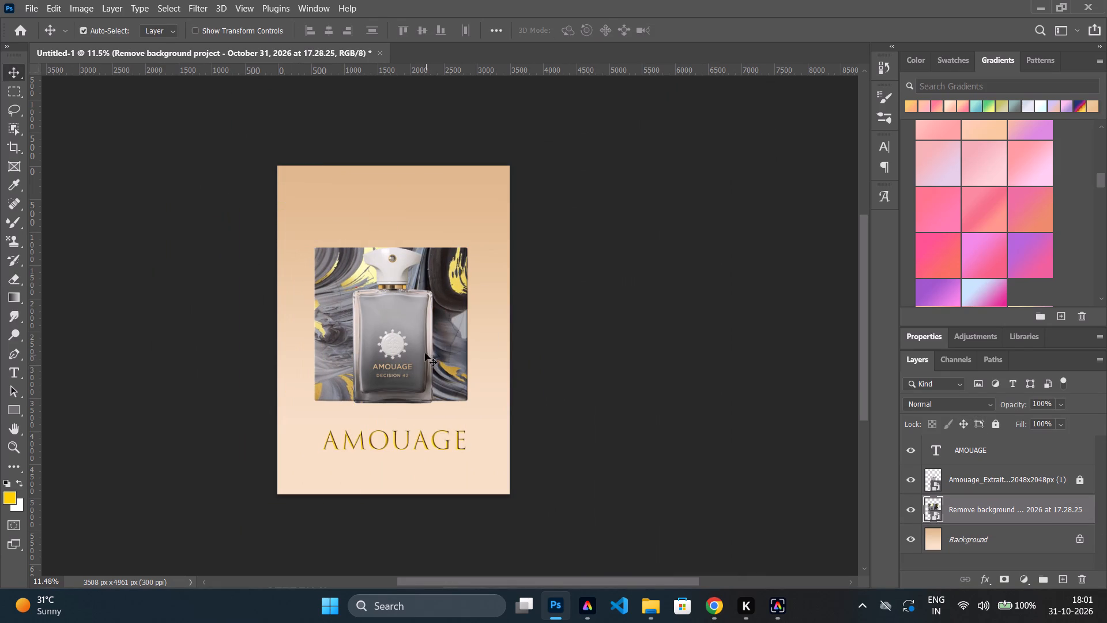
Enlarge the marble panel proportionally about its centre to about 27% scale and nudge it slightly down behind the bottle.
key("ctrl+t")
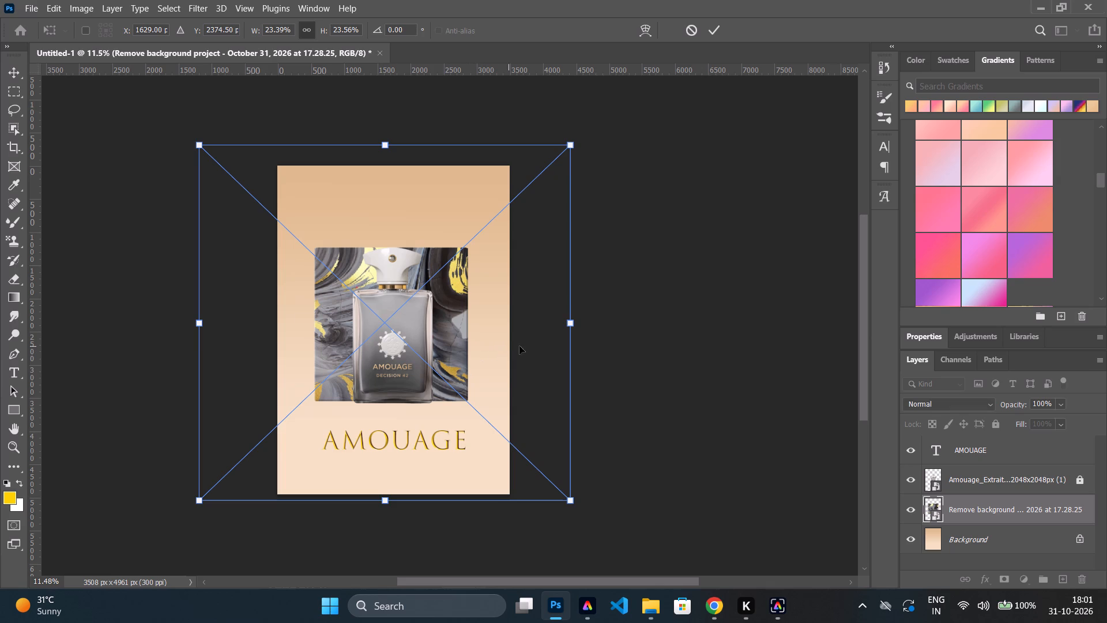
left_click_drag(573, 501, 620, 568, "alt")
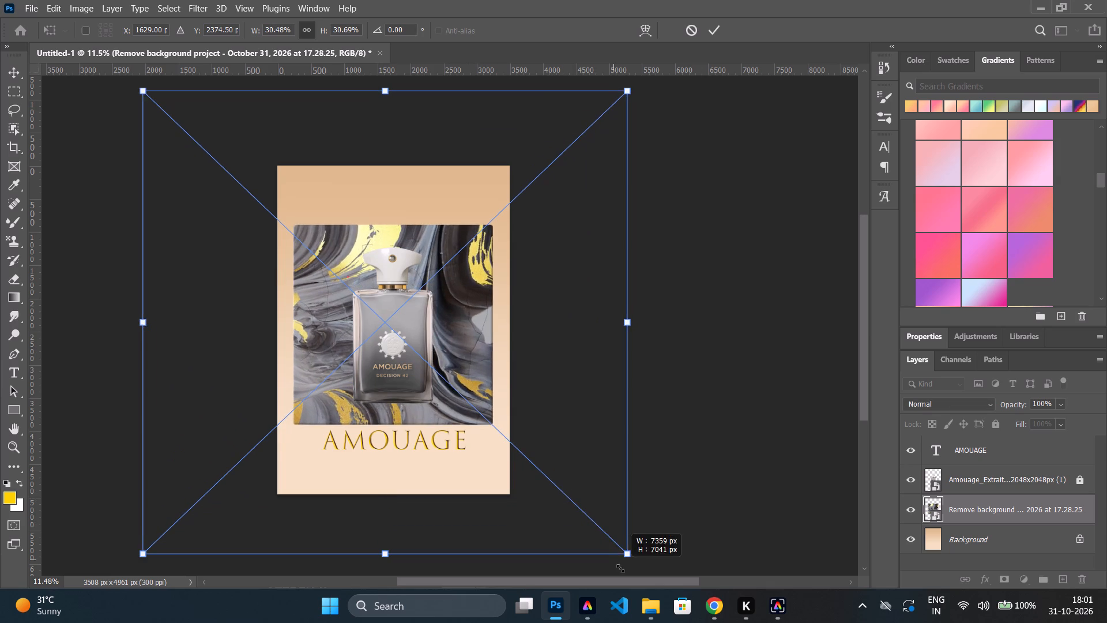
left_click_drag(620, 568, 621, 570, "alt")
left_click_drag(632, 557, 598, 536, "alt")
left_click(457, 390)
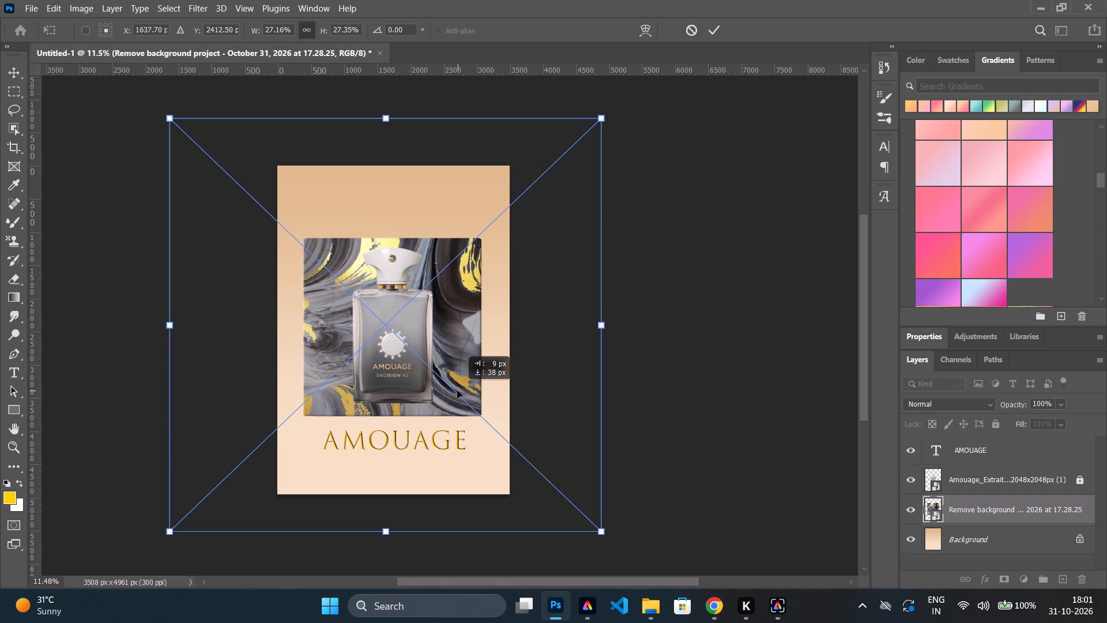
Reduce the marble panel to about 24.7% scale, shift it slightly right to centre it behind the bottle, and commit the transform.
scroll(351, 376, "up", 4, "alt")
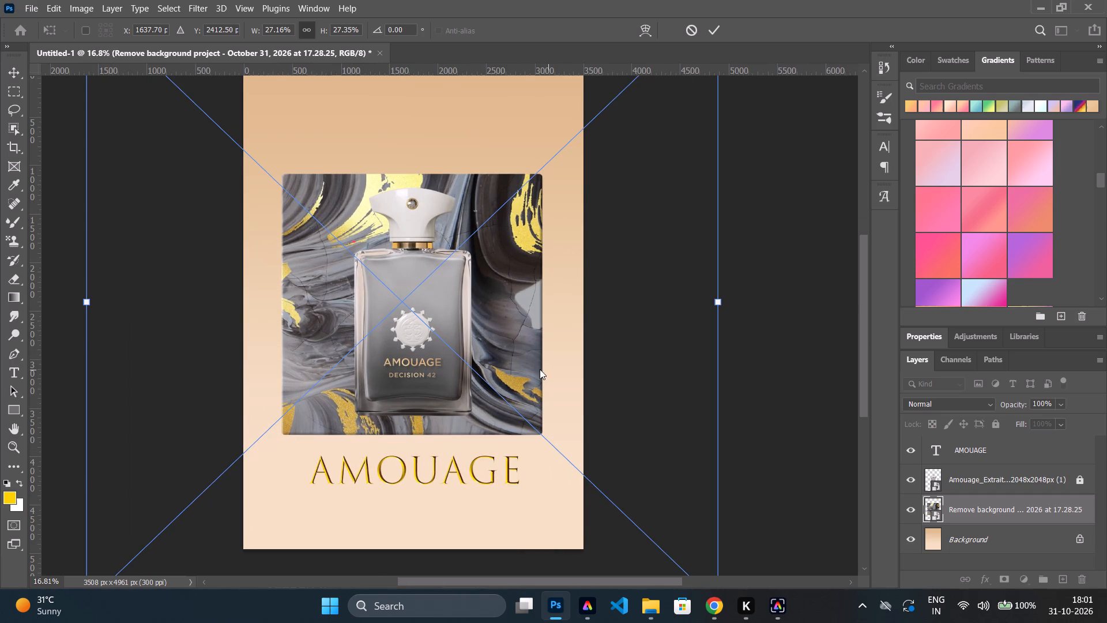
scroll(540, 369, "down", 1)
scroll(524, 361, "up", 11)
scroll(510, 314, "up", 5)
left_click_drag(865, 340, 861, 311)
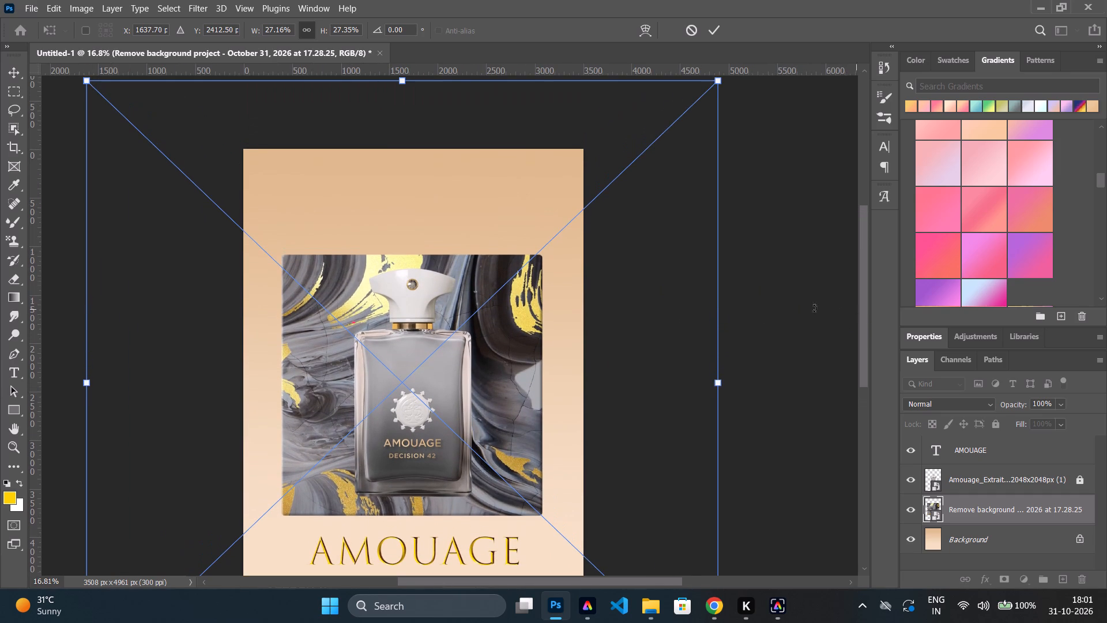
left_click_drag(721, 82, 694, 92, "alt")
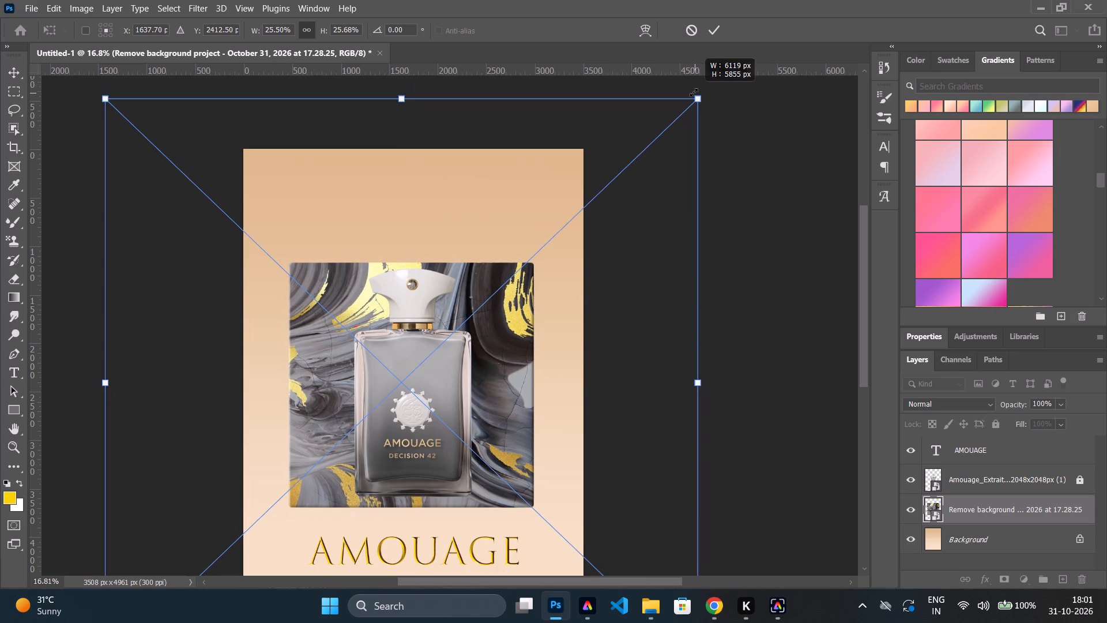
left_click_drag(694, 92, 681, 99, "alt")
left_click(484, 402)
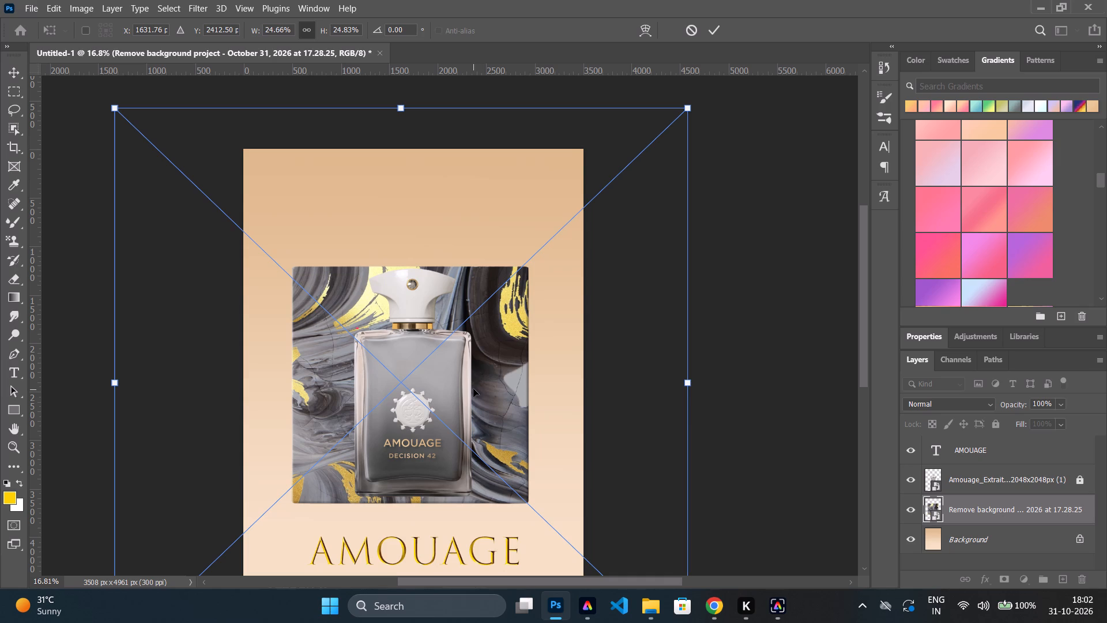
left_click(492, 395)
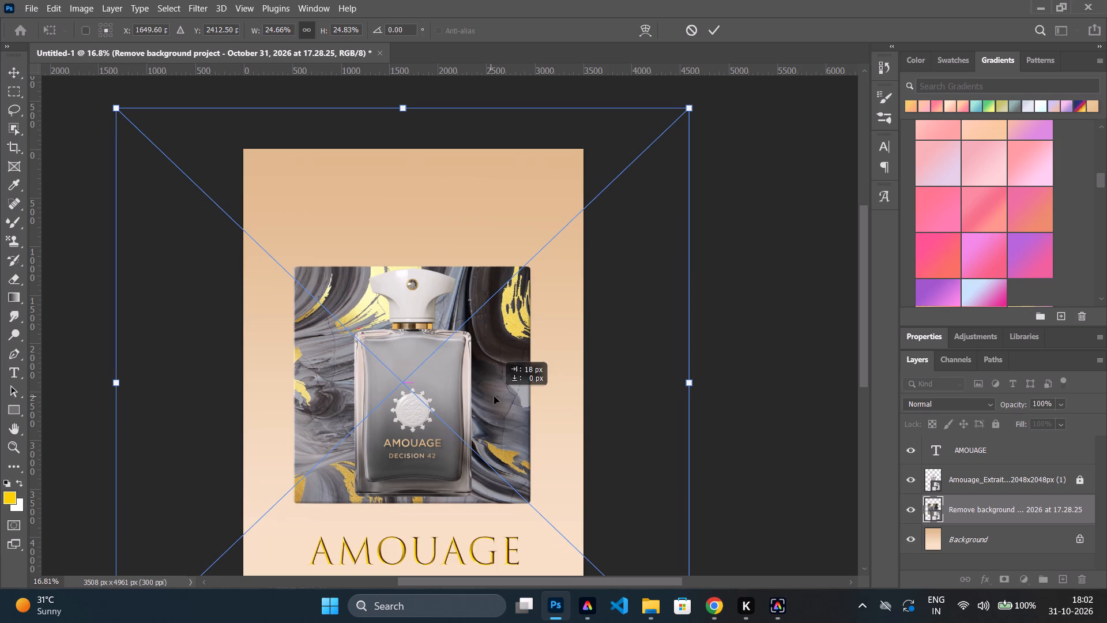
double_click(494, 396)
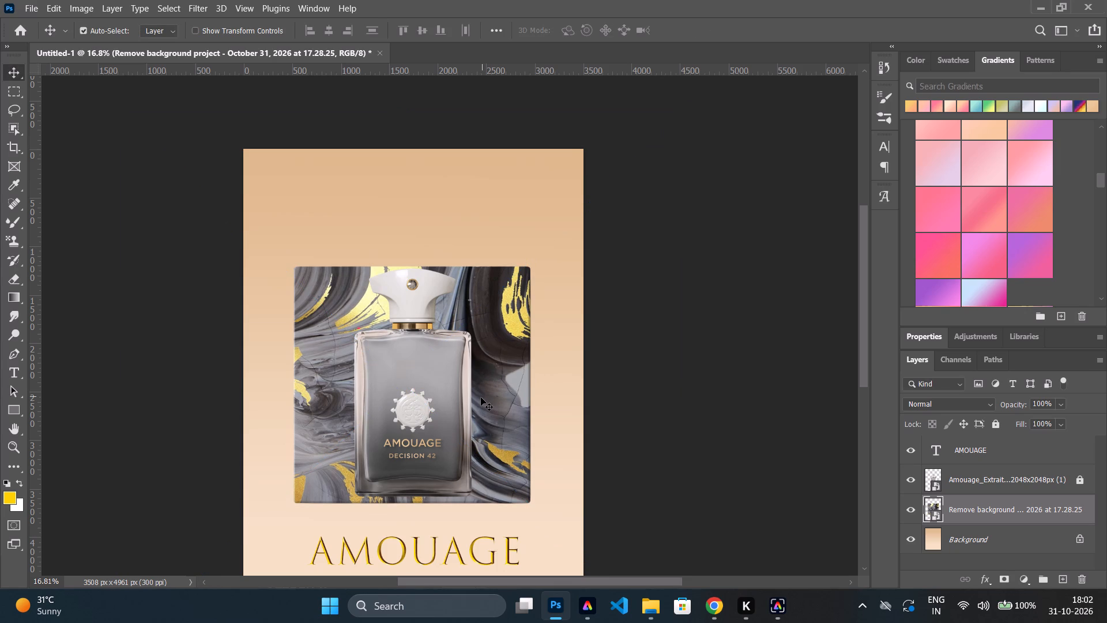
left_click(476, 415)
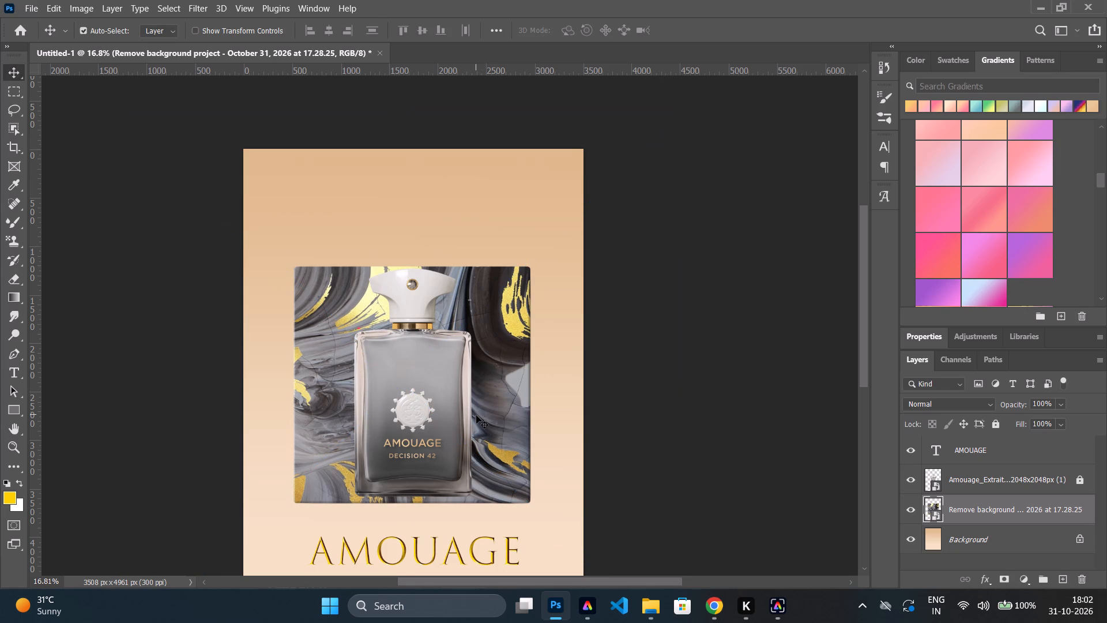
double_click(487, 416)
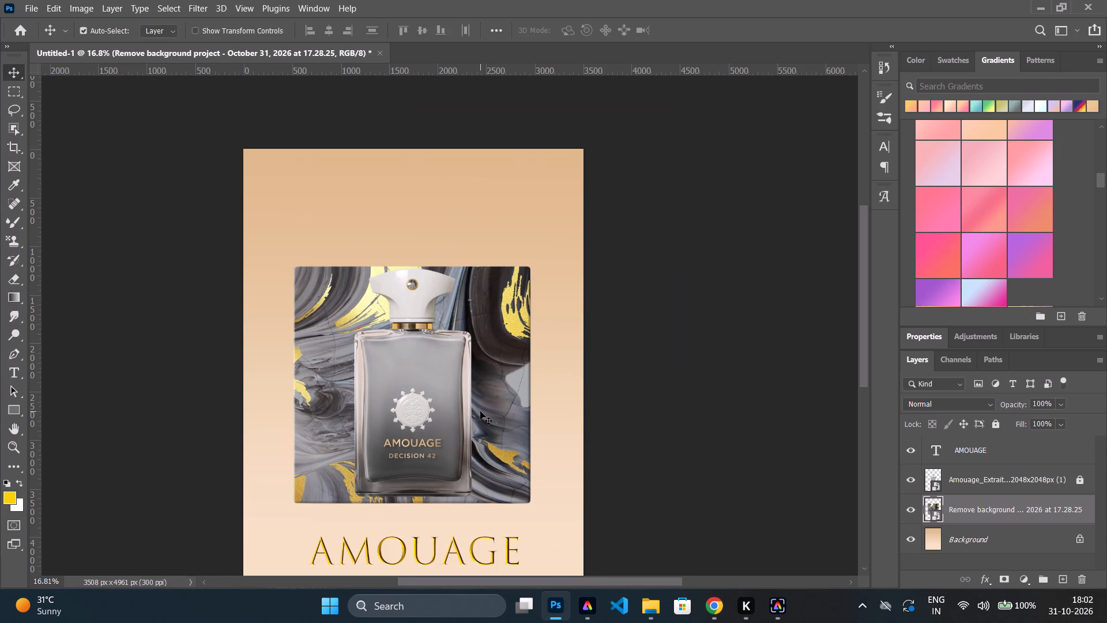
Fine-tune the marble panel's horizontal position with Free Transform so it sits centred behind the perfume bottle, and commit the transform.
key("ctrl+t")
left_click(479, 407)
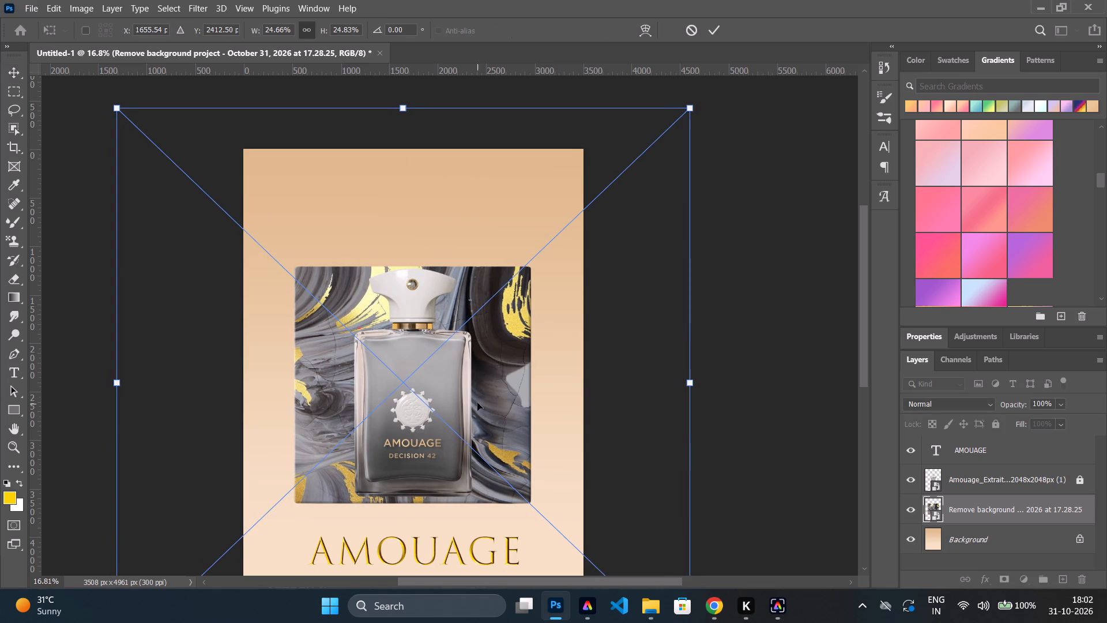
left_click_drag(477, 403, 478, 399)
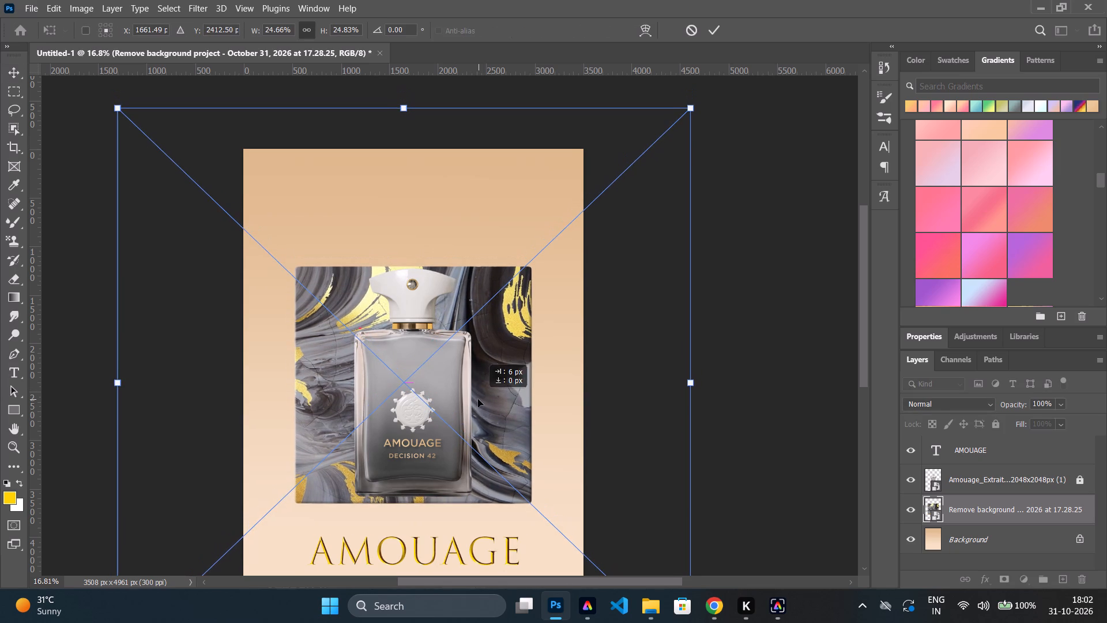
left_click_drag(478, 399, 479, 396)
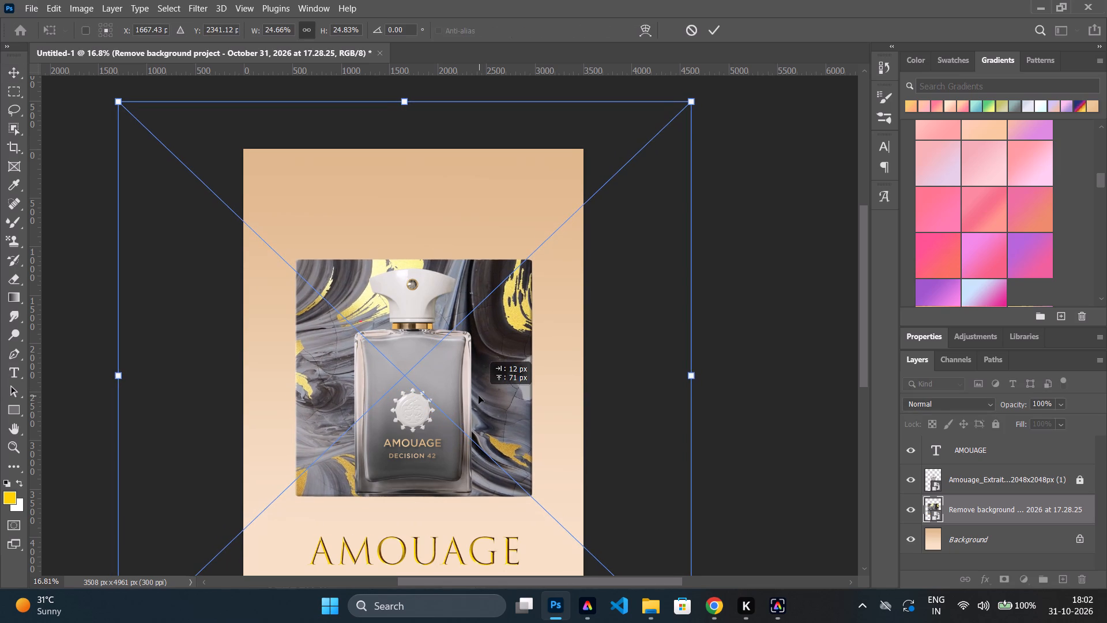
left_click_drag(479, 396, 479, 398)
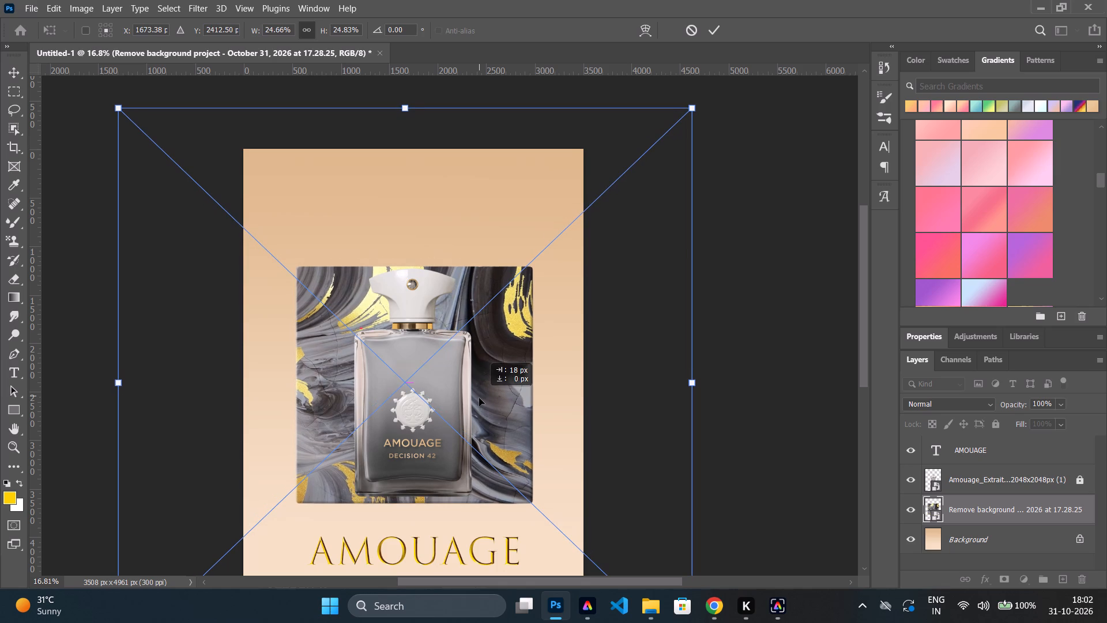
left_click_drag(479, 398, 476, 397)
double_click(476, 397)
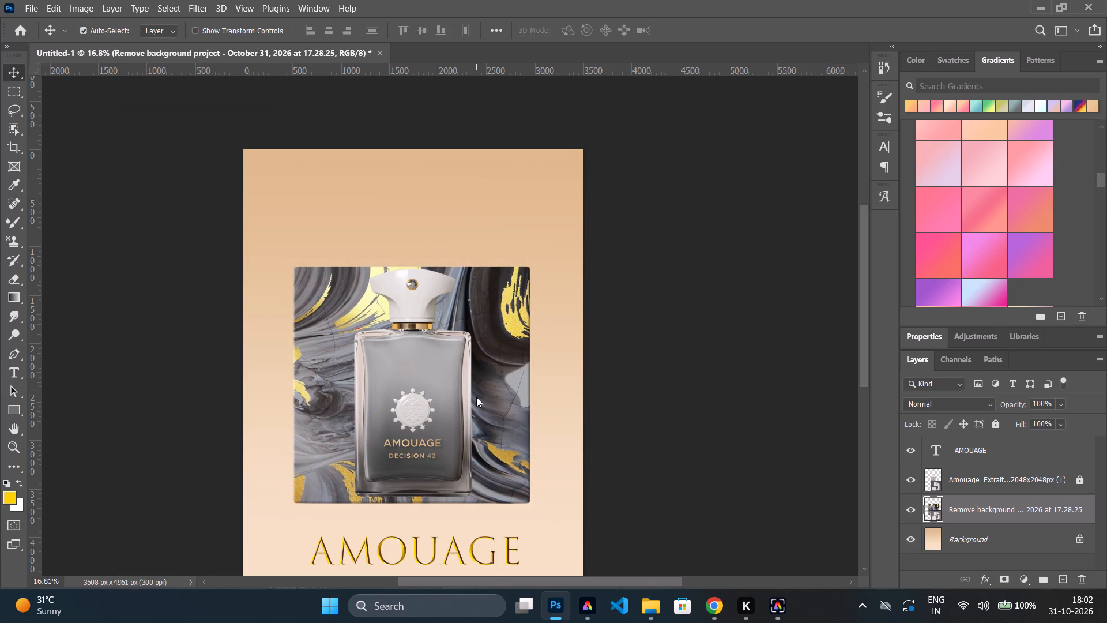
Choose the Eraser tool and rasterize the marble panel layer so its pixels can be erased.
left_click(17, 273)
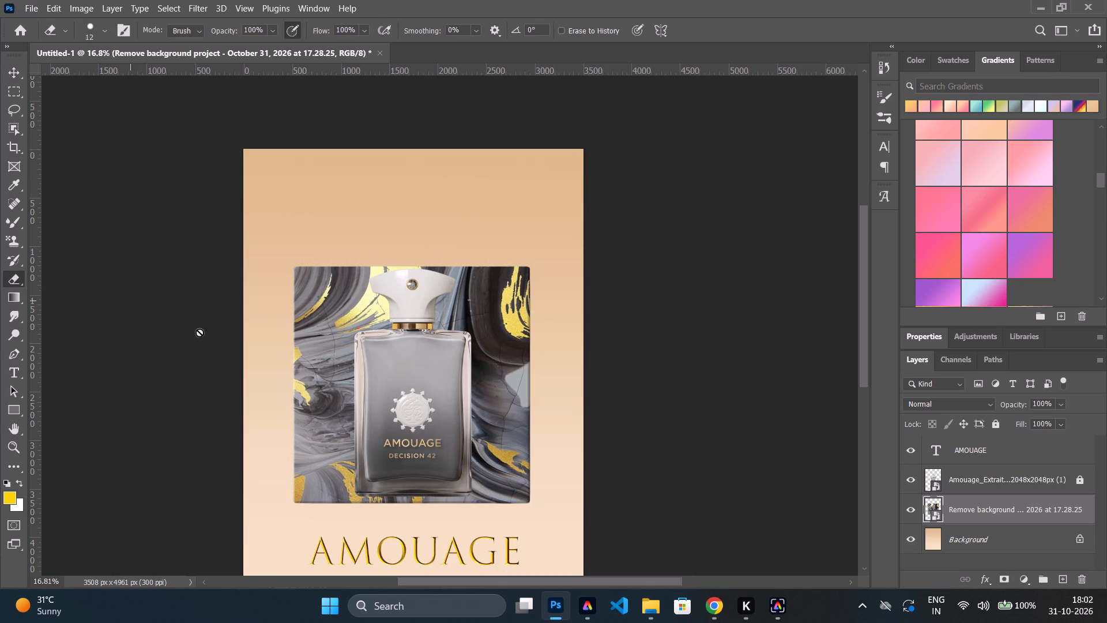
scroll(358, 369, "down", 1)
left_click(945, 516)
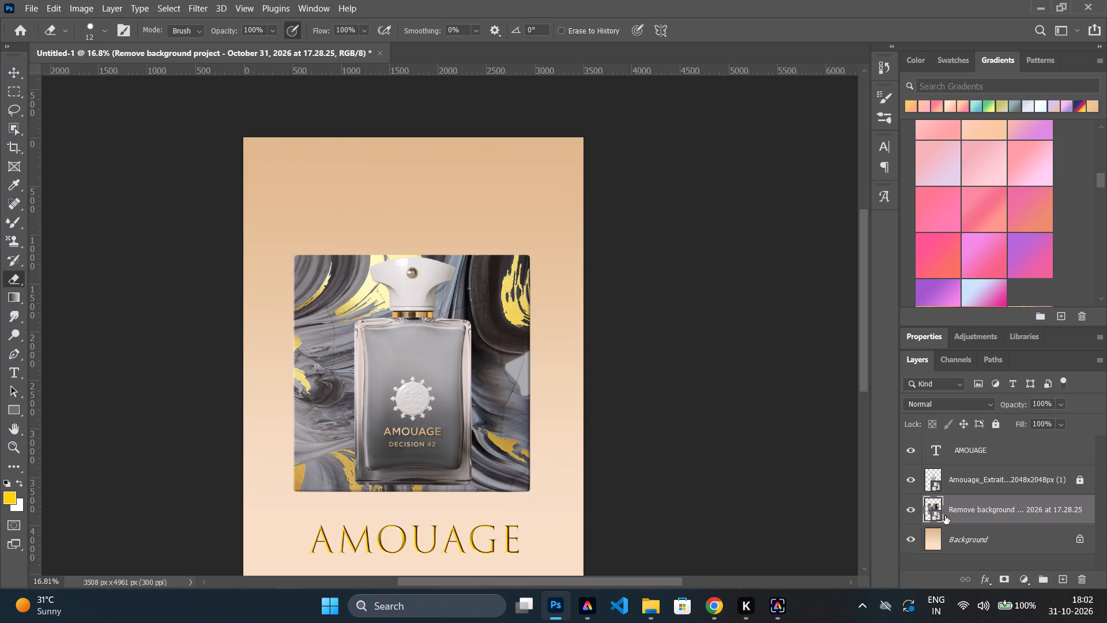
right_click(945, 515)
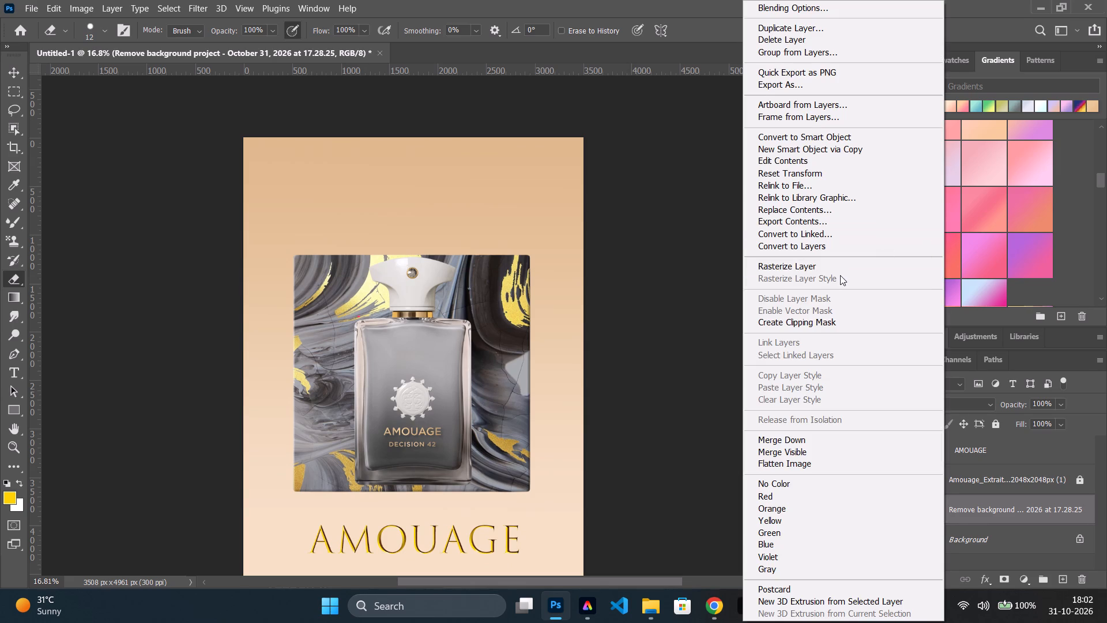
left_click(839, 262)
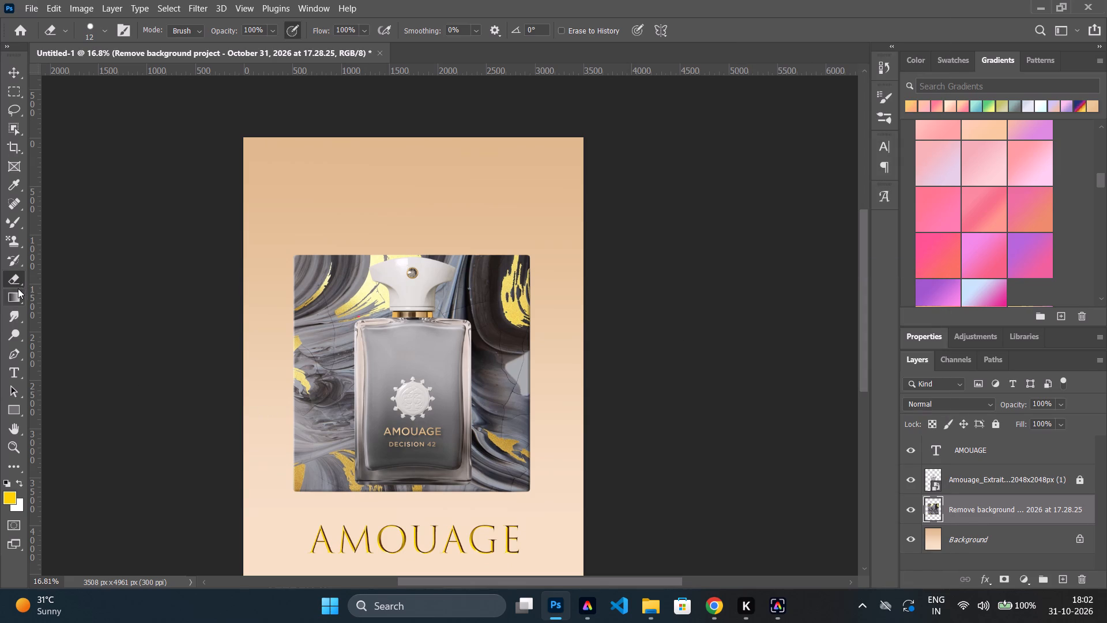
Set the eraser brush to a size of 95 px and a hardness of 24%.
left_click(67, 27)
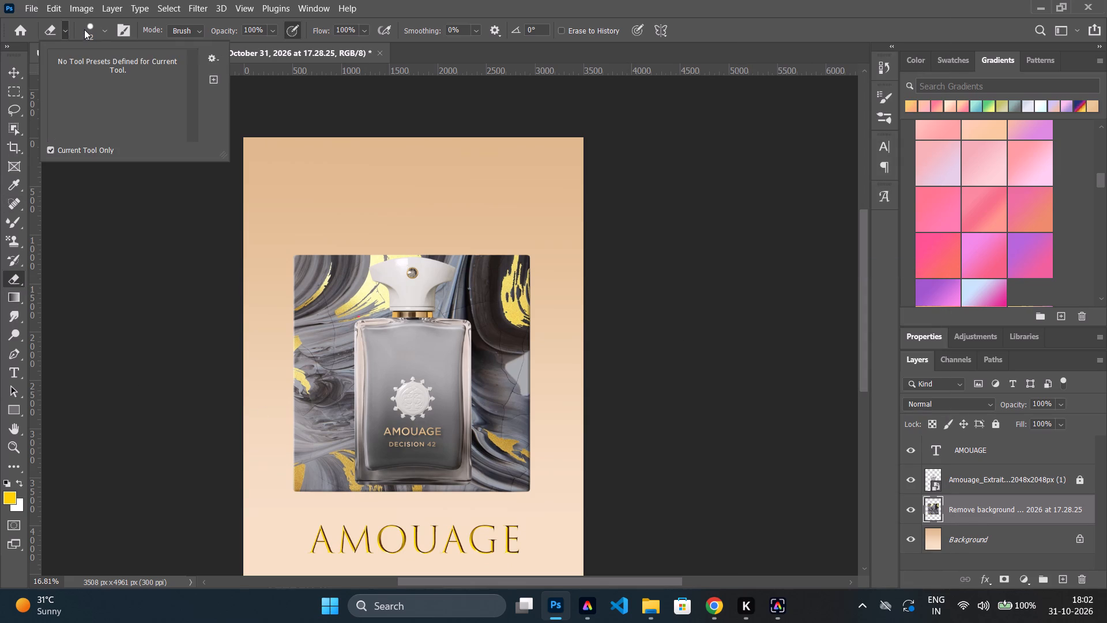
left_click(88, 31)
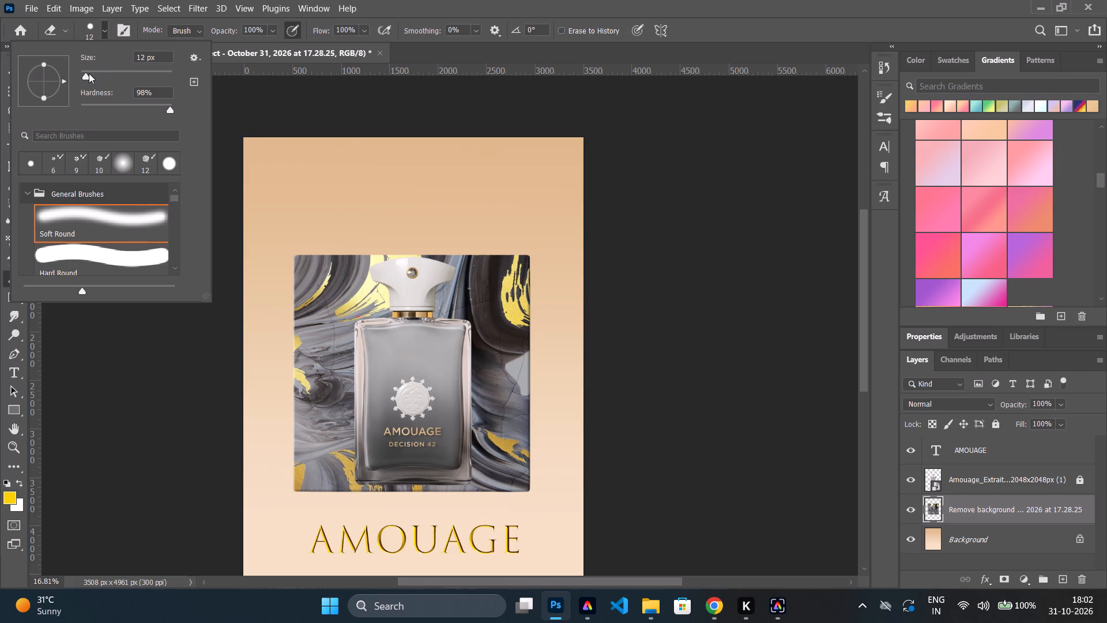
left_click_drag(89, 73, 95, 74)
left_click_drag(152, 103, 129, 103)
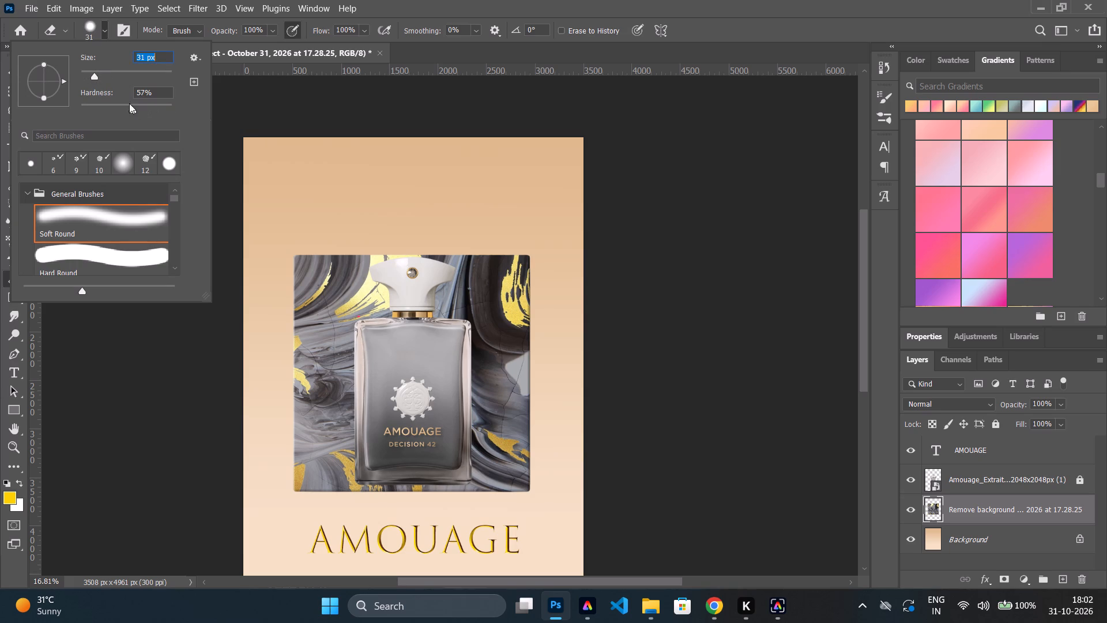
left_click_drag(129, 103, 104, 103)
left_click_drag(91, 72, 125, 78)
Choose the Soft Round Pressure Opacity brush for the eraser from the brush presets.
scroll(61, 238, "down", 20)
scroll(69, 230, "down", 20)
scroll(69, 230, "down", 1)
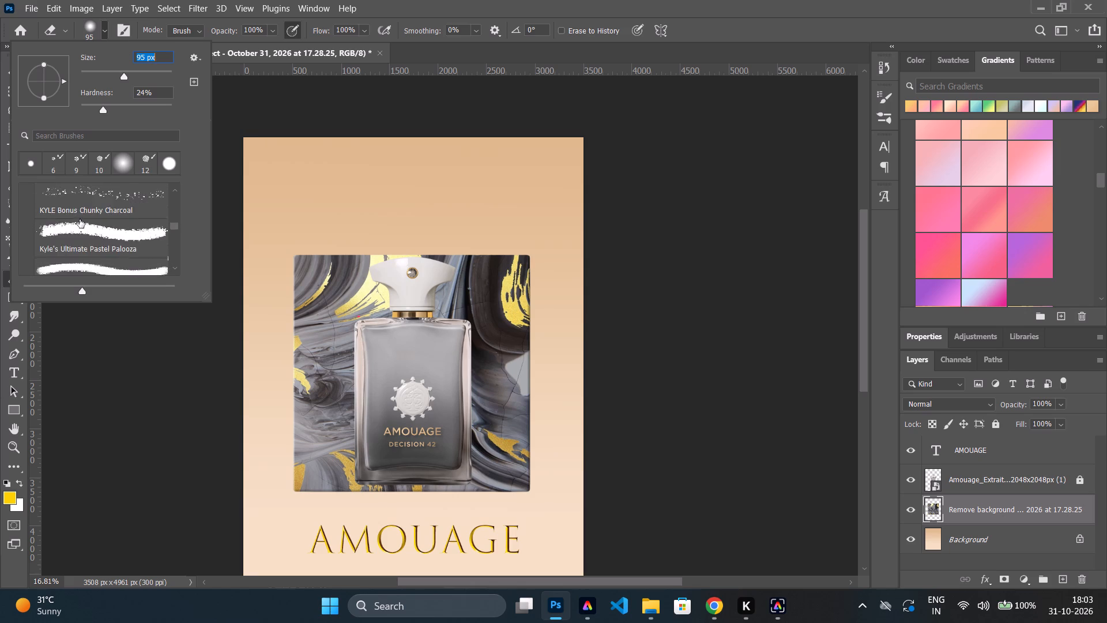
scroll(80, 219, "down", 11)
scroll(79, 217, "down", 20)
scroll(79, 217, "down", 1)
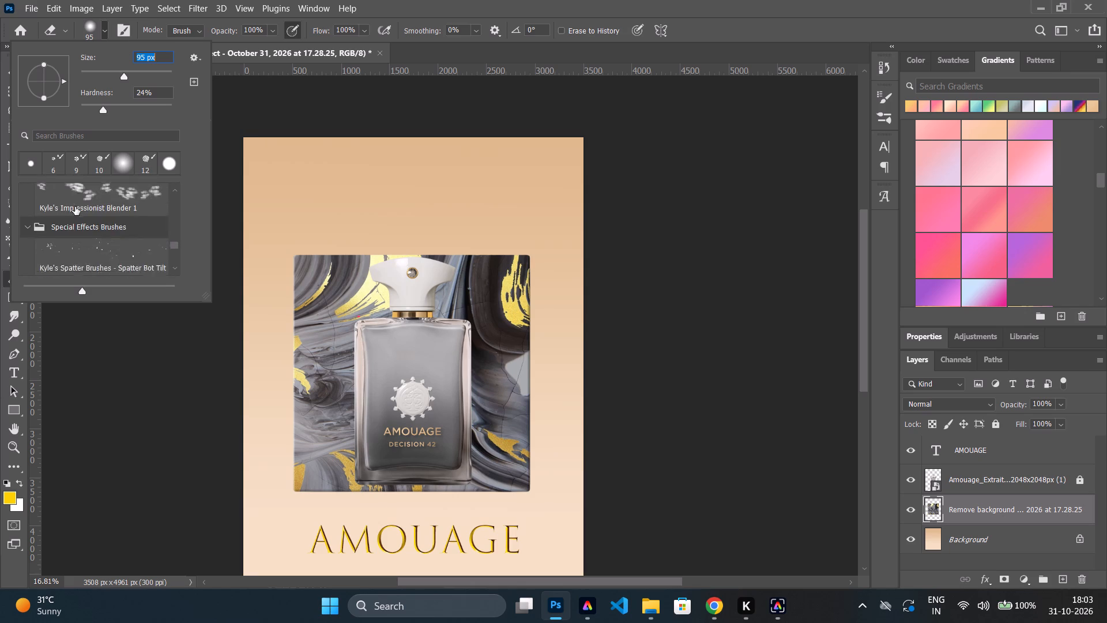
scroll(75, 207, "down", 1)
scroll(73, 205, "up", 20)
scroll(73, 205, "up", 20)
scroll(73, 205, "up", 1)
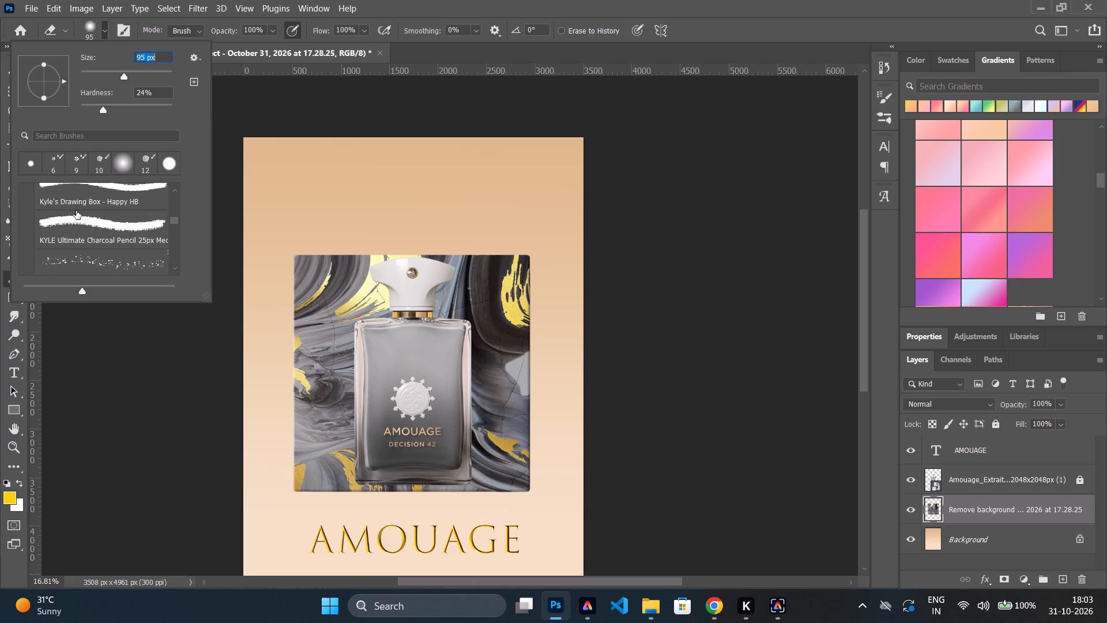
scroll(76, 211, "up", 18)
scroll(76, 207, "down", 1)
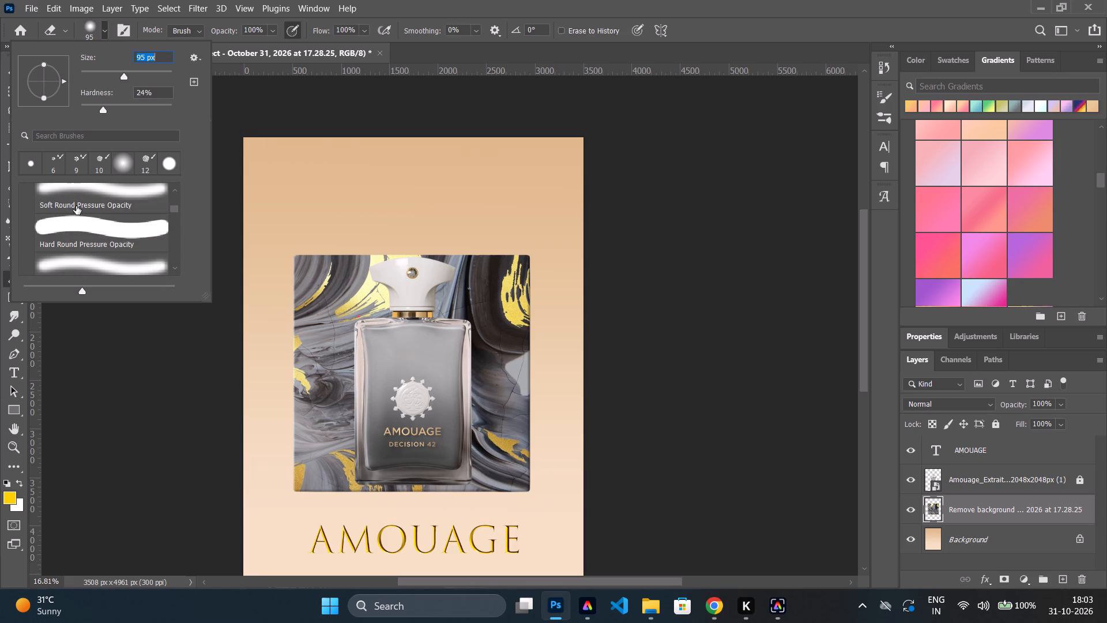
left_click(76, 206)
left_click(69, 364)
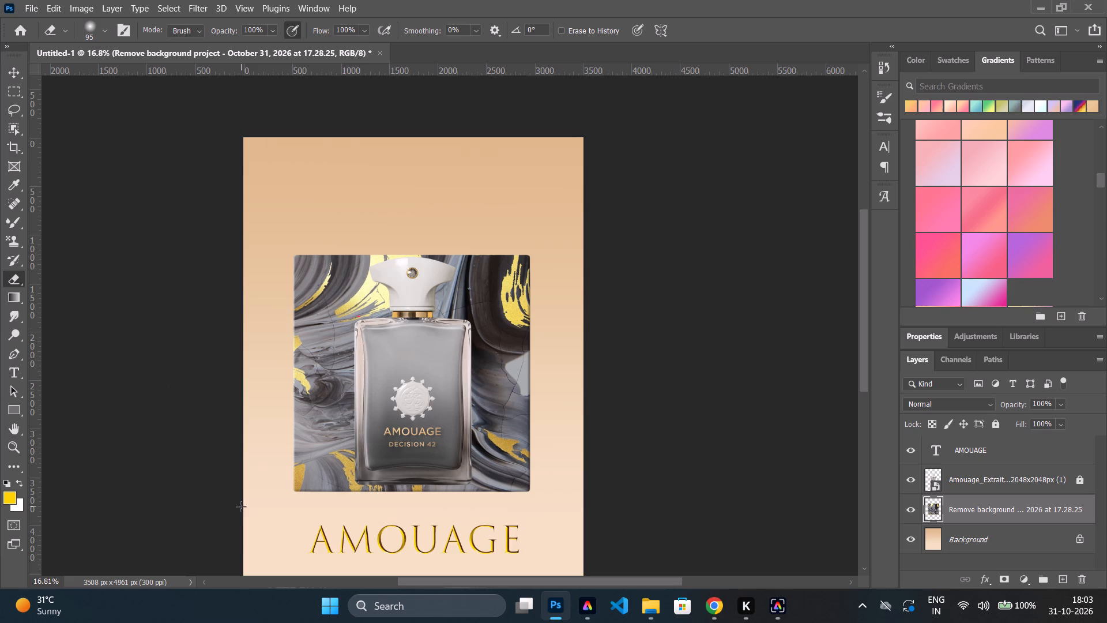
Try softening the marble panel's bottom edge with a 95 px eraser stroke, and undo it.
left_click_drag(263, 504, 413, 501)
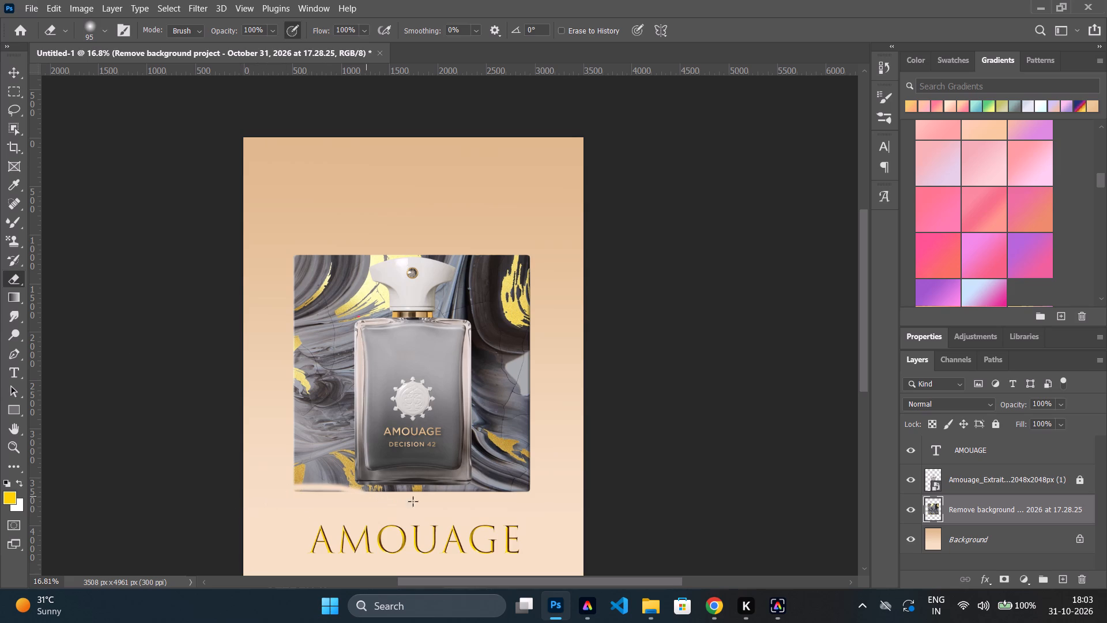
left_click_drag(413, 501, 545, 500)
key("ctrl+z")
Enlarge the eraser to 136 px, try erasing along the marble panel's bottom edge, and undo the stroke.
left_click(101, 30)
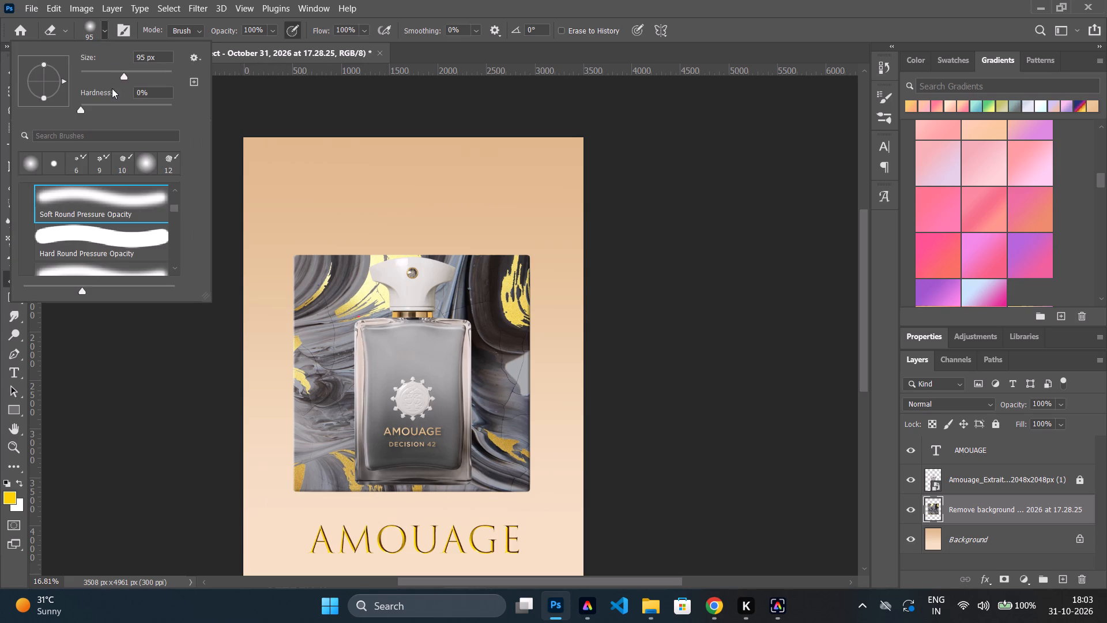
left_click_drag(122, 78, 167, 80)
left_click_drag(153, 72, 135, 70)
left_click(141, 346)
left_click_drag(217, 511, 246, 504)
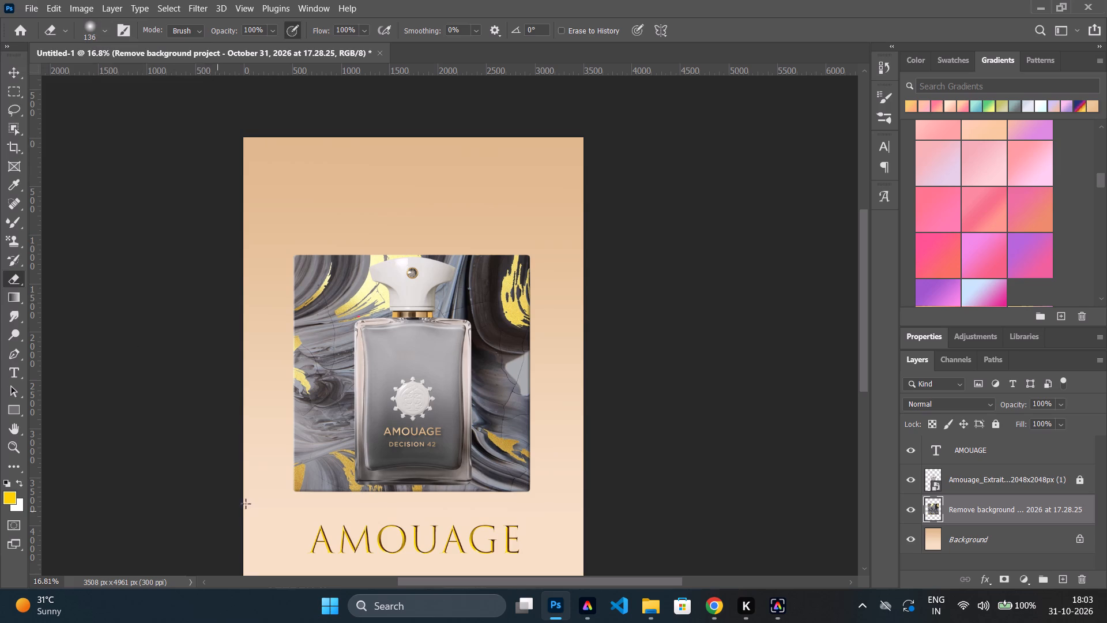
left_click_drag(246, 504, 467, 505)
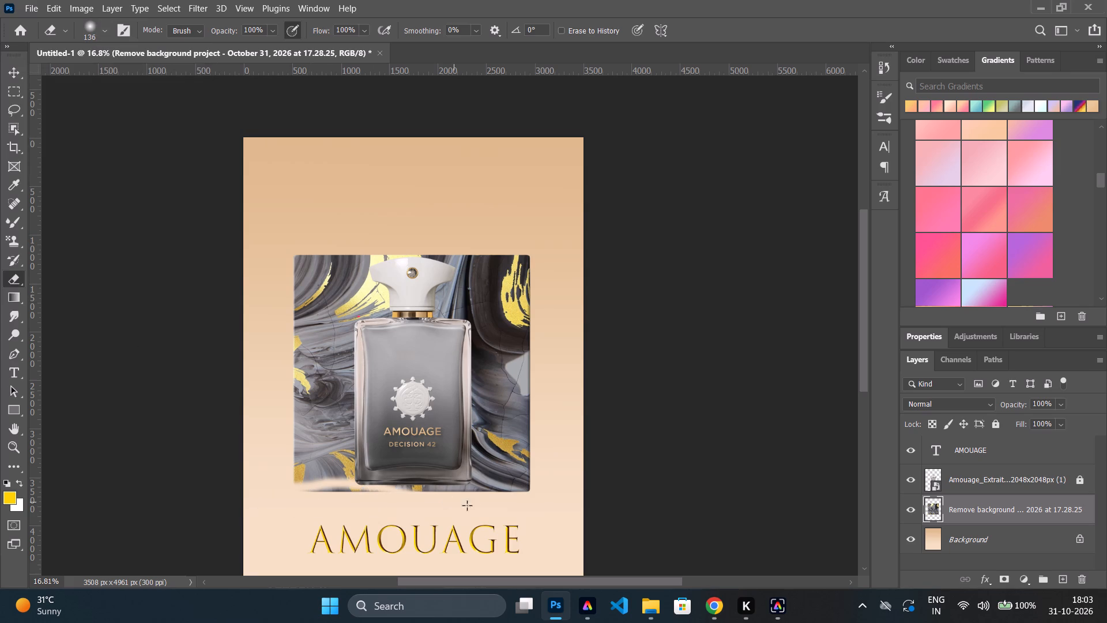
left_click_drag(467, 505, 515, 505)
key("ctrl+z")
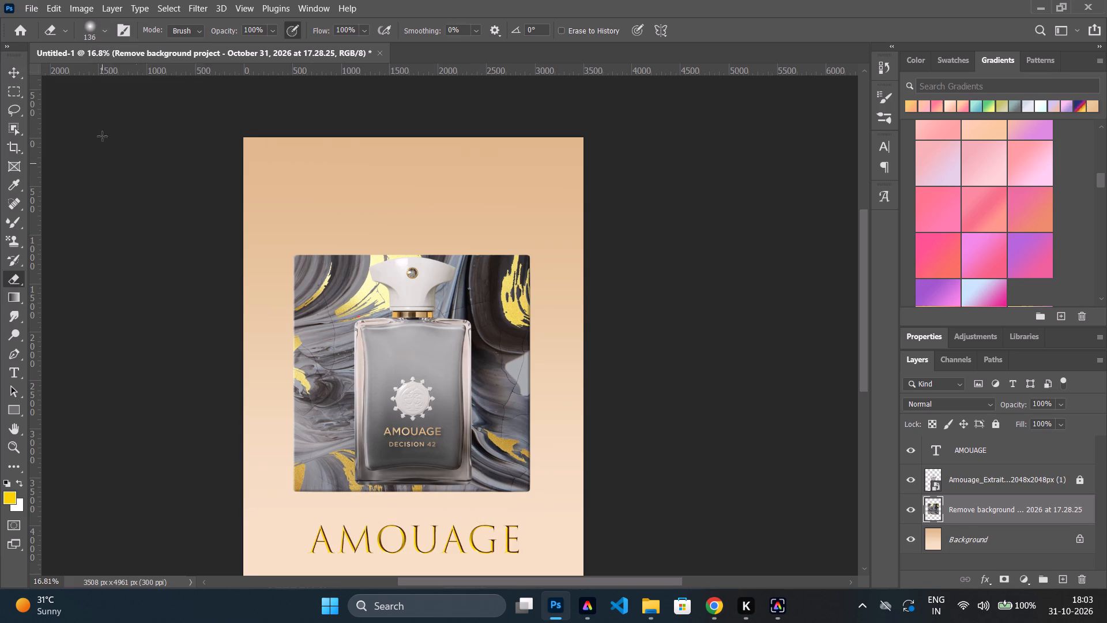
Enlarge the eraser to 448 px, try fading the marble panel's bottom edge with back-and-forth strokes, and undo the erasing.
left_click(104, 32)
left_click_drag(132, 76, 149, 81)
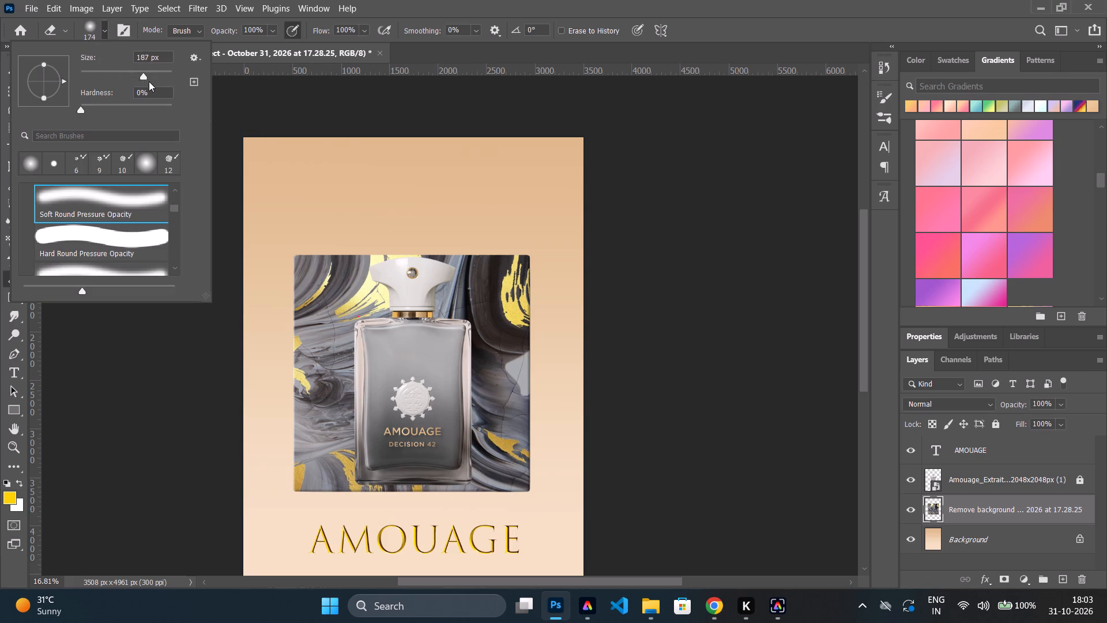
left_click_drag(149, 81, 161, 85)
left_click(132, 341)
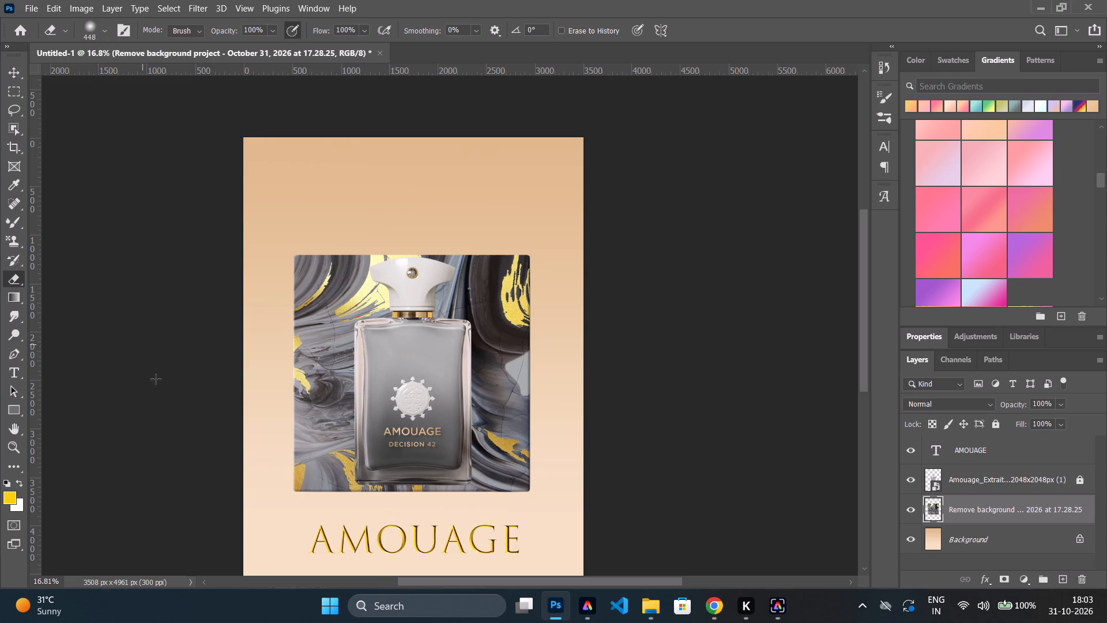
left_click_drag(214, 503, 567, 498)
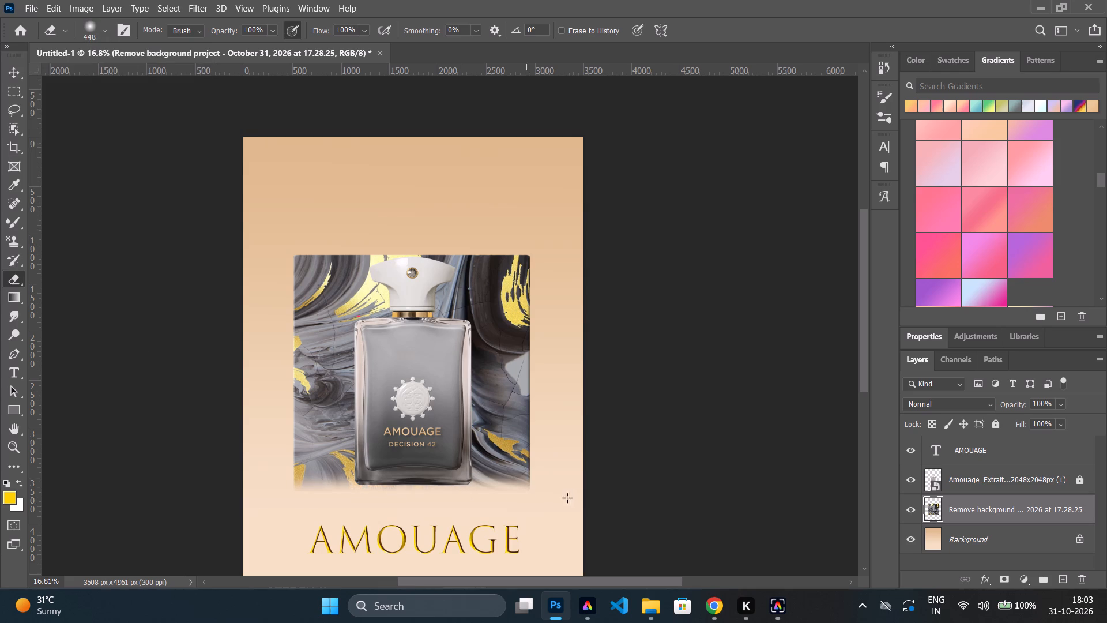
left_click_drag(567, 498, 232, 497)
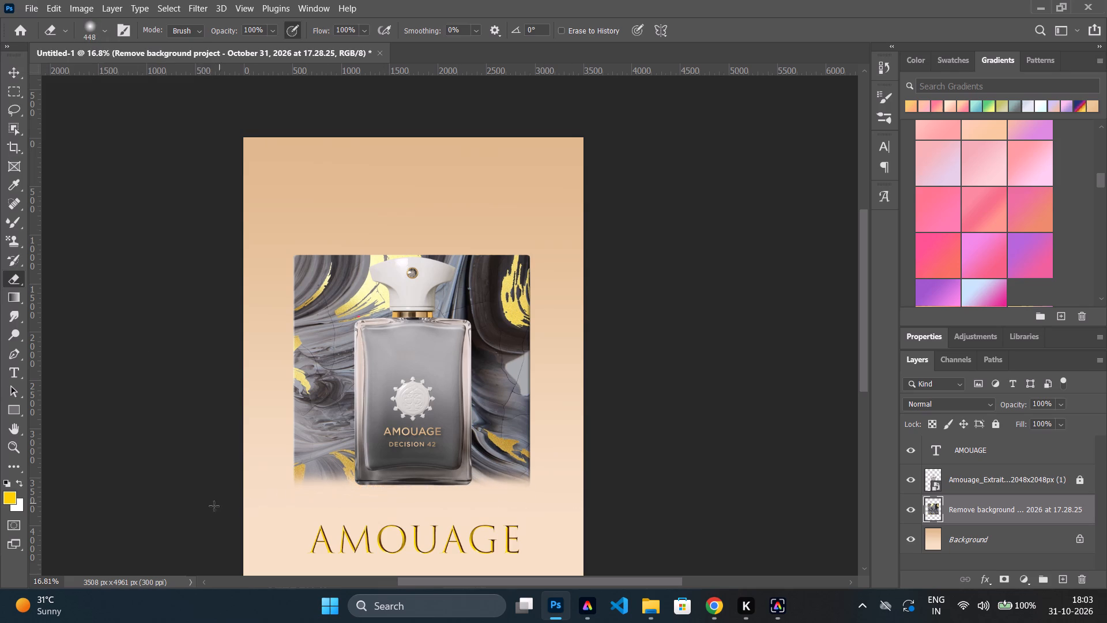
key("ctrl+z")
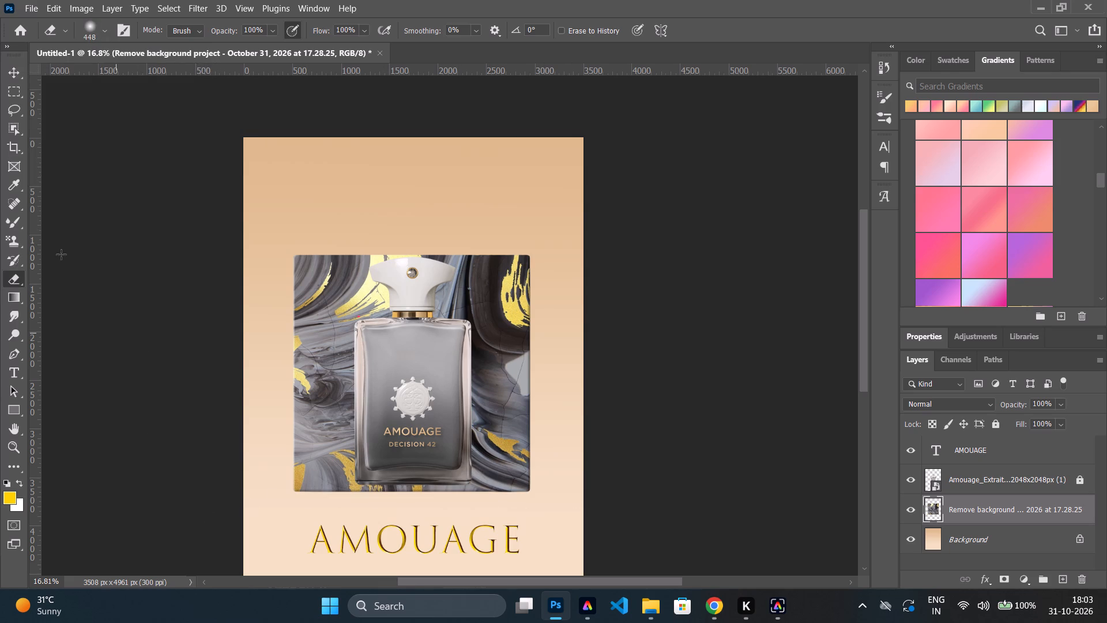
Set the eraser size to 600 px and fade the marble panel's bottom edge with repeated back-and-forth strokes.
left_click(109, 31)
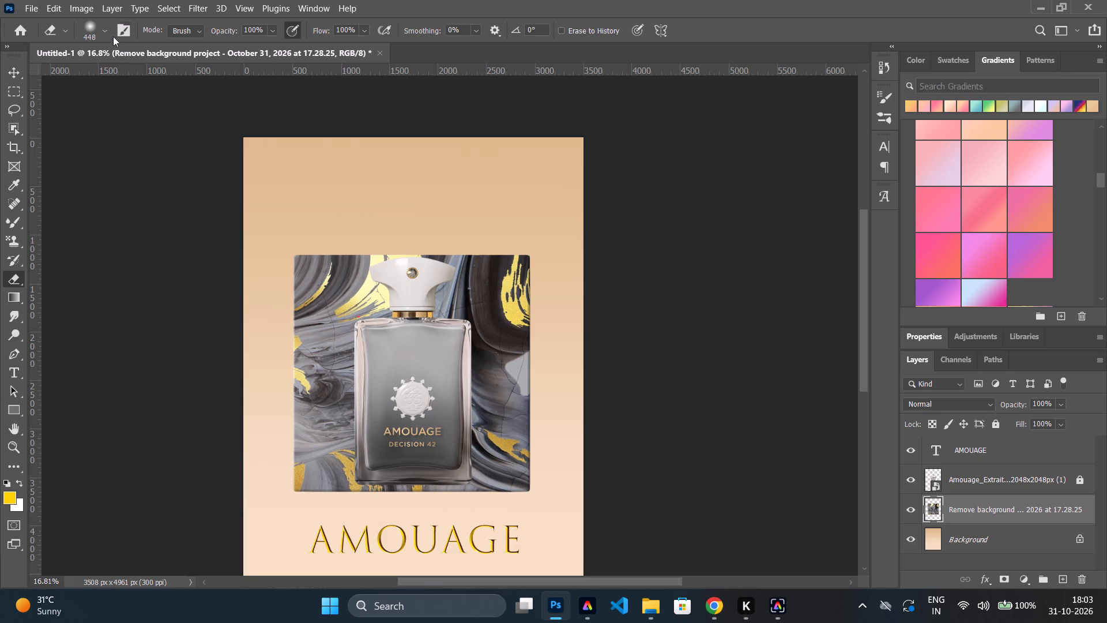
left_click(104, 31)
left_click_drag(159, 74, 164, 76)
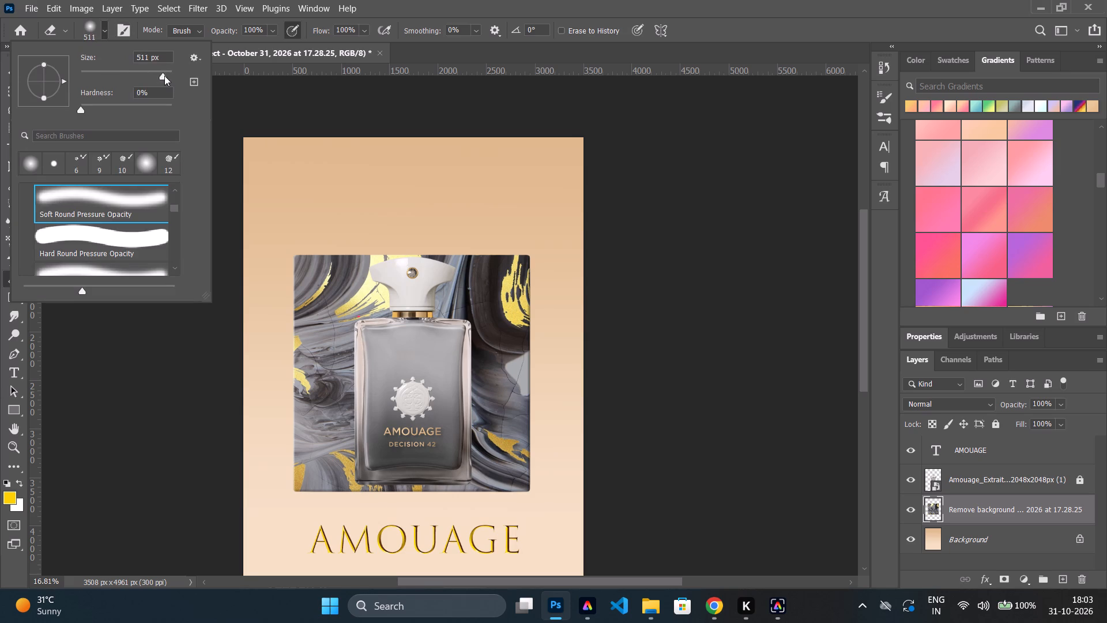
left_click_drag(164, 76, 168, 78)
left_click_drag(168, 78, 165, 78)
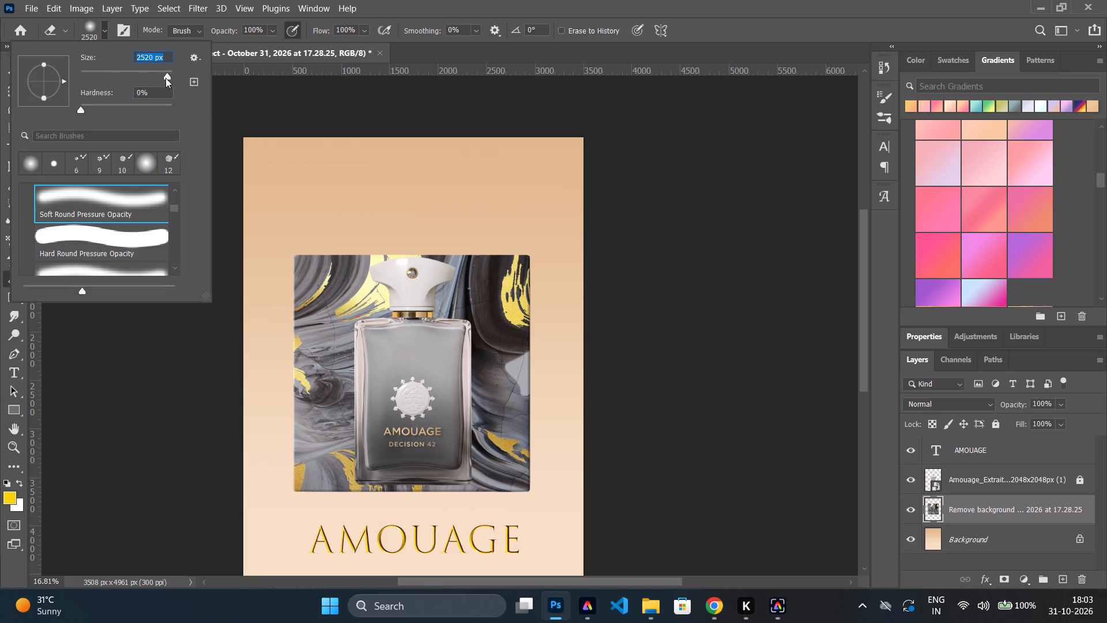
left_click_drag(165, 78, 162, 78)
left_click(142, 57)
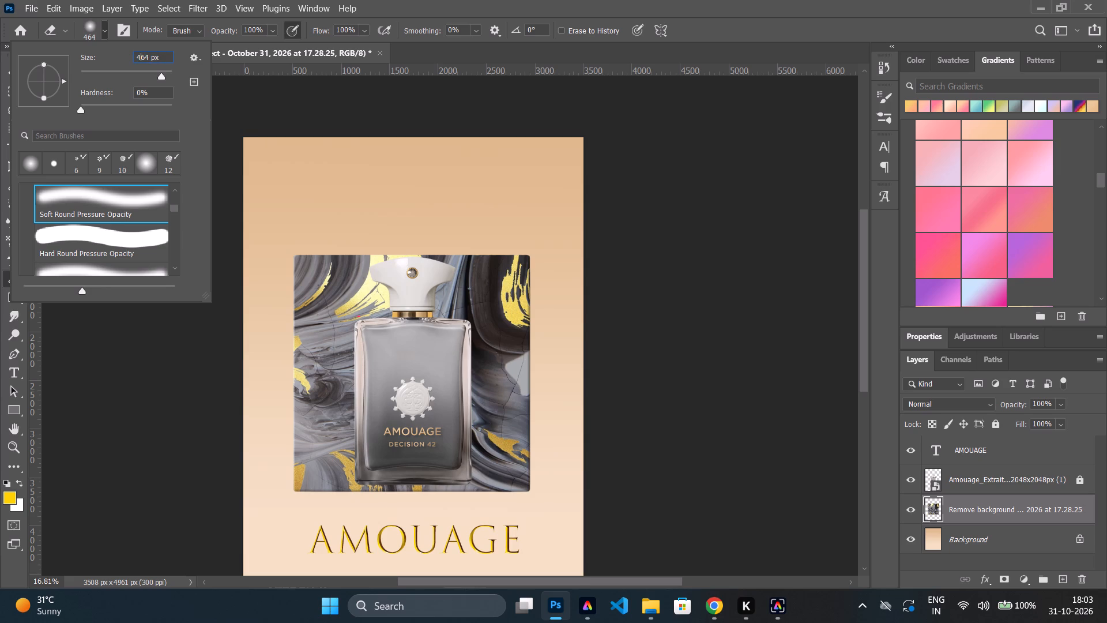
left_click(147, 59)
key("BackSpace")
key("BackSpace")
key("BackSpace")
type("600")
key("Return")
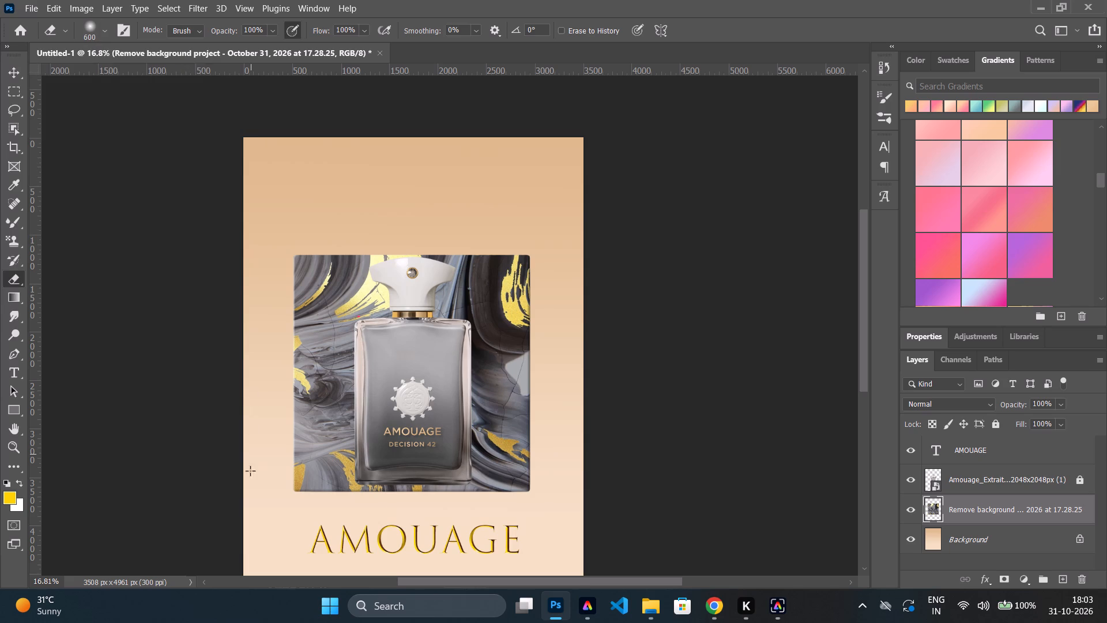
left_click_drag(263, 502, 446, 510)
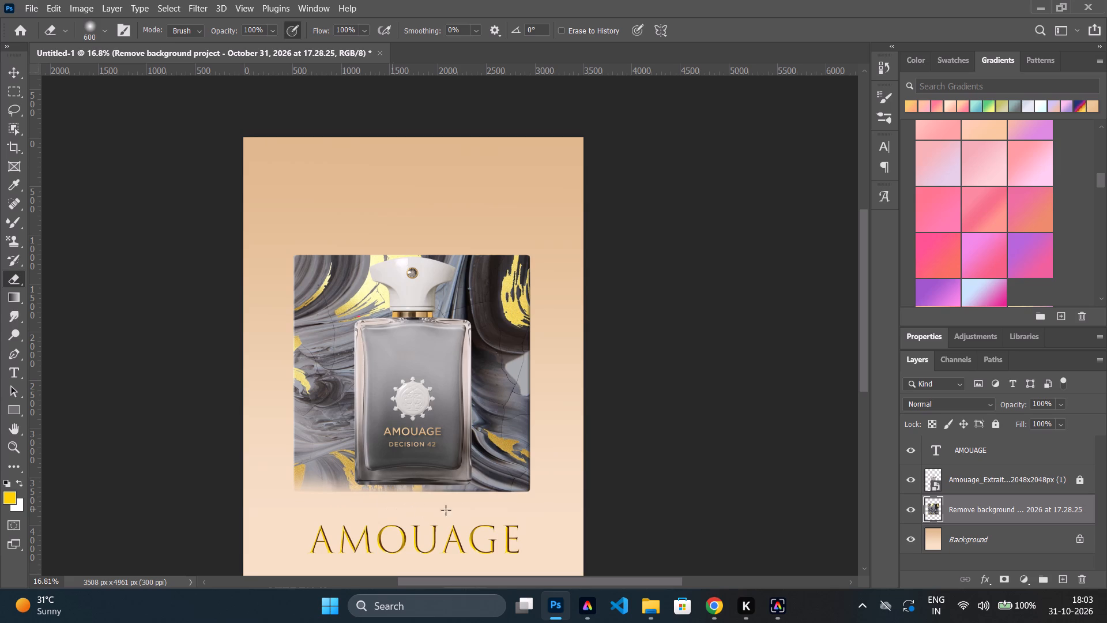
left_click_drag(446, 510, 306, 500)
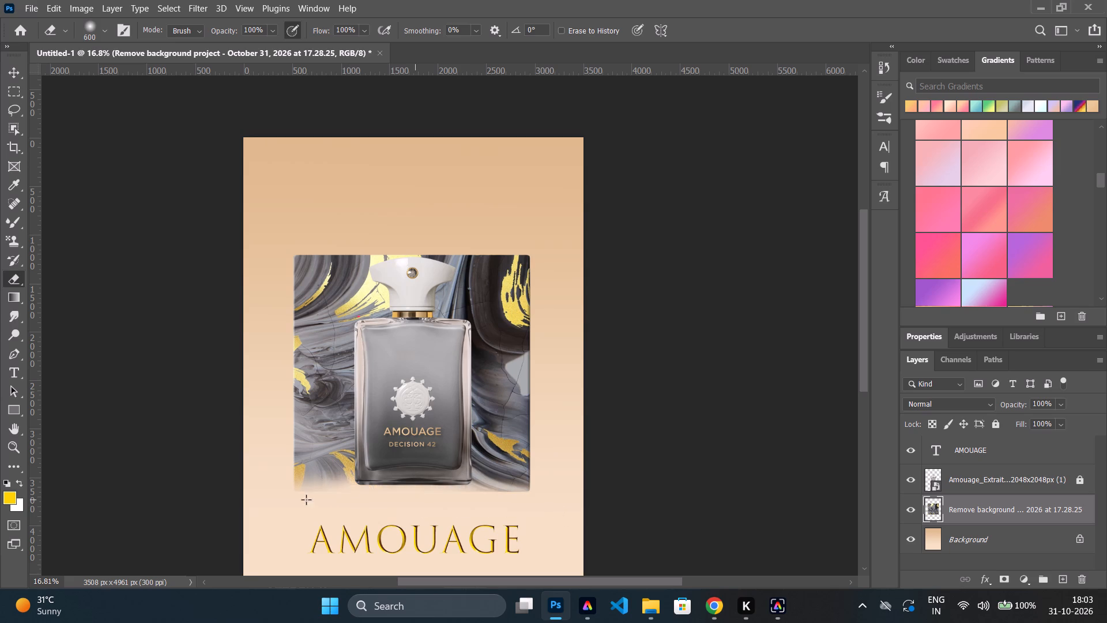
left_click_drag(306, 500, 513, 504)
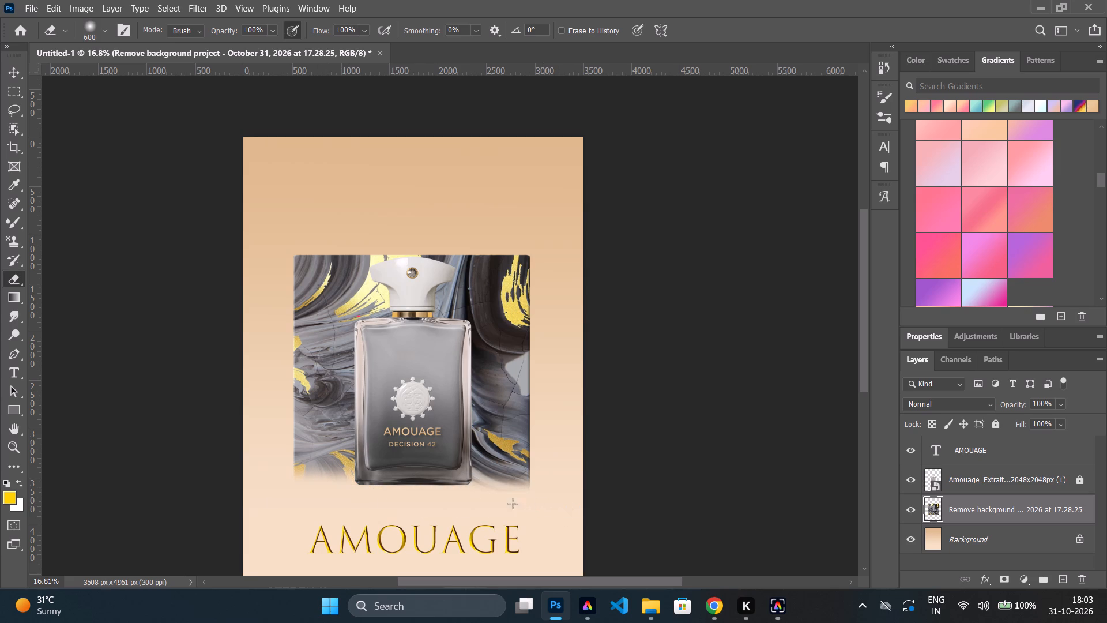
left_click_drag(513, 504, 397, 506)
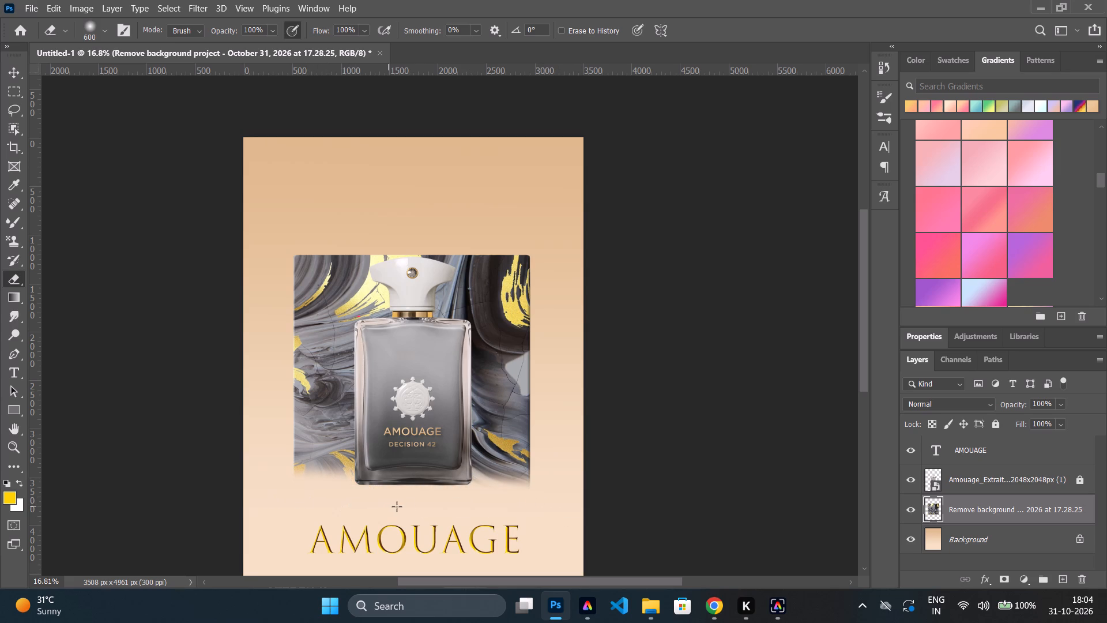
left_click_drag(397, 506, 517, 494)
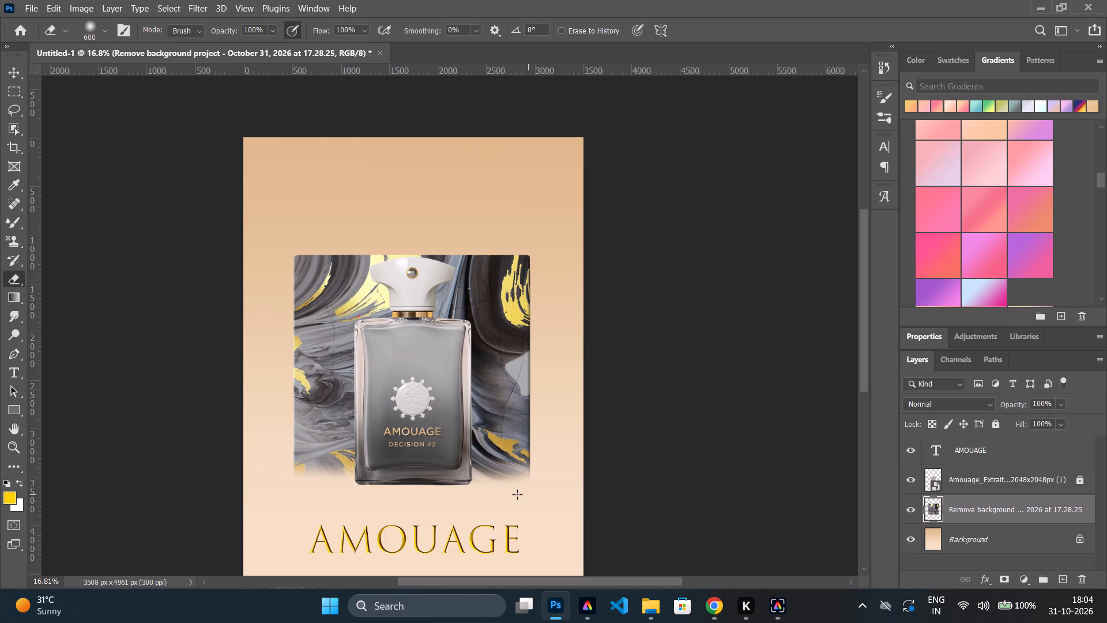
left_click_drag(517, 494, 242, 490)
left_click_drag(242, 490, 215, 491)
Examine the whole poster to check how the faded marble panel sits with the bottle, headline and gradient.
scroll(365, 463, "down", 9)
scroll(416, 408, "down", 3)
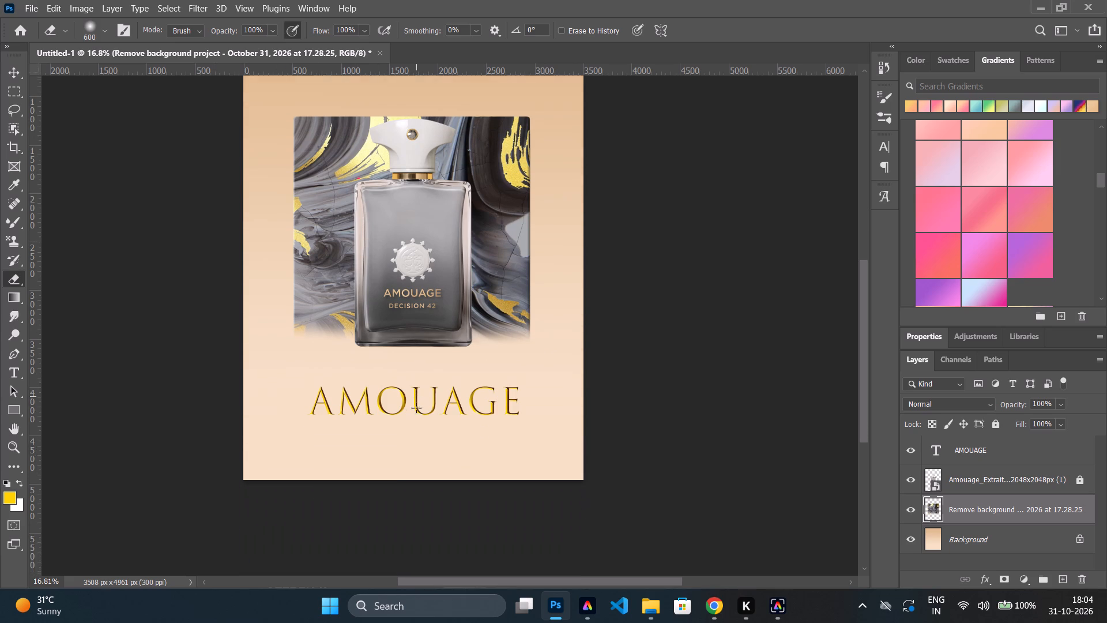
scroll(416, 408, "up", 17)
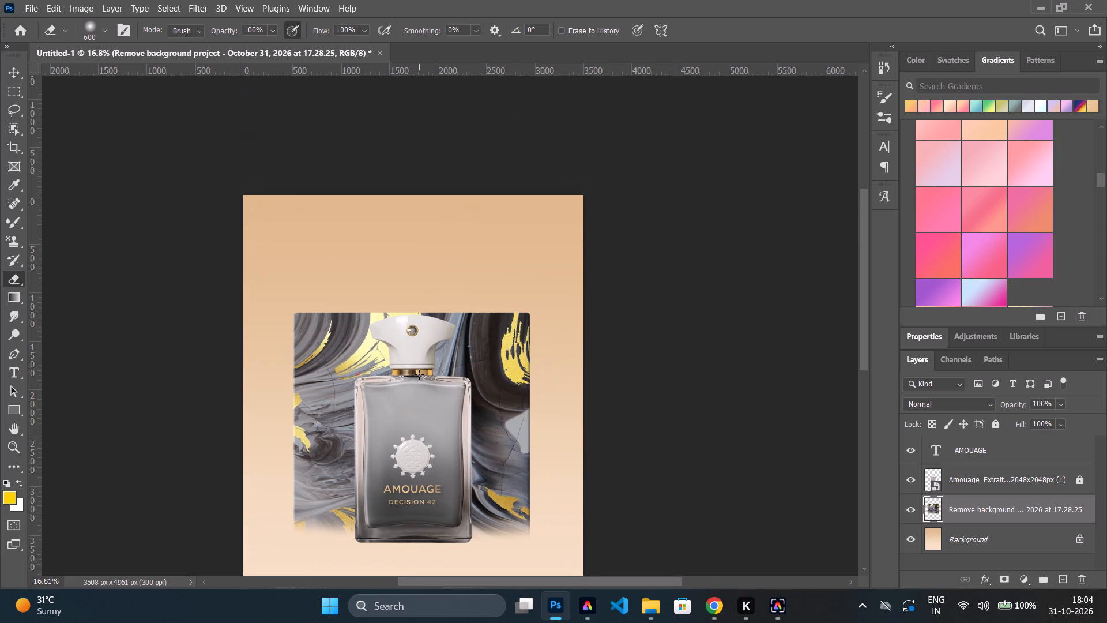
scroll(421, 365, "down", 7)
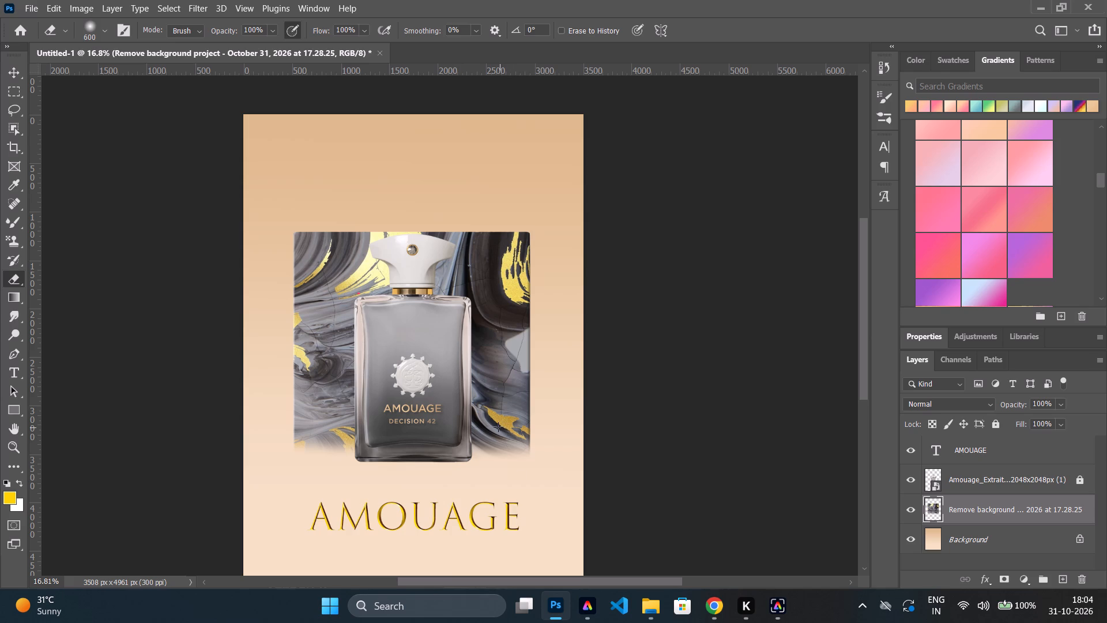
scroll(422, 521, "down", 3)
scroll(411, 430, "up", 7)
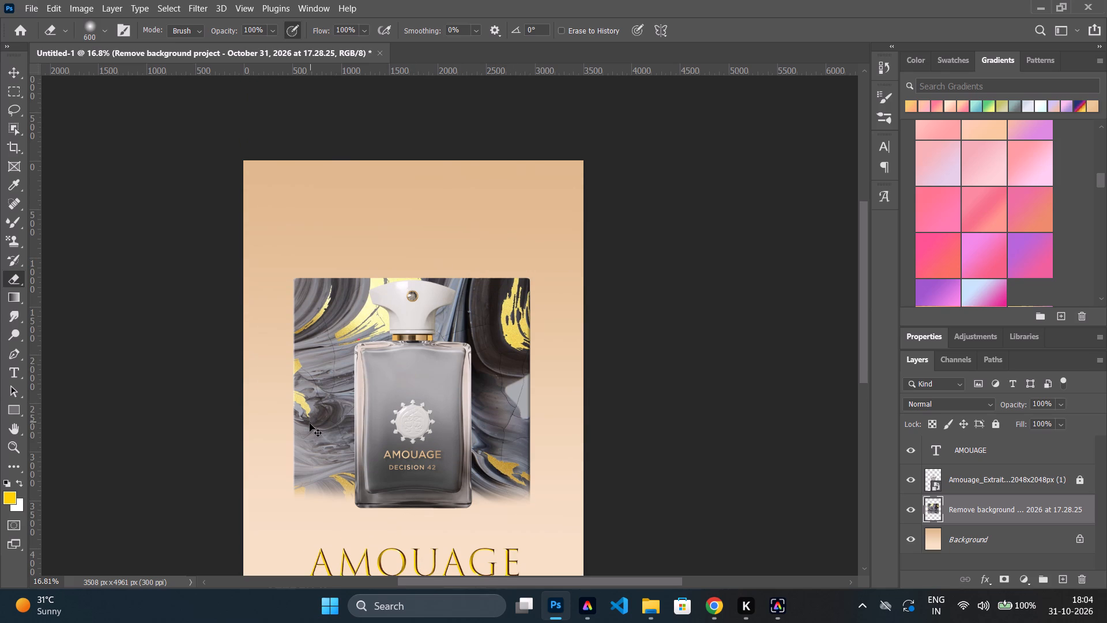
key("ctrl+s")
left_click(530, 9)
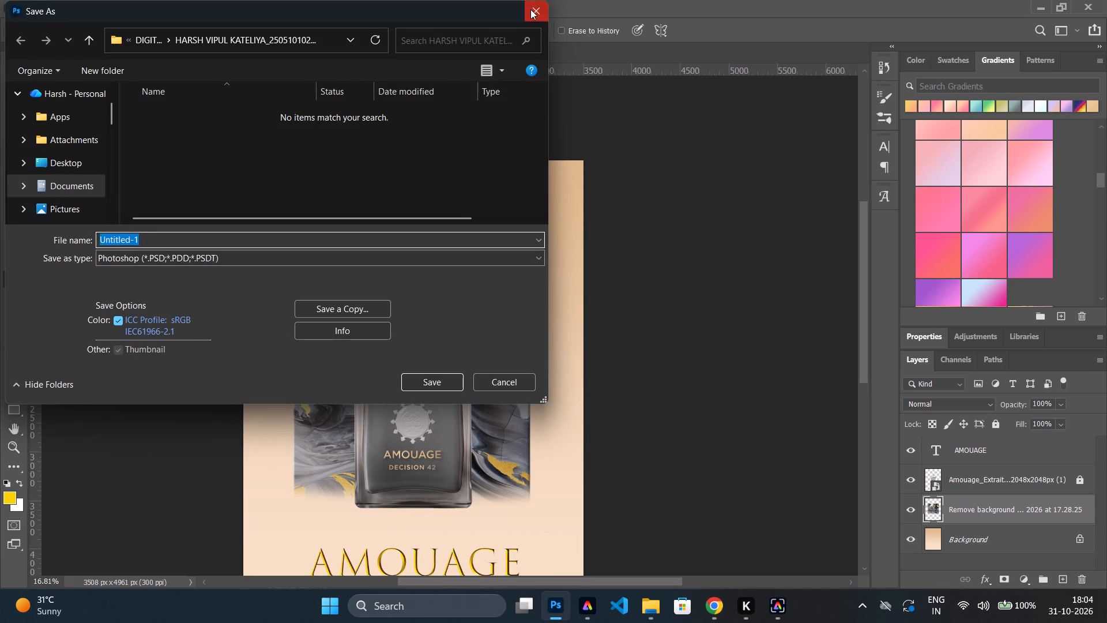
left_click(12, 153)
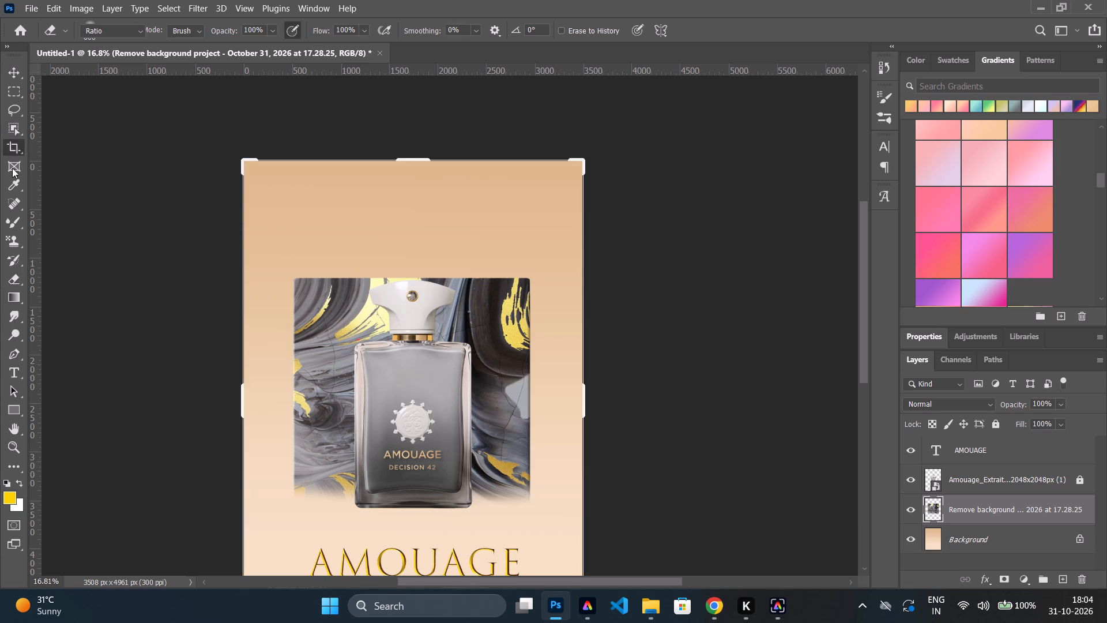
Lock the marble-and-gold panel's layer completely.
left_click(962, 535)
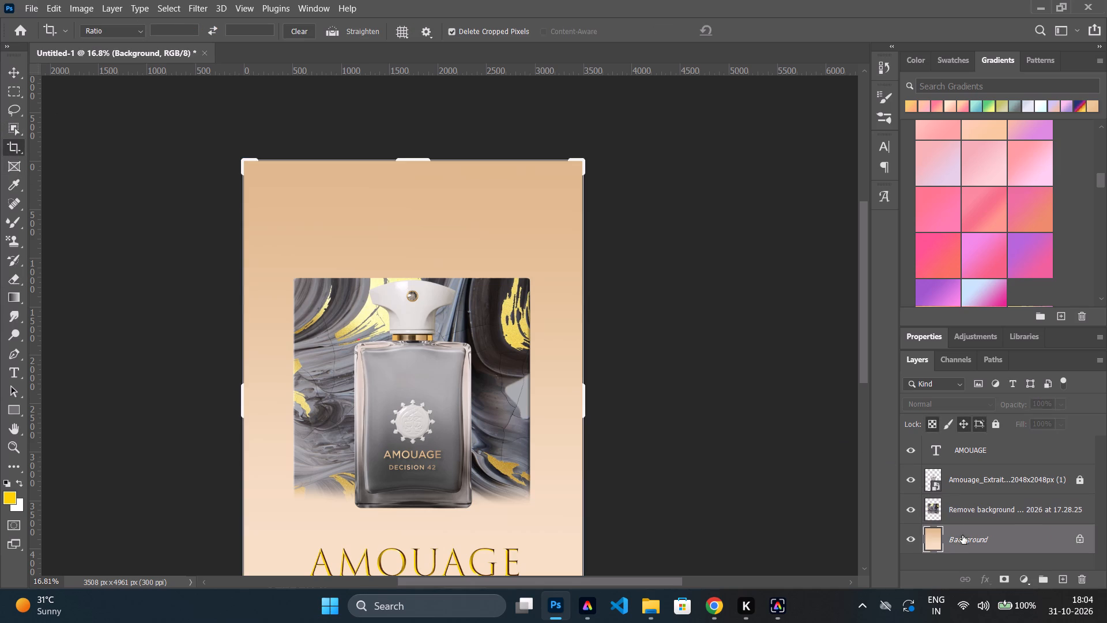
left_click(973, 483)
scroll(974, 523, "down", 3)
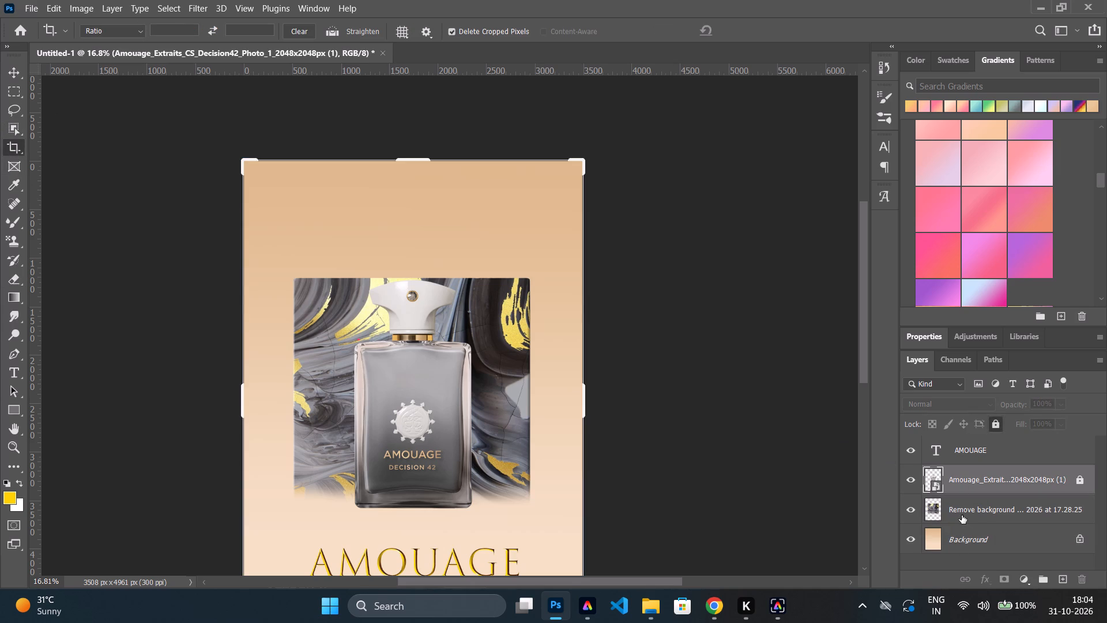
scroll(943, 506, "down", 2)
left_click(965, 511)
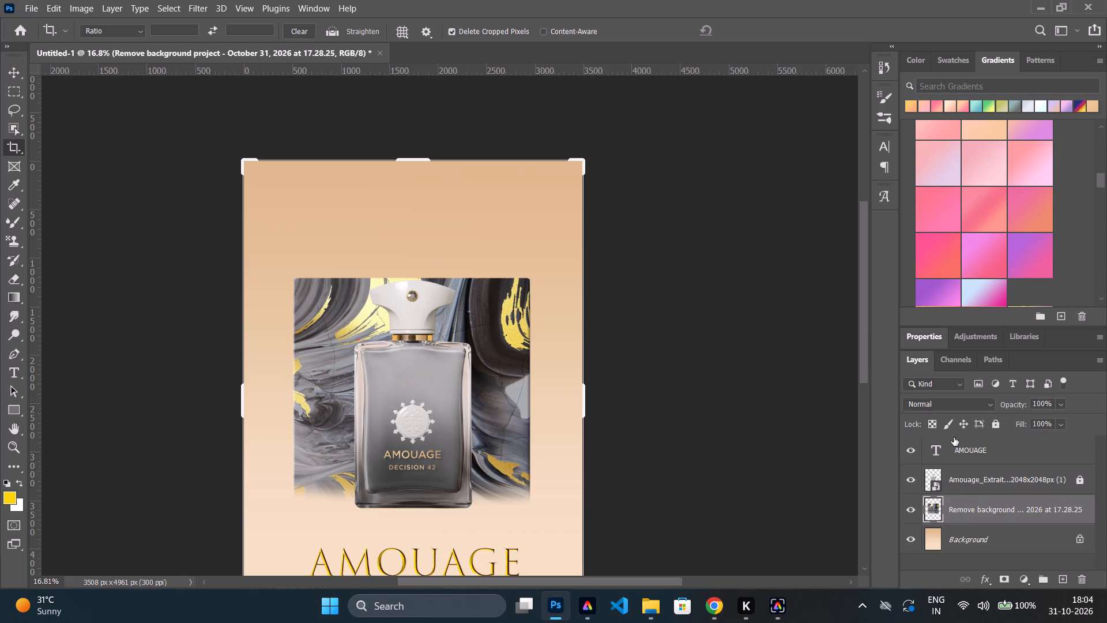
left_click(991, 423)
Add a new empty layer directly above the Background layer.
left_click(995, 531)
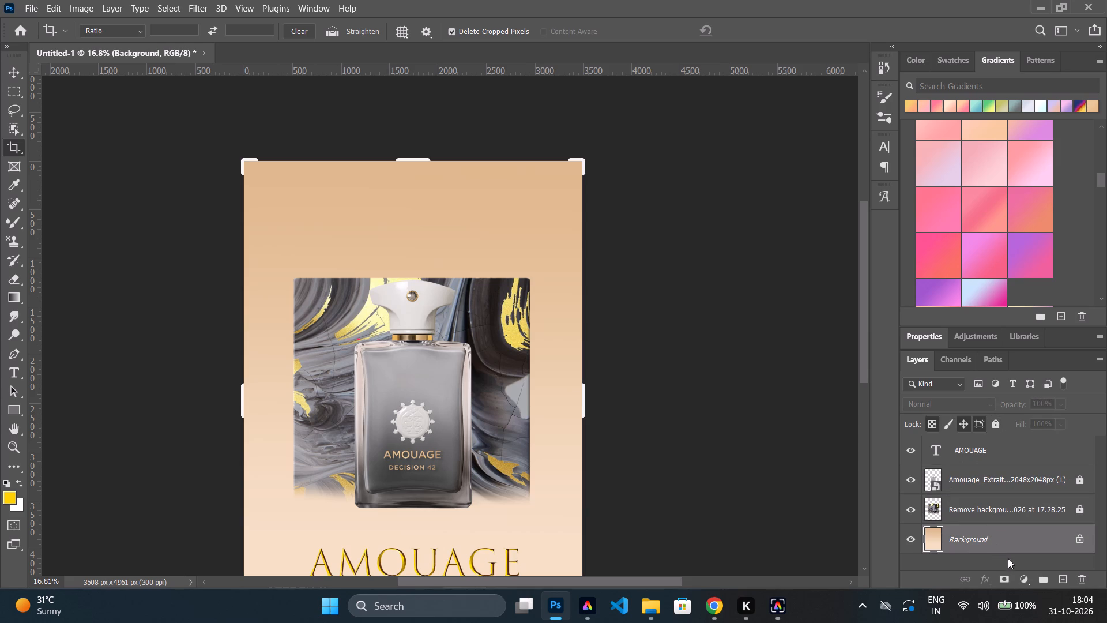
left_click(1068, 577)
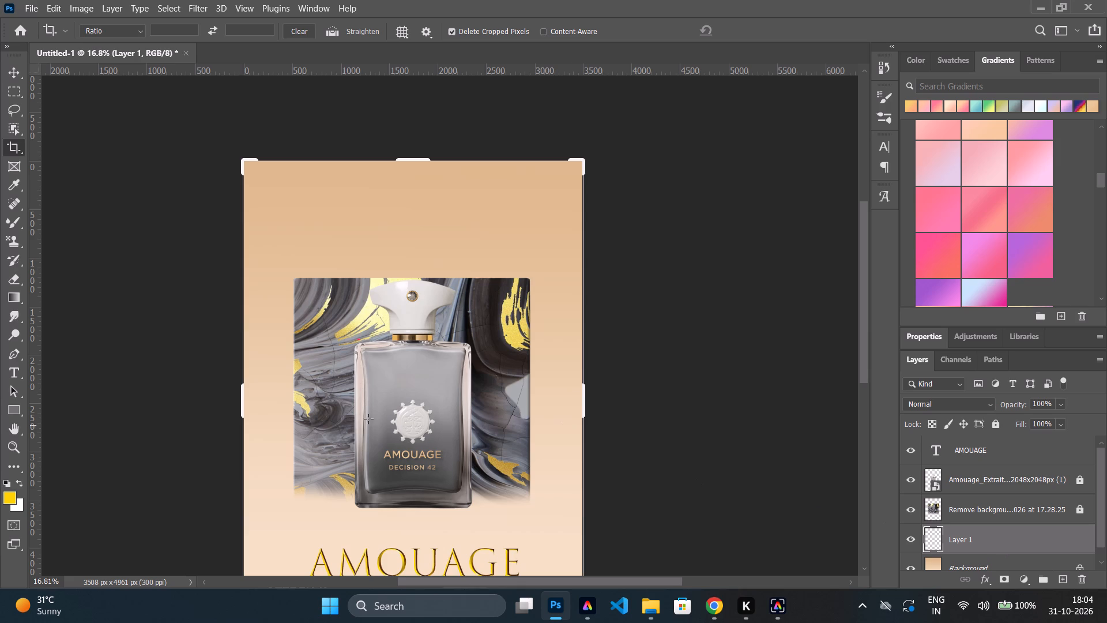
Start a tagline reading THE GIFTS OF in 90 pt Trajan Color text near the poster's top, above the marble panel.
scroll(362, 416, "up", 3)
scroll(360, 410, "down", 5)
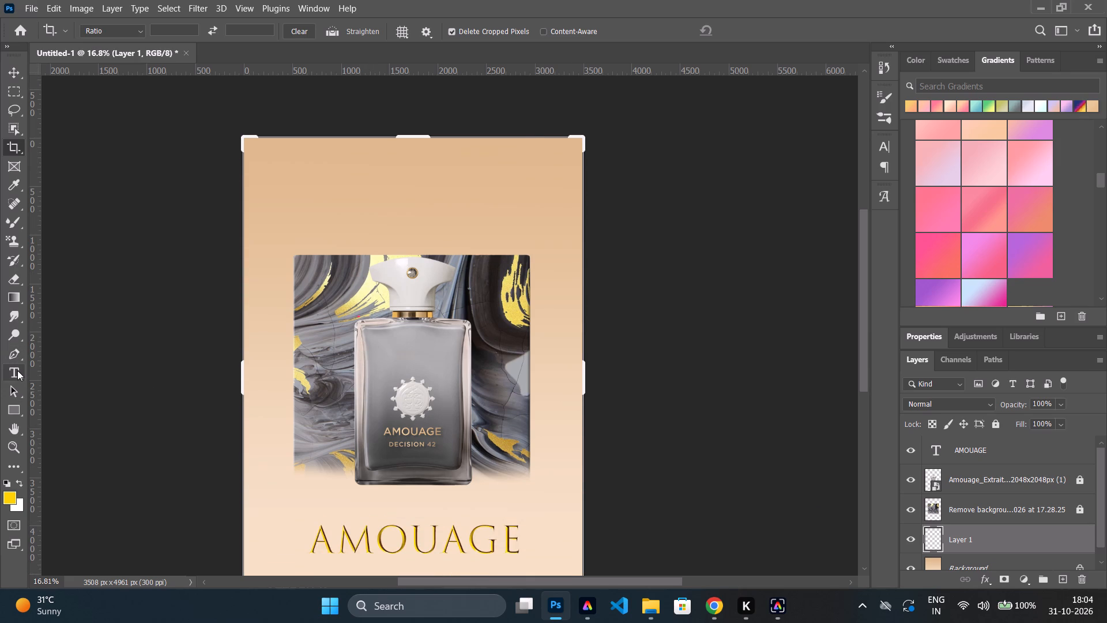
left_click(17, 370)
left_click(355, 197)
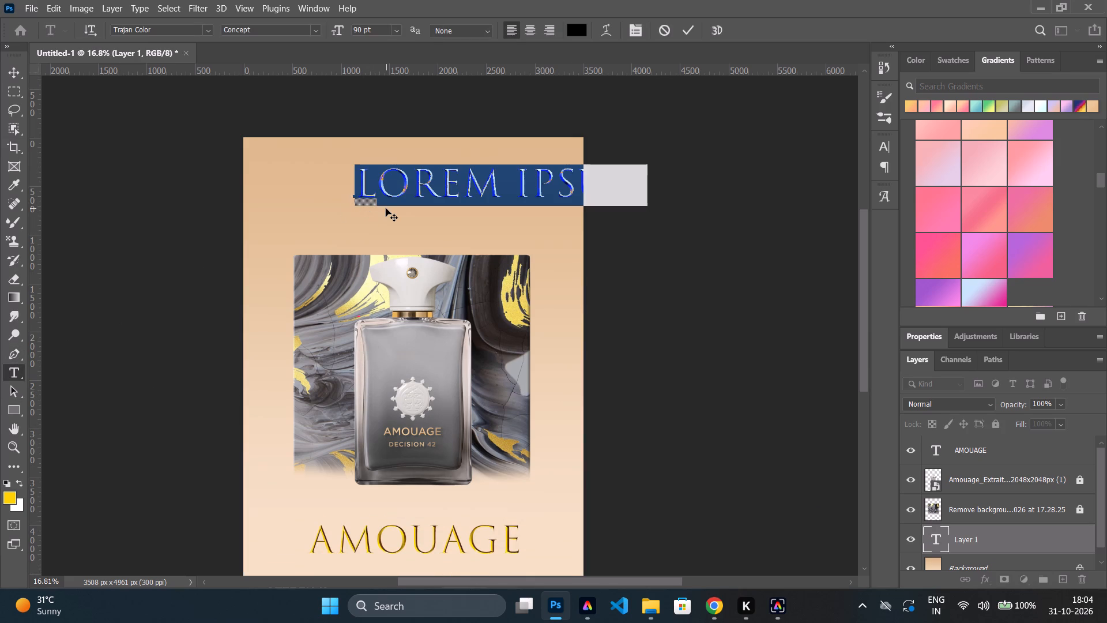
key("BackSpace")
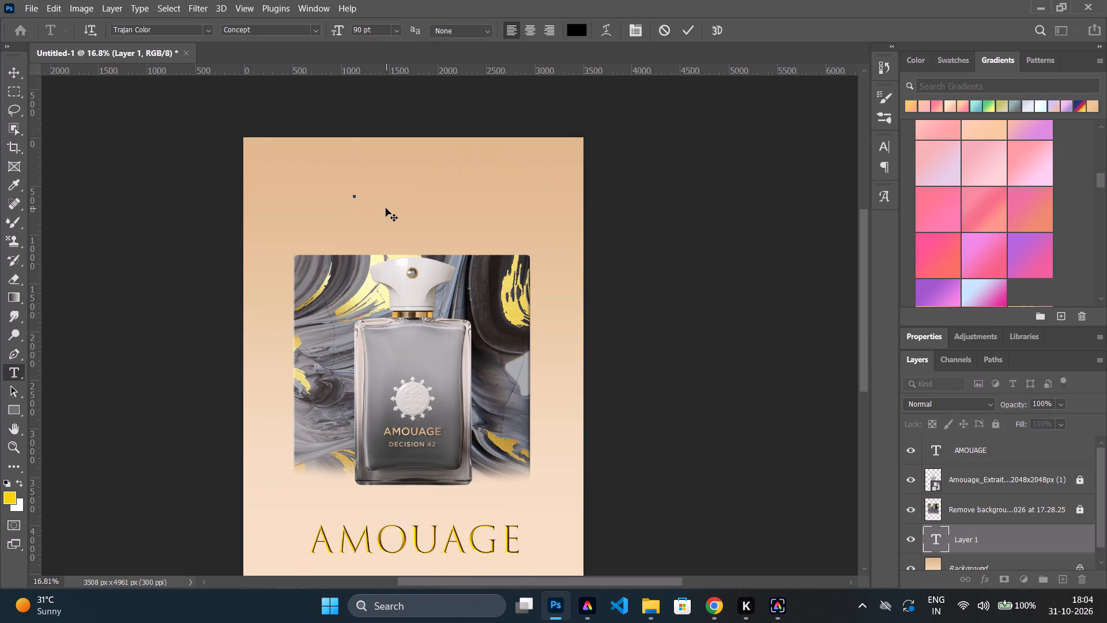
type("THE")
key("space")
type("GIF")
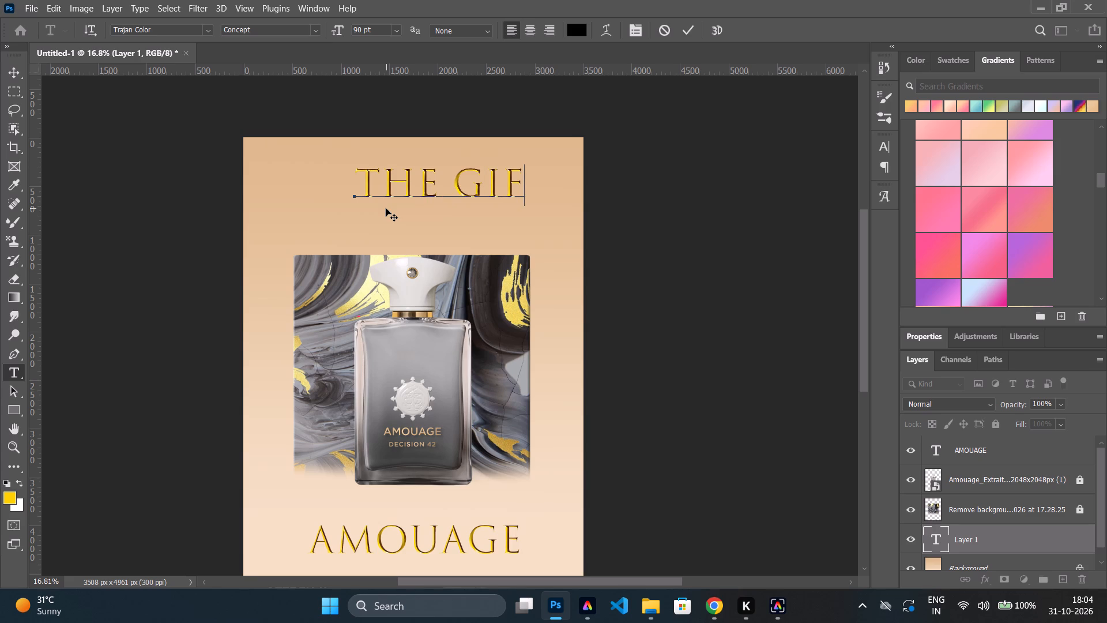
key("BackSpace")
key("BackSpace")
type("TF")
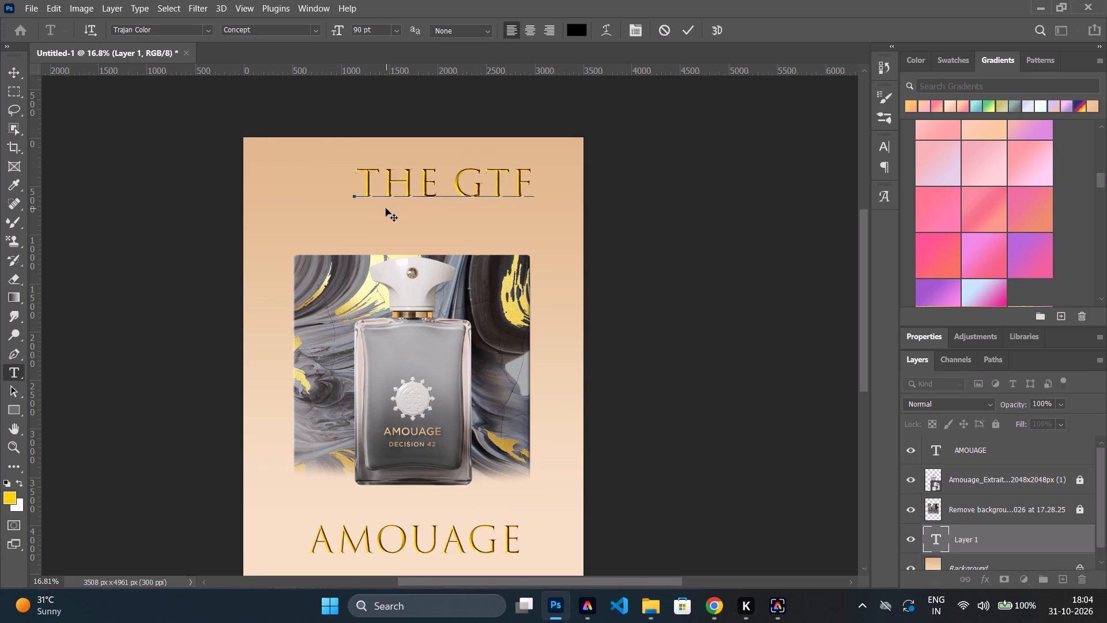
key("BackSpace")
key("BackSpace")
type("IDTS")
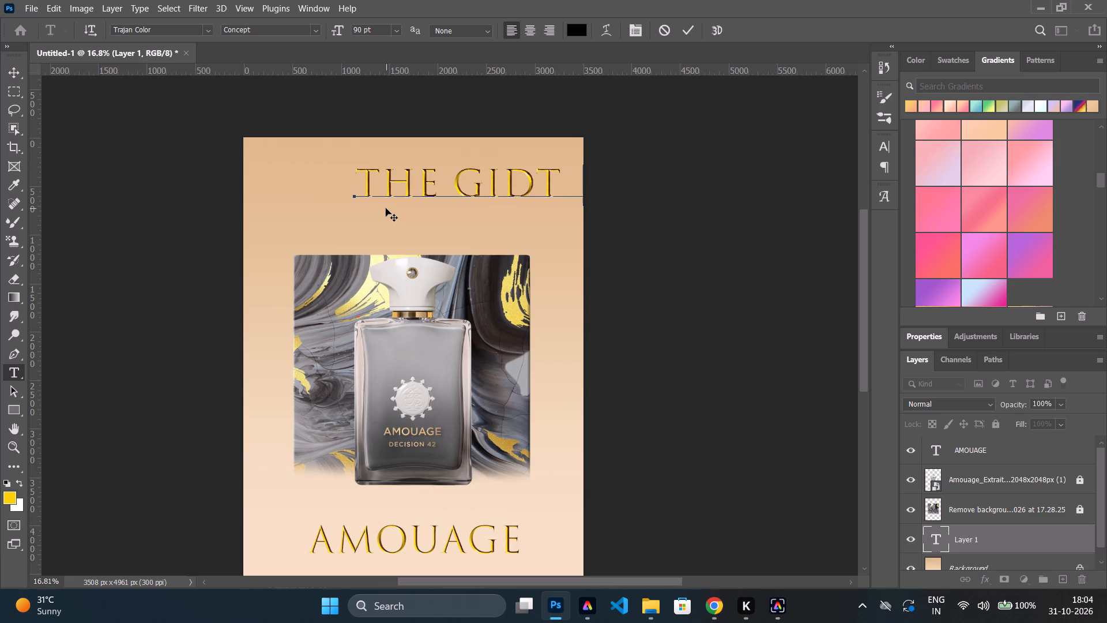
key("BackSpace")
key("BackSpace")
key("BackSpace")
key("BackSpace")
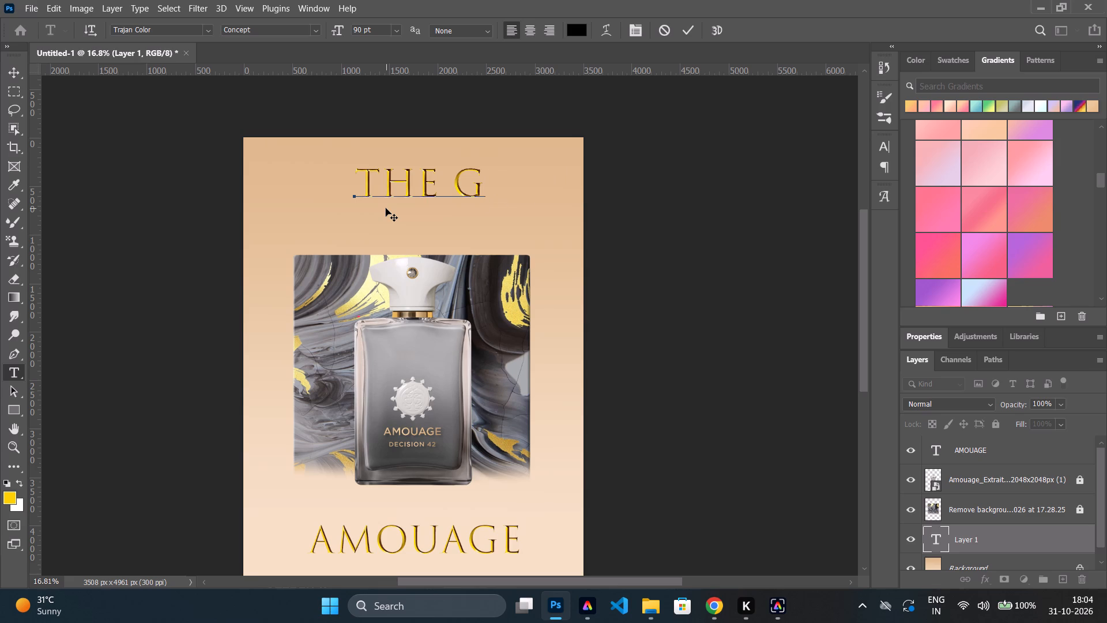
type("IFT")
key("space")
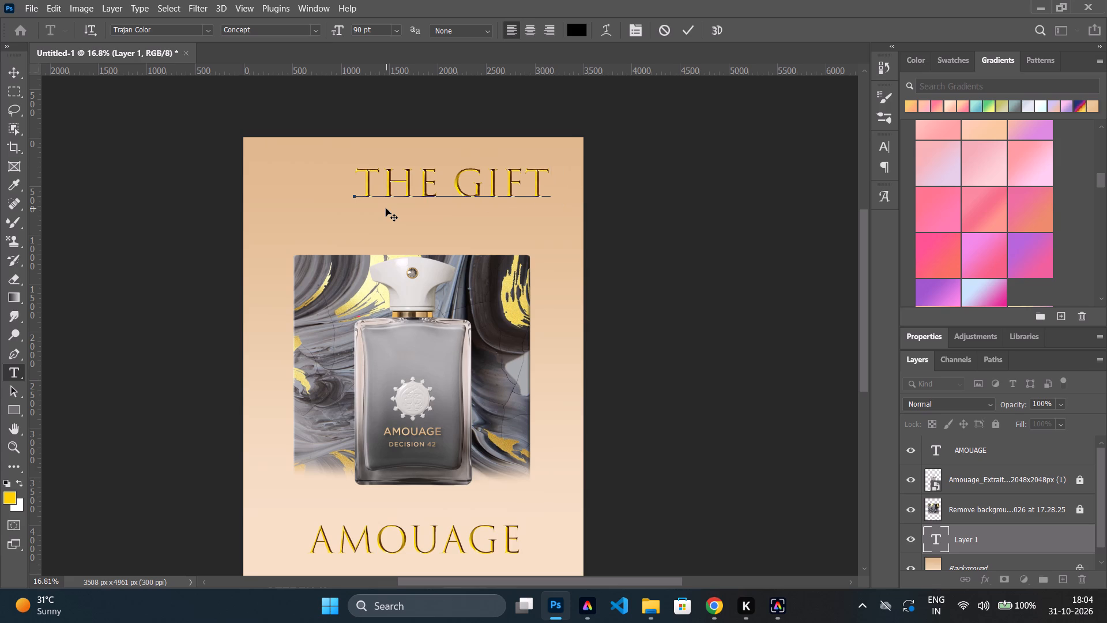
key("BackSpace")
type("S OF")
key("space")
Switch to Chrome and go back to the AMOUAGE TAGLINE search results to check the brand tagline's exact wording.
left_click(721, 607)
left_click(5, 47)
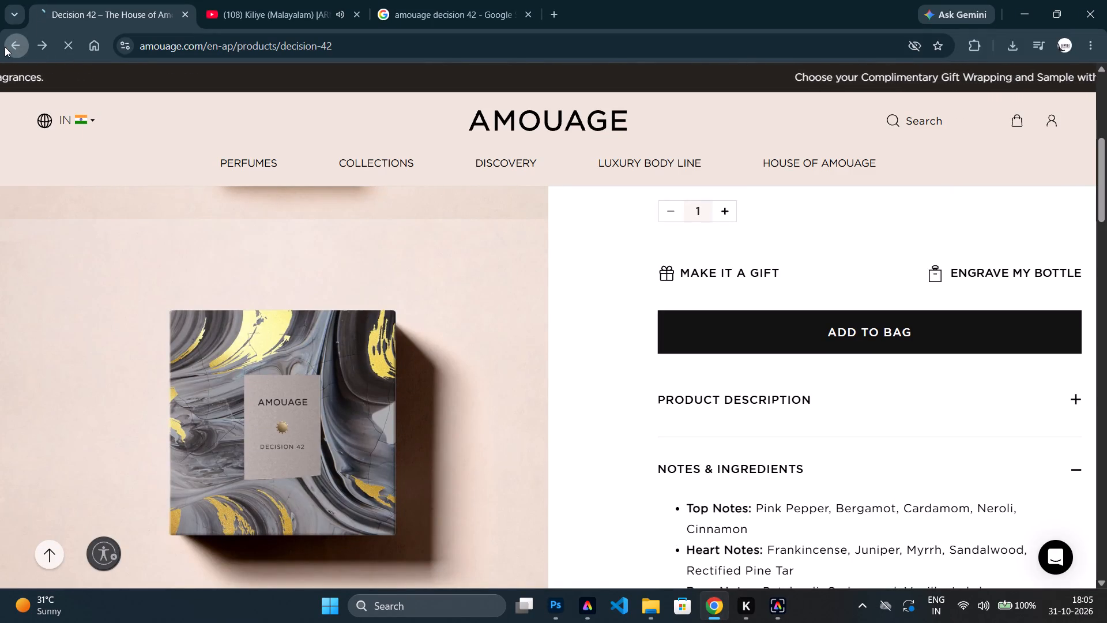
left_click(5, 47)
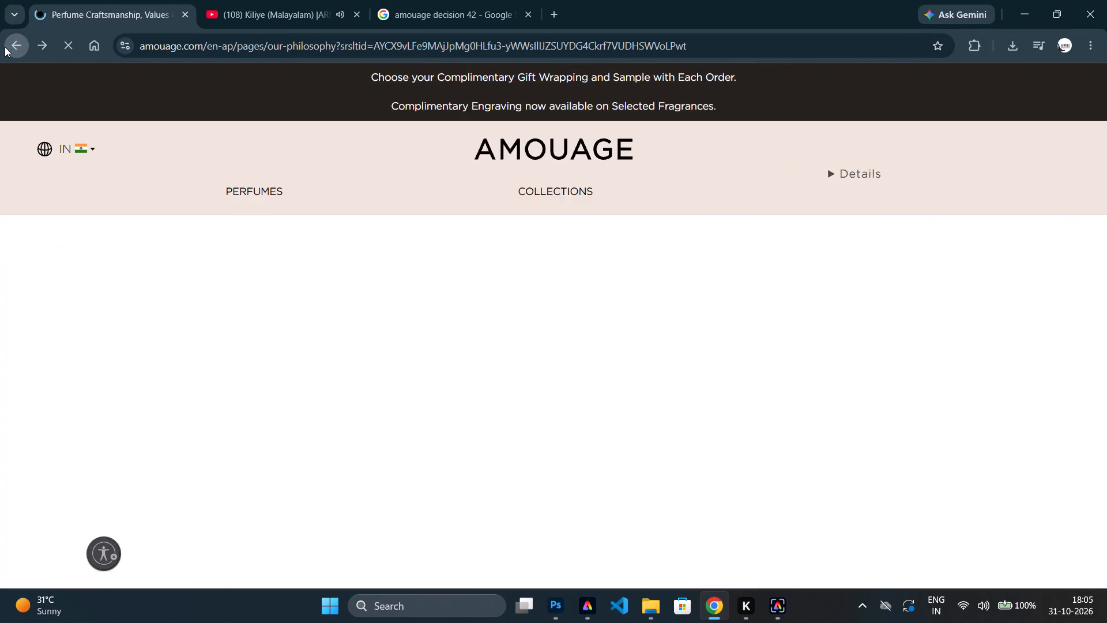
left_click(5, 47)
scroll(178, 228, "up", 5)
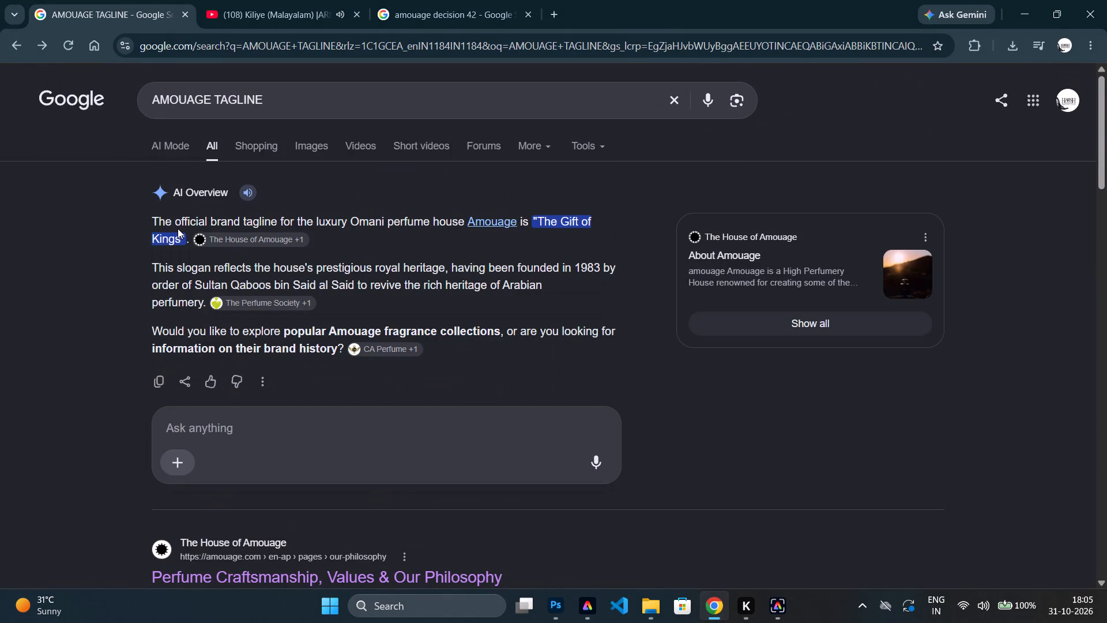
Switch back to Photoshop and correct the tagline's wording to THE GIFT OF KINGS.
left_click(559, 617)
key("BackSpace")
key("BackSpace")
key("BackSpace")
key("BackSpace")
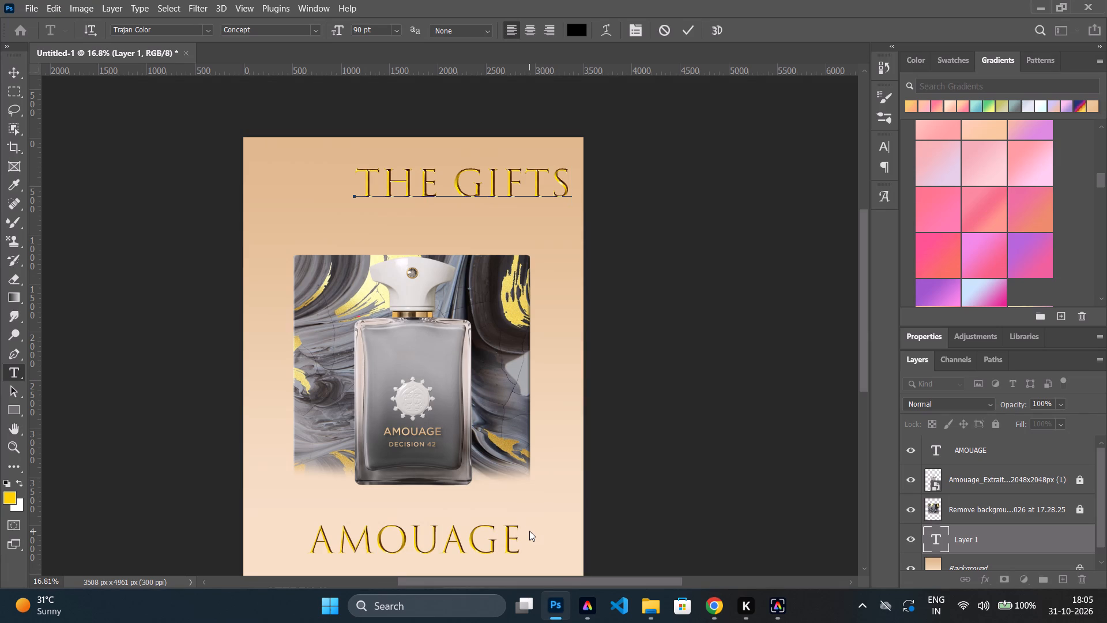
key("BackSpace")
key("space")
type("OF")
key("space")
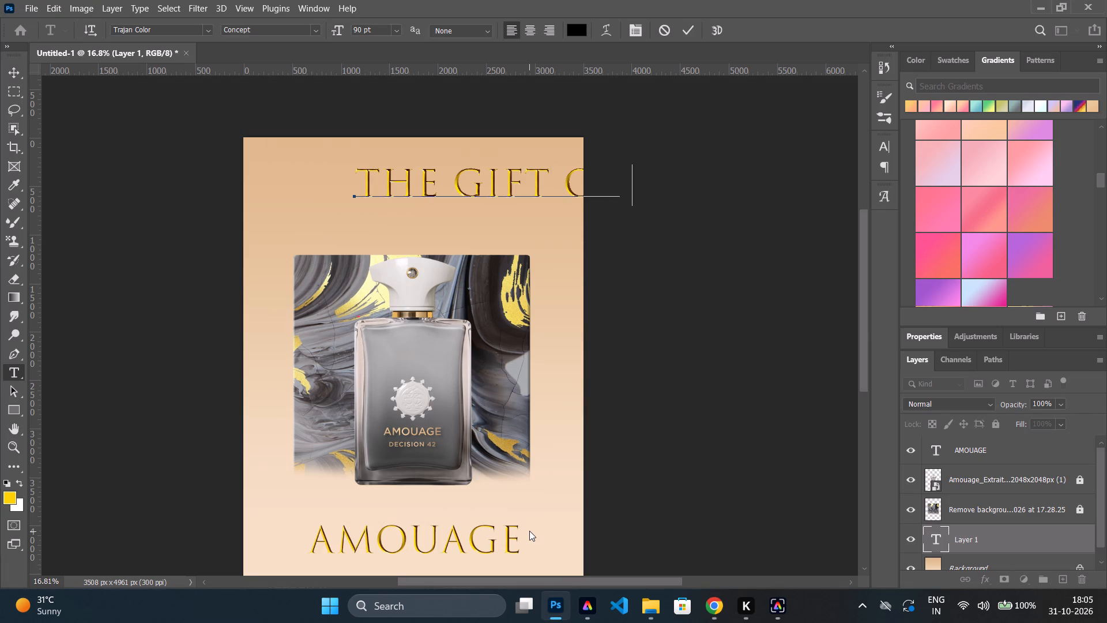
key("i")
key("BackSpace")
key("BackSpace")
key("BackSpace")
key("BackSpace")
type("OF KINGS")
Break the tagline before KINGS so that the word sits on a second line.
key("Left")
key("Left")
key("Left")
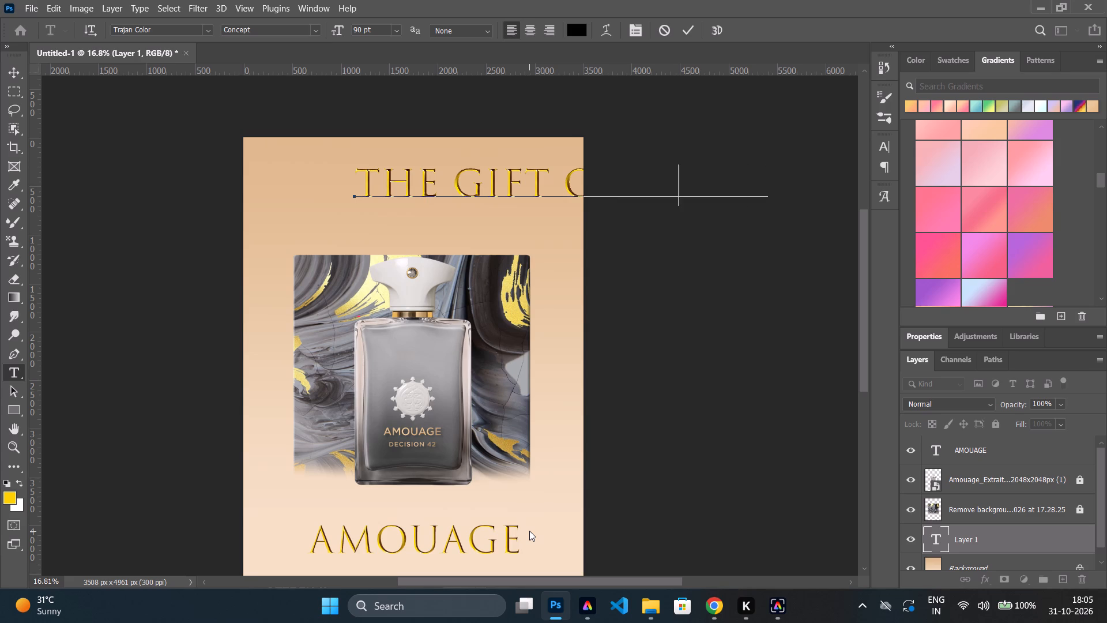
key("Left")
key("Left")
key("Left")
key("Left")
key("Left")
key("Right")
key("Right")
key("Return")
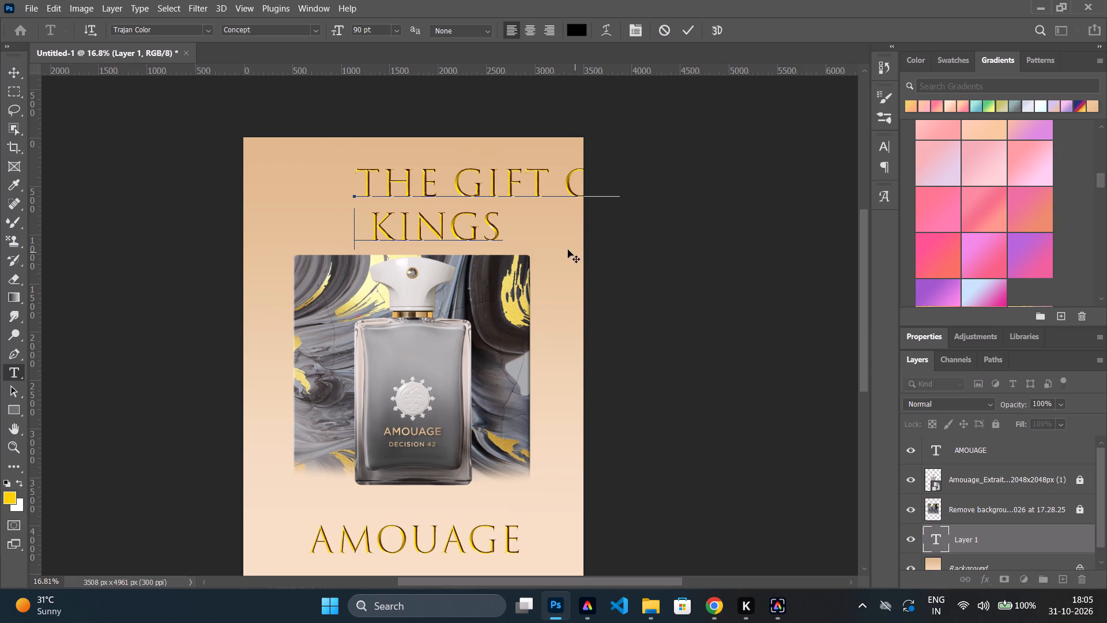
Move the tagline into the poster and indent KINGS with four extra spaces, roughly centring both lines above the bottle.
left_click_drag(566, 249, 551, 247)
left_click_drag(581, 267, 528, 262)
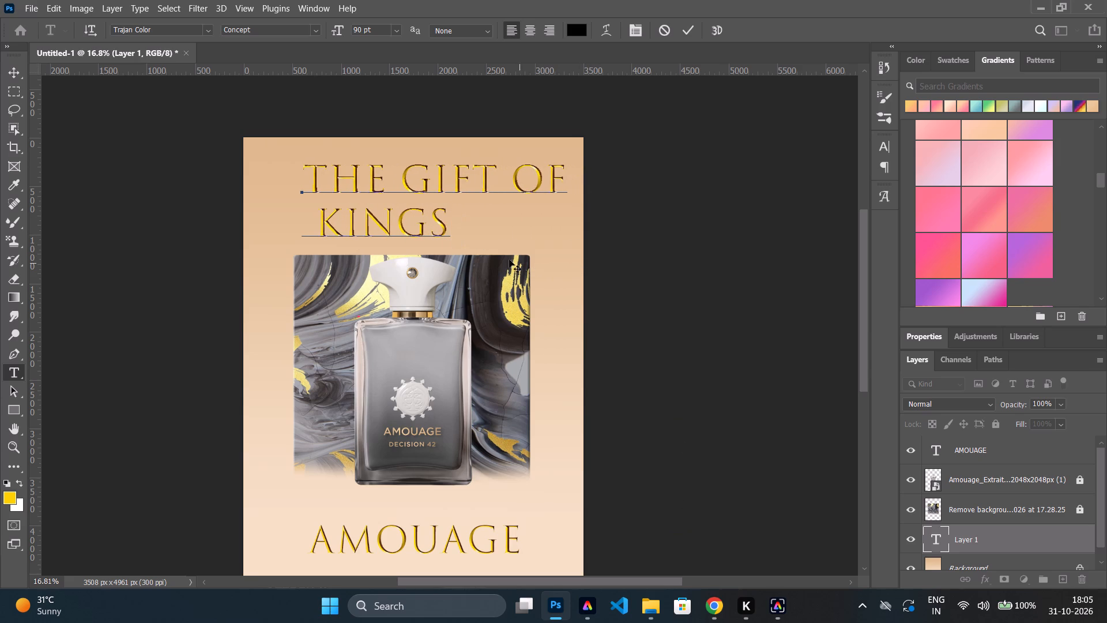
left_click(319, 232)
key("space")
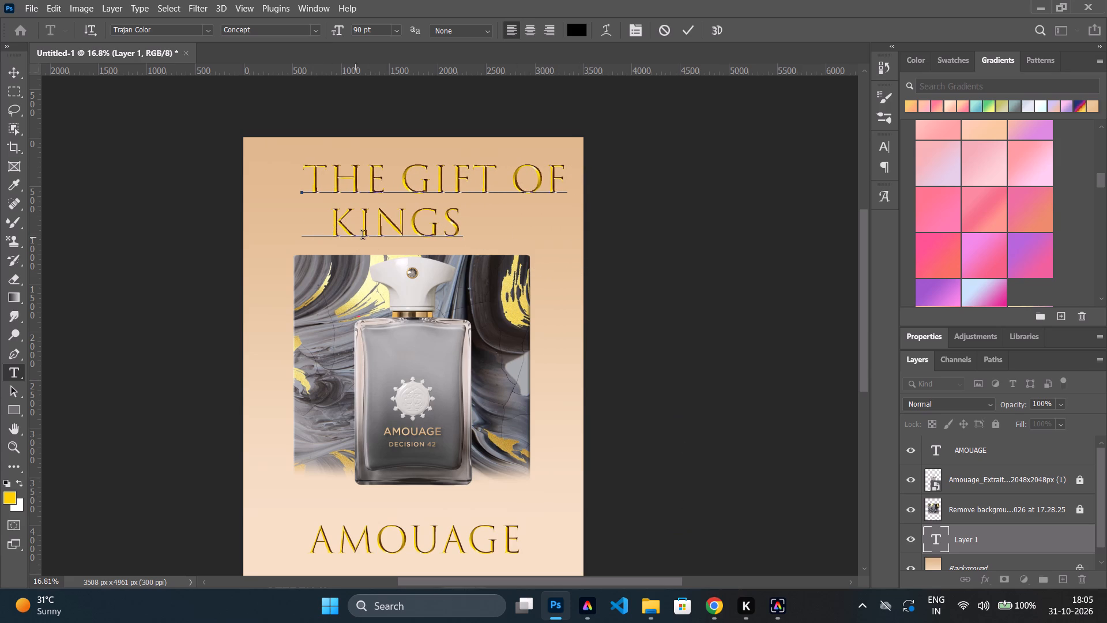
key("space")
key("space")
key("space")
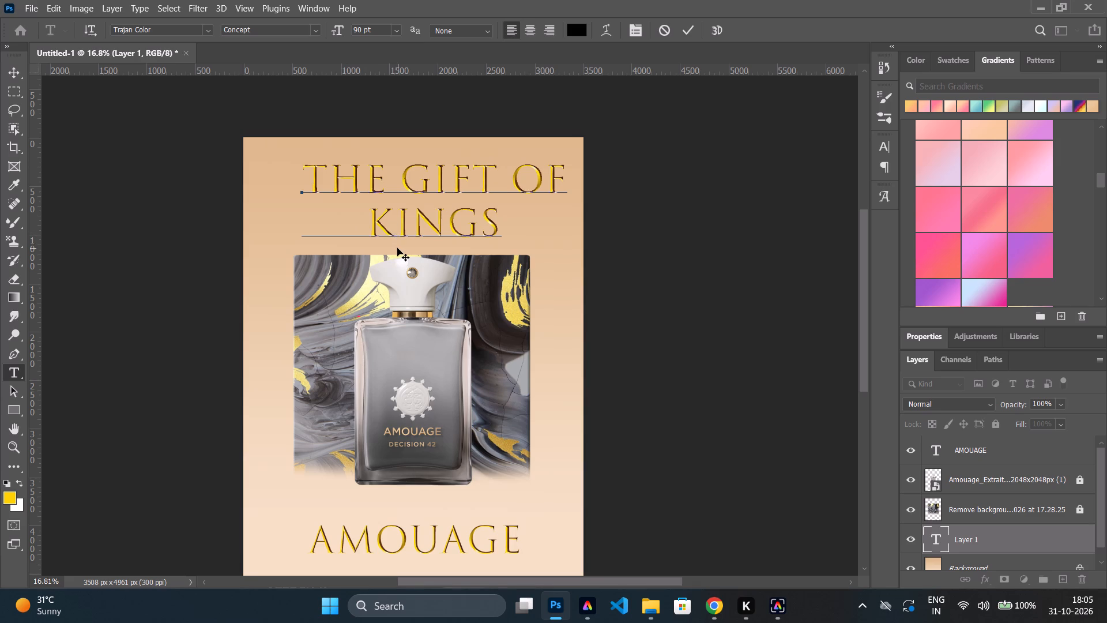
left_click_drag(427, 246, 416, 246)
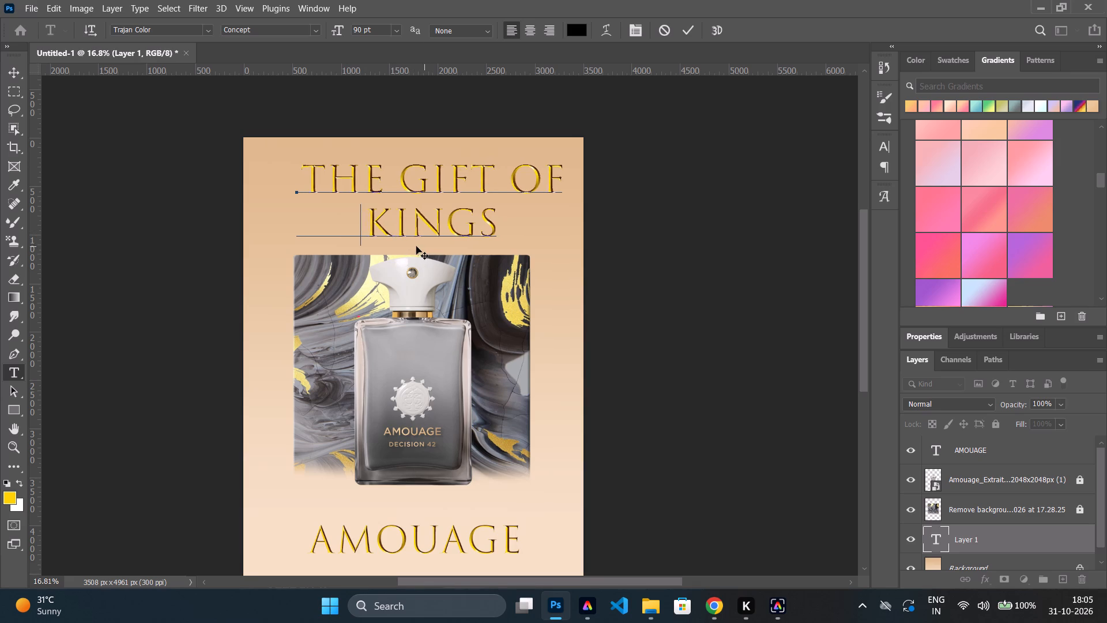
left_click_drag(416, 246, 411, 246)
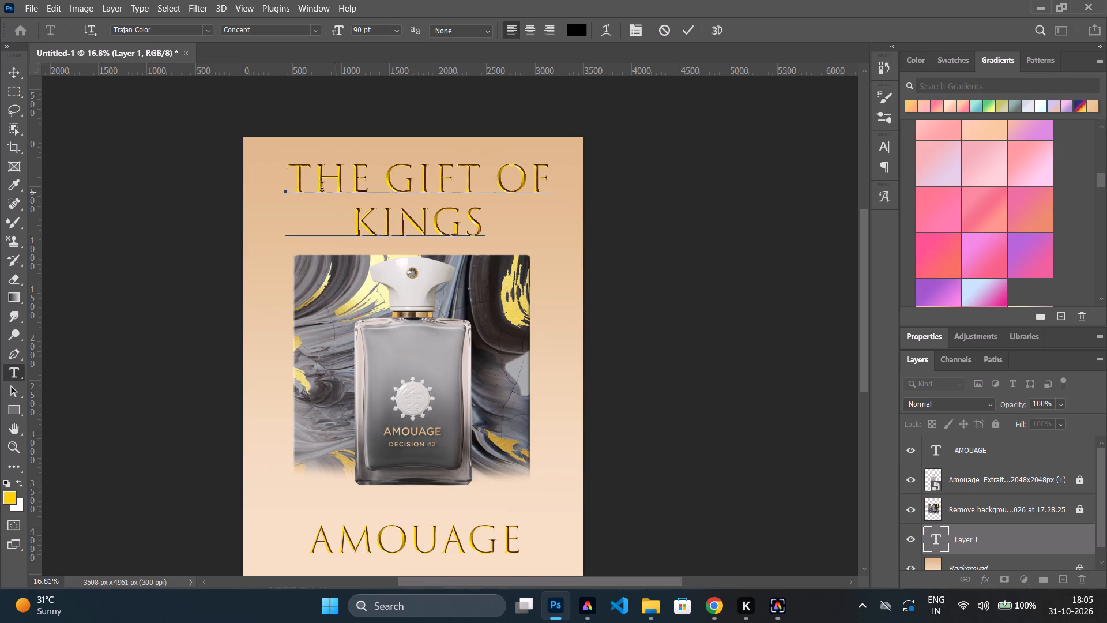
Select the whole tagline and preview alternative typefaces on it, from Blackadder ITC through Gentium Basic.
left_click_drag(297, 184, 491, 219)
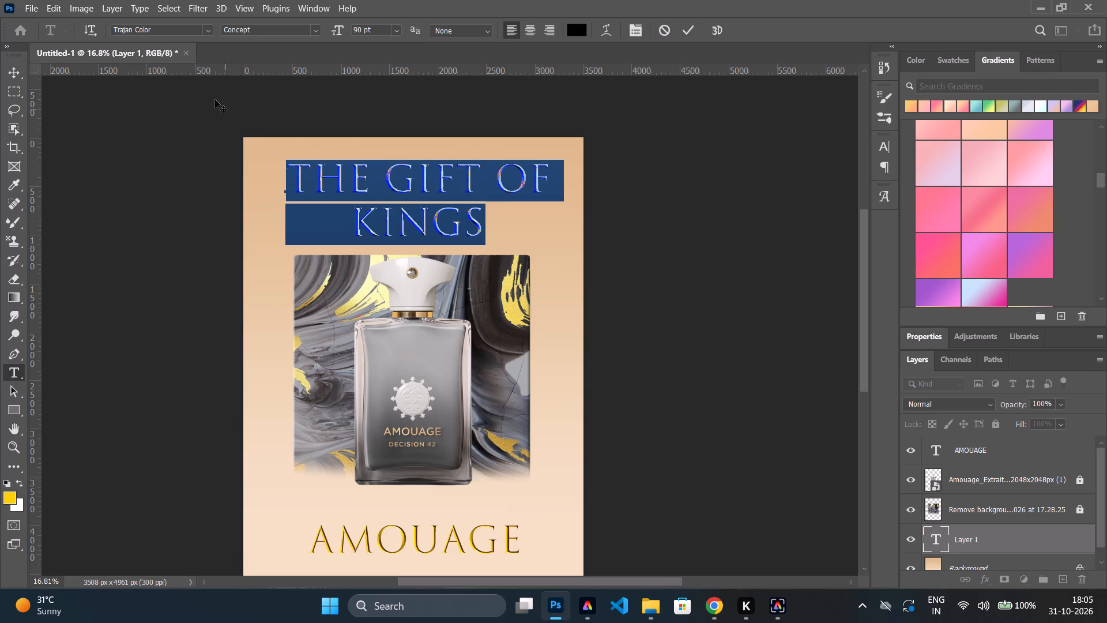
left_click(209, 33)
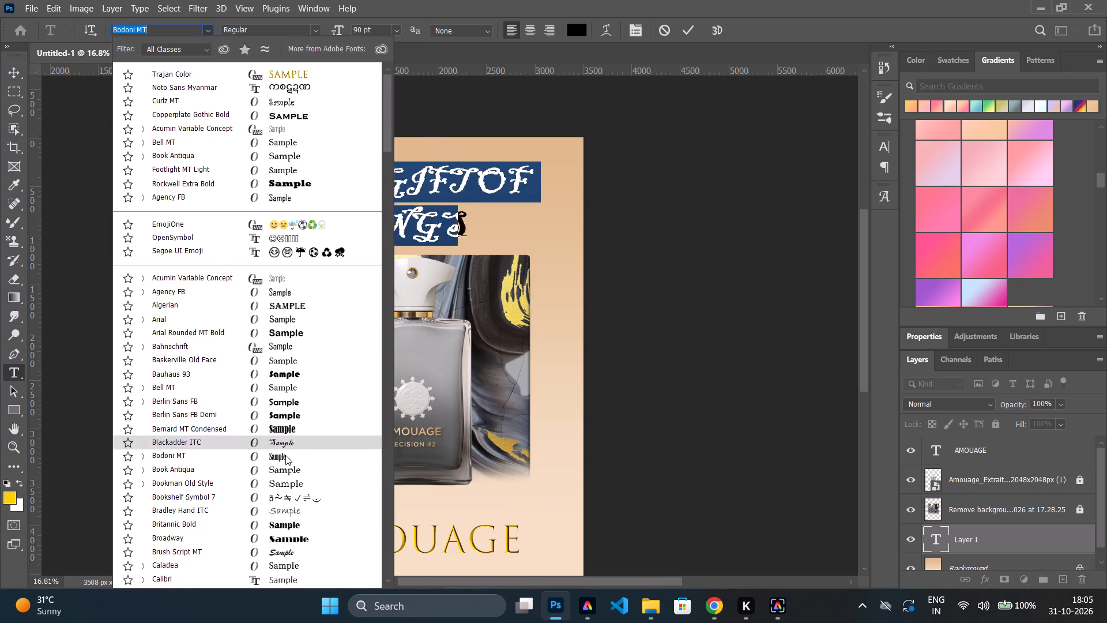
scroll(283, 457, "down", 20)
scroll(283, 457, "down", 7)
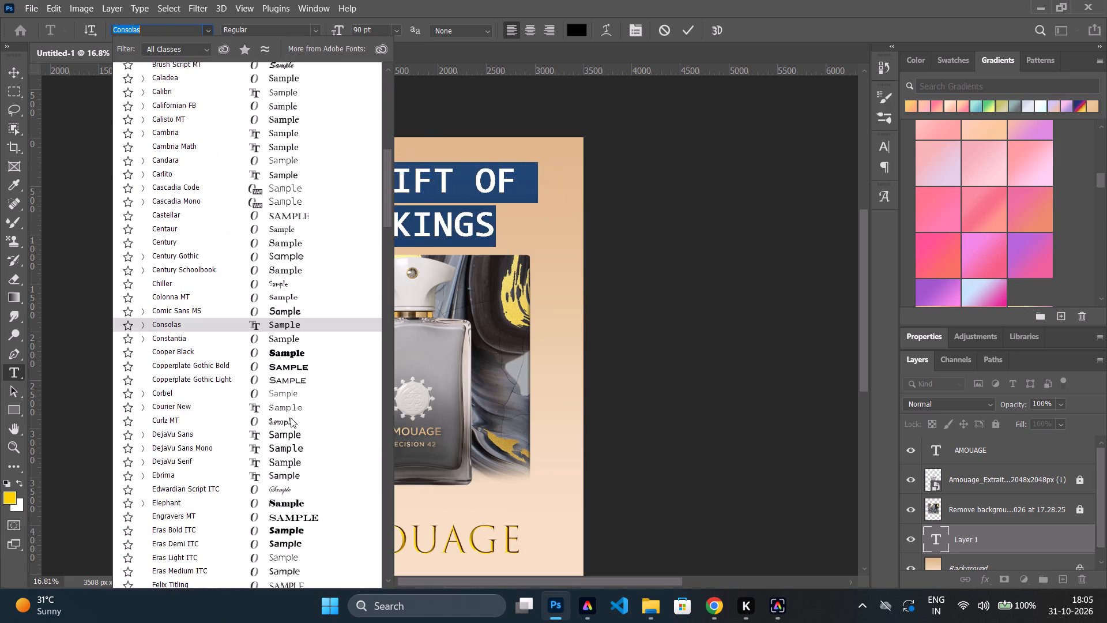
scroll(291, 418, "down", 6)
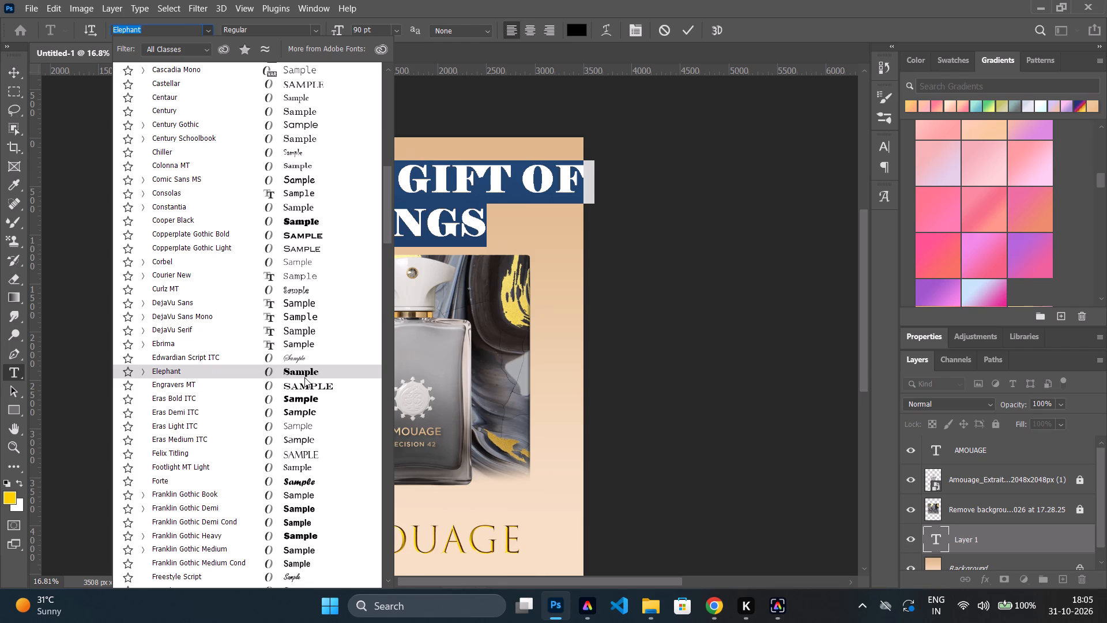
scroll(302, 423, "down", 5)
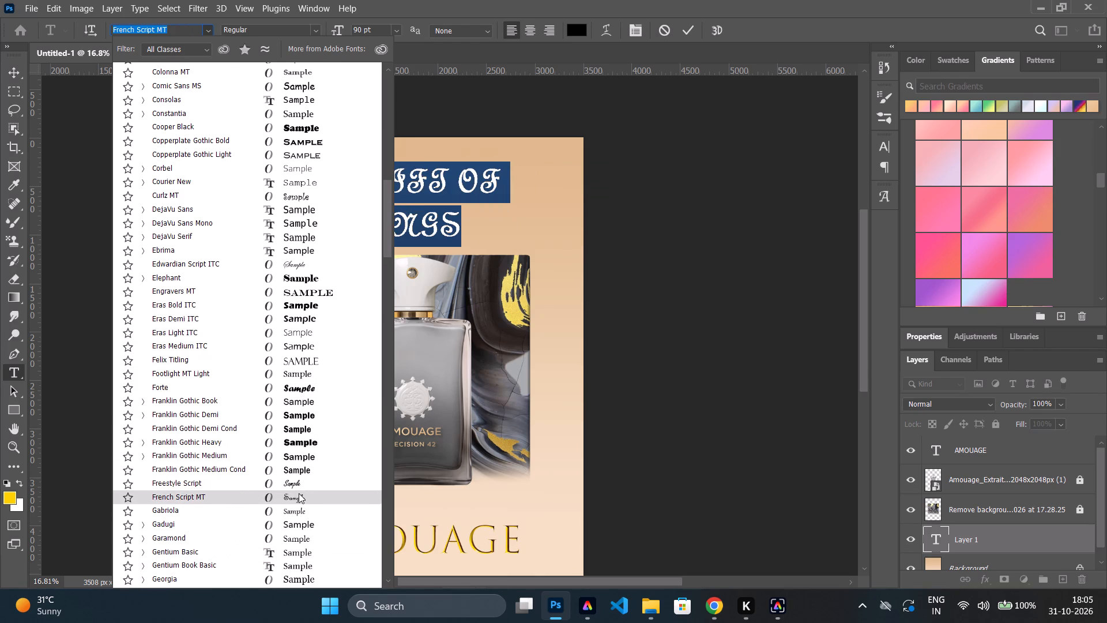
scroll(299, 558, "down", 4)
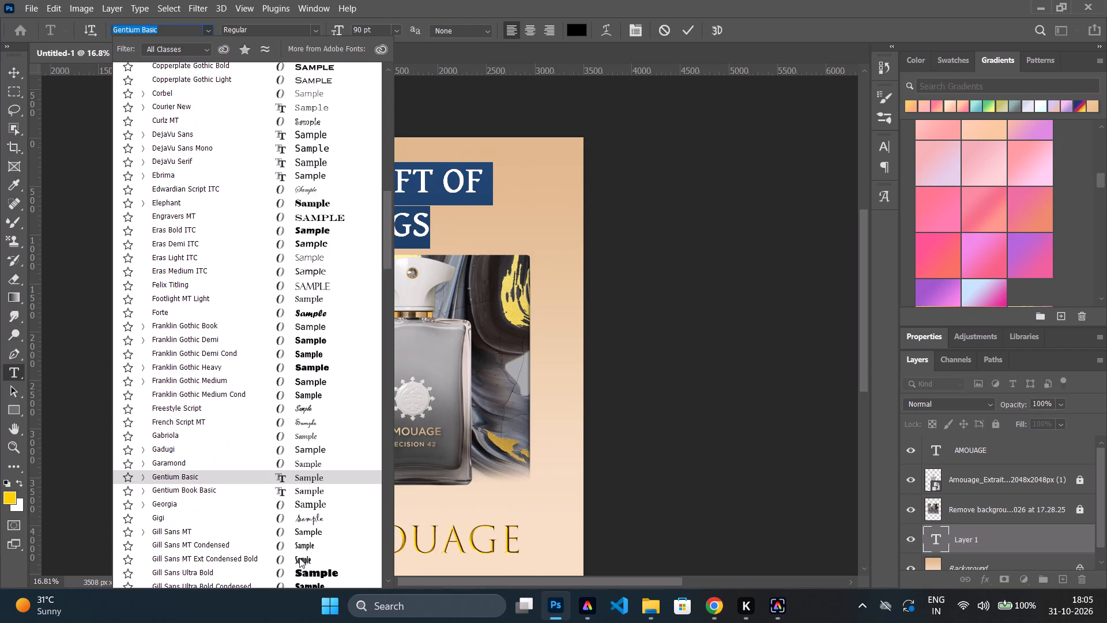
scroll(299, 558, "down", 8)
left_click_drag(499, 579, 530, 581)
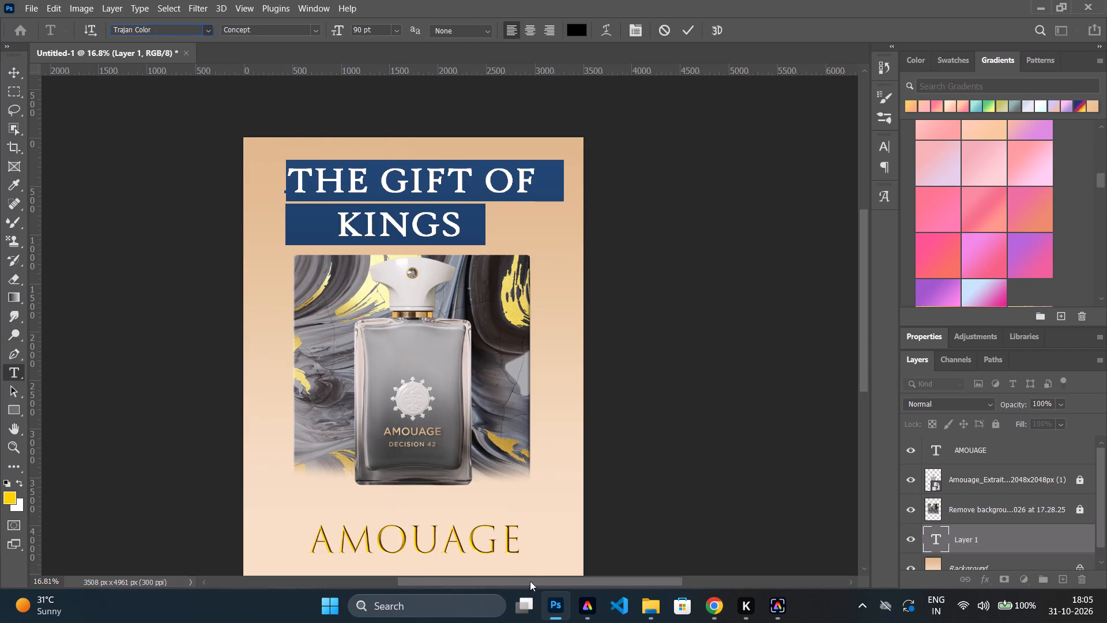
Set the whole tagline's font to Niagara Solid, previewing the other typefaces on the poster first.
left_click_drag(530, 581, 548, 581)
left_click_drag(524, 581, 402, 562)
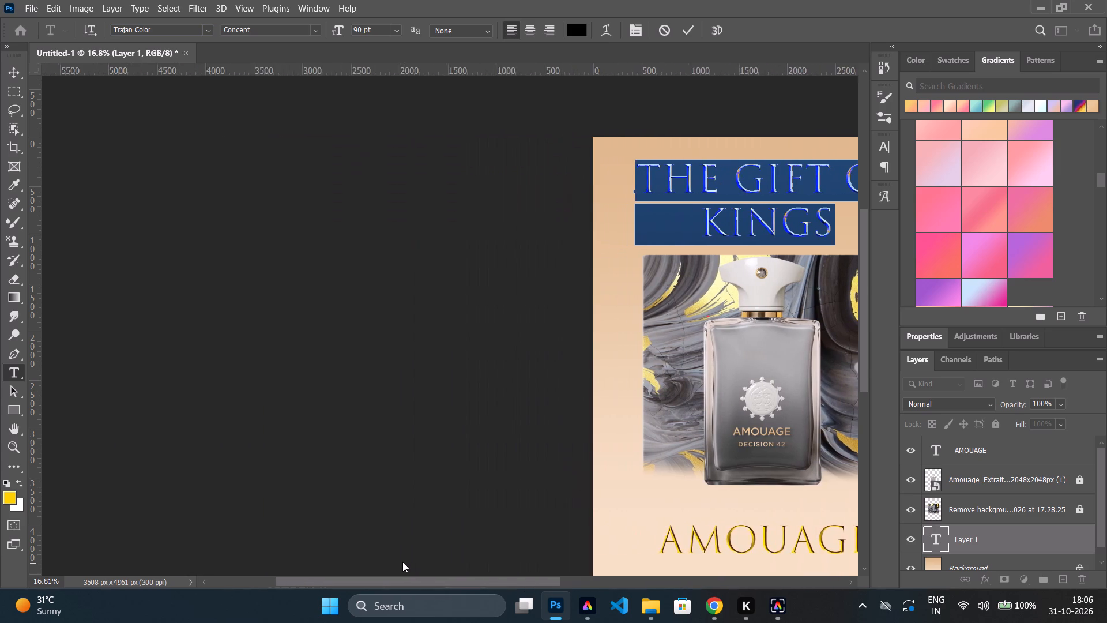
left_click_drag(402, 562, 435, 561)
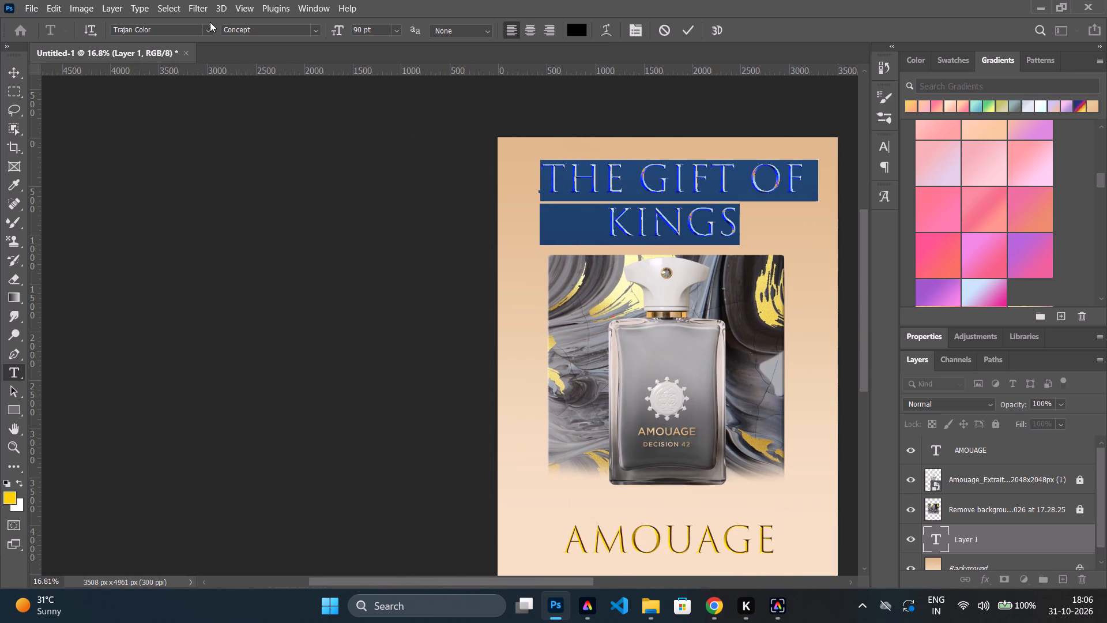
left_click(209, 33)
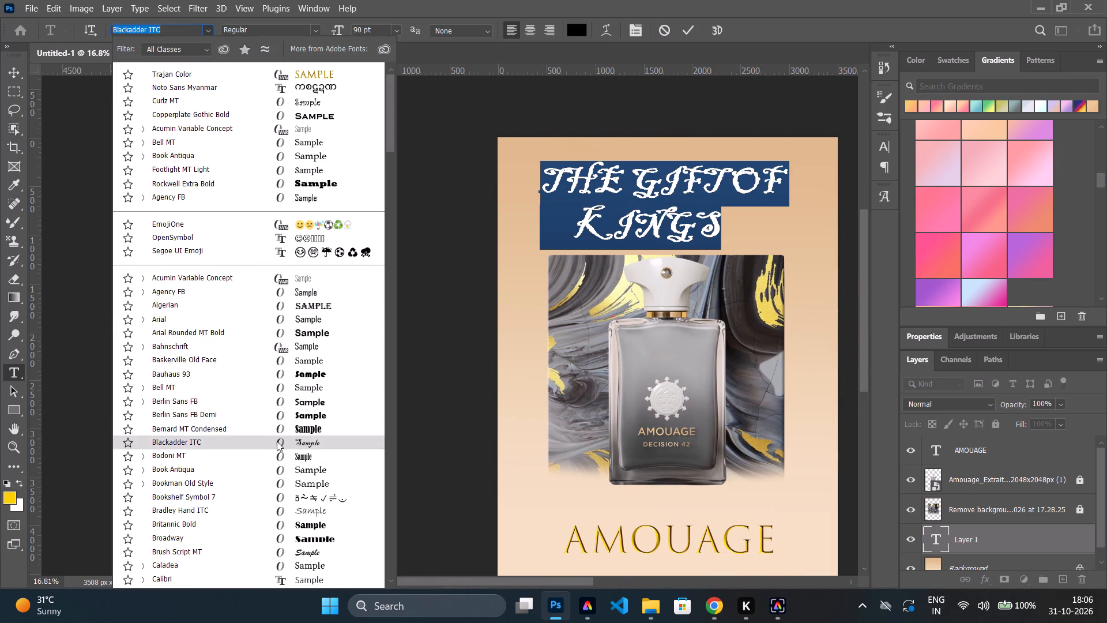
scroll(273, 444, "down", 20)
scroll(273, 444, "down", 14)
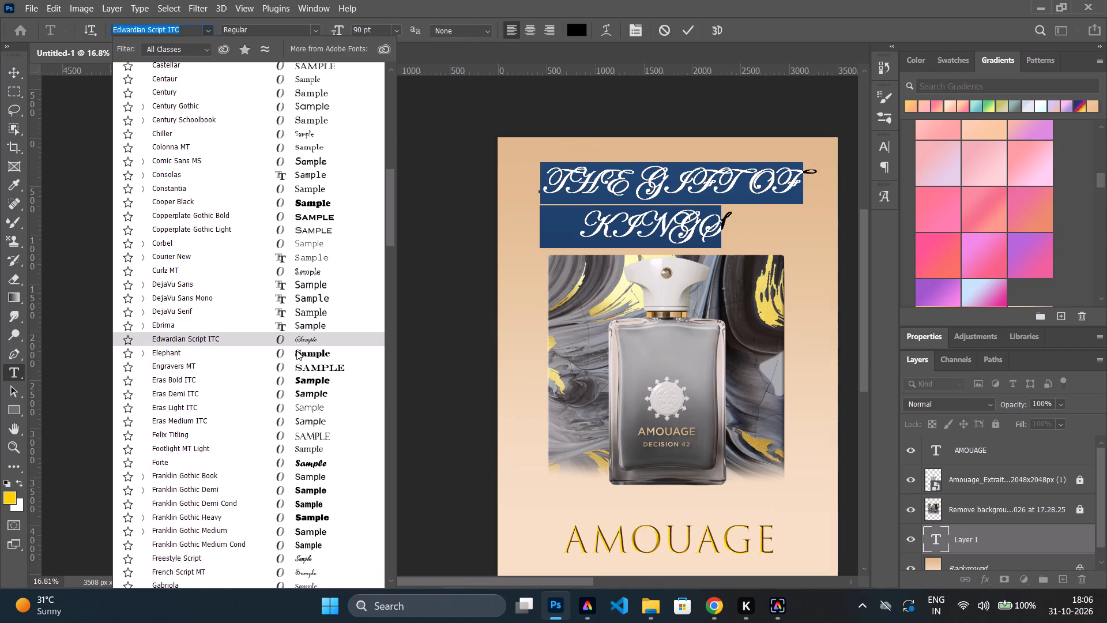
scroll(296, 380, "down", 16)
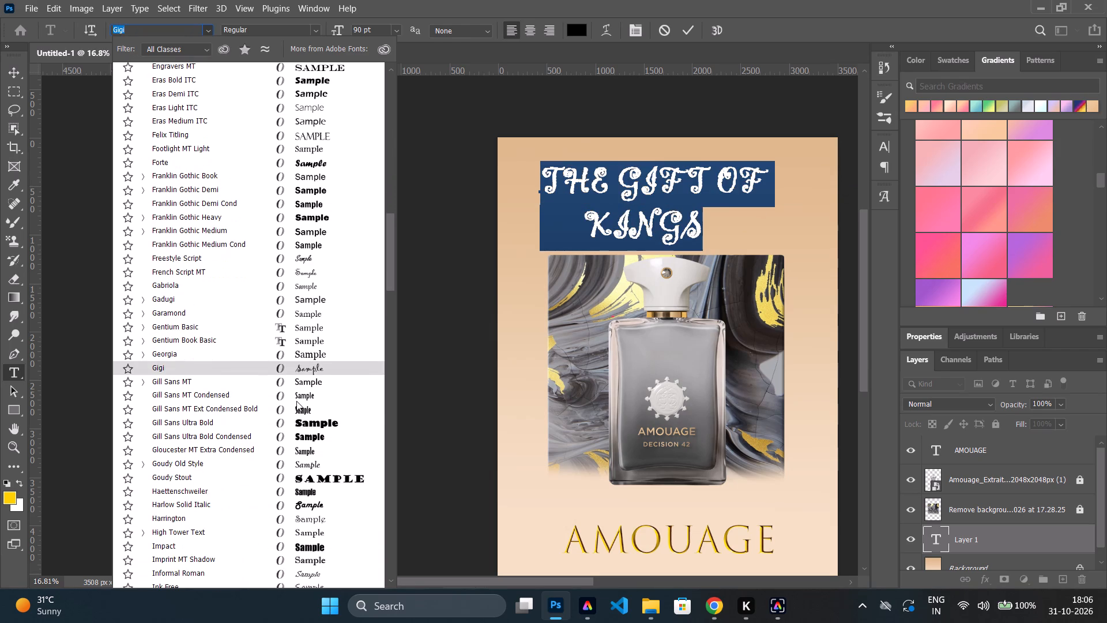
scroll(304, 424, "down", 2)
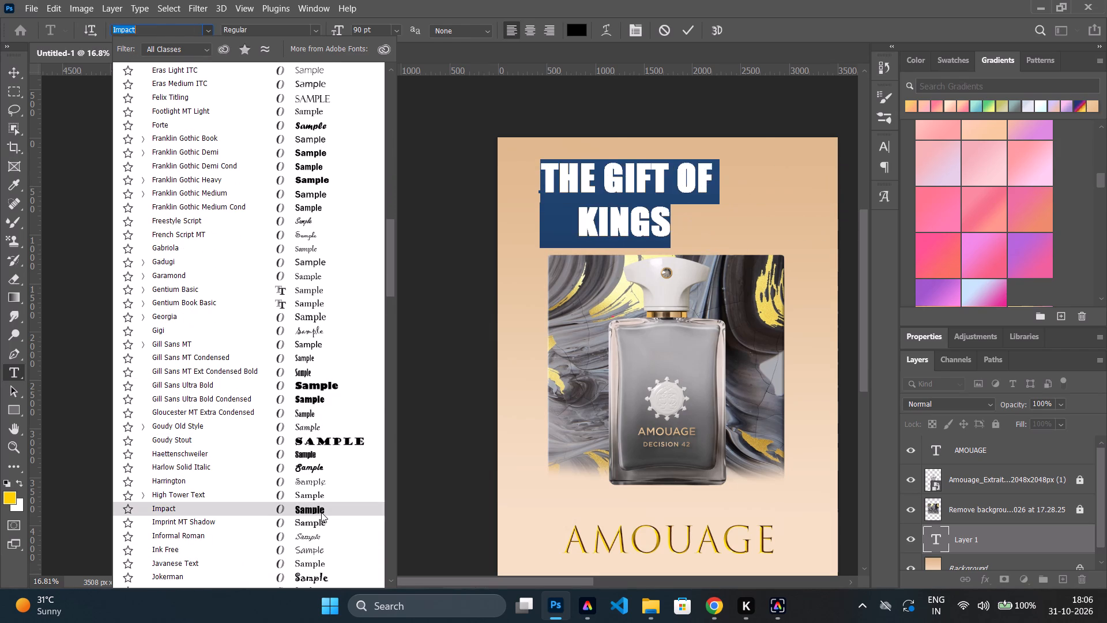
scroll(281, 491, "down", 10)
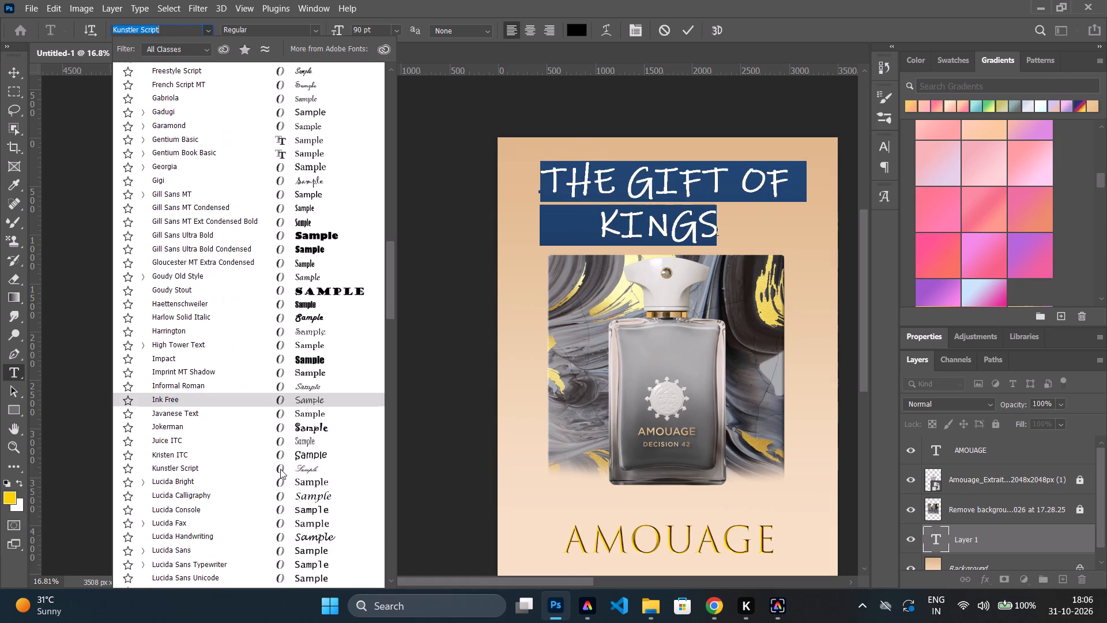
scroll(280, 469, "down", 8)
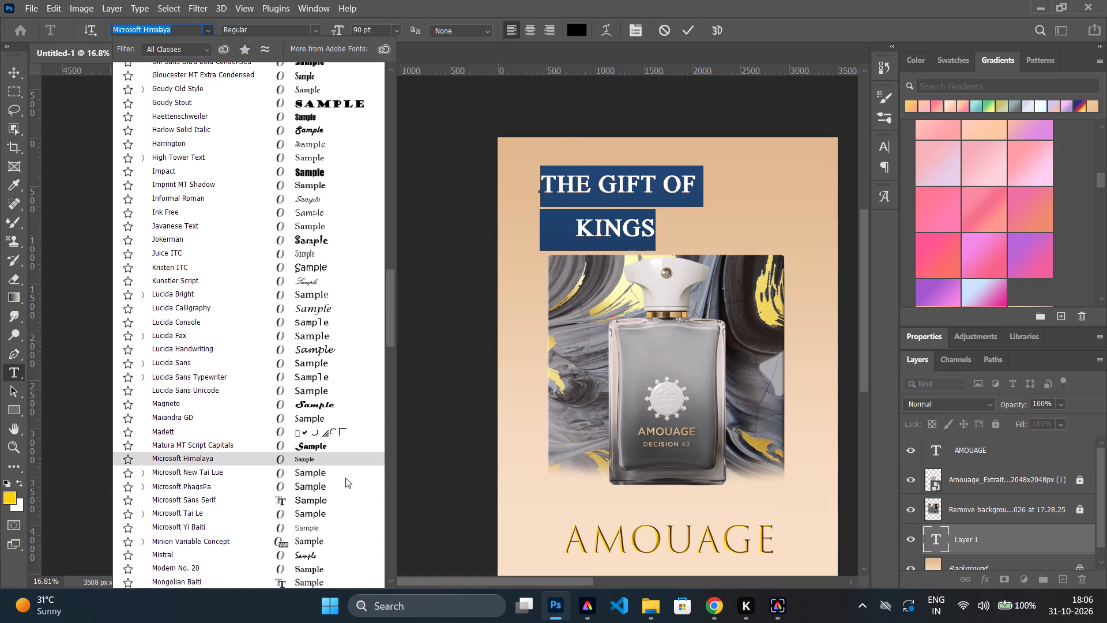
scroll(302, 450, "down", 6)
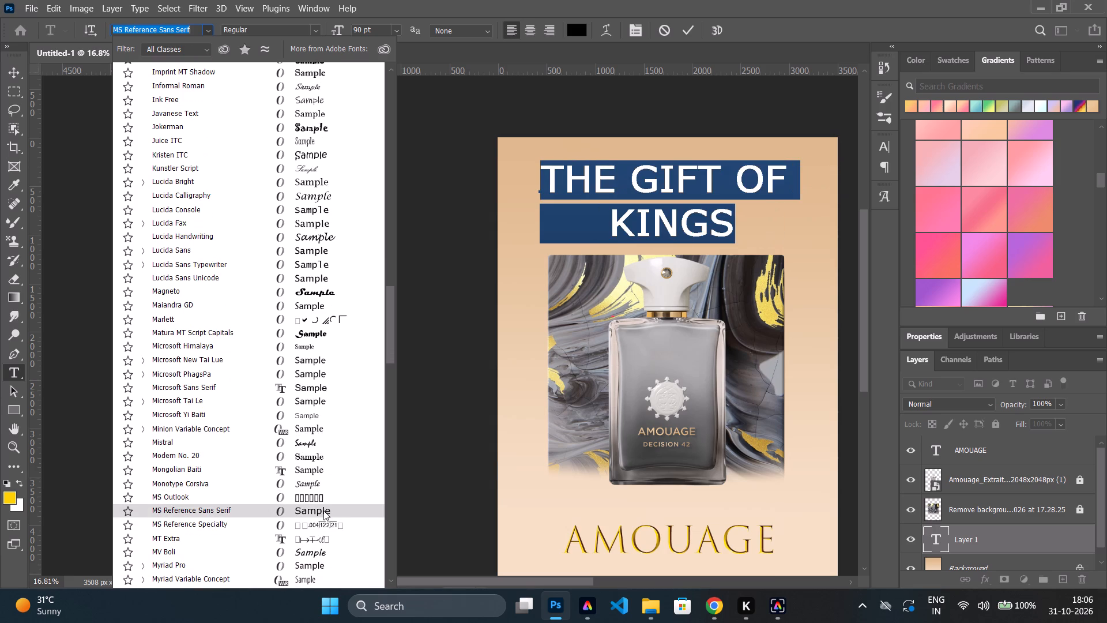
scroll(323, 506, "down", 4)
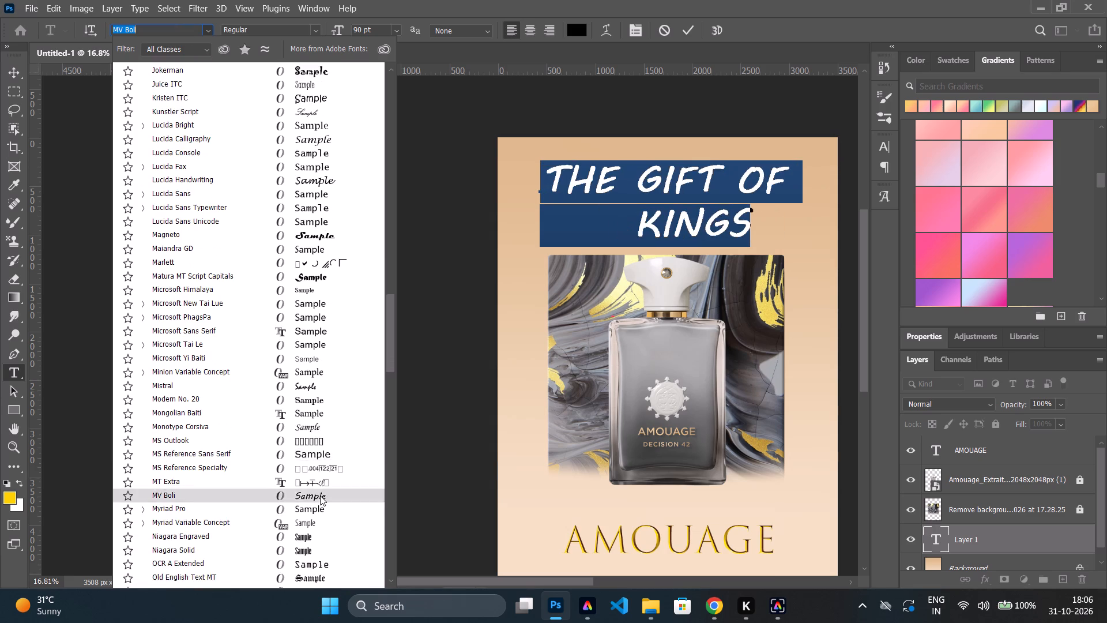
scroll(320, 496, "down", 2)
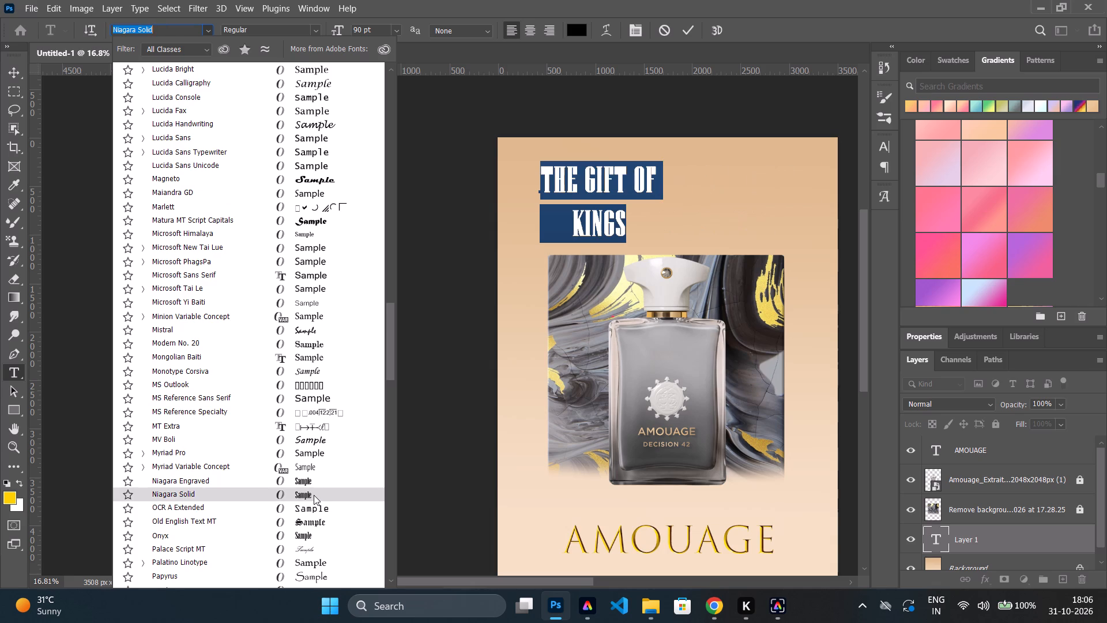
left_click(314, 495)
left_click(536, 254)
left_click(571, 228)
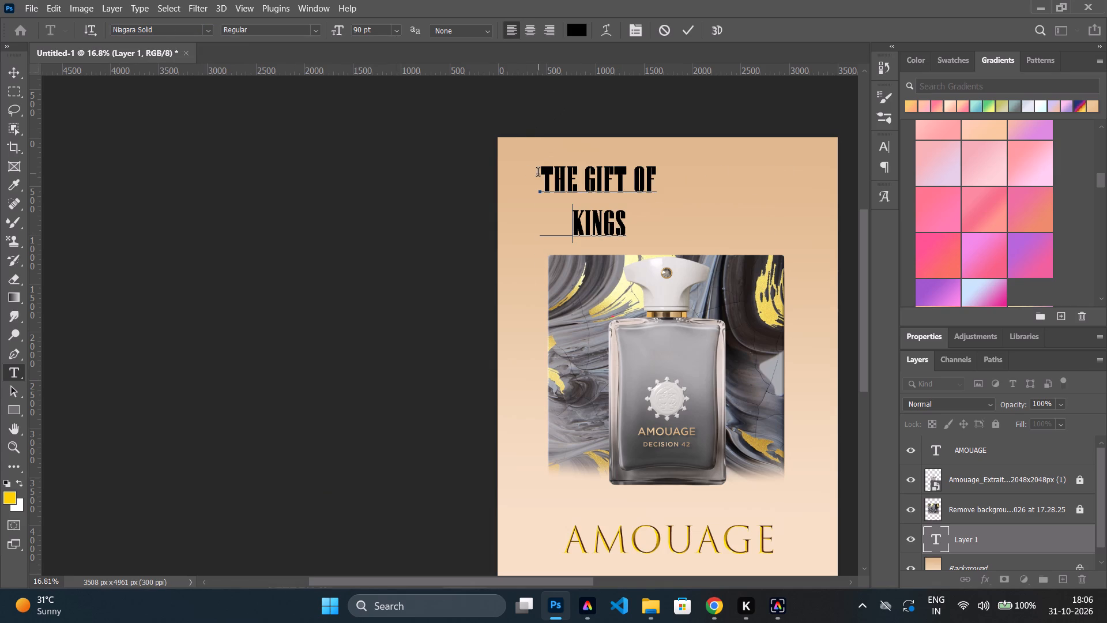
Select both lines of the tagline and set their font to Rockwell Condensed.
left_click_drag(538, 174, 667, 253)
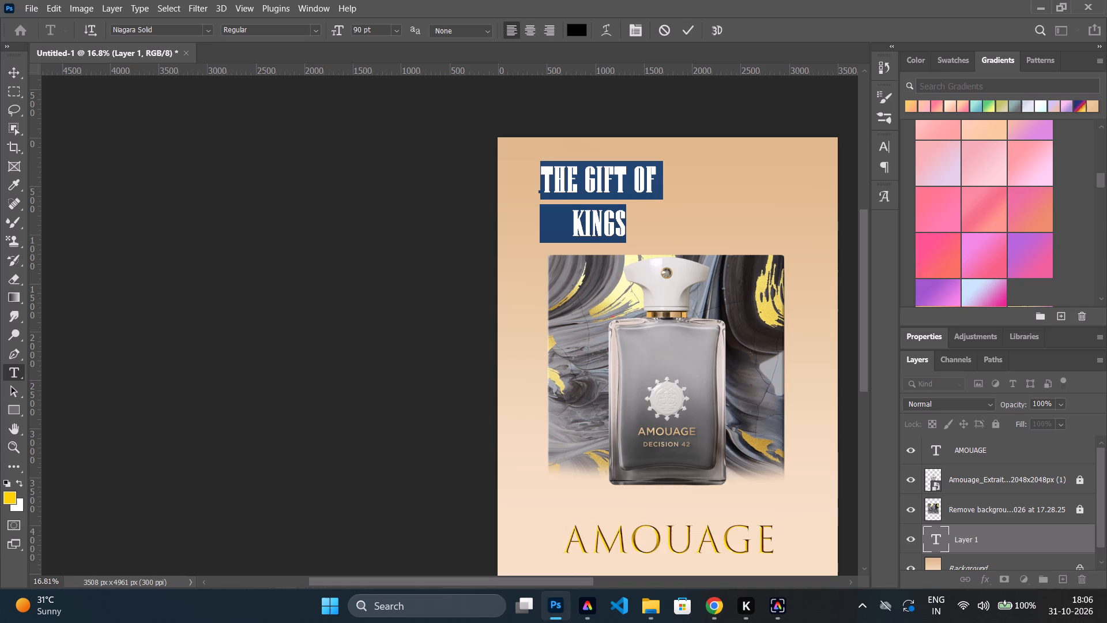
left_click(206, 31)
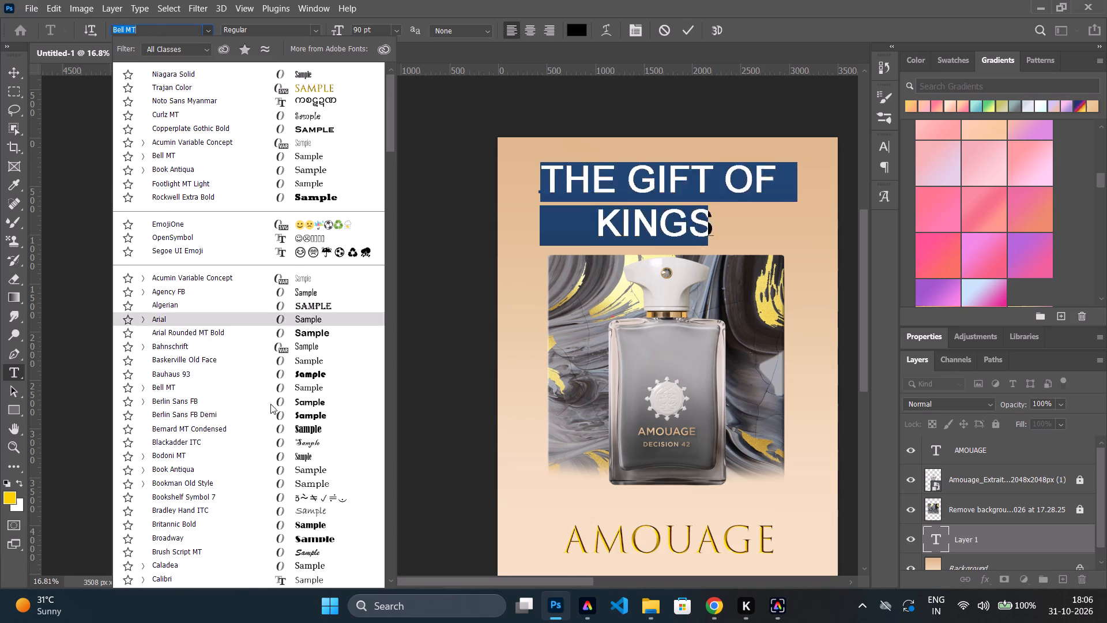
scroll(296, 406, "down", 4)
left_click_drag(394, 129, 395, 414)
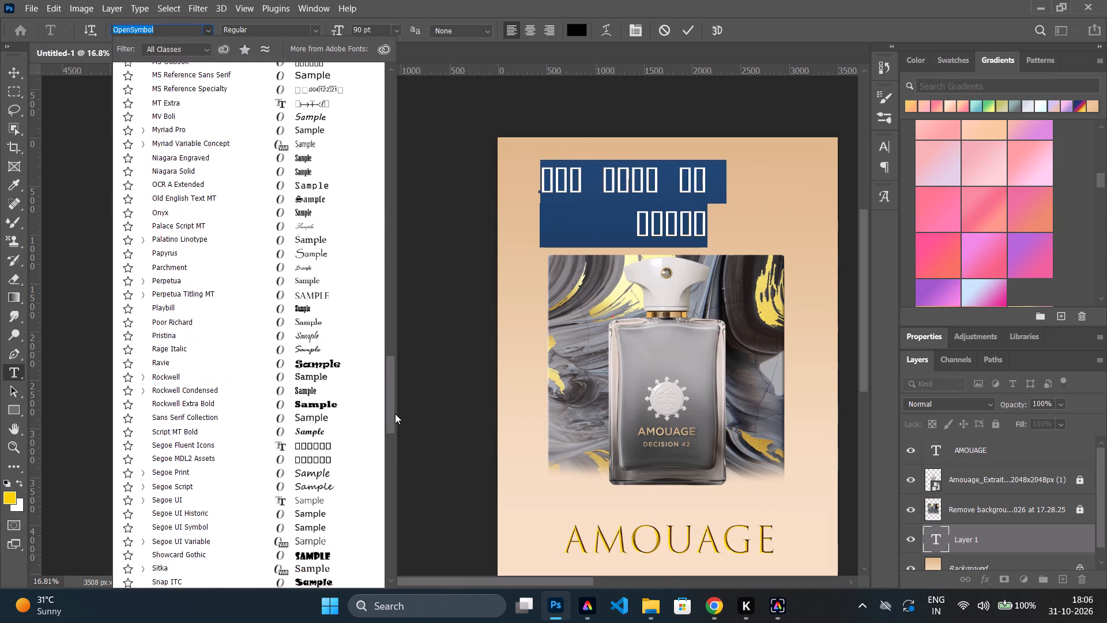
left_click_drag(395, 414, 400, 440)
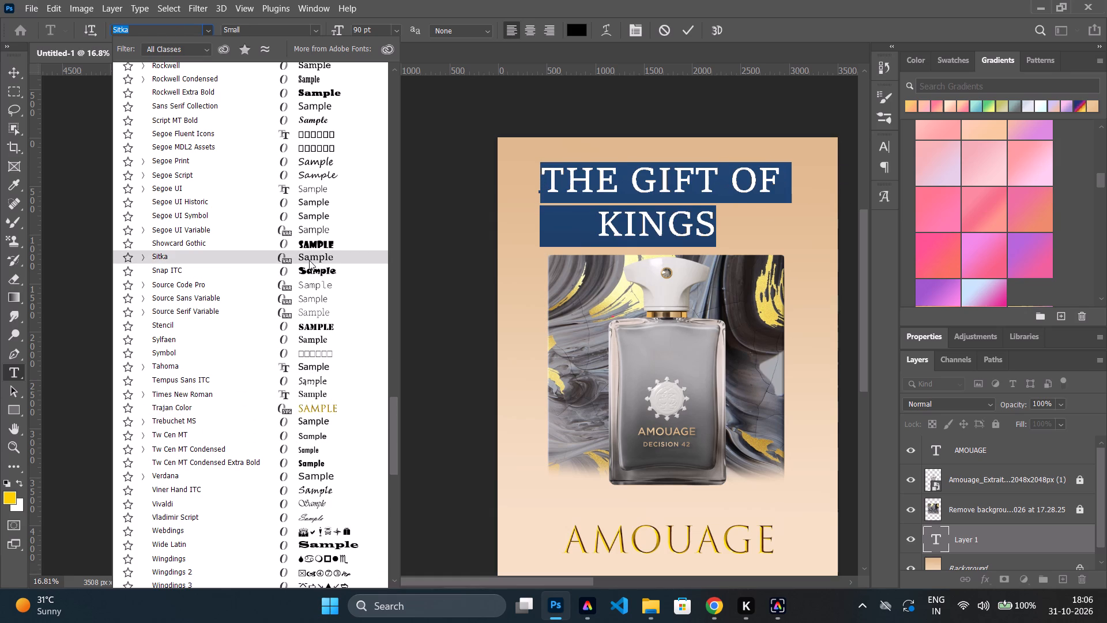
scroll(322, 197, "up", 1)
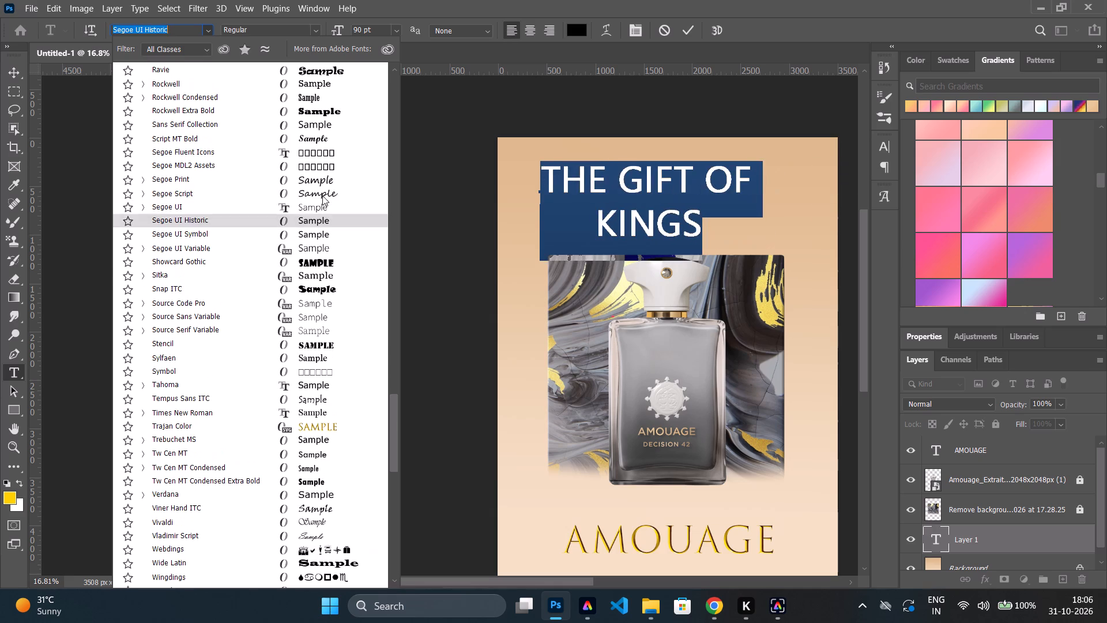
scroll(322, 196, "up", 1)
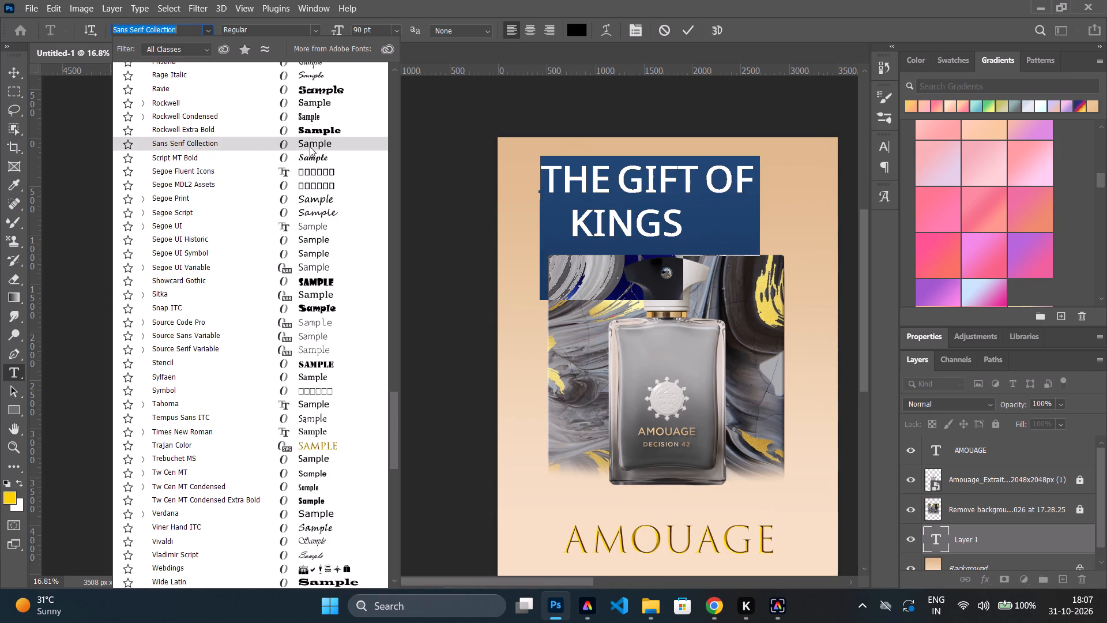
scroll(310, 146, "up", 2)
scroll(311, 146, "down", 1)
scroll(312, 147, "up", 1)
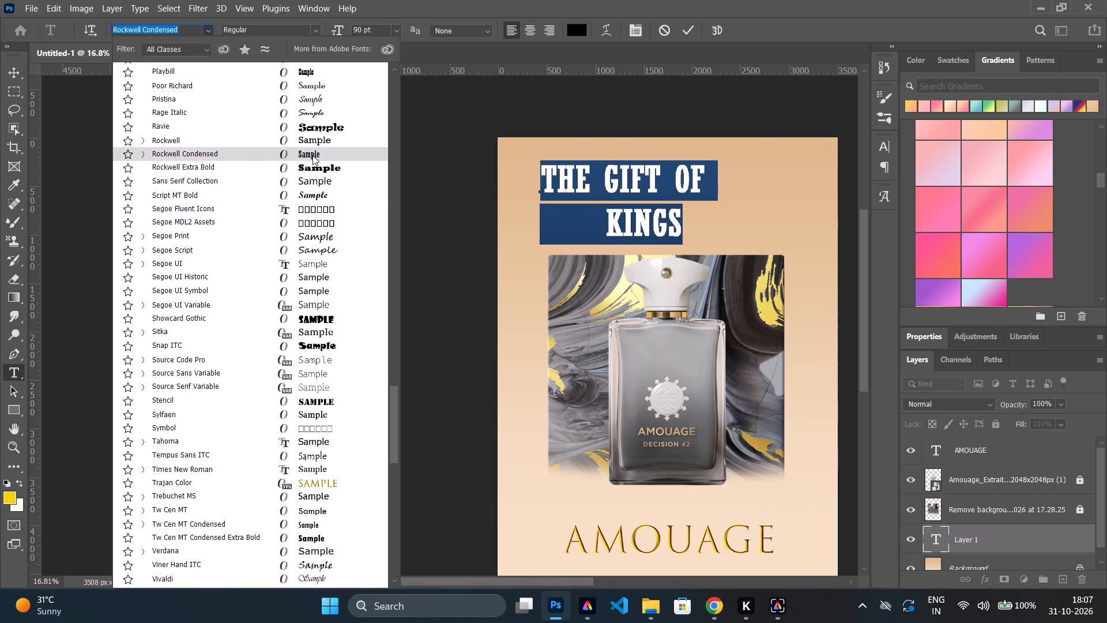
left_click(312, 155)
left_click(592, 198)
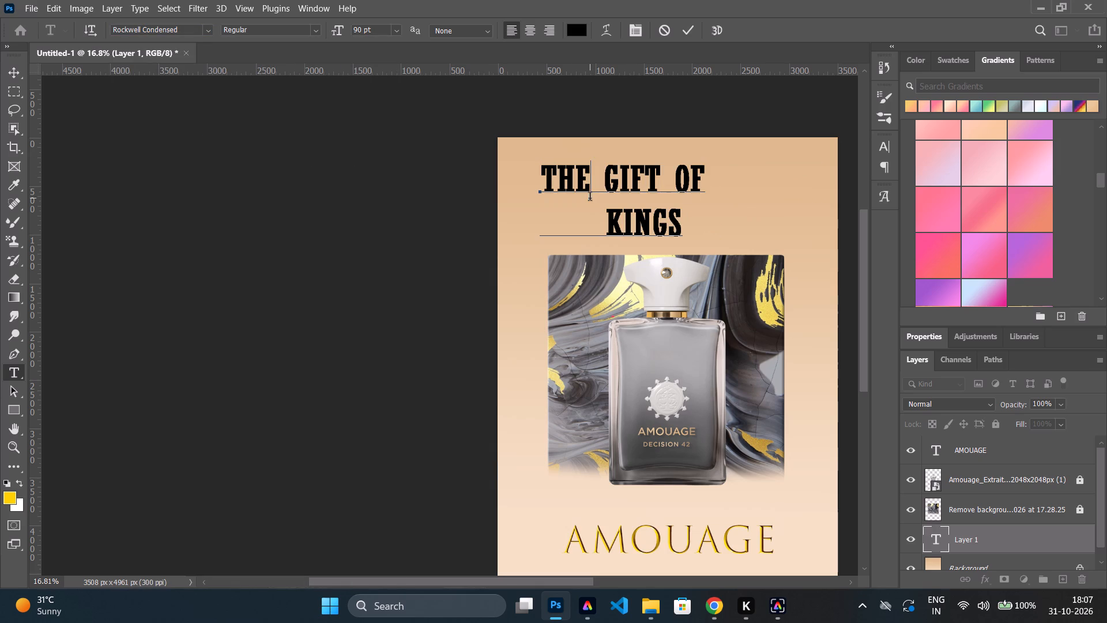
Remove the line break and indent before KINGS so the tagline reads THE GIFT OF KINGS on one line with single spacing.
left_click(608, 231)
key("BackSpace")
key("BackSpace")
key("BackSpace")
key("BackSpace")
key("BackSpace")
key("BackSpace")
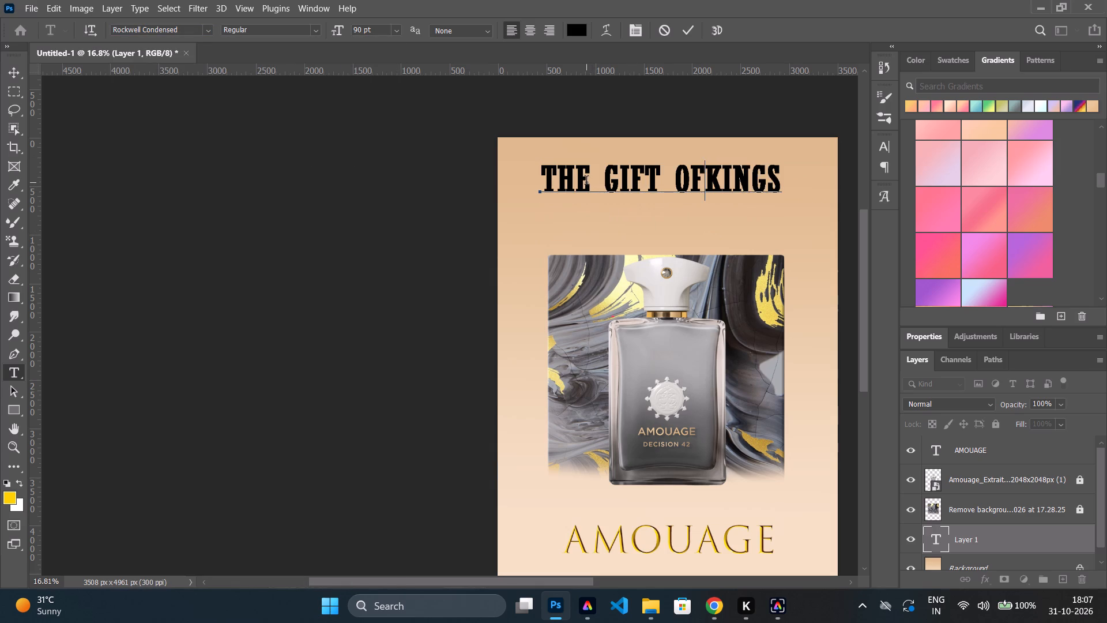
key("space")
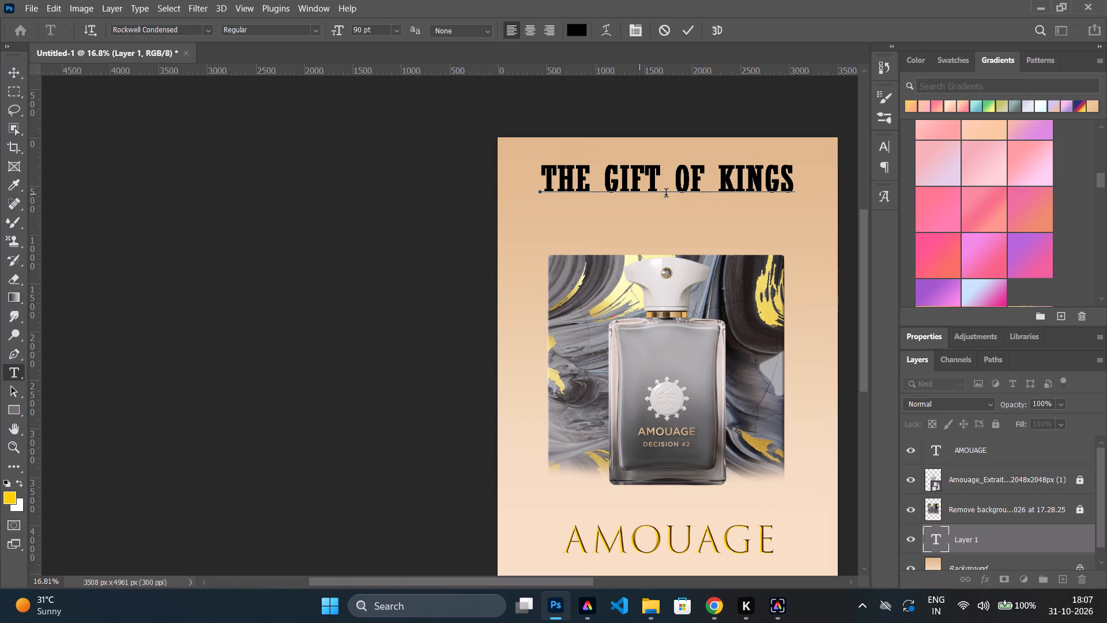
Reposition the one-line tagline near the poster's top edge, roughly centred above the bottle.
left_click(688, 211)
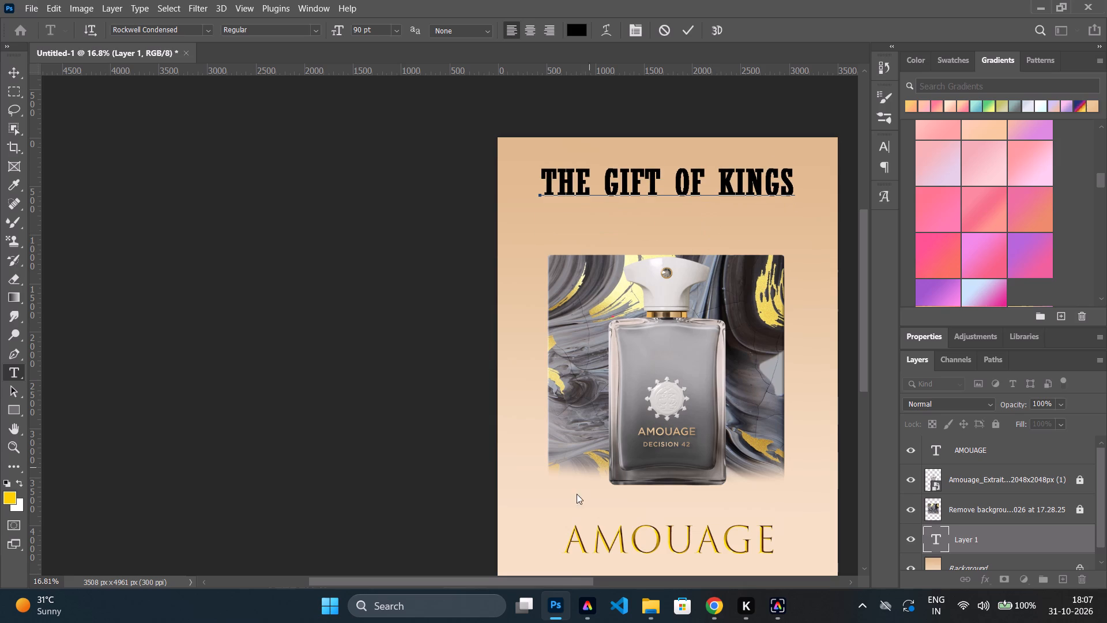
left_click_drag(555, 578, 616, 584)
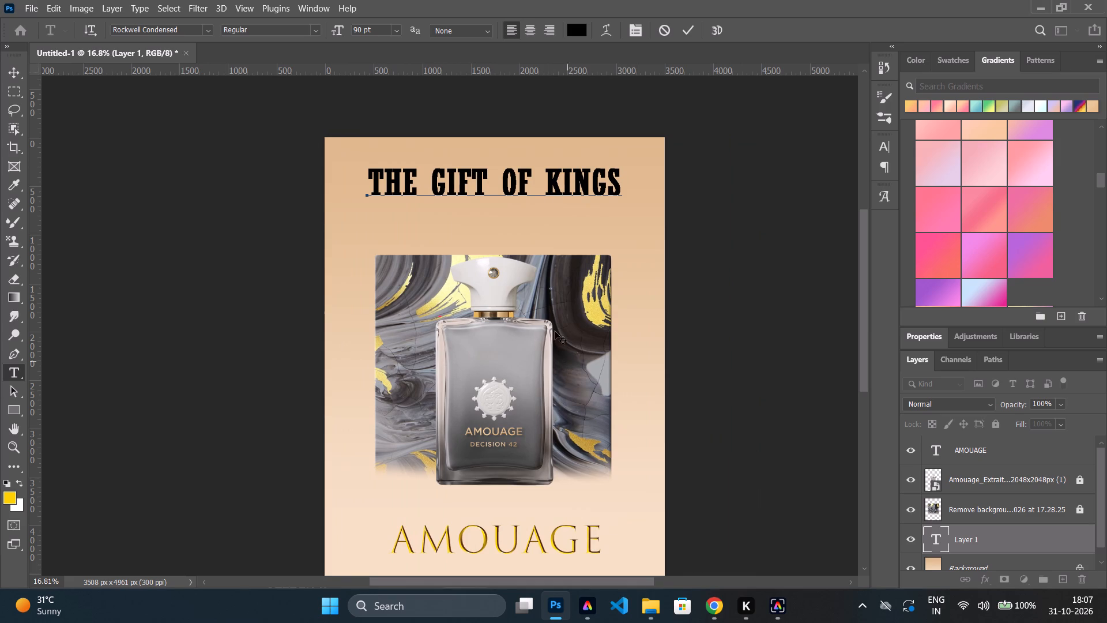
left_click_drag(365, 185, 416, 189)
left_click_drag(416, 189, 386, 187)
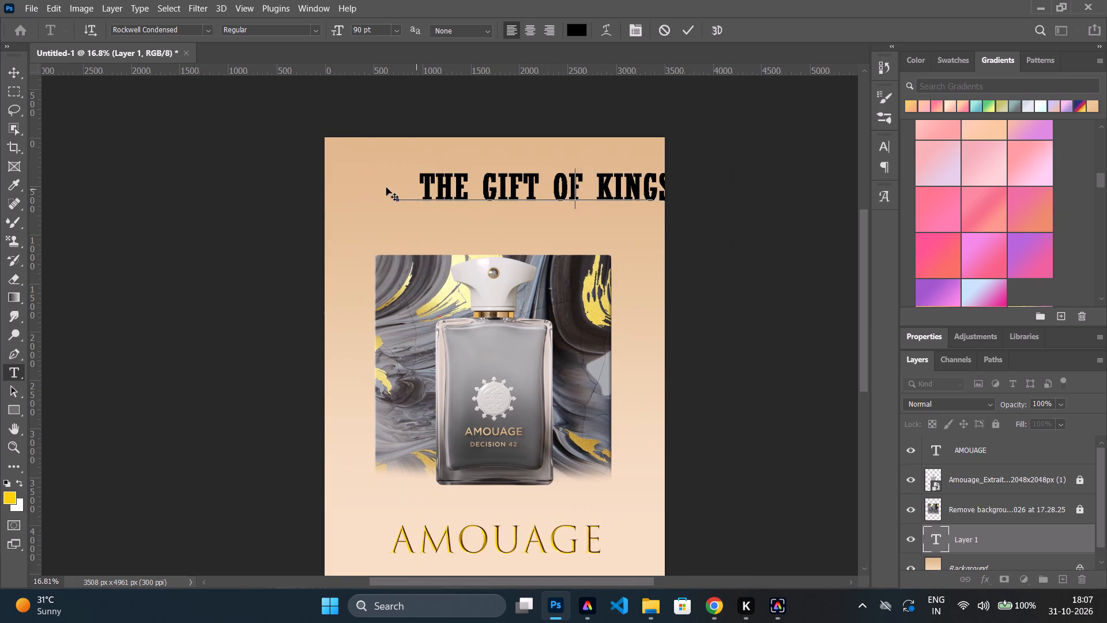
left_click_drag(386, 187, 374, 184)
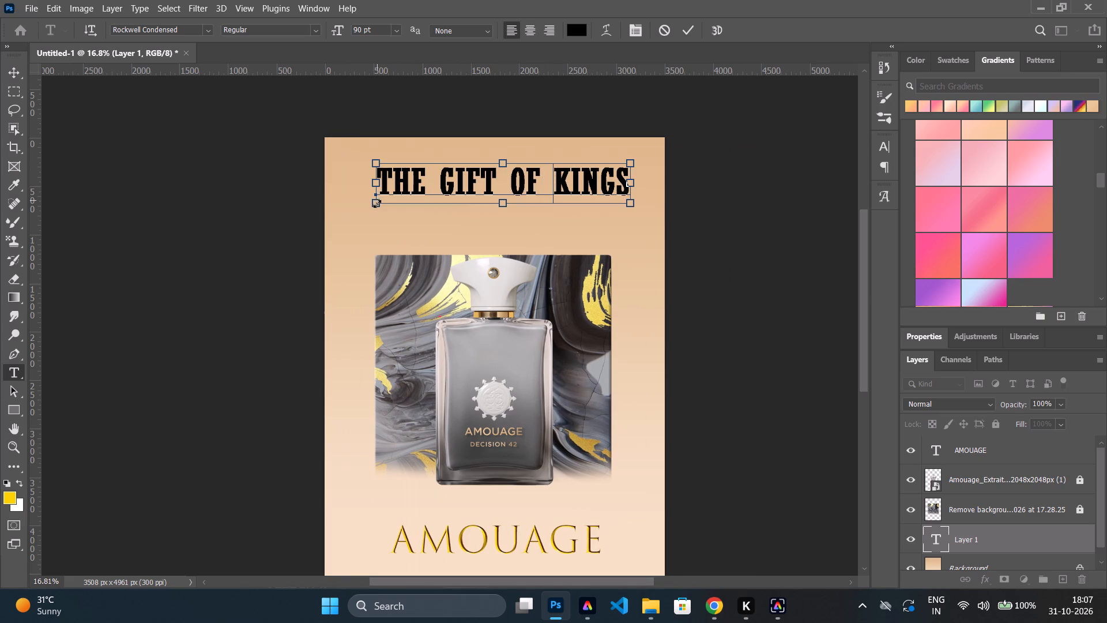
Finish editing the THE GIFT OF KINGS tagline and move it to the poster's horizontal centre, keeping it near the top edge.
key("ctrl+t")
left_click(516, 211)
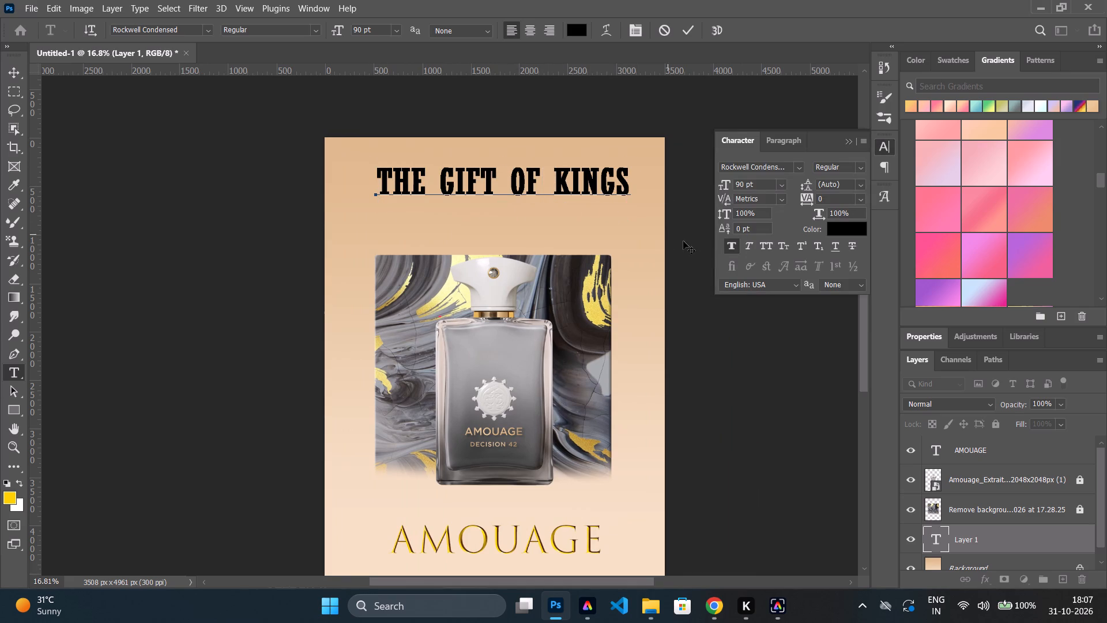
left_click(848, 137)
left_click(767, 420)
left_click(951, 503)
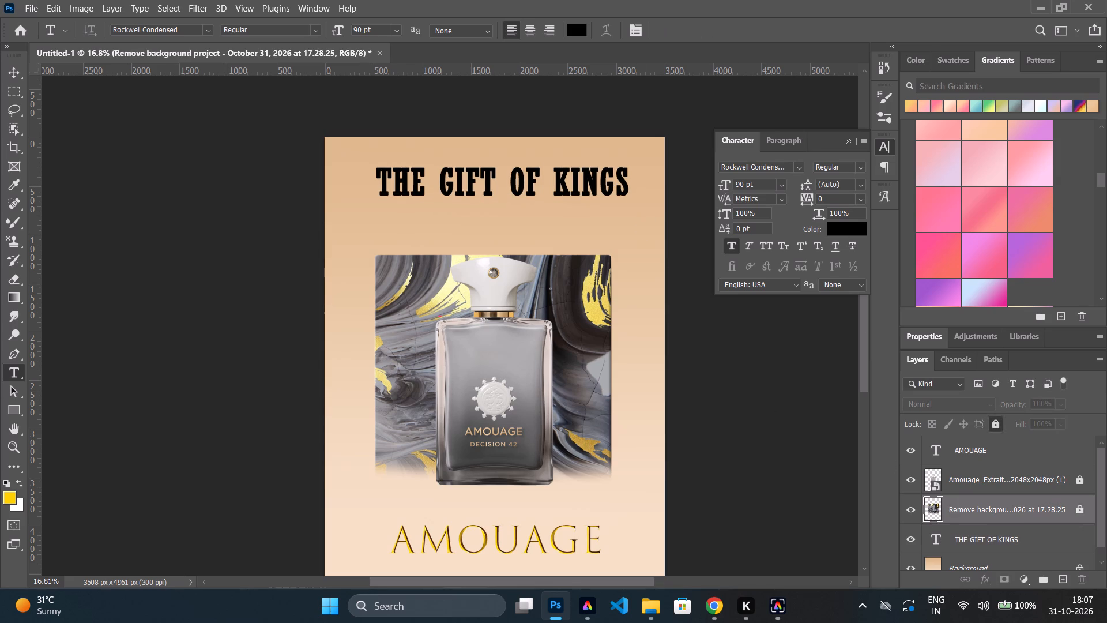
left_click(848, 138)
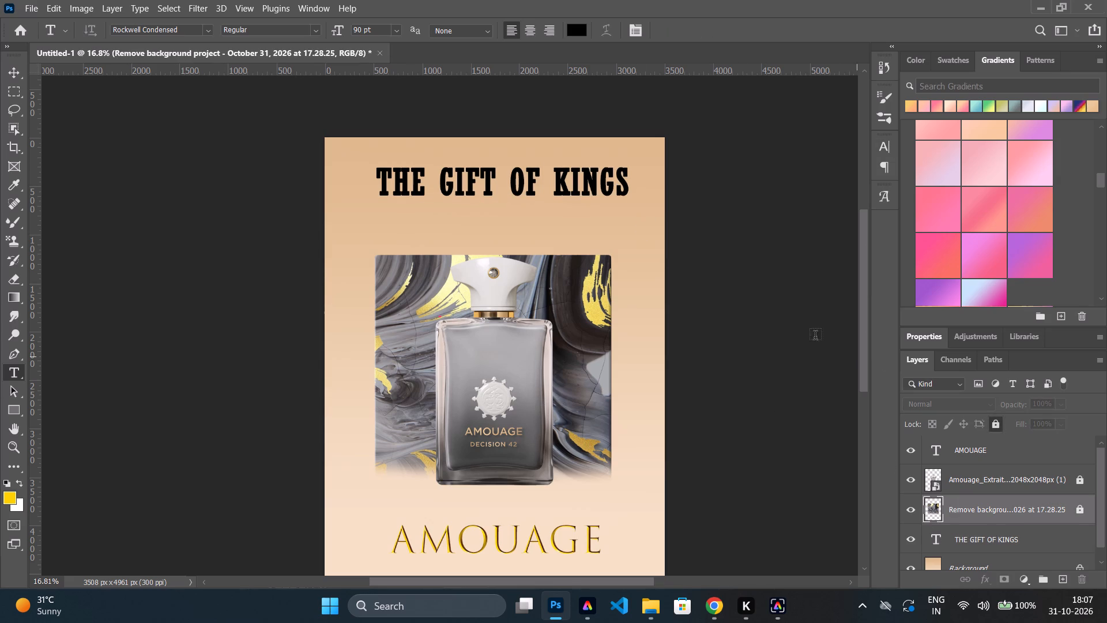
key("v")
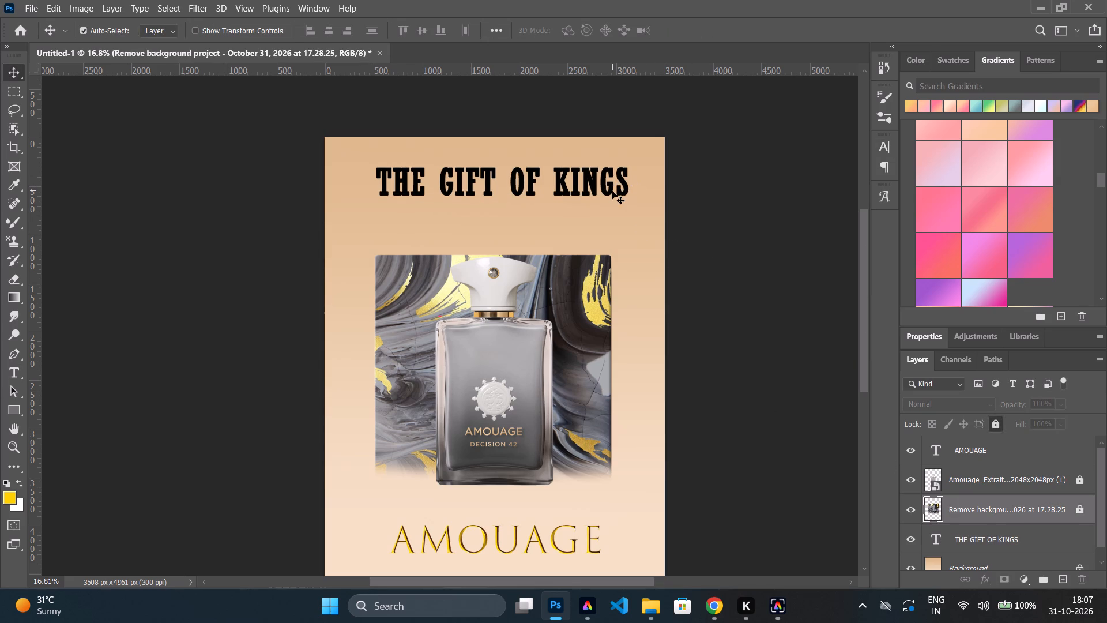
left_click_drag(612, 191, 604, 200)
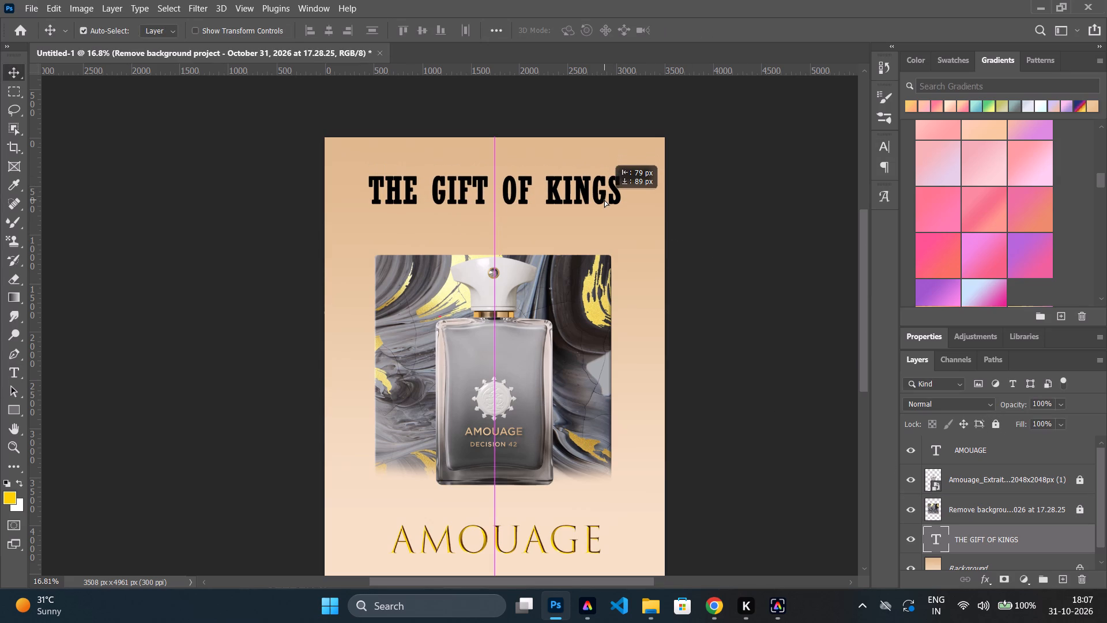
left_click_drag(604, 200, 604, 185)
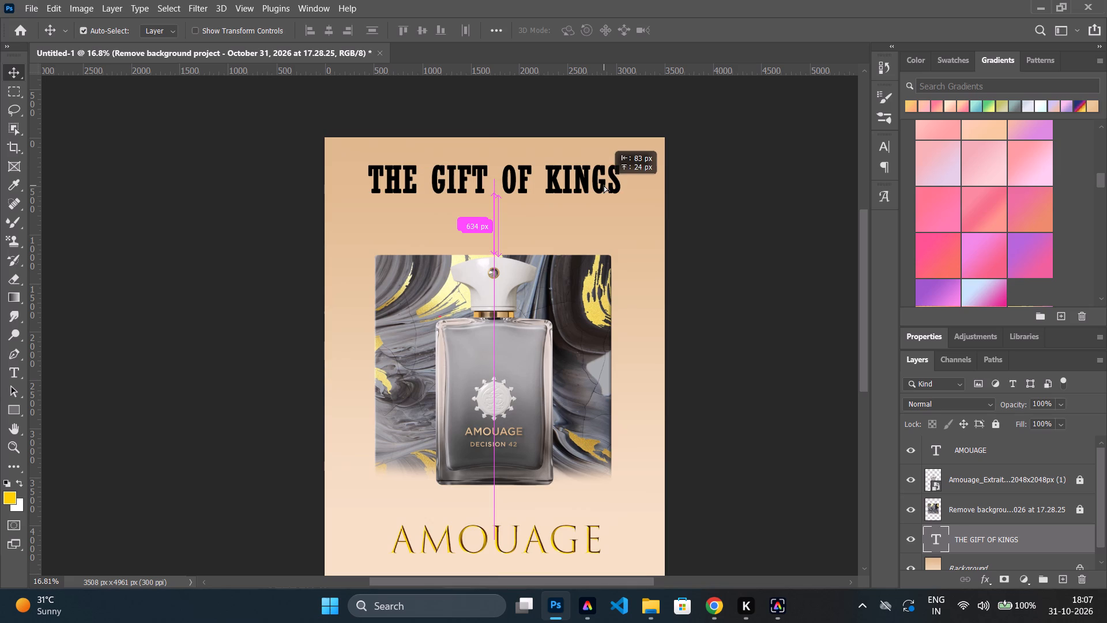
left_click_drag(604, 185, 605, 185)
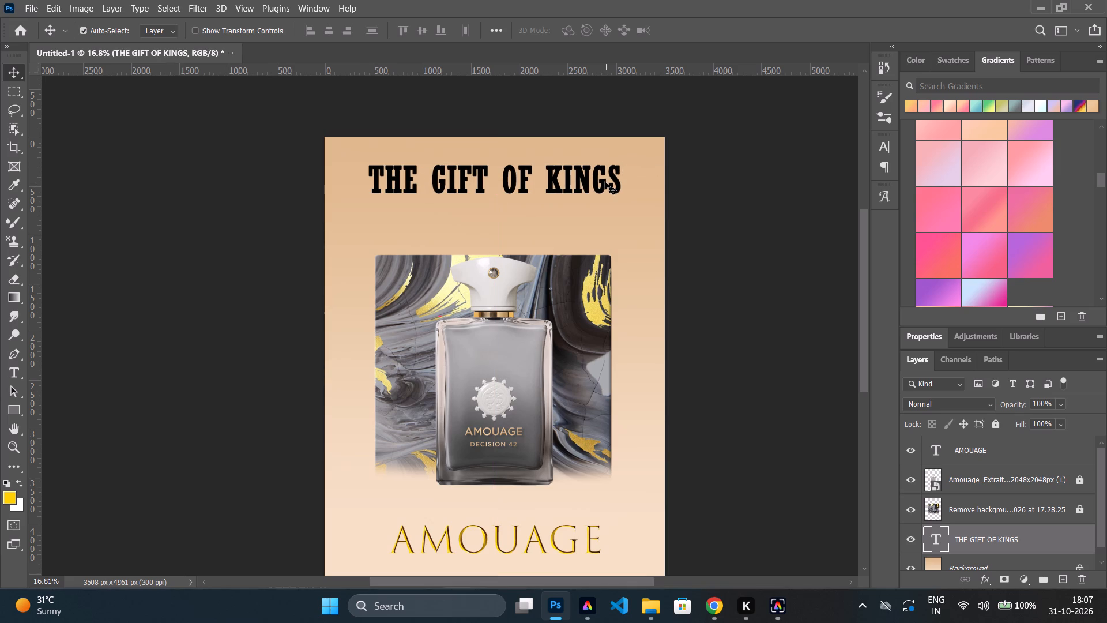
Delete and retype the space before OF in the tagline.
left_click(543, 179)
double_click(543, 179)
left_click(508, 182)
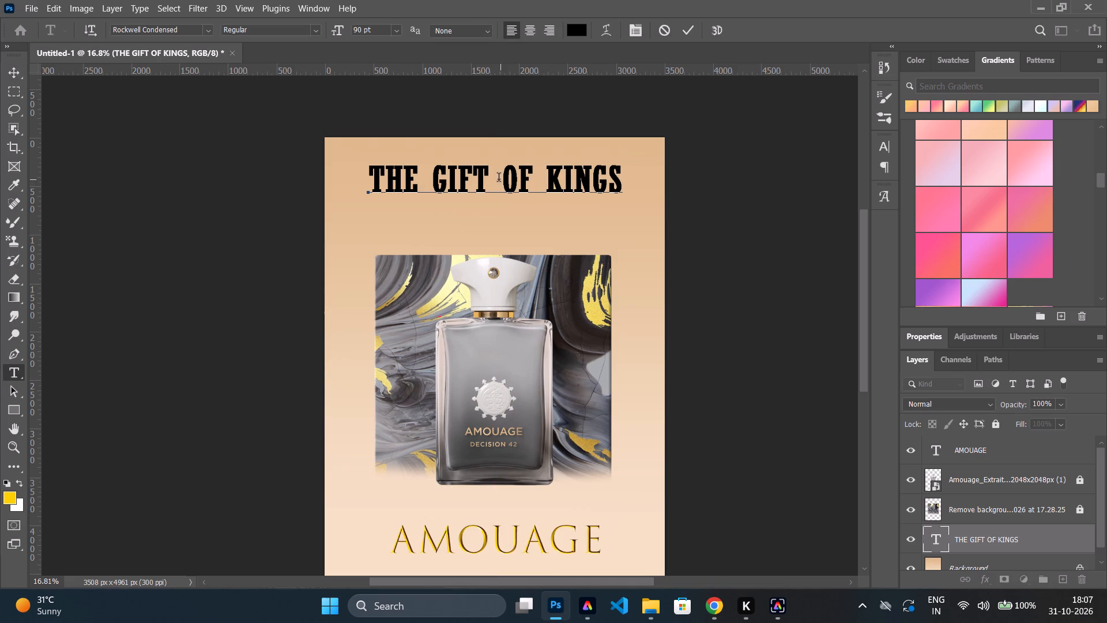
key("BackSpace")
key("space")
Select the whole tagline and set its text colour to dark grey 282828, sampled from the area around the canvas.
triple_click(530, 194)
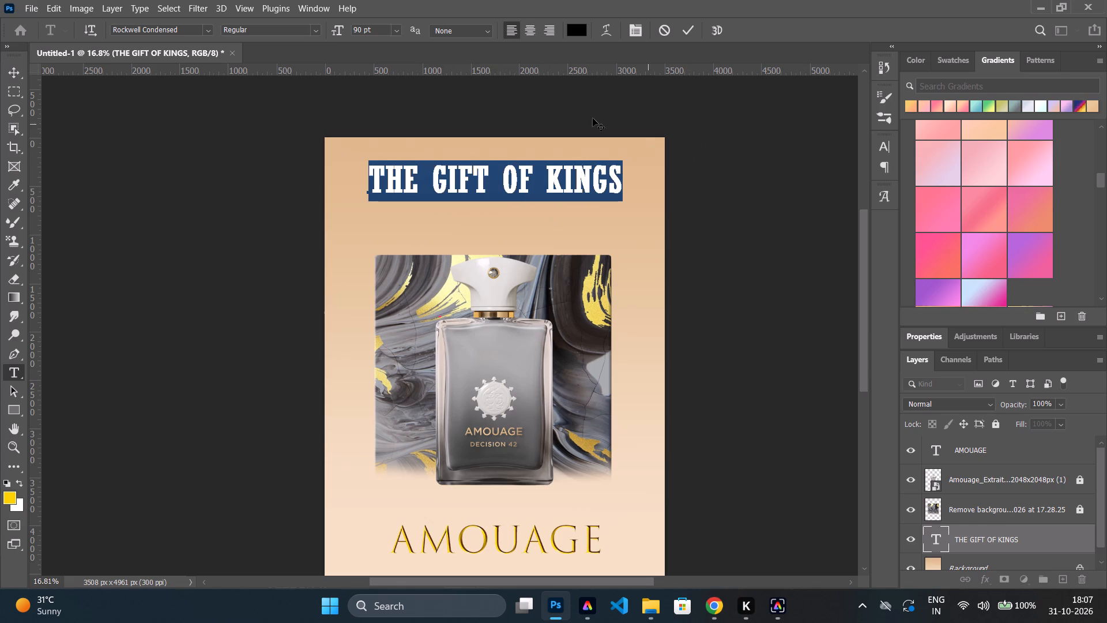
left_click(573, 24)
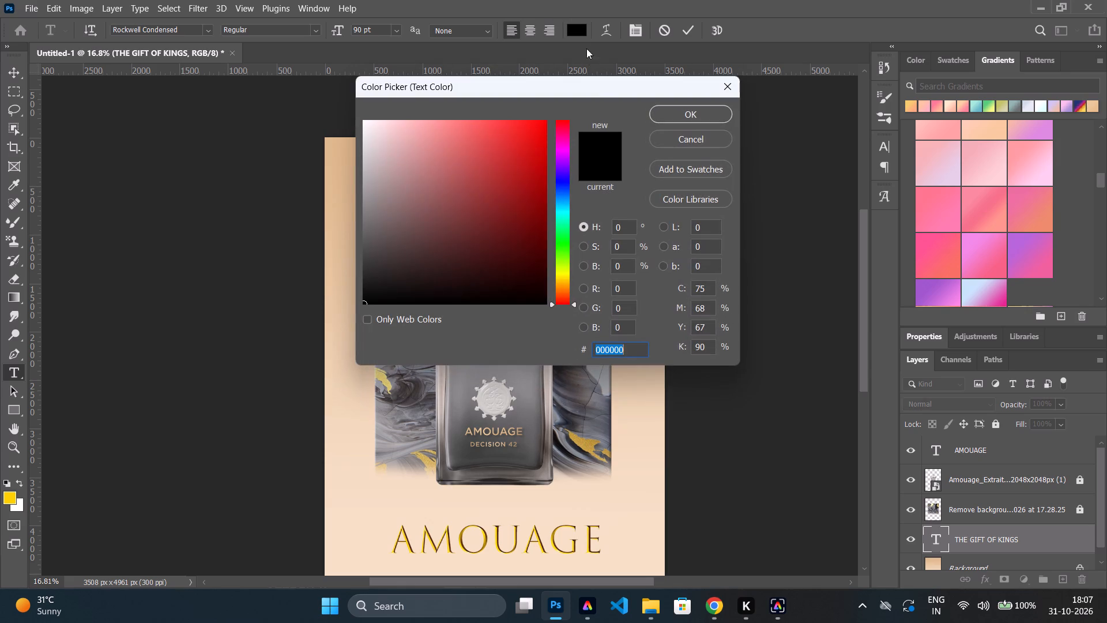
left_click(732, 467)
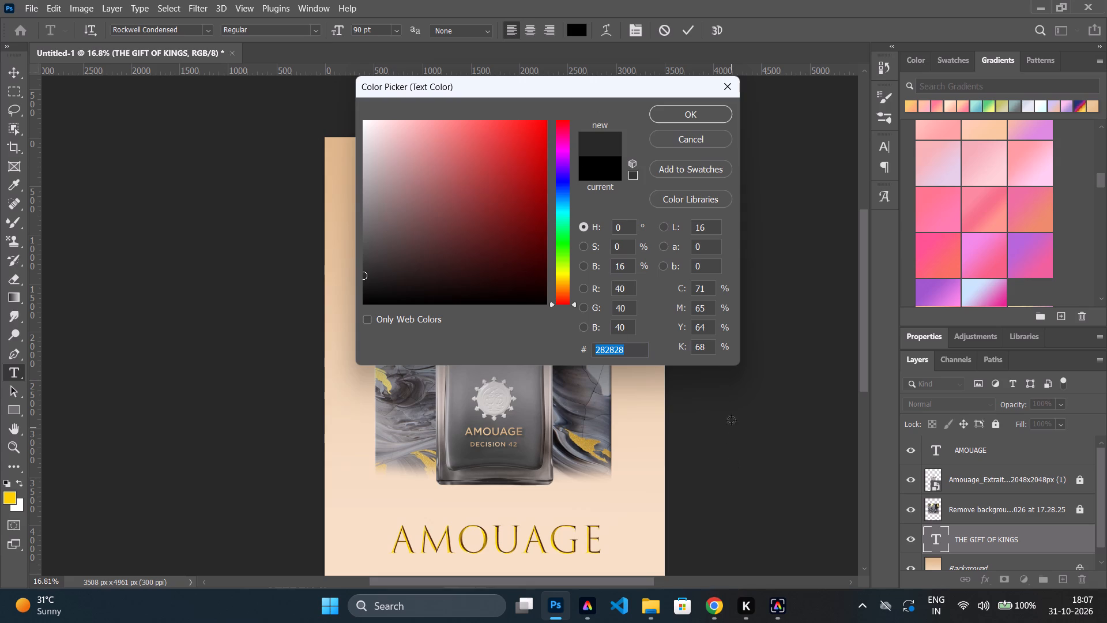
left_click(716, 82)
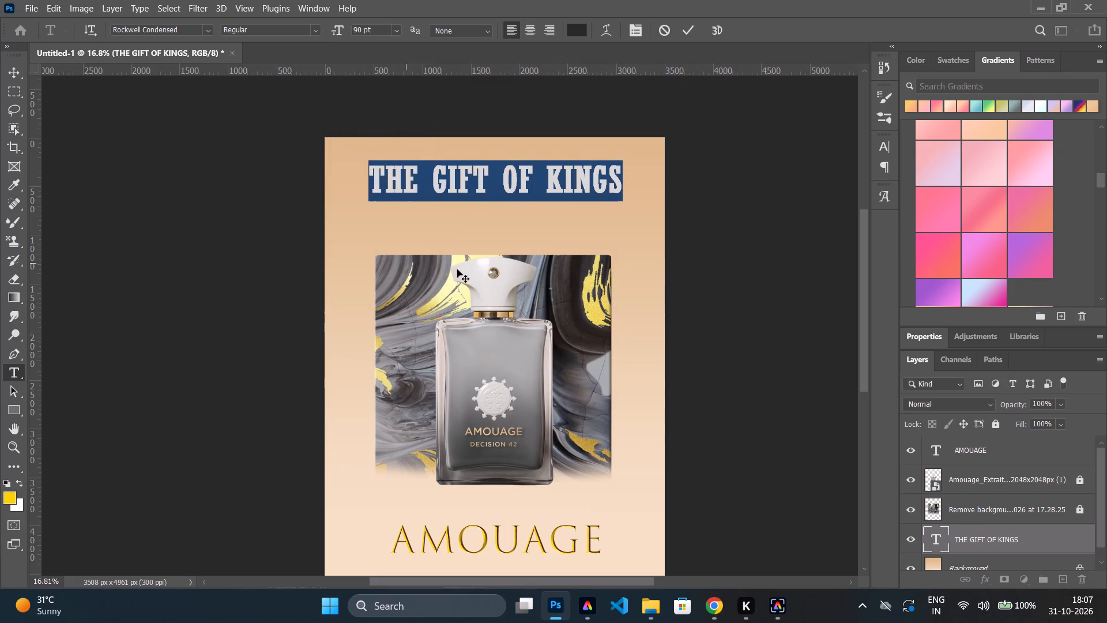
Select the Background layer and copy the hex code f7cb6b from the Gradient tool's first colour stop, leaving the gradient unedited.
left_click(957, 561)
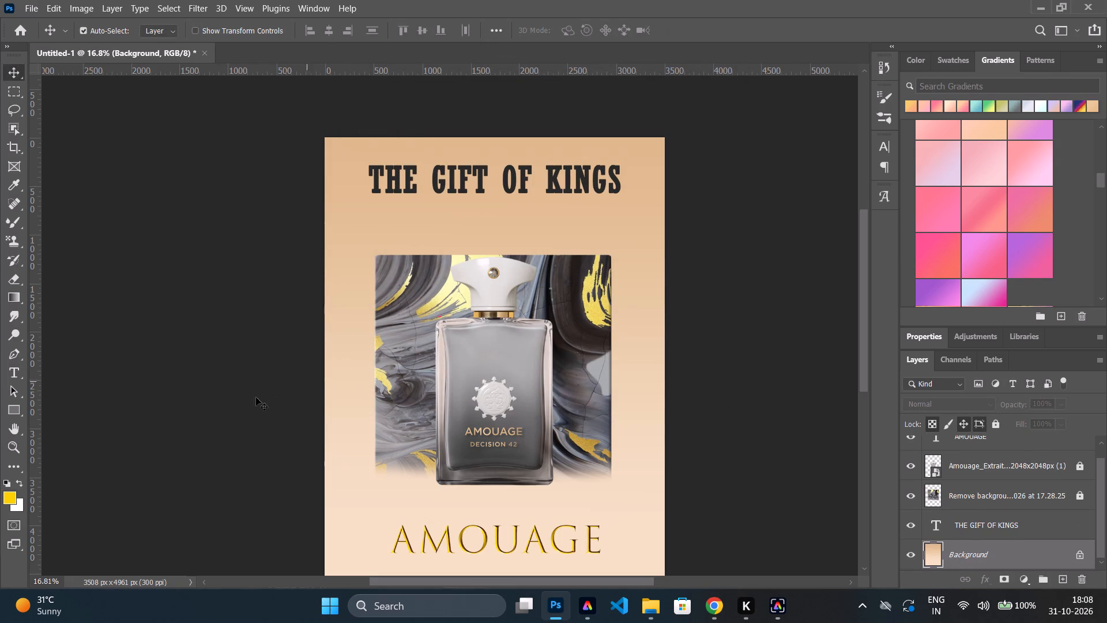
left_click(17, 297)
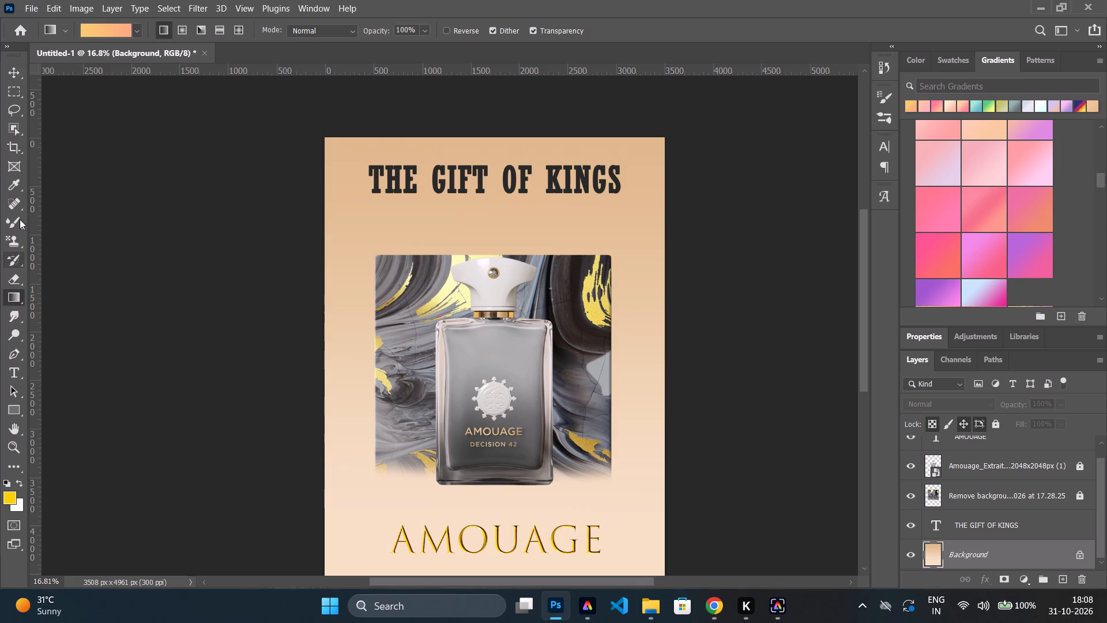
left_click(95, 26)
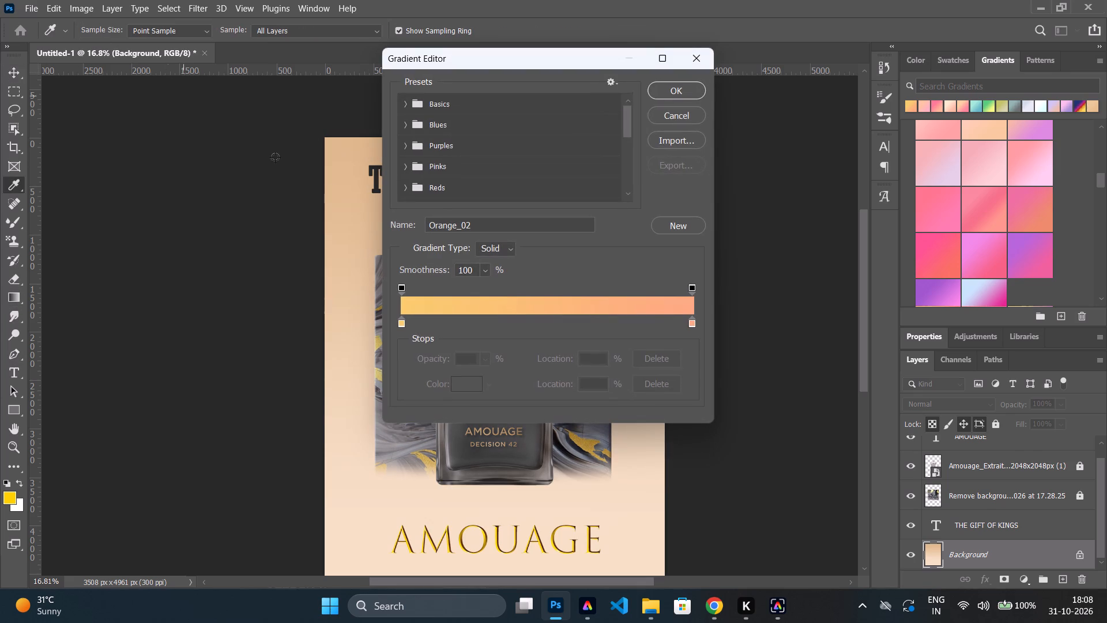
left_click(398, 321)
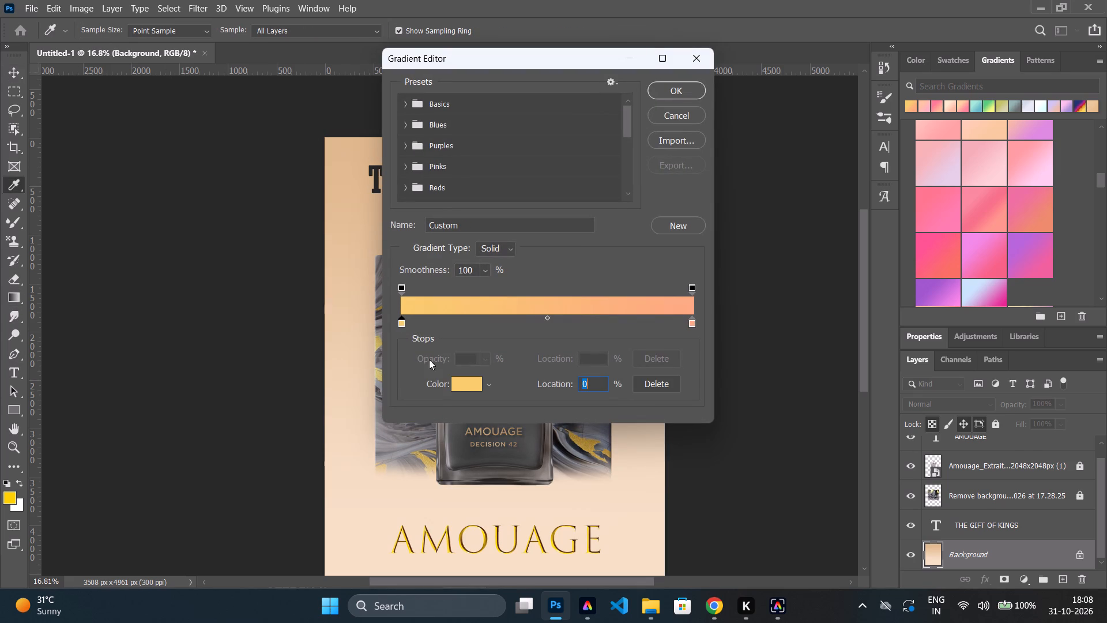
left_click(457, 384)
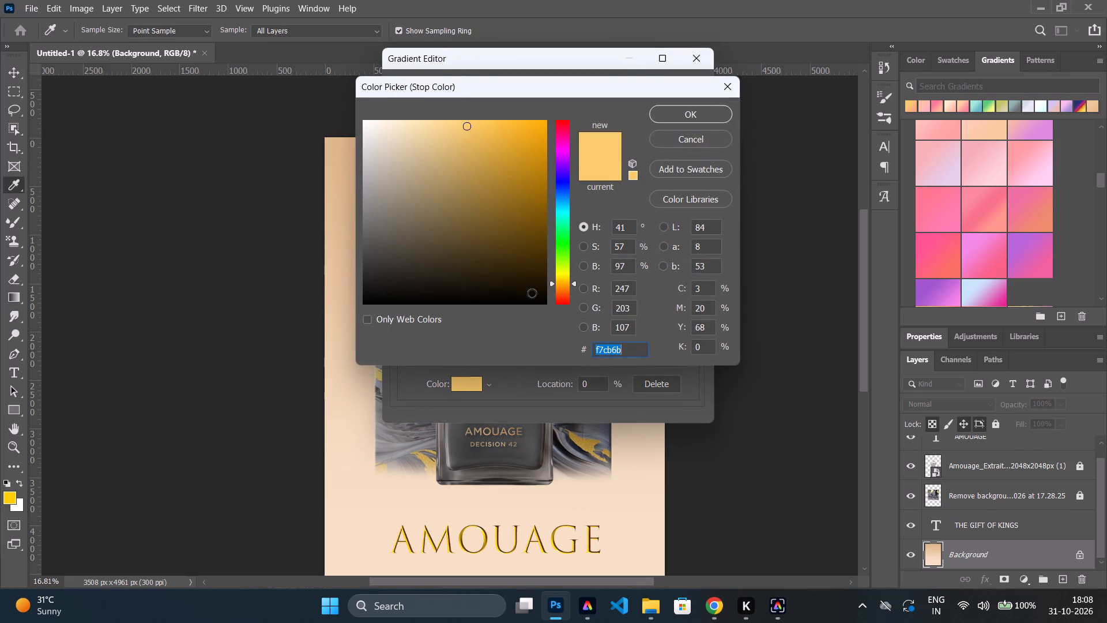
key("ctrl+c")
left_click(725, 81)
left_click(694, 51)
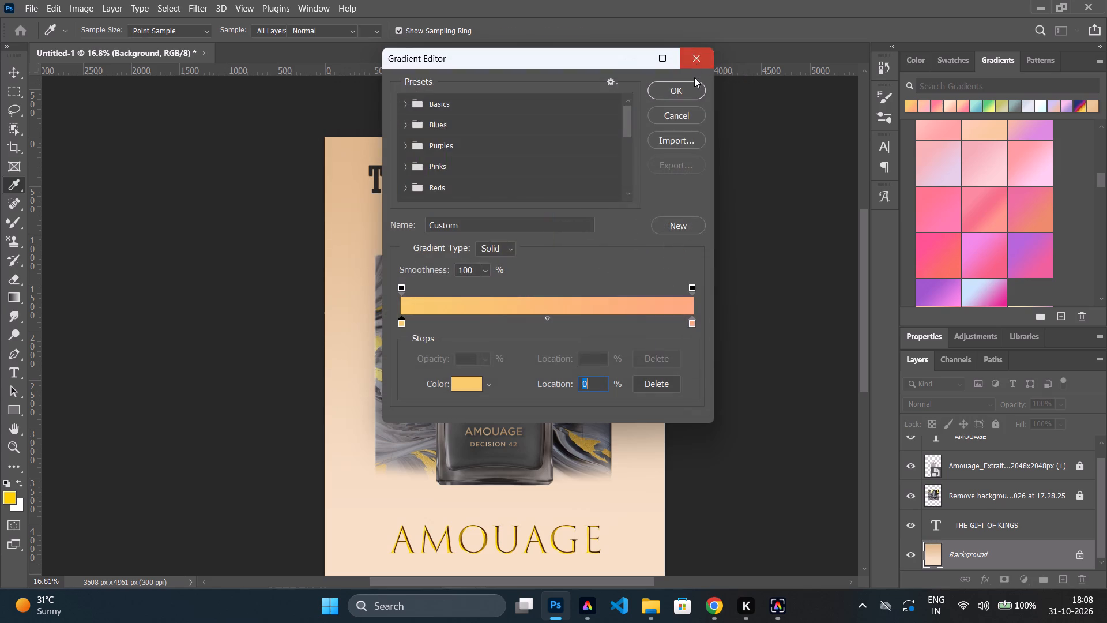
Switch to Chrome and ask Google's AI which font colour would look attractive and suit an f7cb6b background the most.
left_click(720, 611)
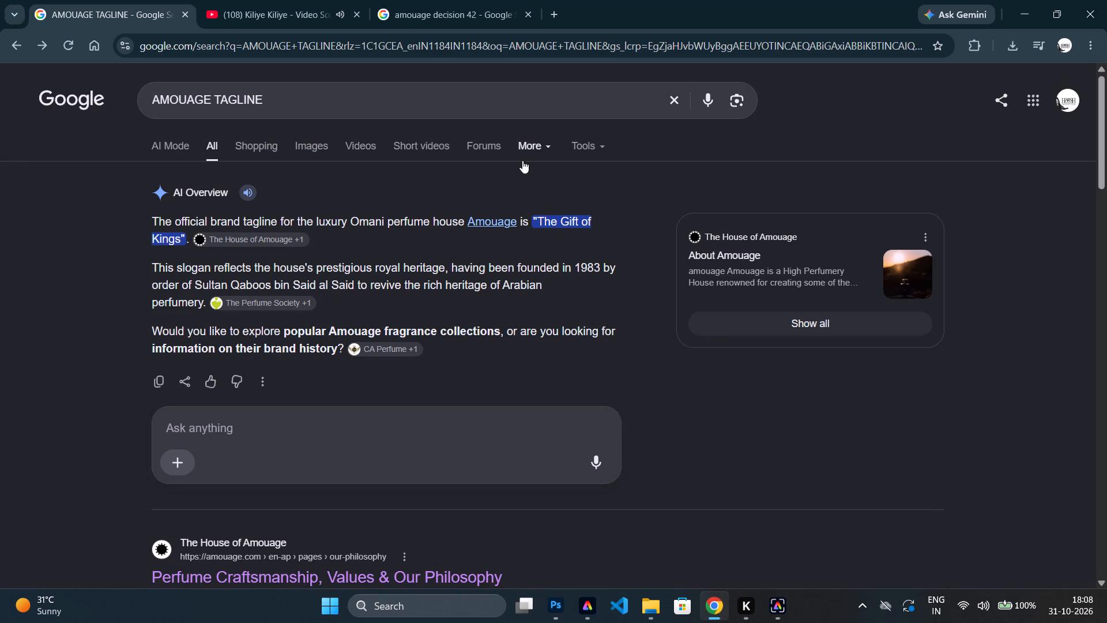
left_click(334, 429)
key("ctrl+v")
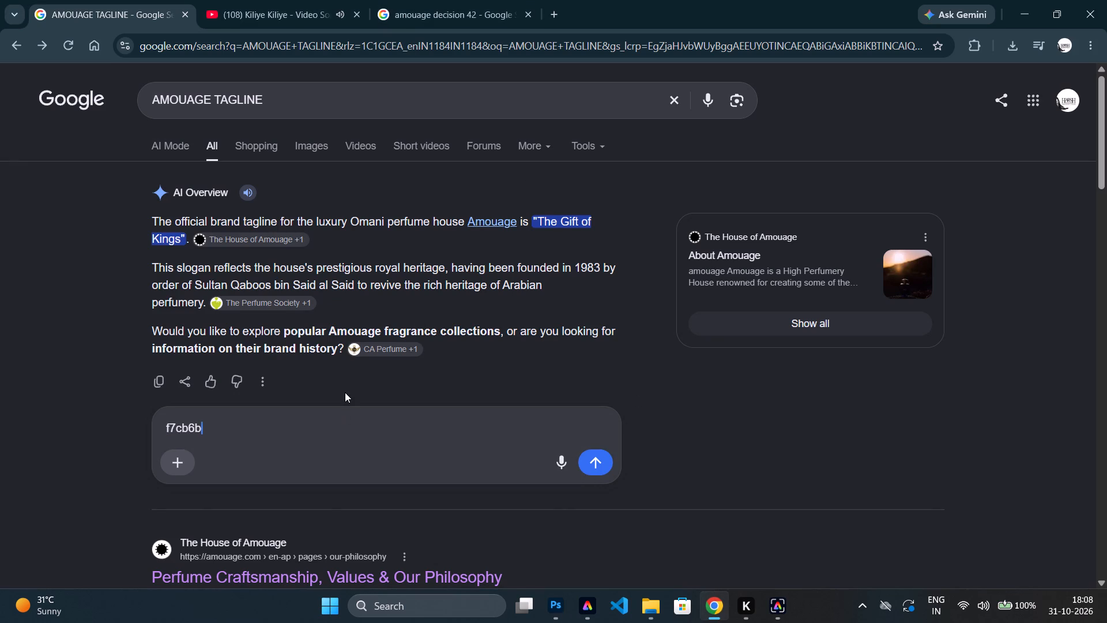
key("space")
type("ON THISI")
key("space")
key("BackSpace")
key("BackSpace")
key("BackSpace")
type("S BACKGROUNF")
key("space")
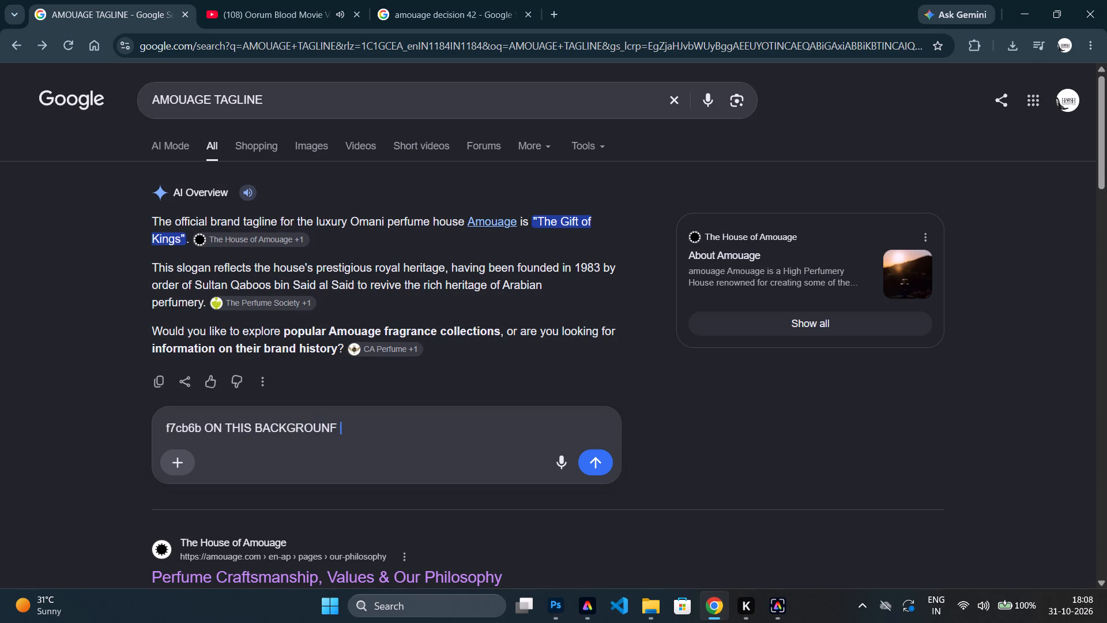
key("BackSpace")
key("BackSpace")
type("D WHICH")
key("space")
type("COLOR")
key("space")
type("FONT WOULD LOOK ATTRAC")
type("TR")
key("BackSpace")
type("IVE AND WOULD SUIT THE MOST")
key("Return")
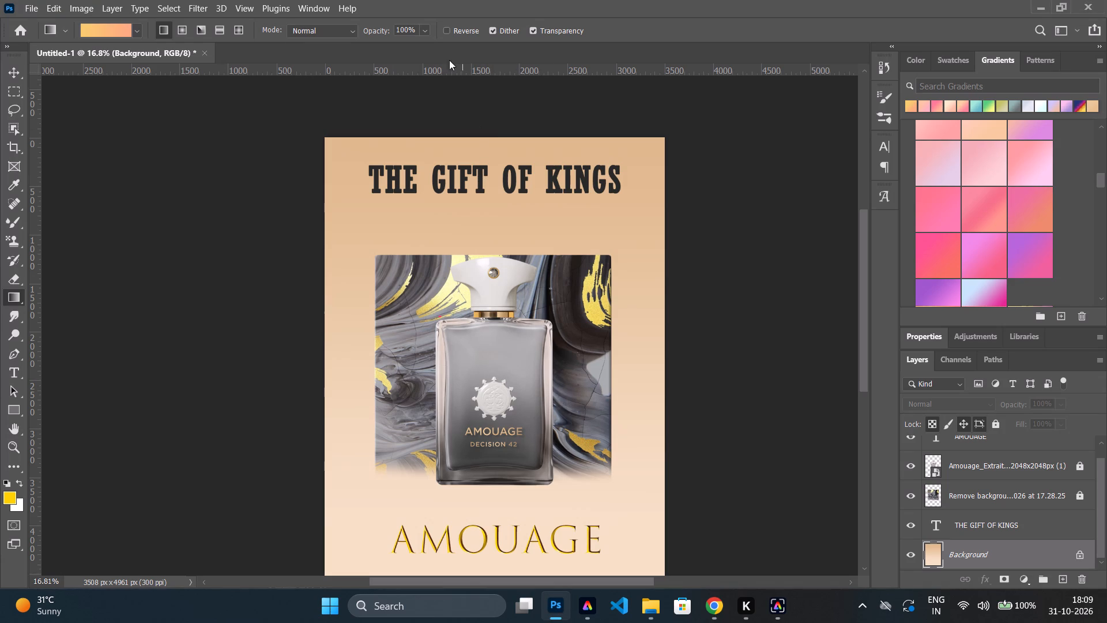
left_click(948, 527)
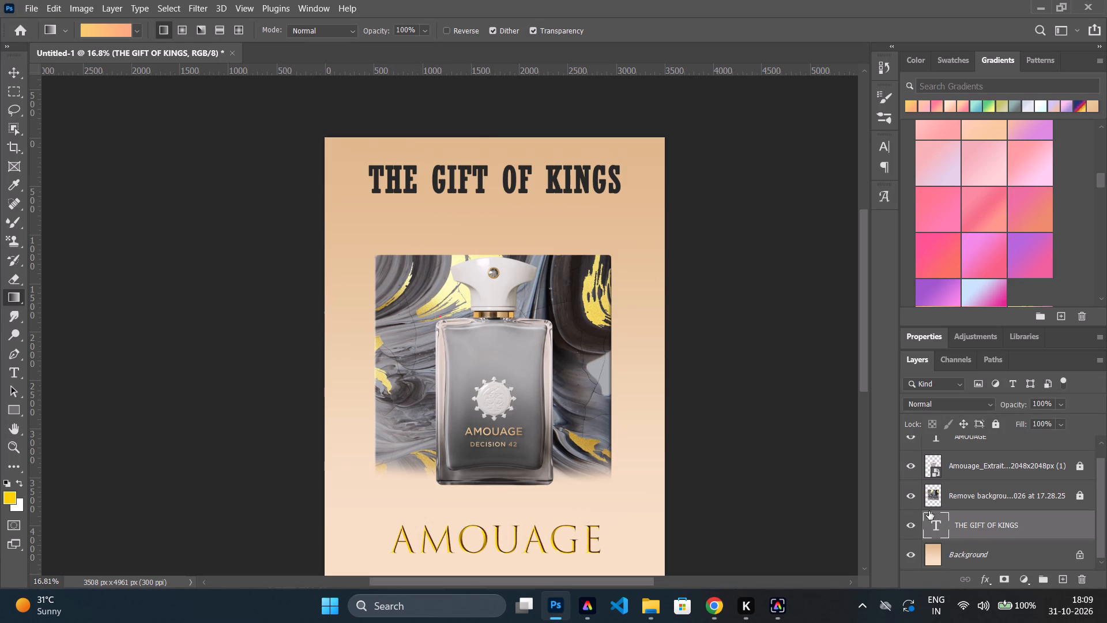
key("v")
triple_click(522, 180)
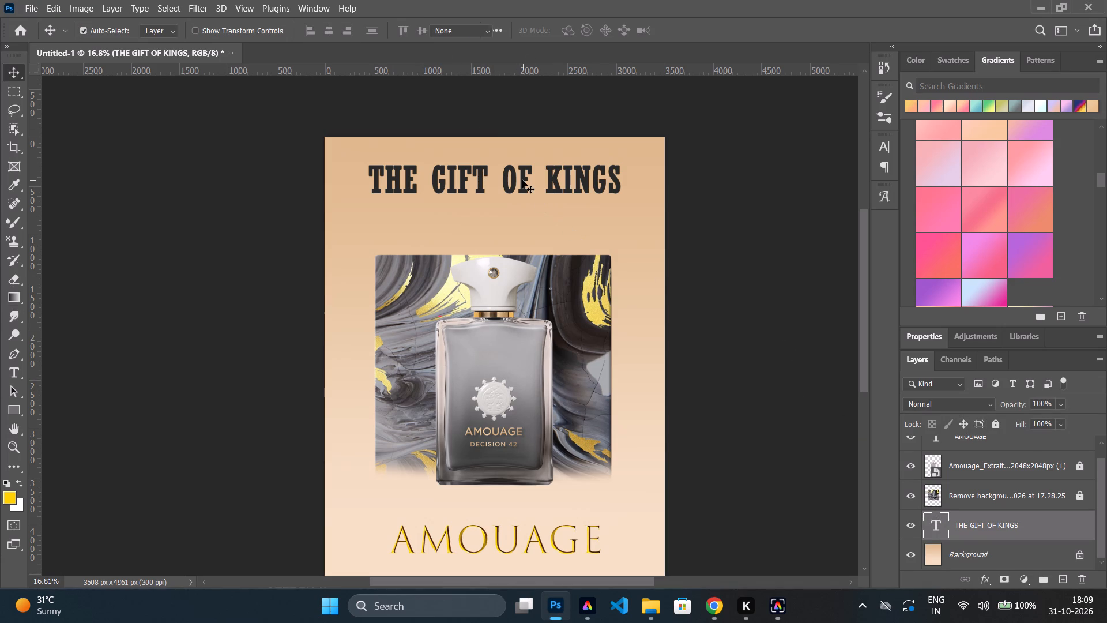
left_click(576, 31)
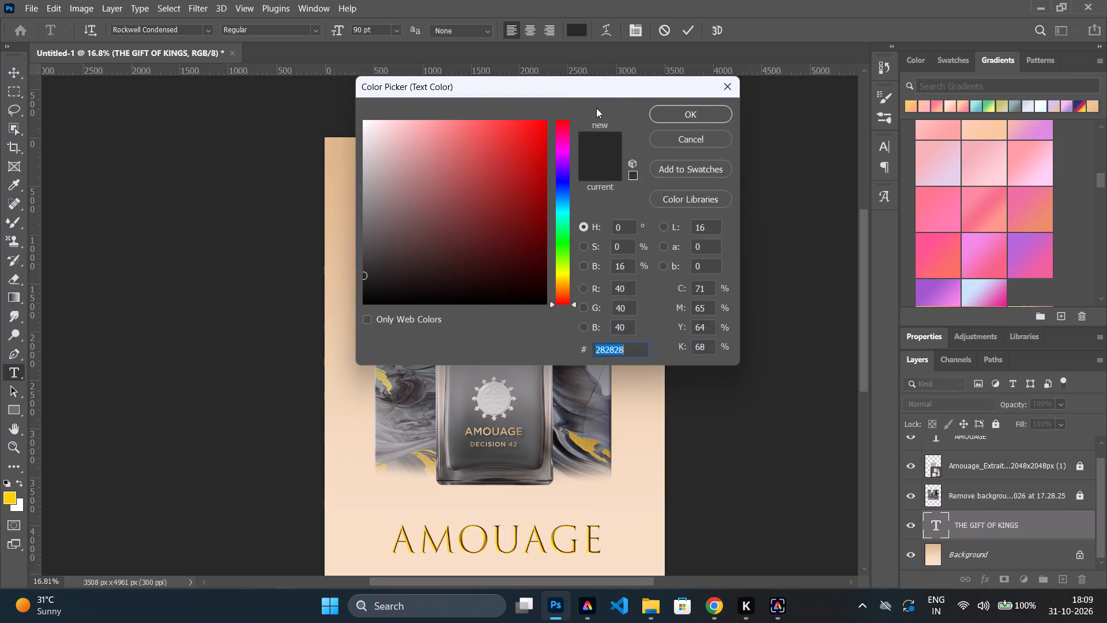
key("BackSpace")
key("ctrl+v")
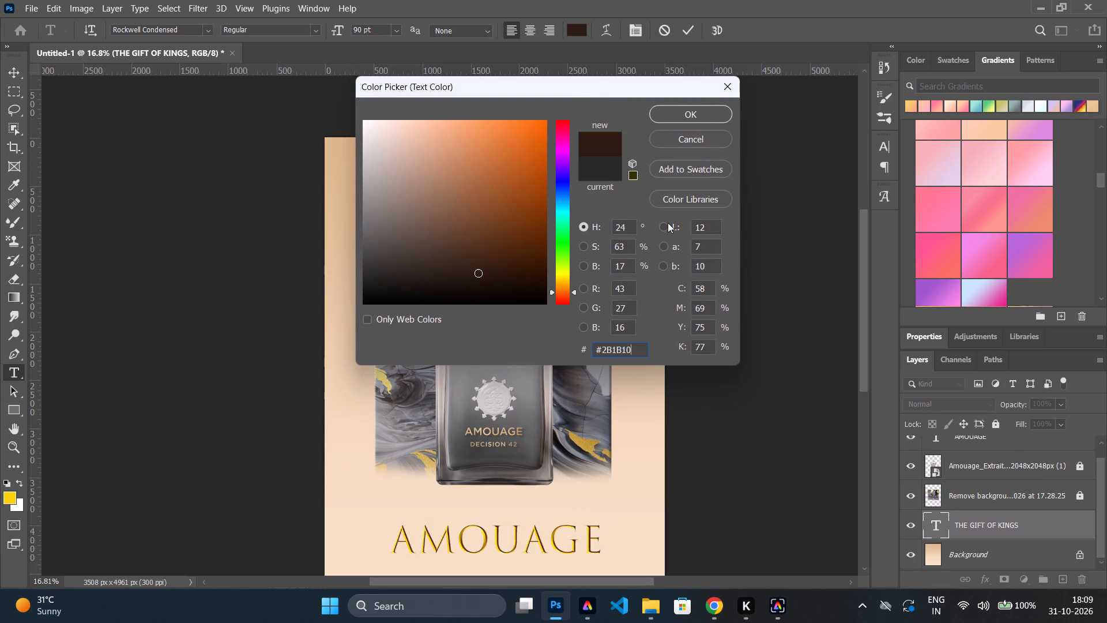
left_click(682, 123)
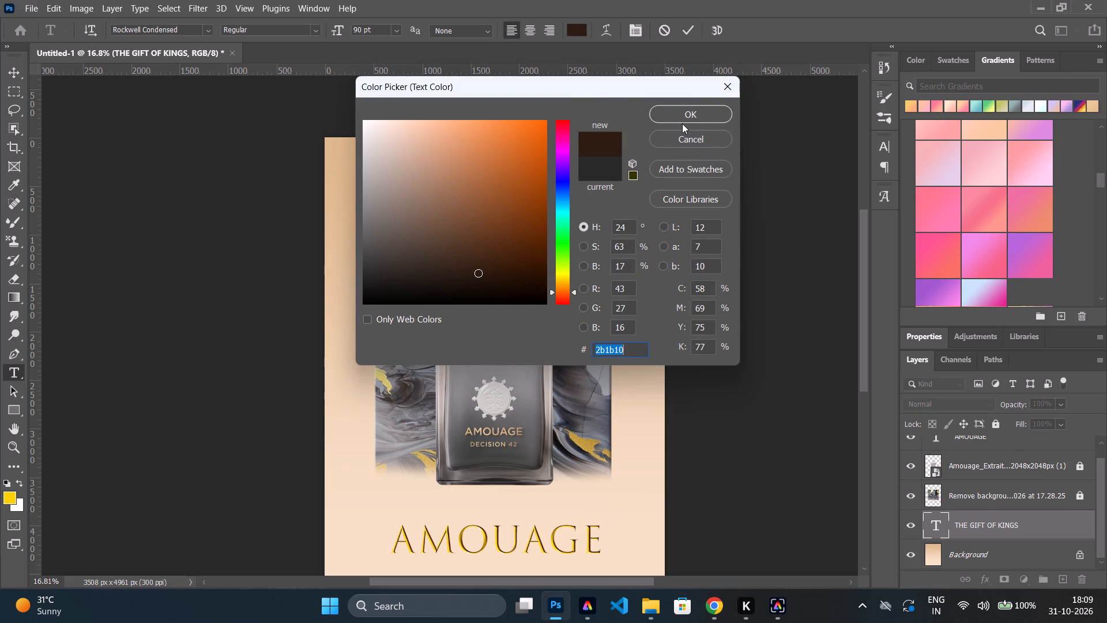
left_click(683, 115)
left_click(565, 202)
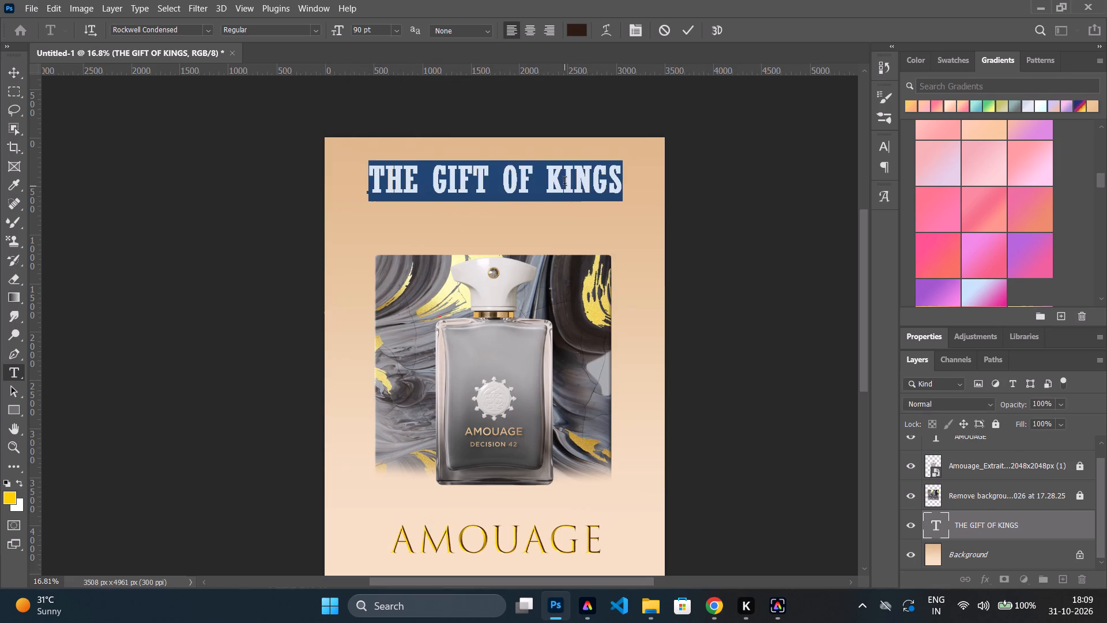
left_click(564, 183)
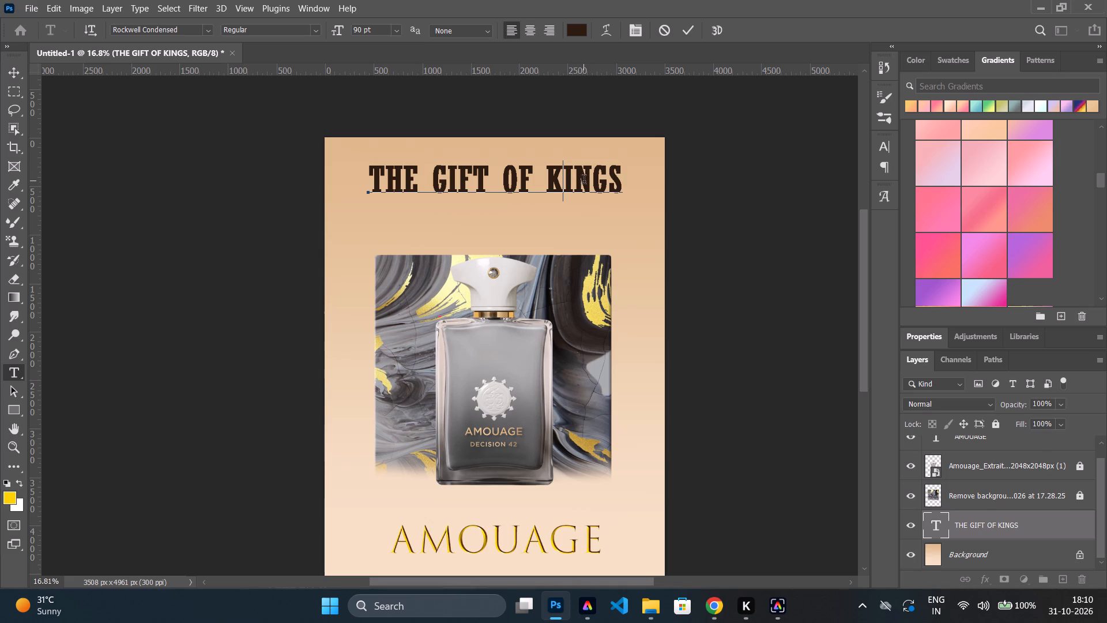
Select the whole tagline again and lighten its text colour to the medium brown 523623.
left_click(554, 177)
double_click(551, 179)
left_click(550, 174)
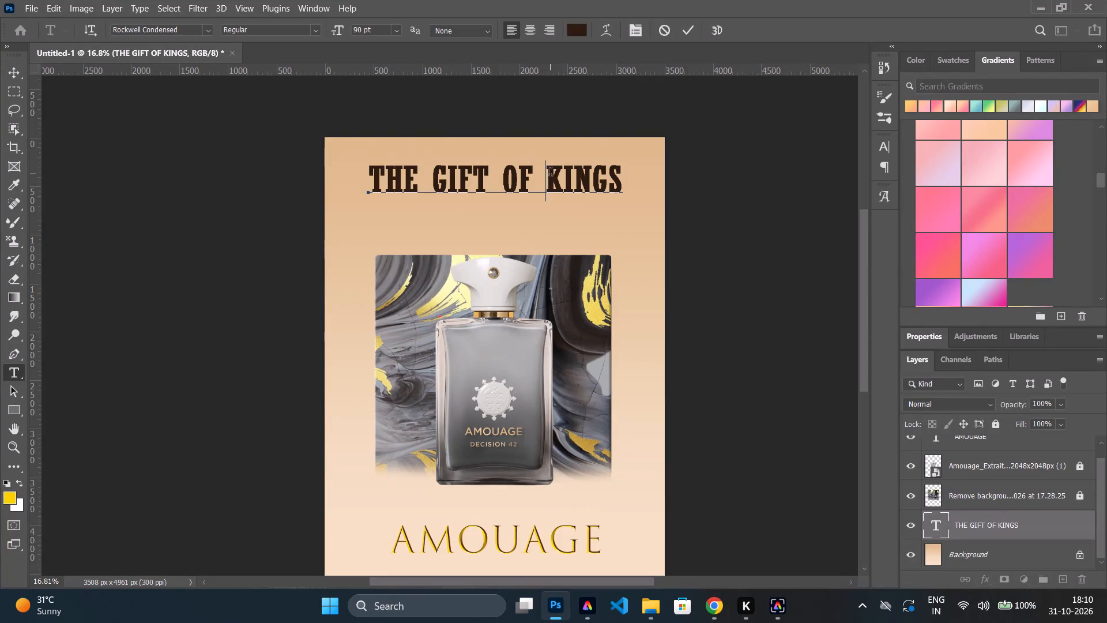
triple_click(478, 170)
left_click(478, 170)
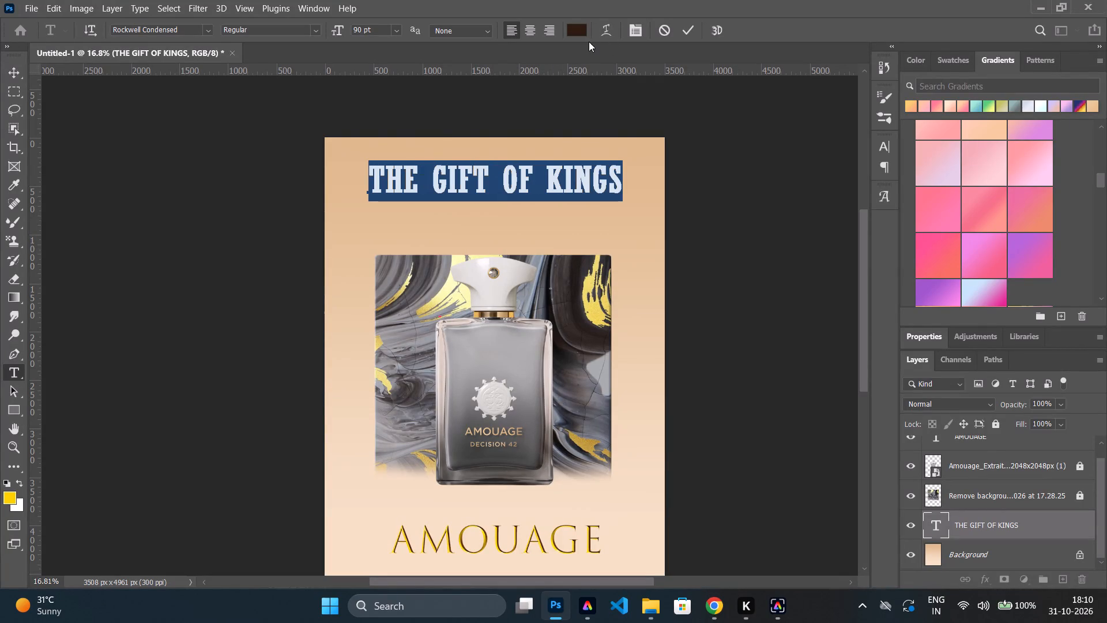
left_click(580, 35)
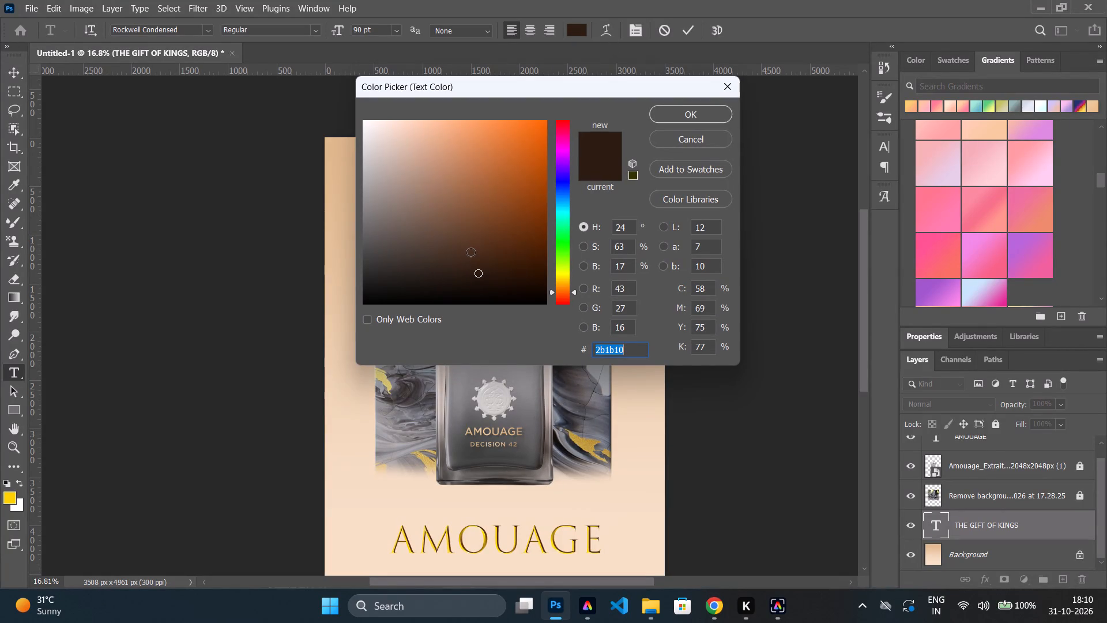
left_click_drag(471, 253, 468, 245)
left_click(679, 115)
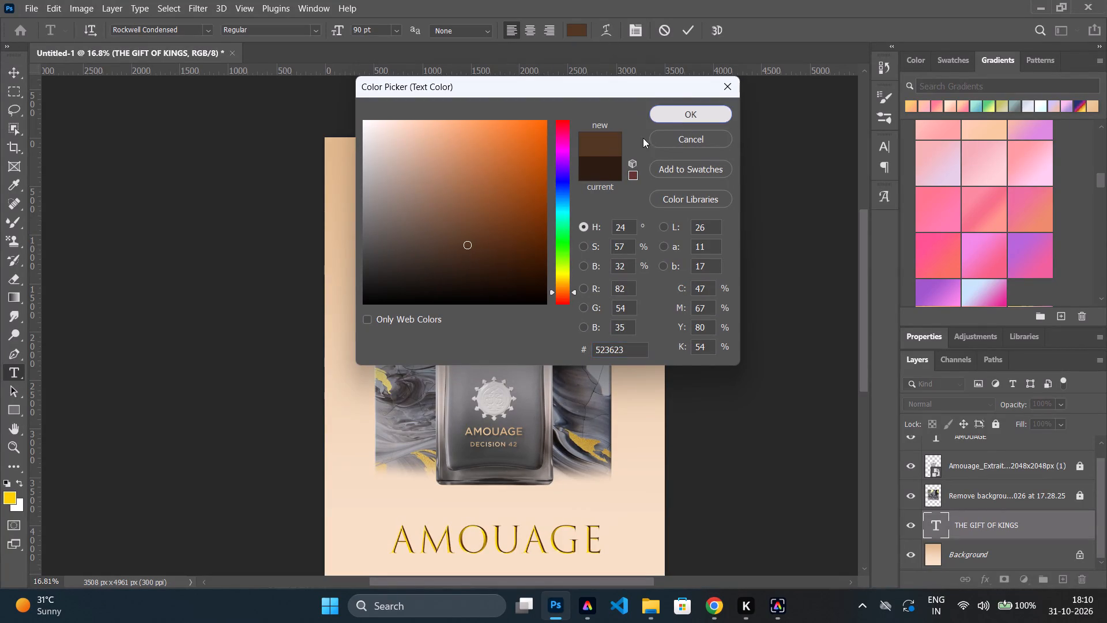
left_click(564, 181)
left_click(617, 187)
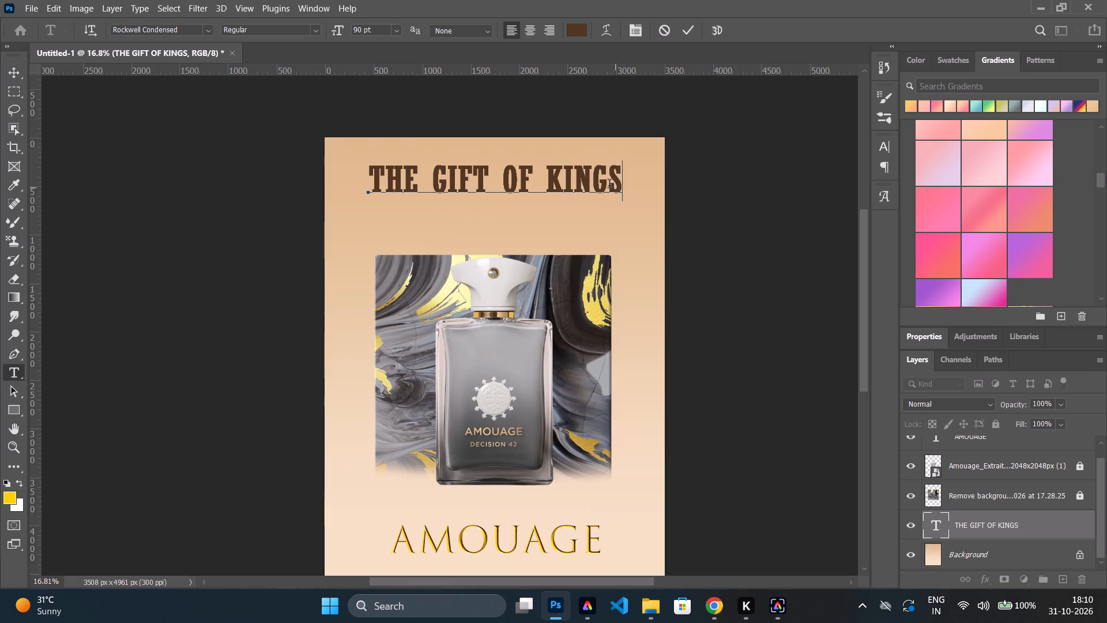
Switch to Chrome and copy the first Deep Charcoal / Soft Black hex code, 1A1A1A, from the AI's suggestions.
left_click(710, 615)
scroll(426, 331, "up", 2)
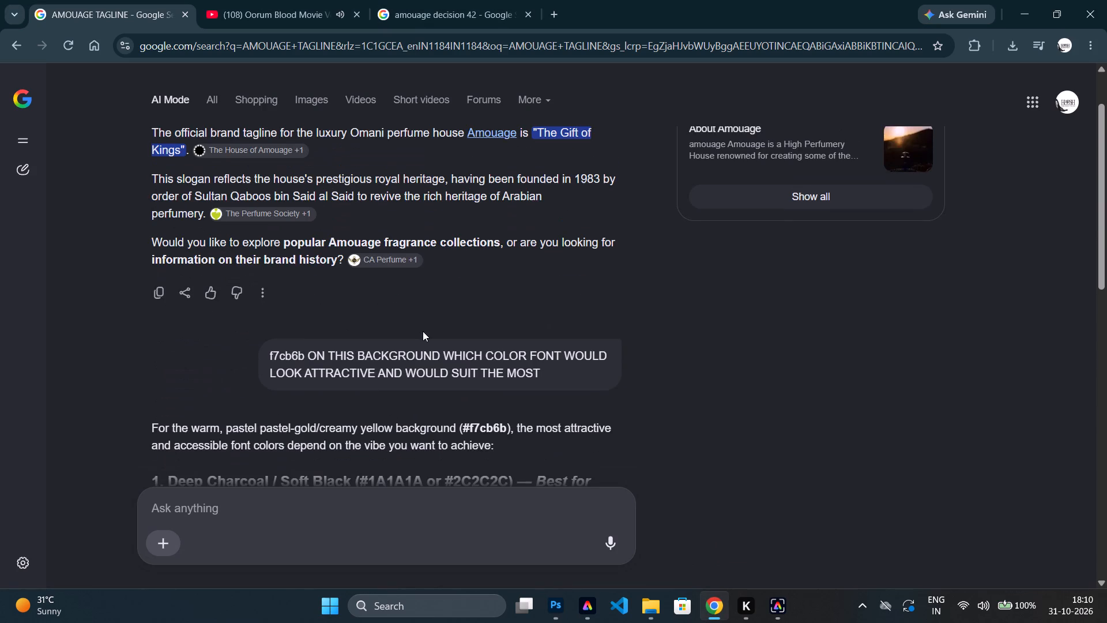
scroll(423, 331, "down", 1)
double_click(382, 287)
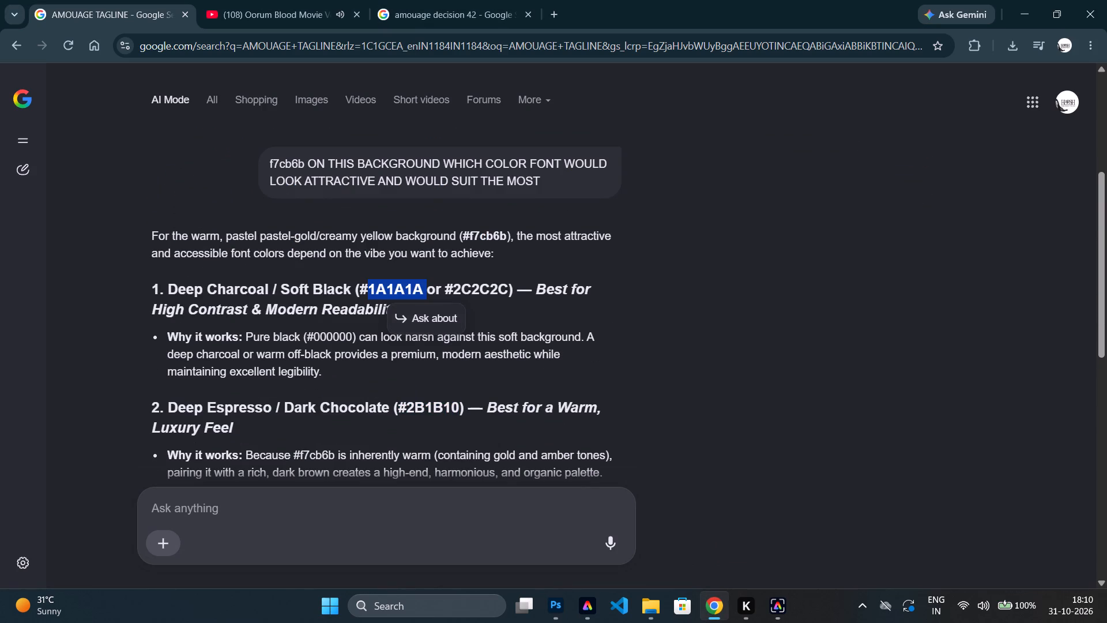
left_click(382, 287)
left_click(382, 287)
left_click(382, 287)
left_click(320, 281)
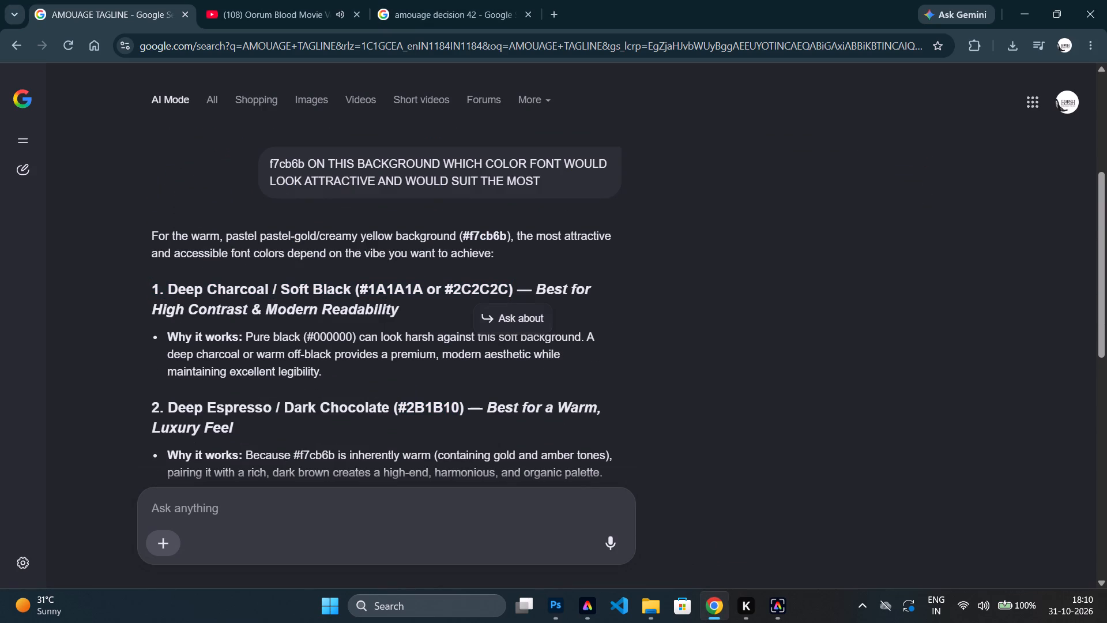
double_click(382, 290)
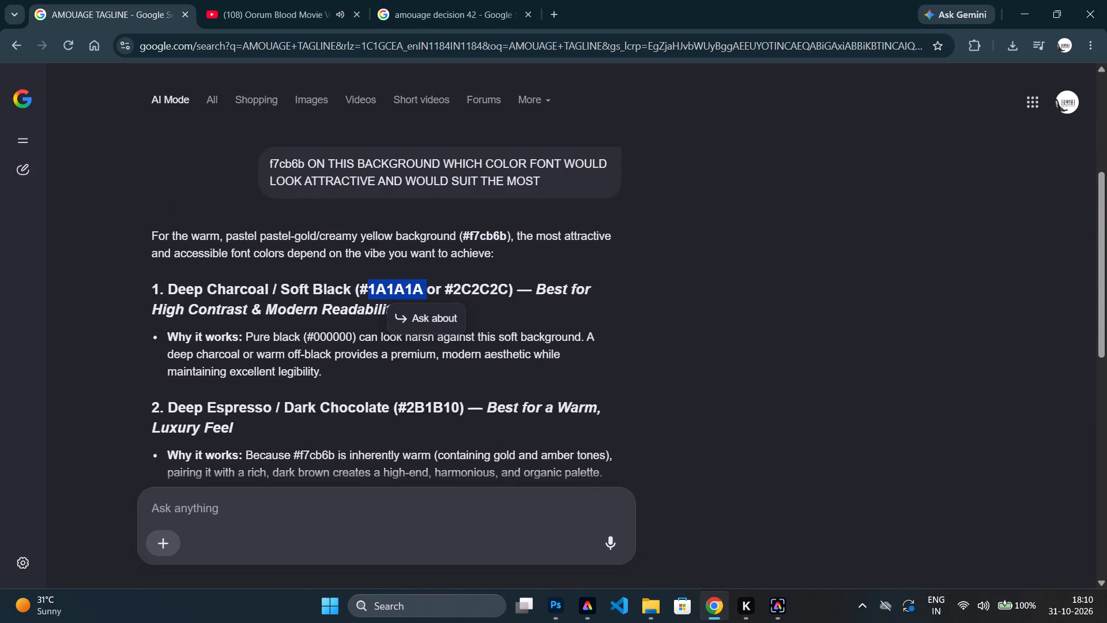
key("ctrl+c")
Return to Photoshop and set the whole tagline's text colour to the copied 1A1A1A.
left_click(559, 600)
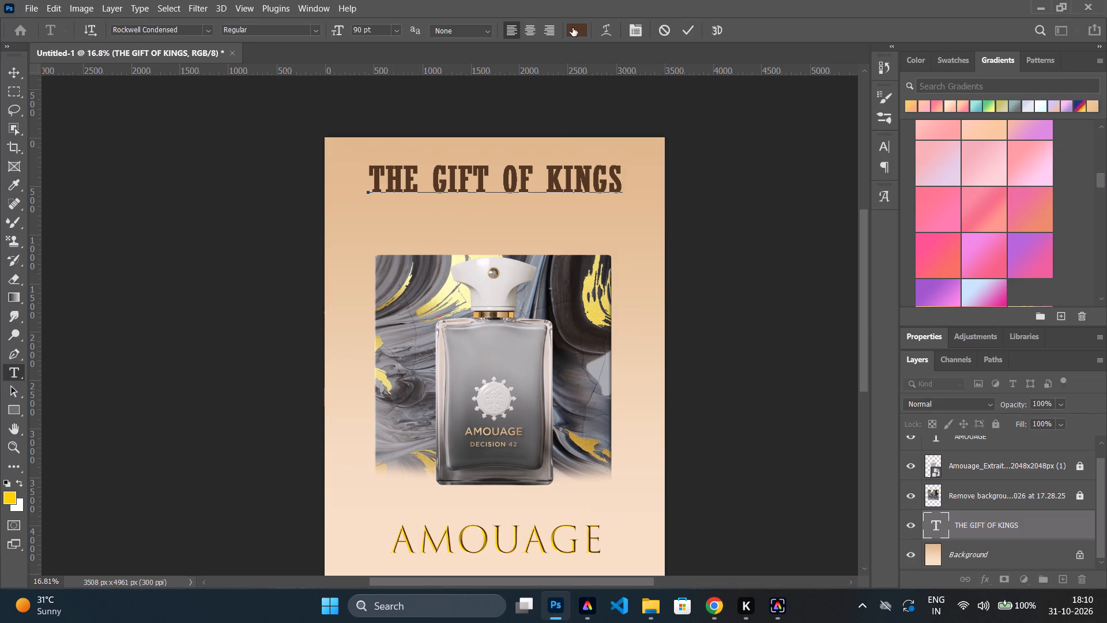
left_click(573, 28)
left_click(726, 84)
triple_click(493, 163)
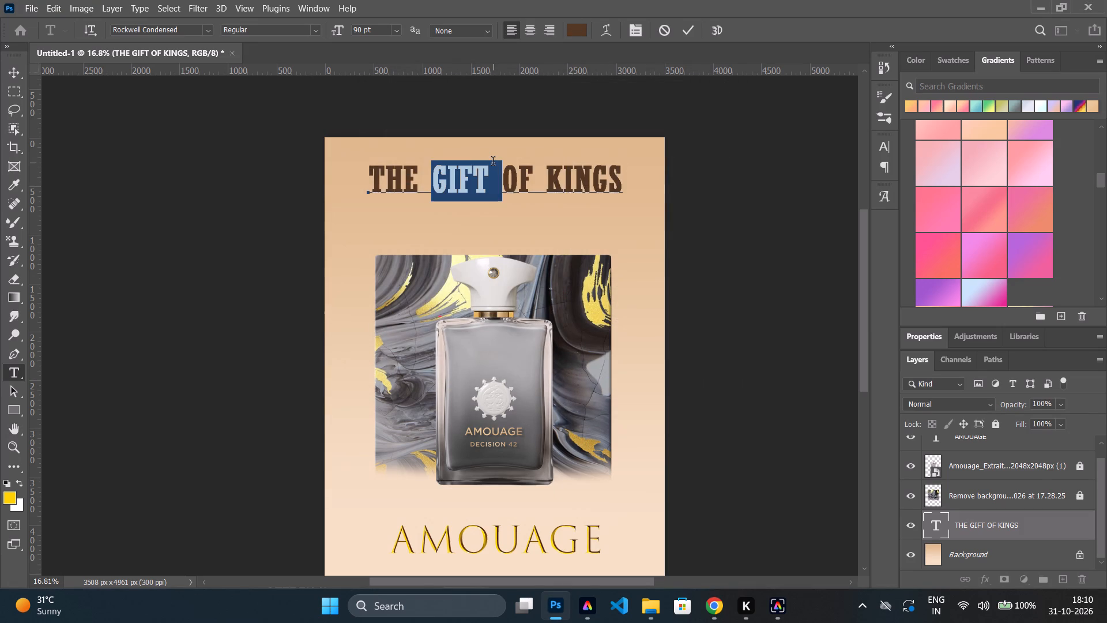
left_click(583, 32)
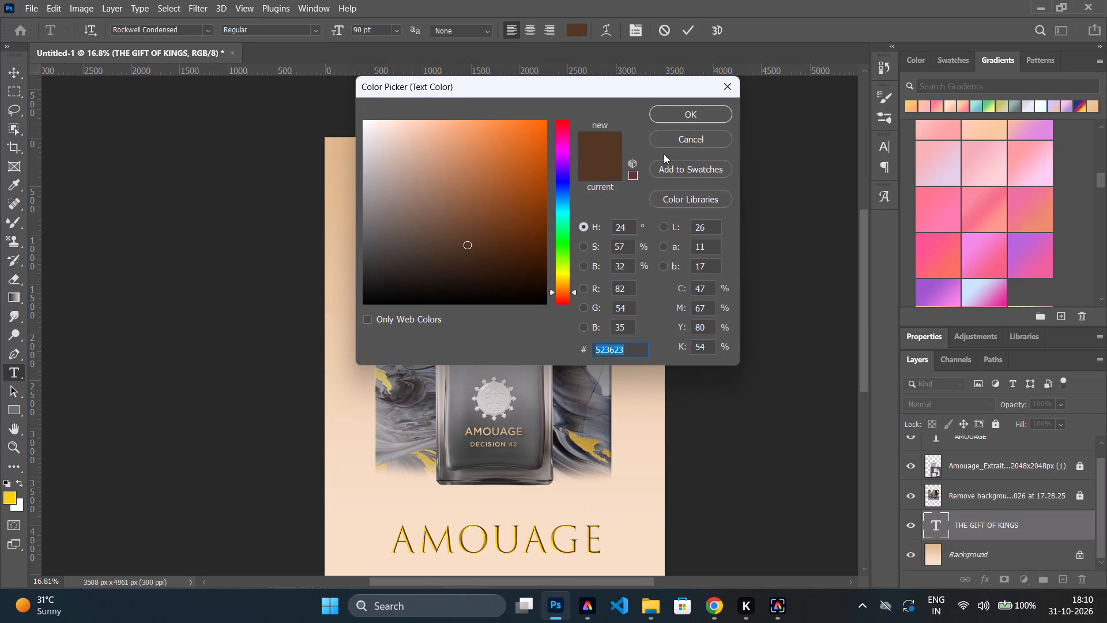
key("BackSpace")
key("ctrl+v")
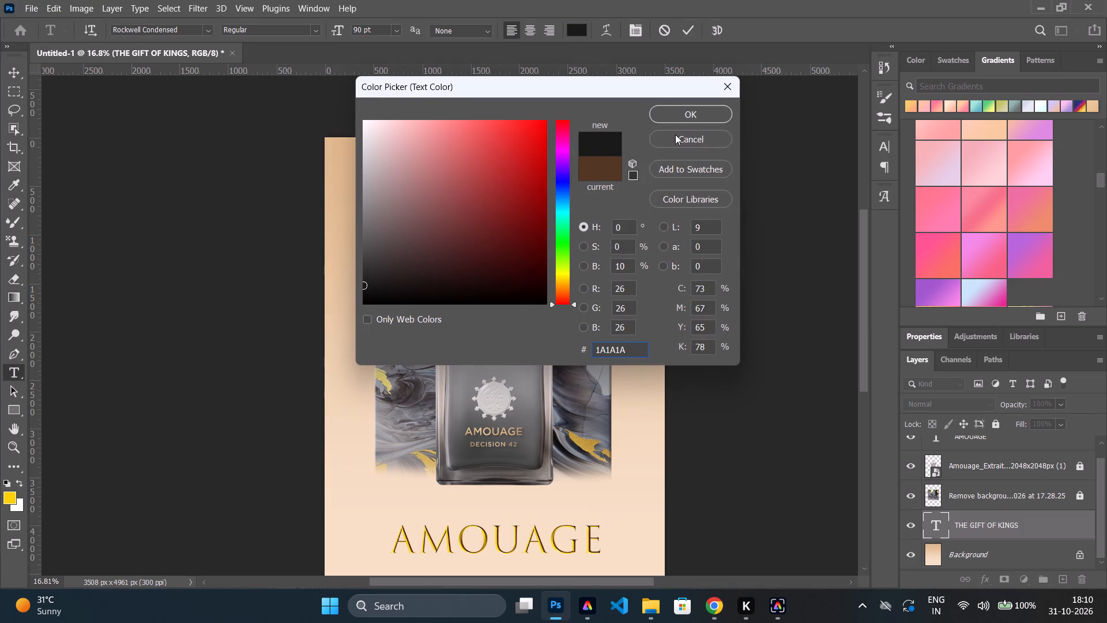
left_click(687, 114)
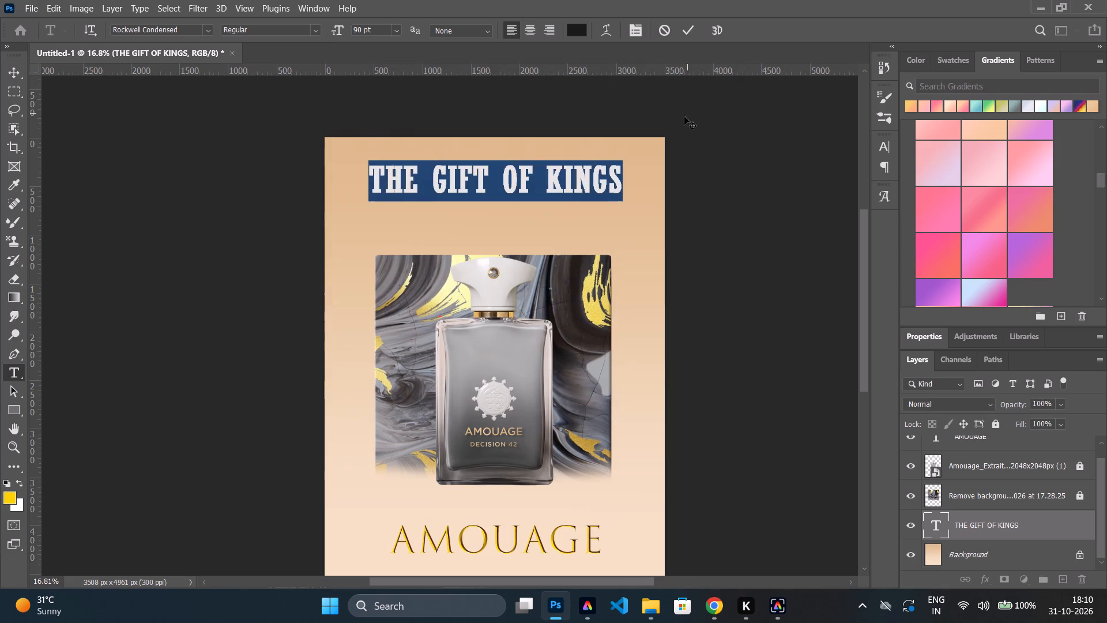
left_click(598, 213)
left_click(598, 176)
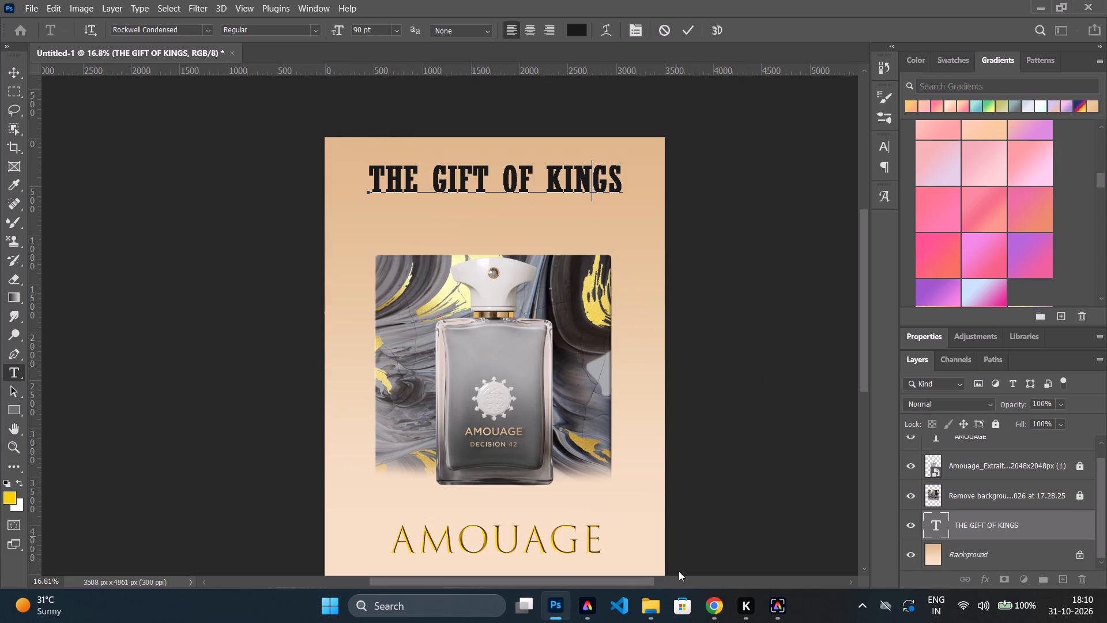
Switch to Chrome and copy the alternative Deep Charcoal / Soft Black hex code 2C2C2C.
left_click(718, 621)
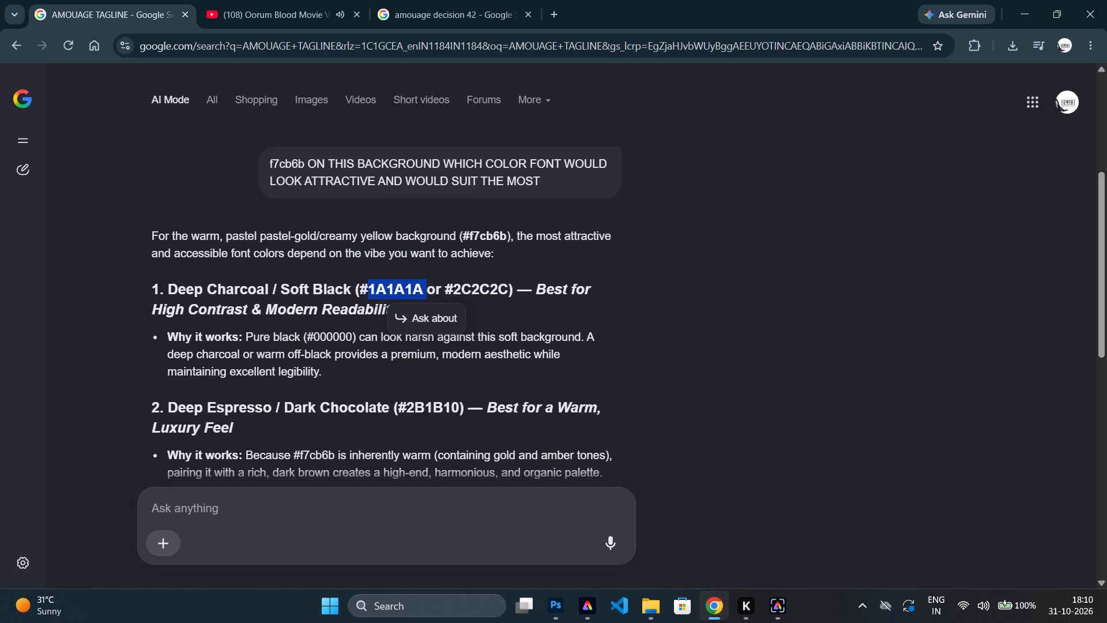
triple_click(478, 284)
left_click(478, 284)
left_click(340, 288)
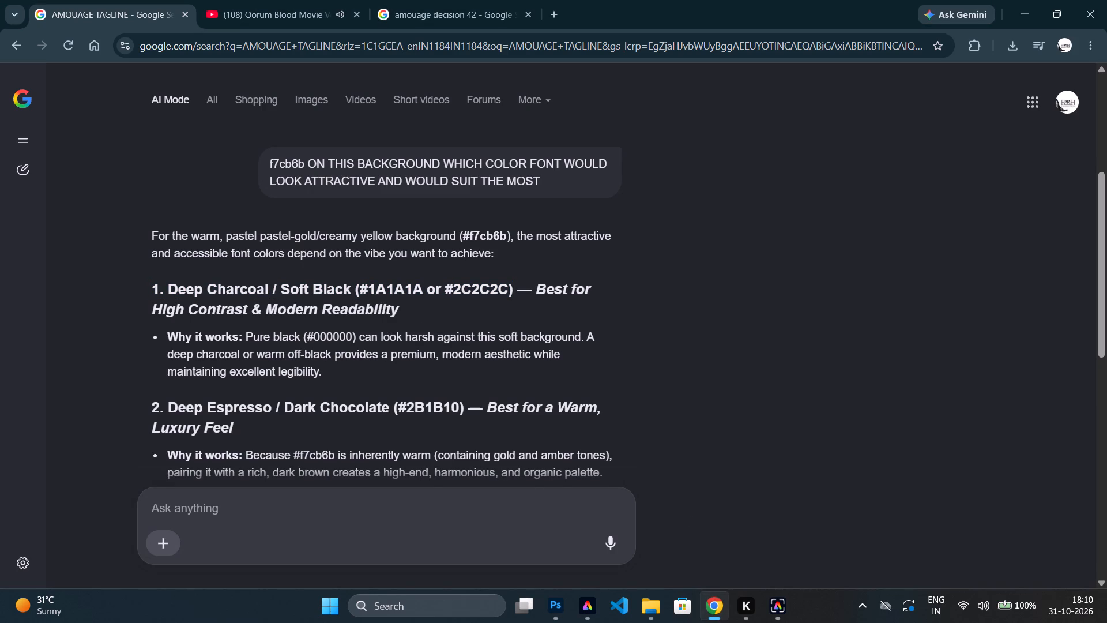
double_click(462, 286)
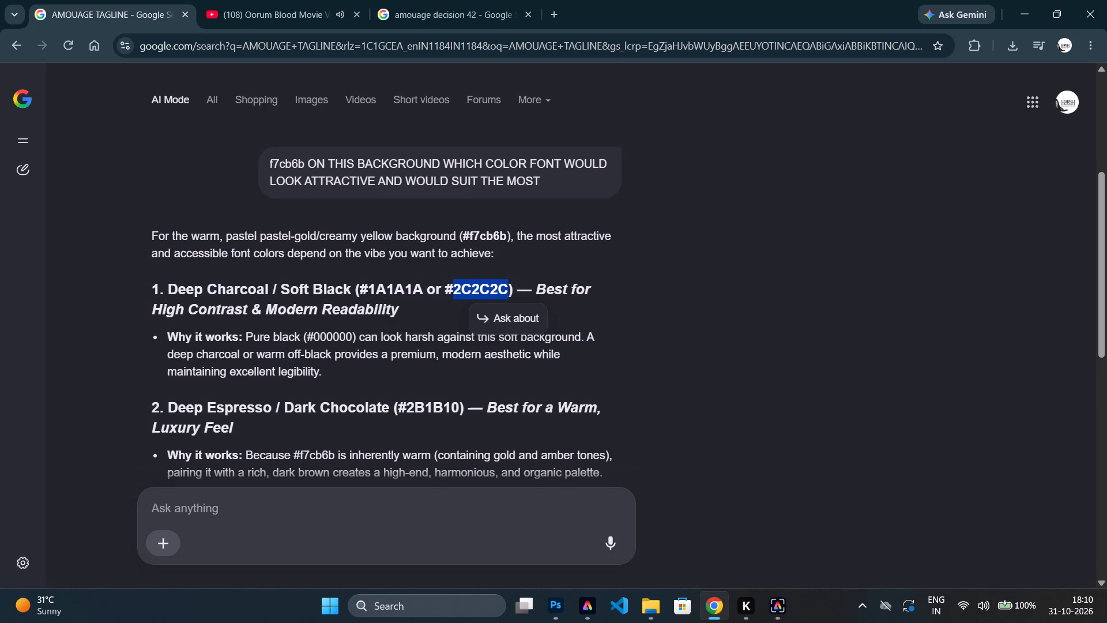
key("ctrl+c")
Return to Photoshop and set the whole tagline's text colour to the copied 2C2C2C.
left_click(556, 613)
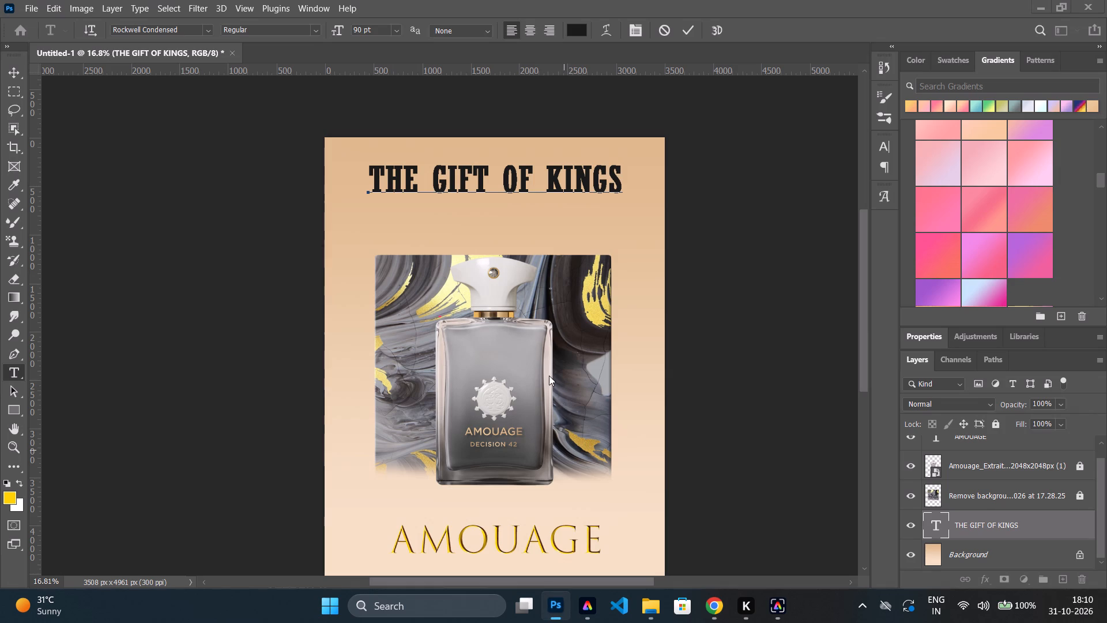
triple_click(540, 166)
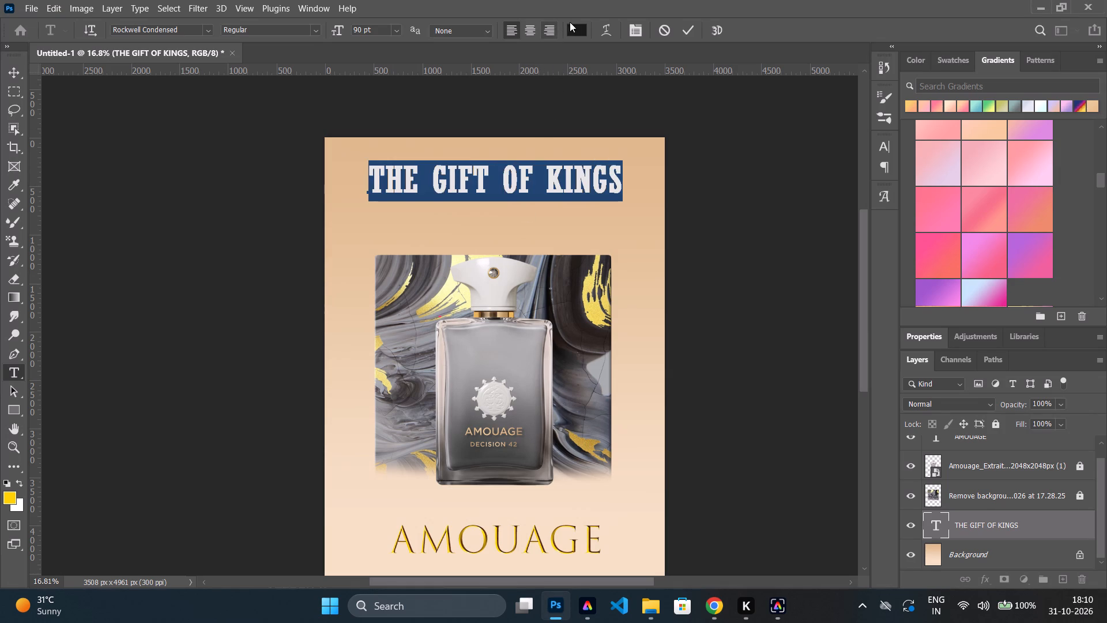
left_click(575, 25)
key("BackSpace")
key("ctrl+v")
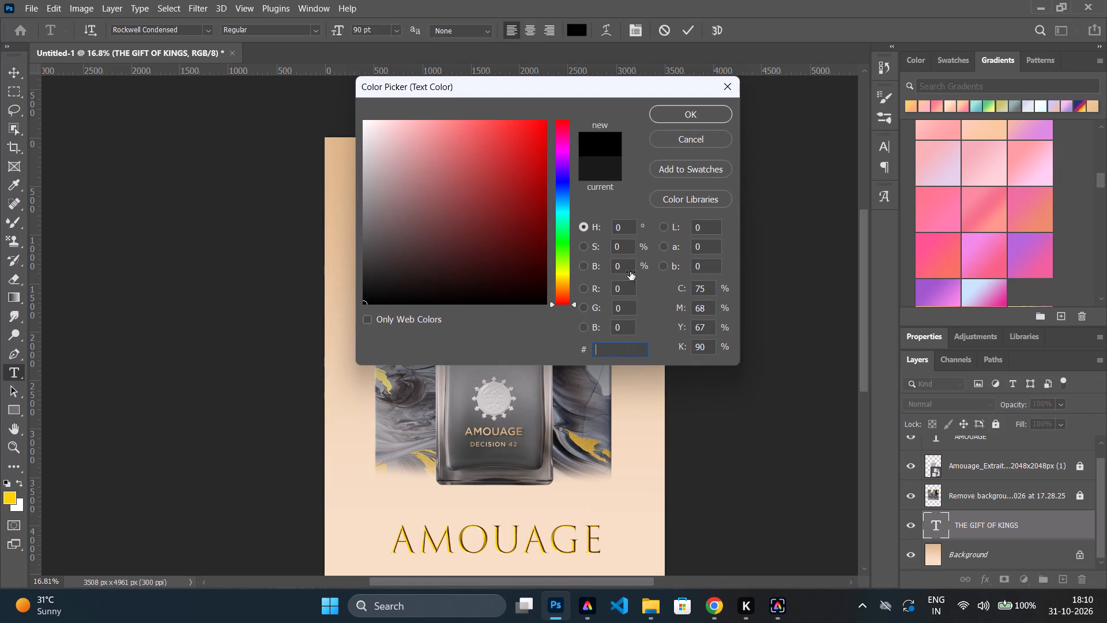
left_click(676, 112)
left_click(568, 193)
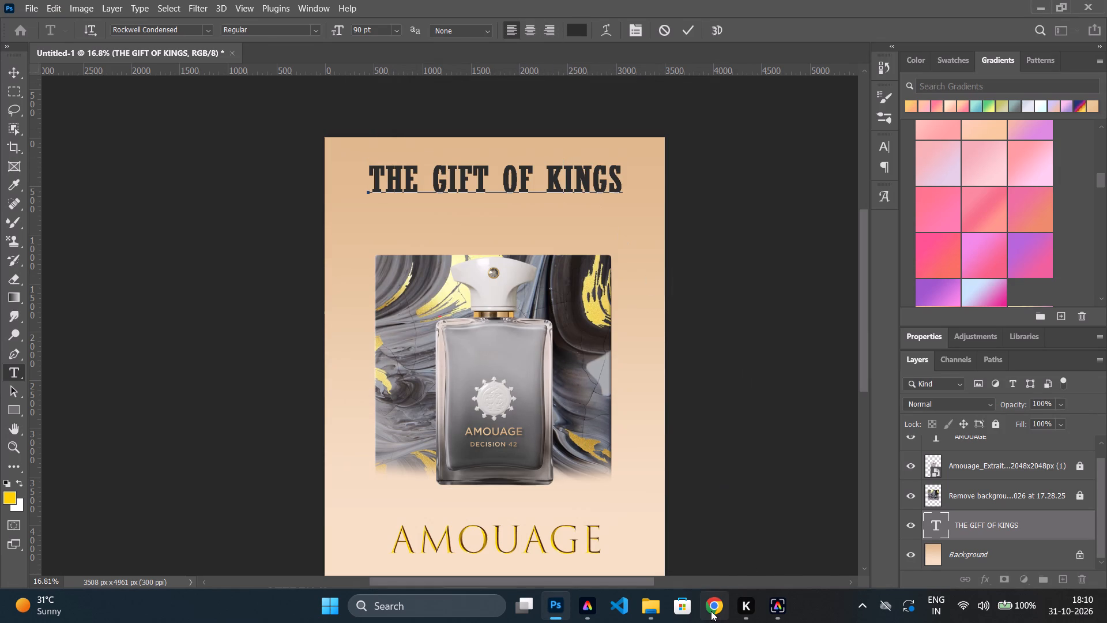
Switch to Chrome and copy the Rich Navy / Midnight Blue hex code 0F1B29 from the suggested font colours.
left_click(711, 611)
scroll(450, 373, "down", 1)
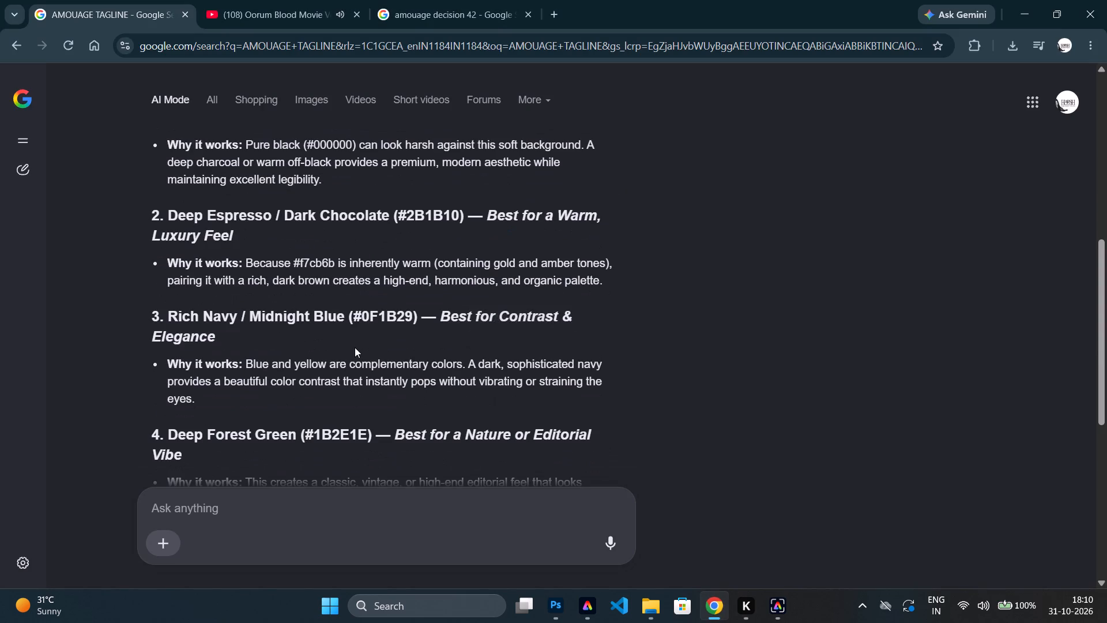
double_click(379, 316)
key("ctrl+v")
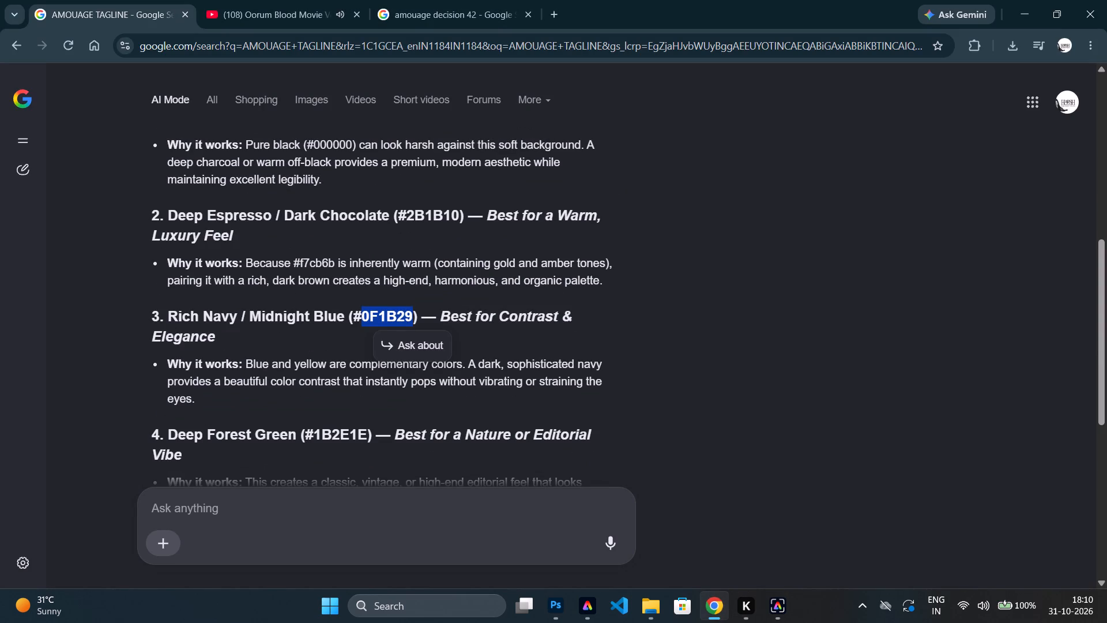
key("ctrl+c")
key("ctrl+c")
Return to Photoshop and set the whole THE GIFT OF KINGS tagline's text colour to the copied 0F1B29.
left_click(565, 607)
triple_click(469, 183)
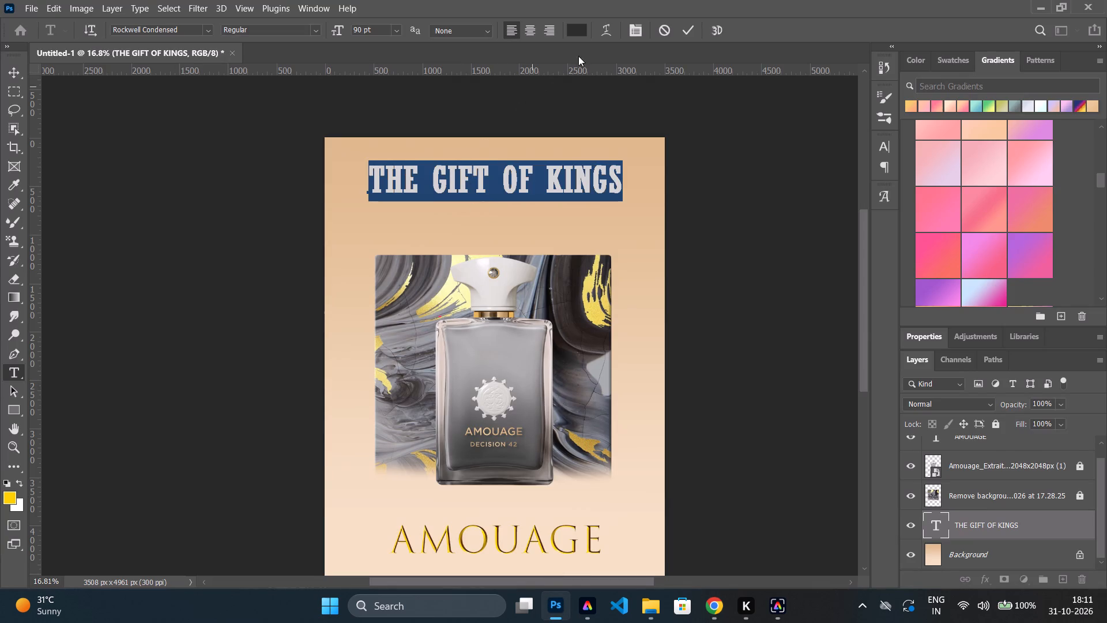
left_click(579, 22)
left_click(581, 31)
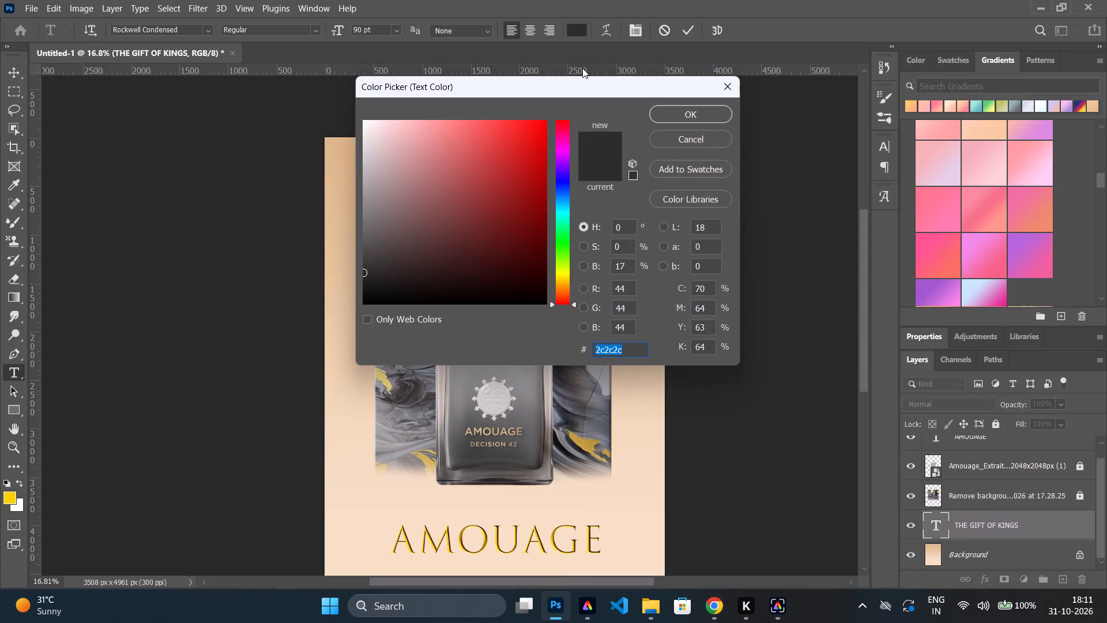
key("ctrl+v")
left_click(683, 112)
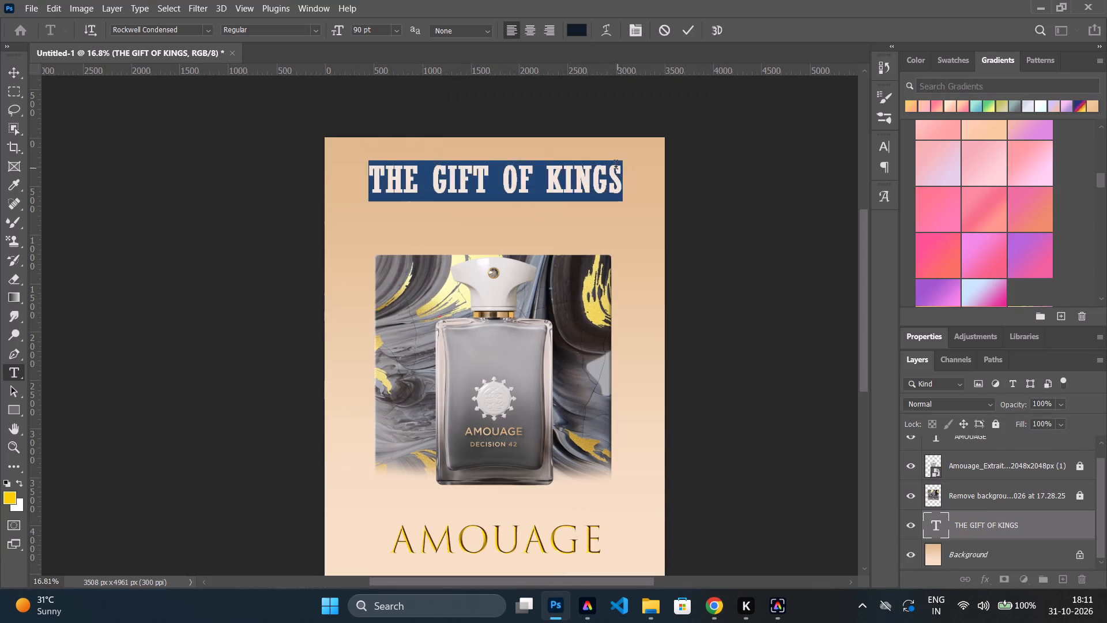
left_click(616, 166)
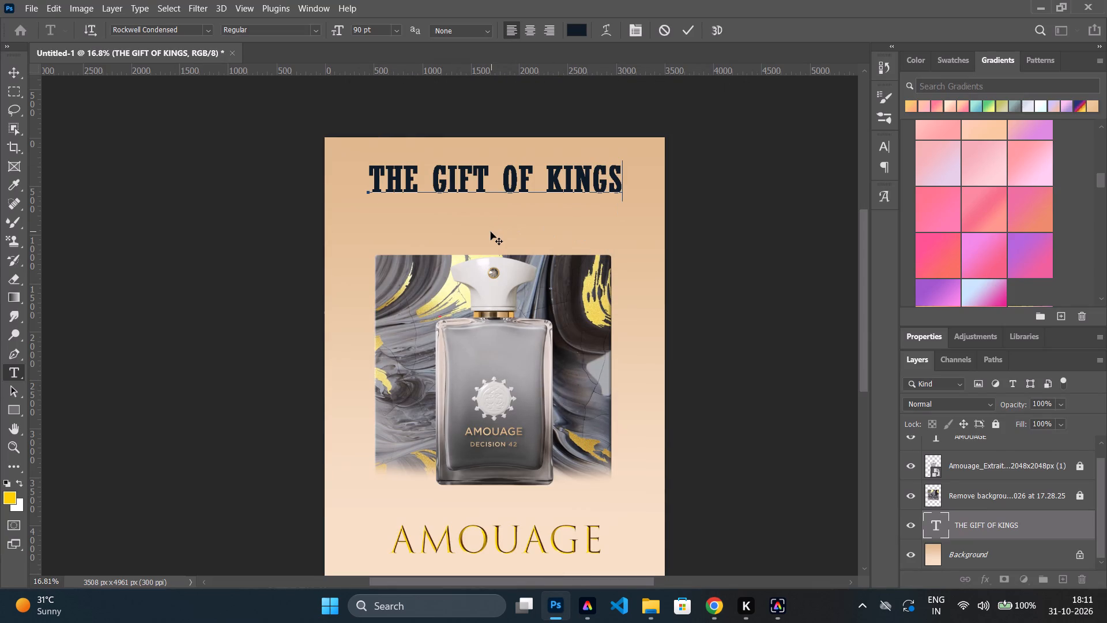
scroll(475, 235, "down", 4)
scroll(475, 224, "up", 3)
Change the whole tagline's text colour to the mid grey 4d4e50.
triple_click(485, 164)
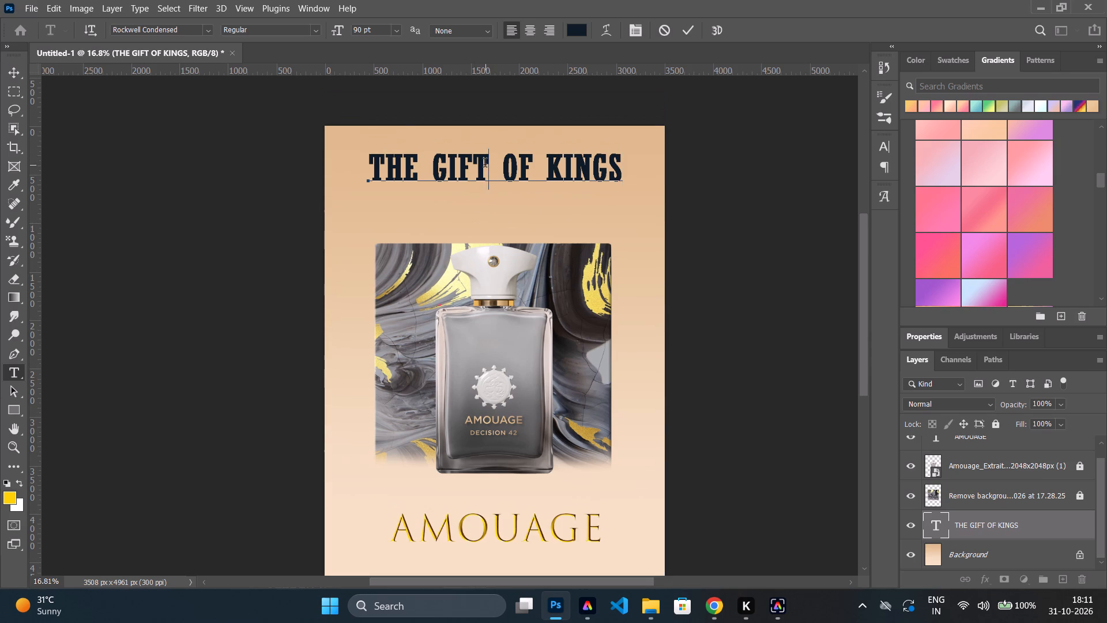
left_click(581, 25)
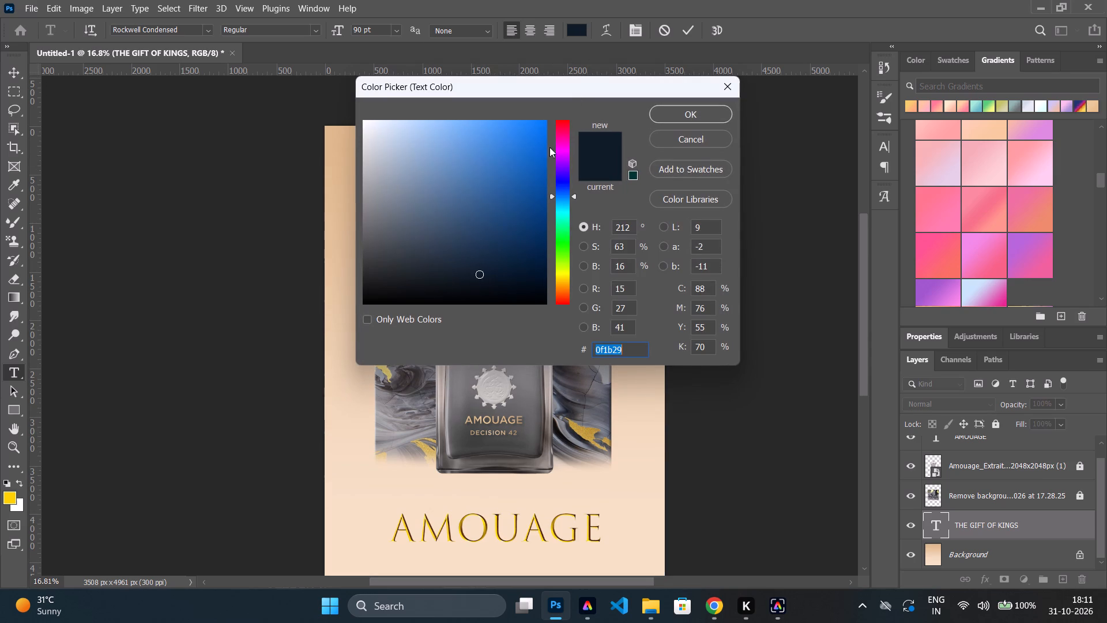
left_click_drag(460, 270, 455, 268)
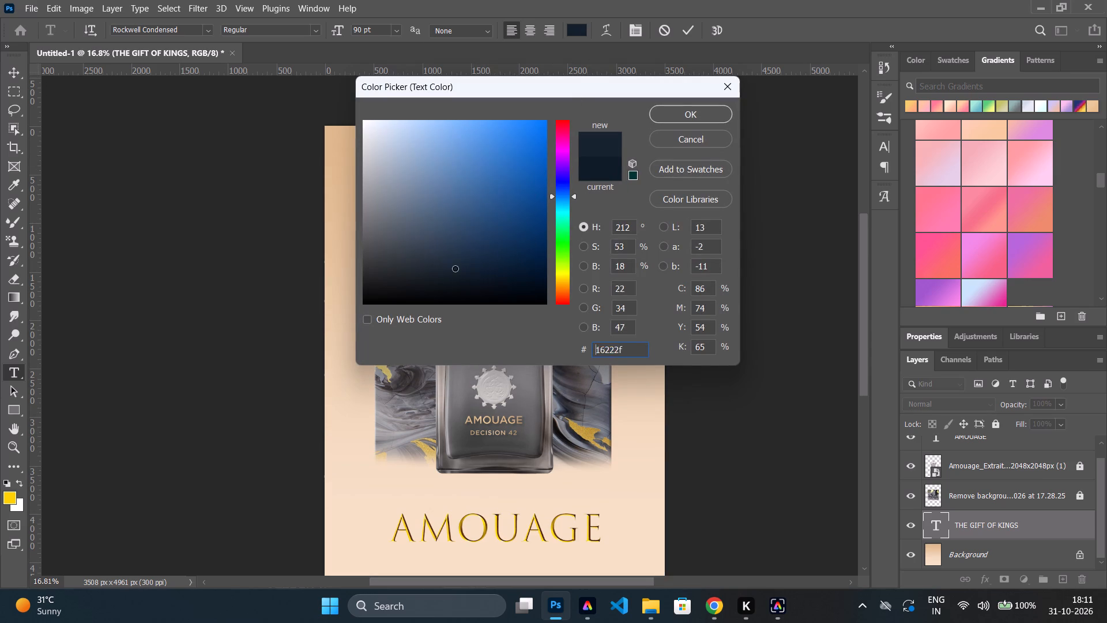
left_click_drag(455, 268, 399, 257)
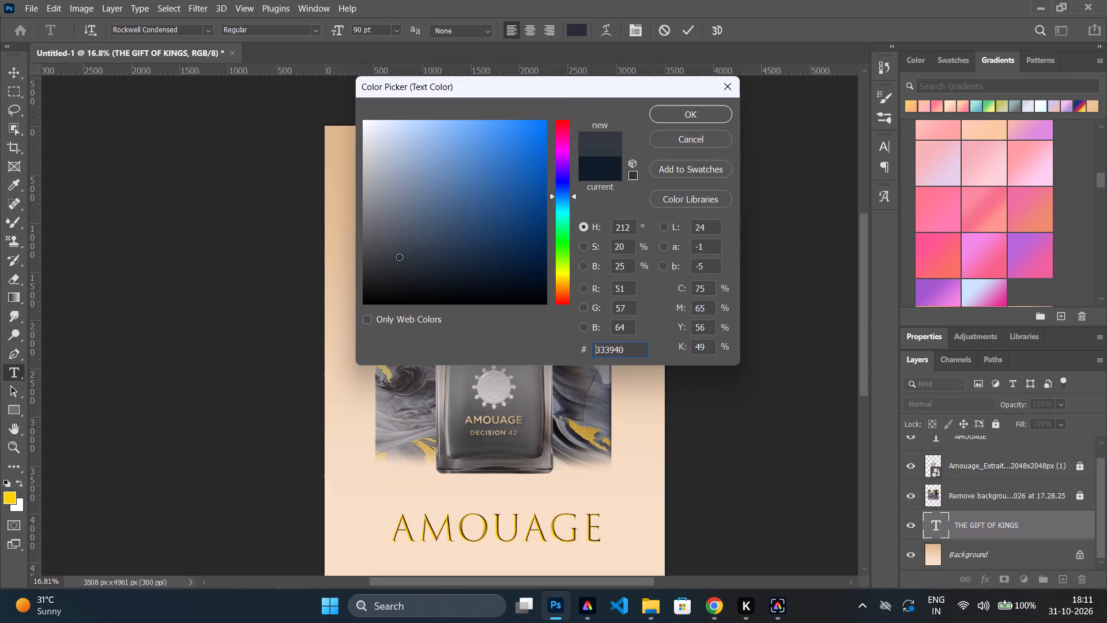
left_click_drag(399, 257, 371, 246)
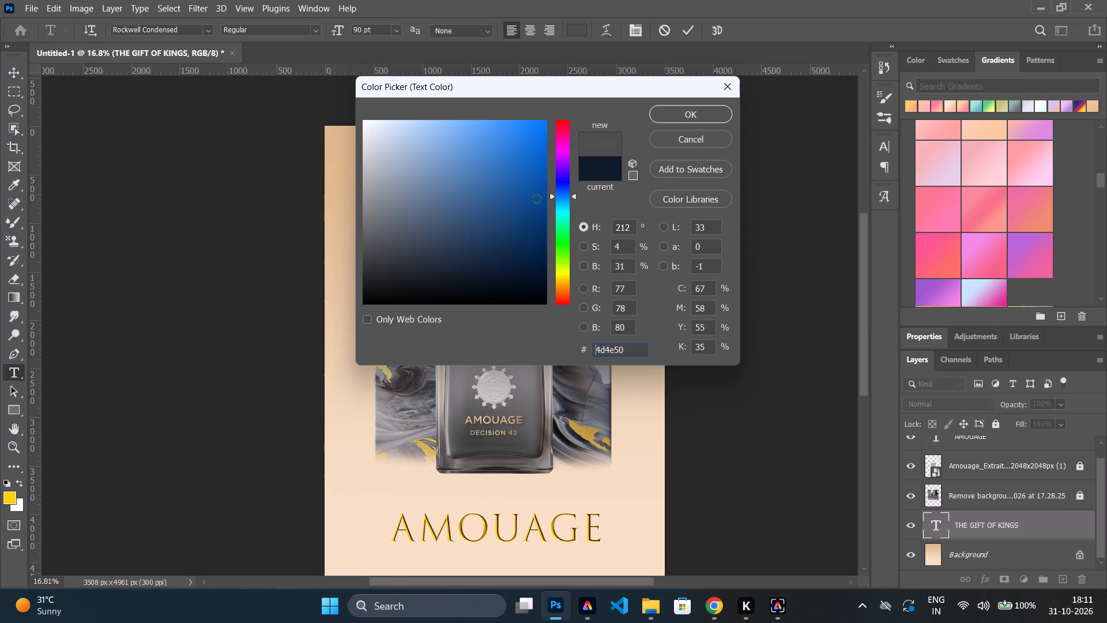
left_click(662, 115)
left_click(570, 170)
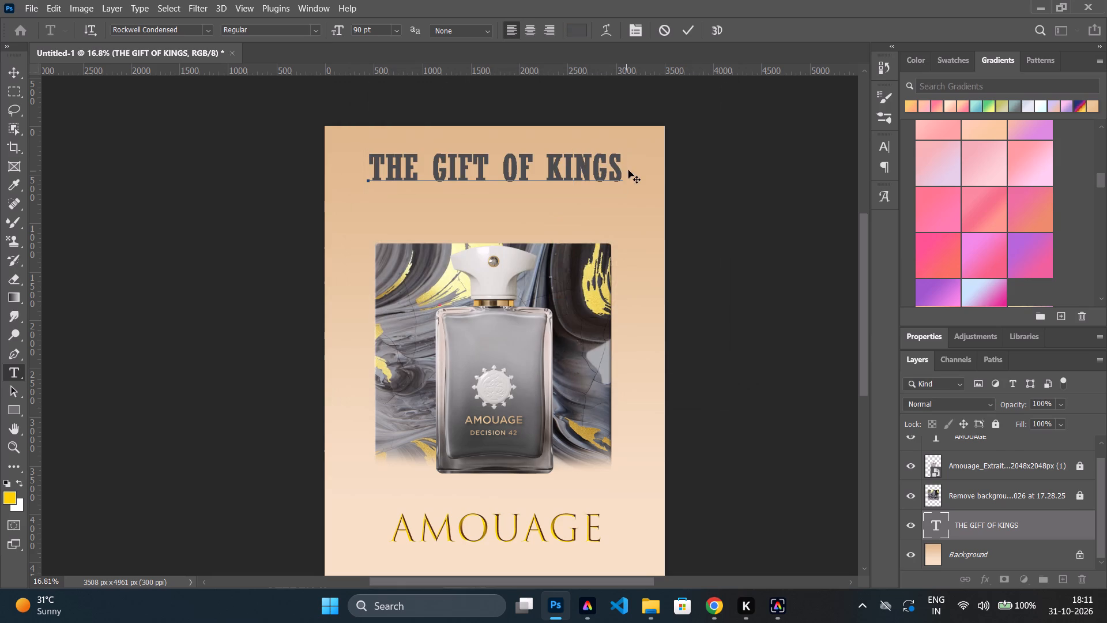
Nudge the THE GIFT OF KINGS tagline slightly right and down above the bottle image.
left_click(628, 170)
left_click(611, 170)
left_click_drag(579, 189, 585, 189)
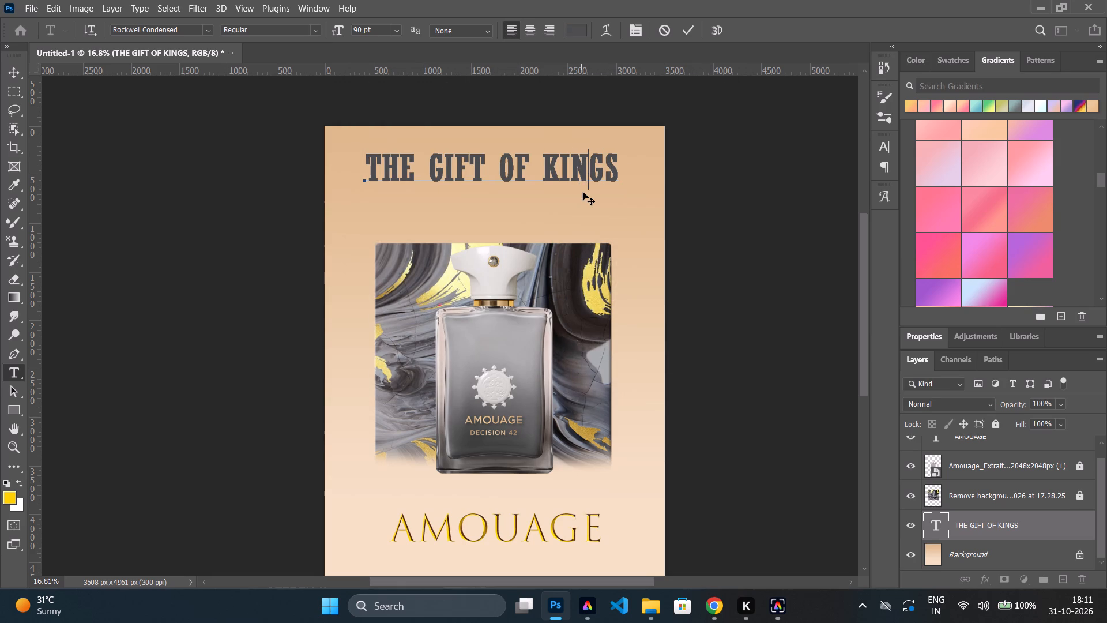
left_click_drag(583, 197, 588, 198)
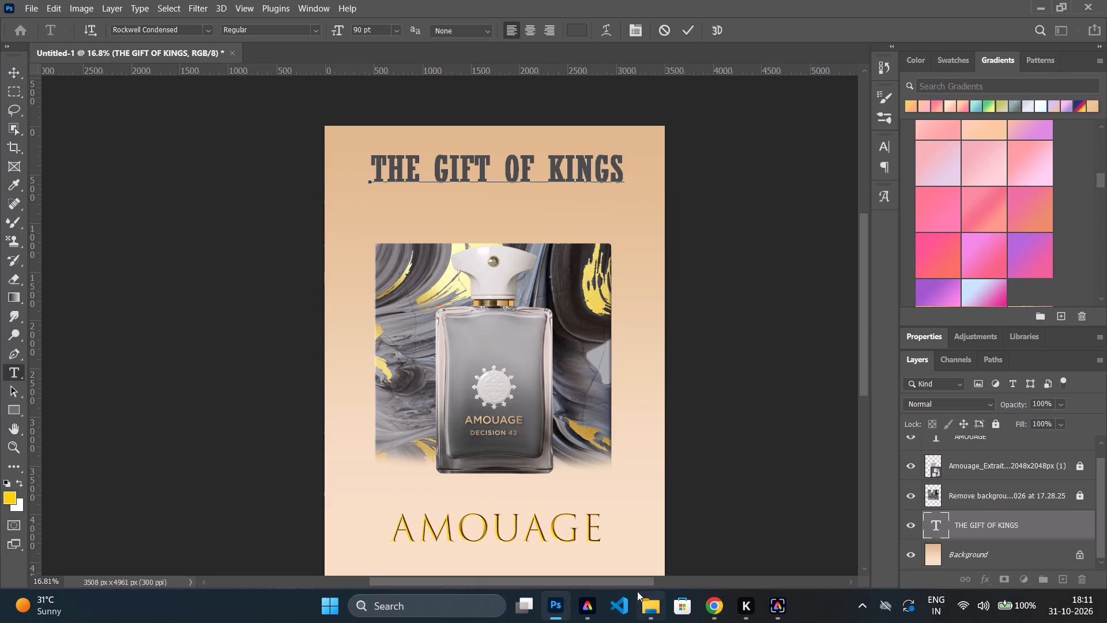
Check the remaining colour suggestions in Chrome, and back in Photoshop snip and copy the poster from its top edge to just below the bottle.
left_click(711, 609)
scroll(370, 317, "down", 1)
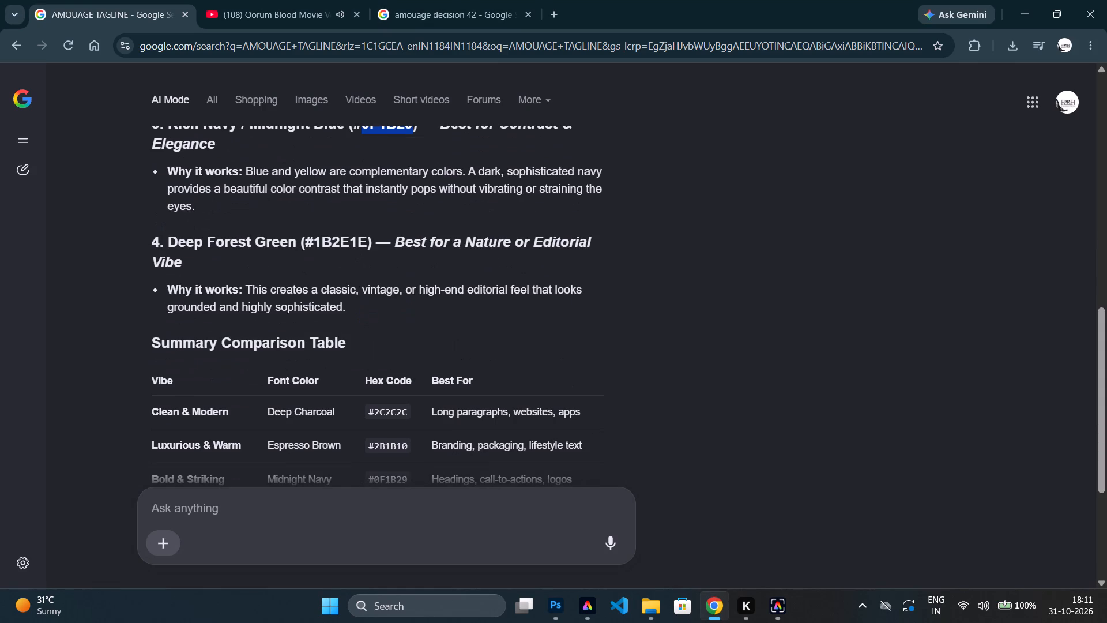
scroll(355, 316, "down", 2)
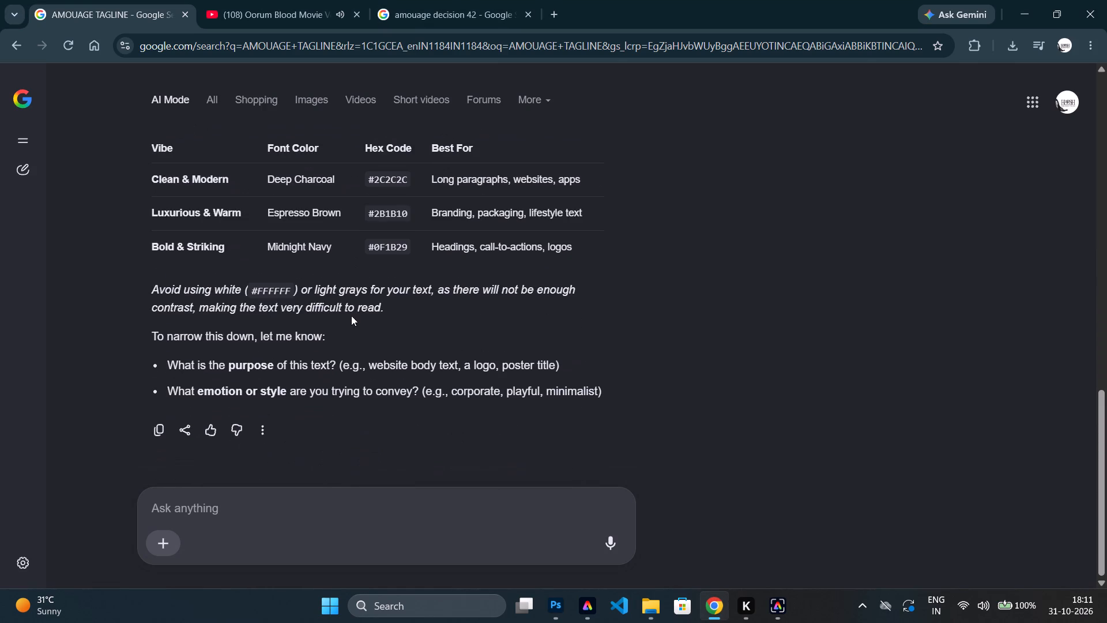
scroll(351, 316, "down", 1)
left_click(554, 613)
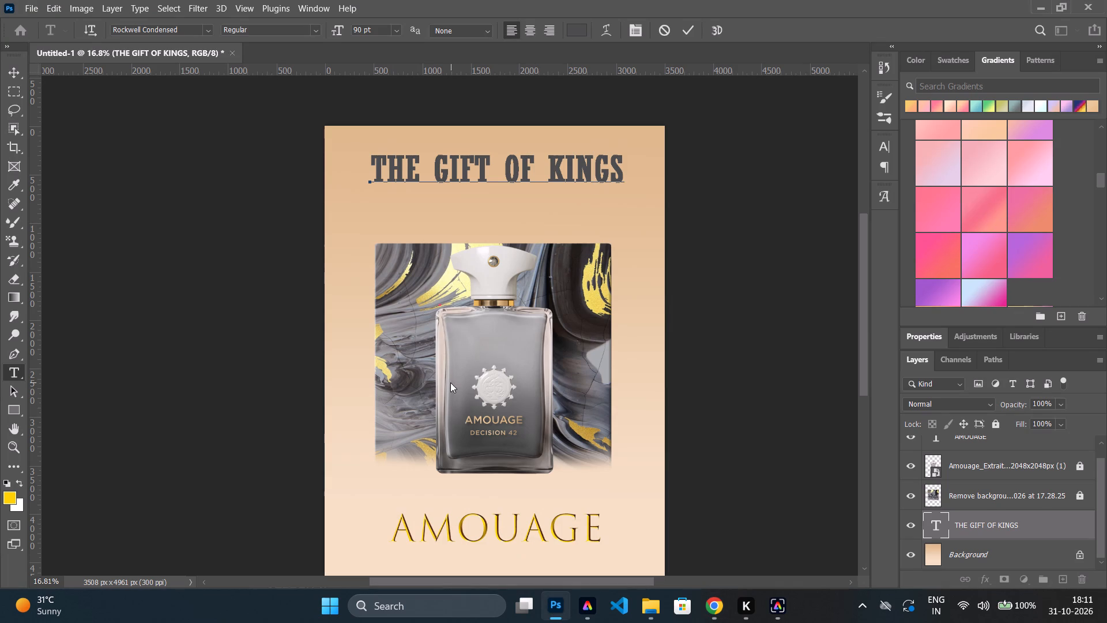
key("Print")
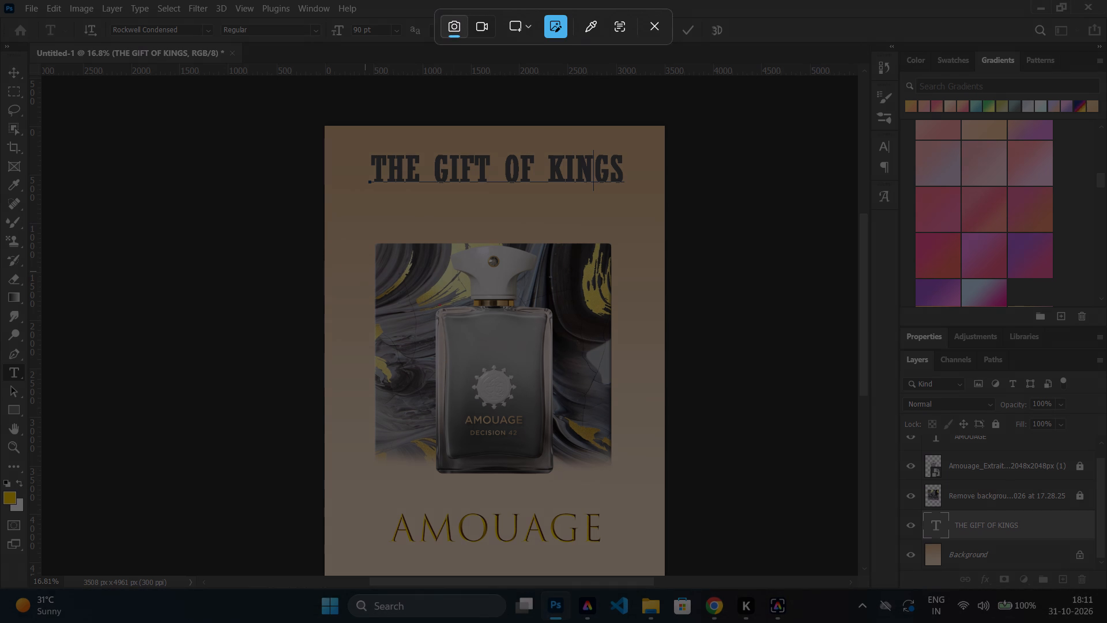
left_click_drag(326, 122, 671, 504)
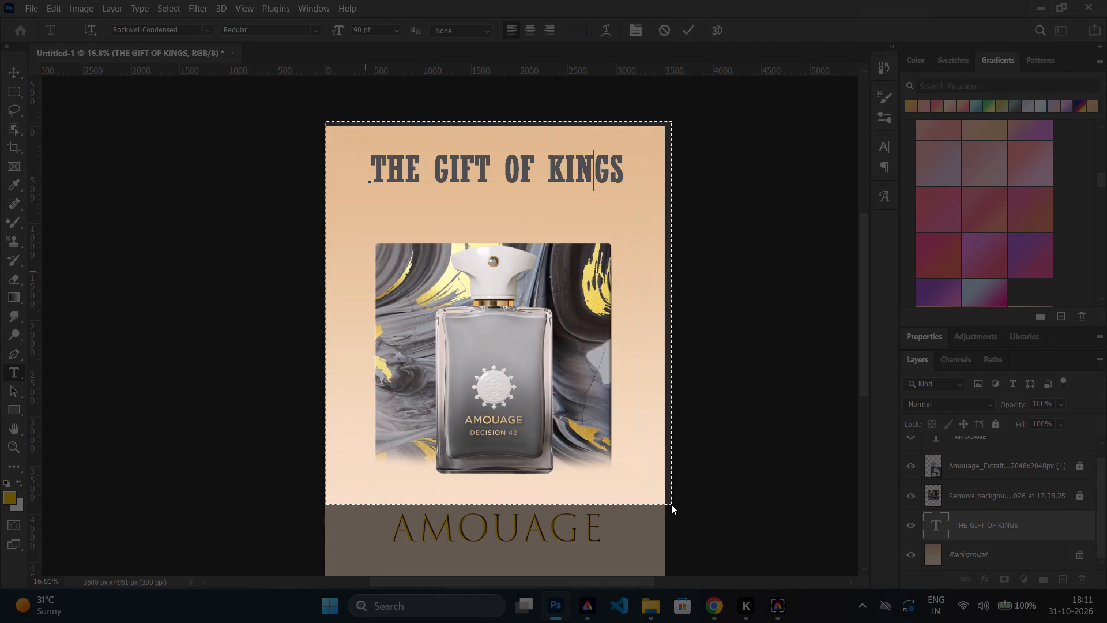
left_click_drag(671, 504, 662, 505)
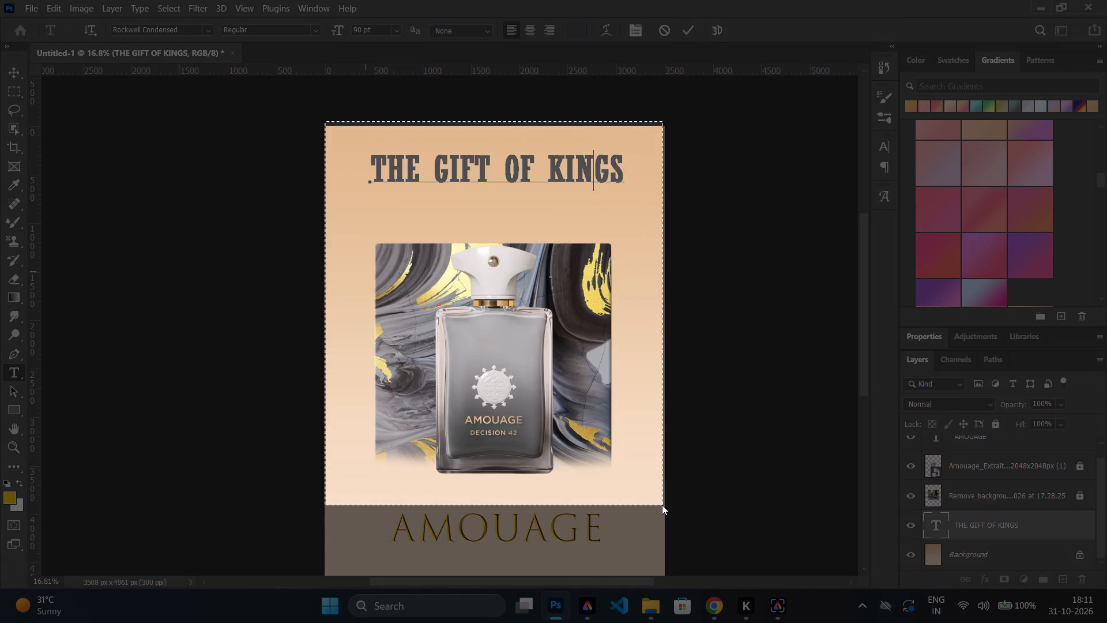
key("ctrl+c")
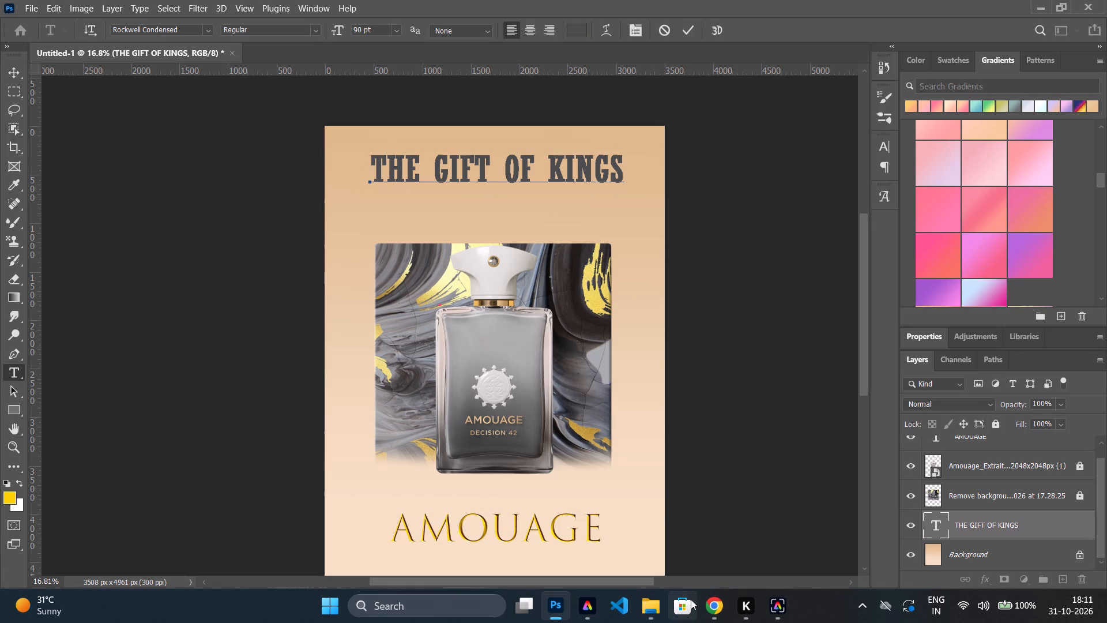
left_click(712, 601)
left_click(463, 513)
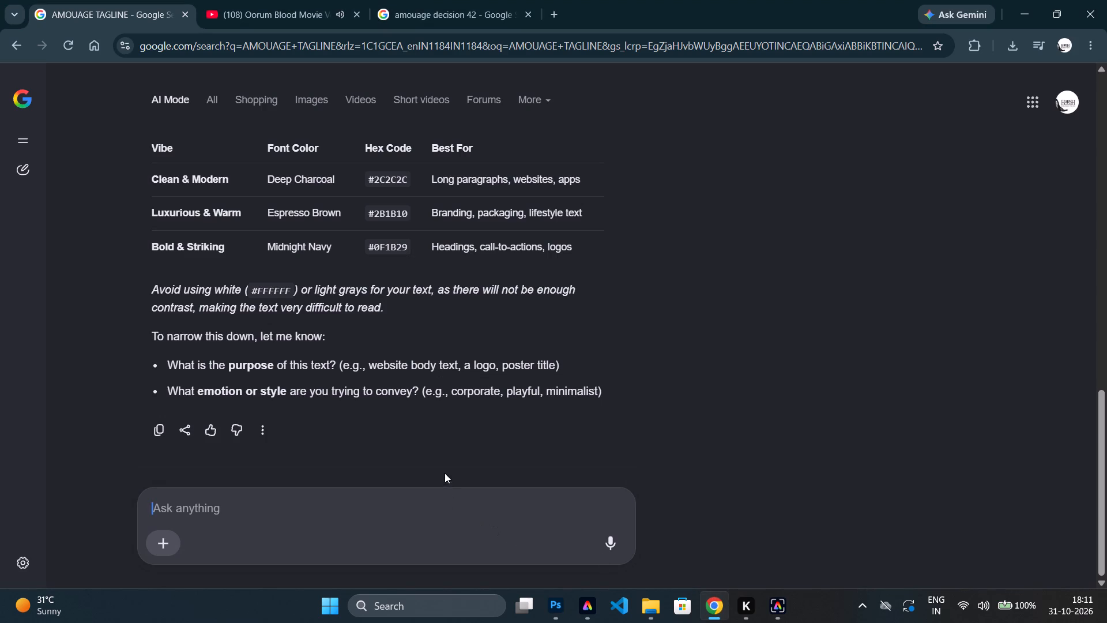
key("ctrl+v")
type("this")
key("space")
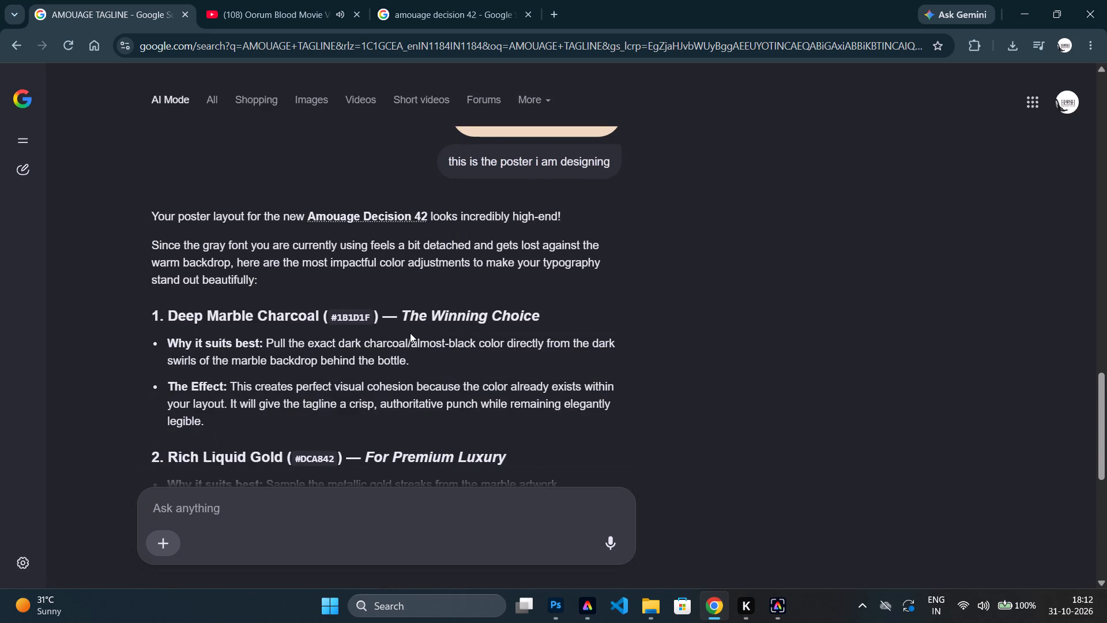
scroll(410, 333, "down", 1)
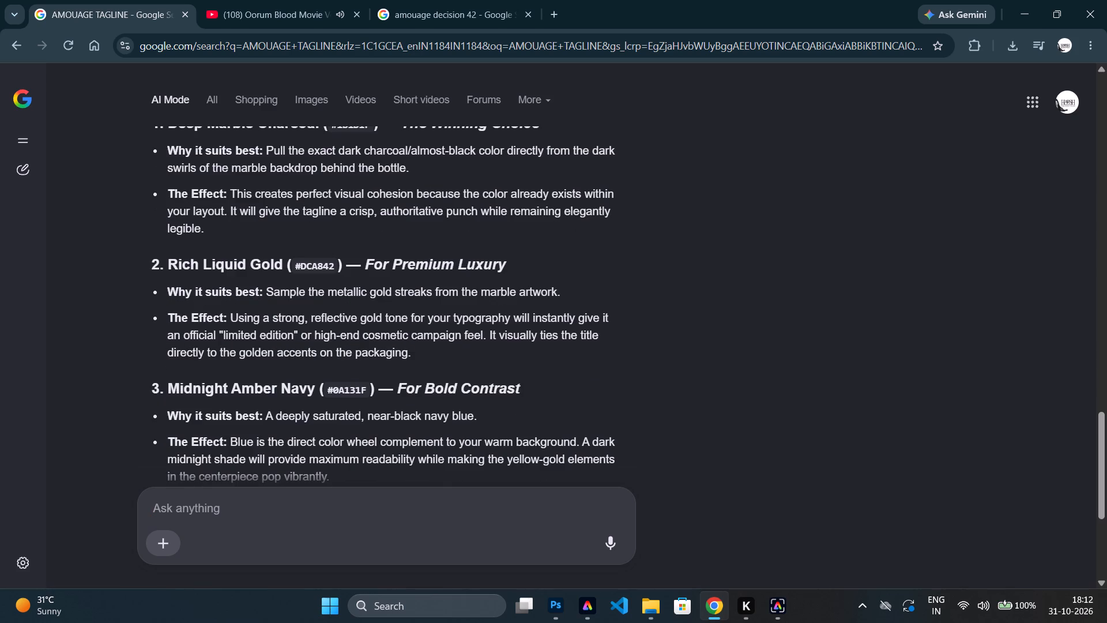
left_click(317, 268)
left_click(317, 265)
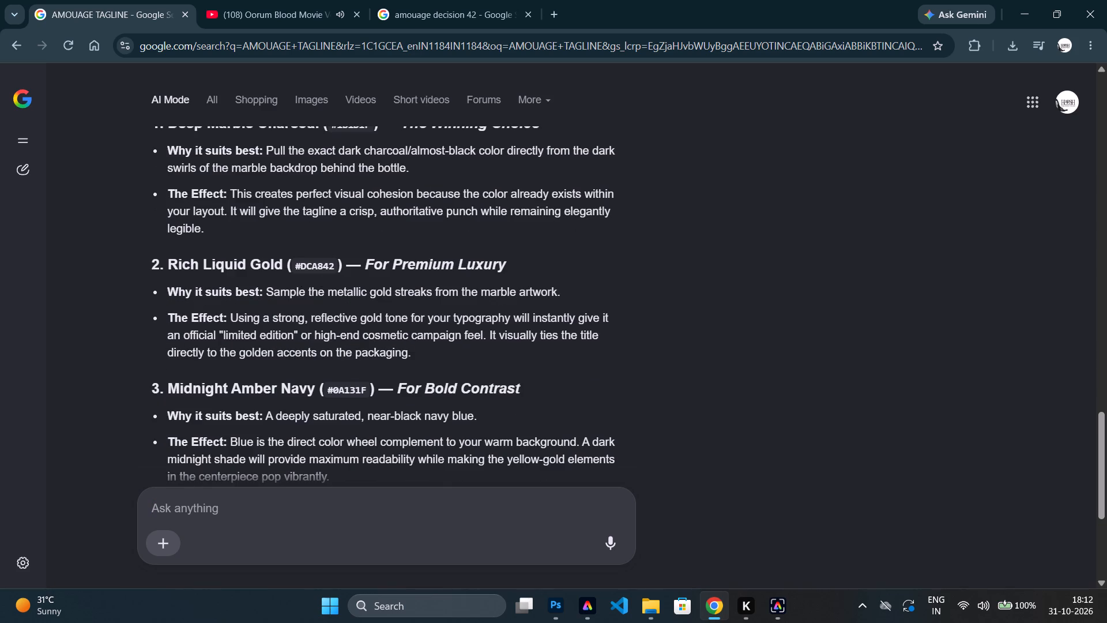
left_click(316, 264)
key("ctrl+c")
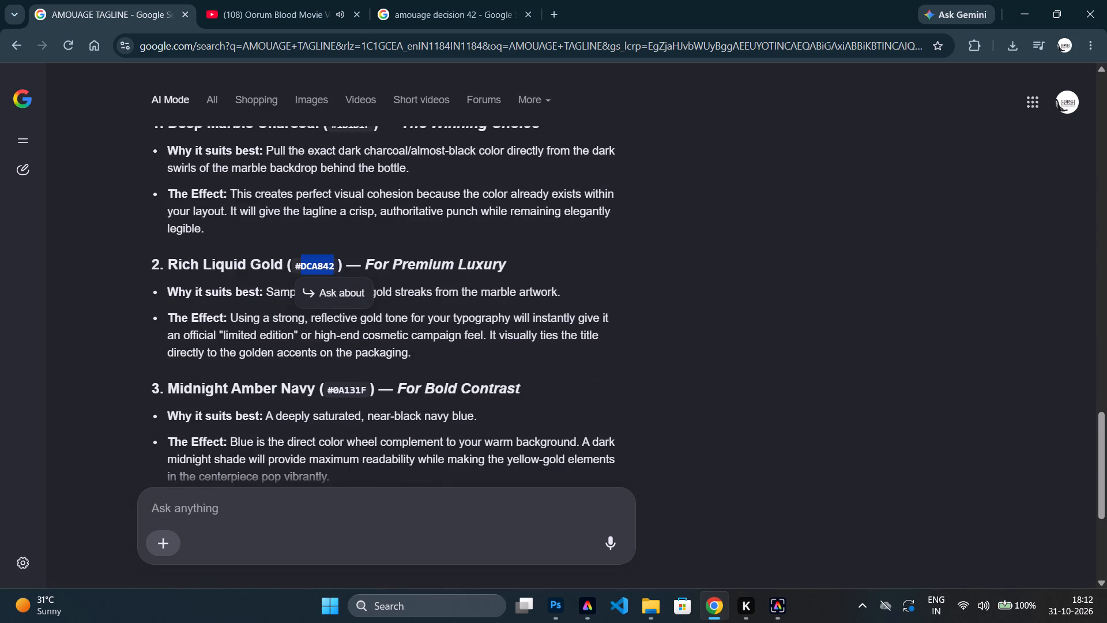
Return to Photoshop and set the whole tagline's text colour to the copied DCA842.
left_click(551, 601)
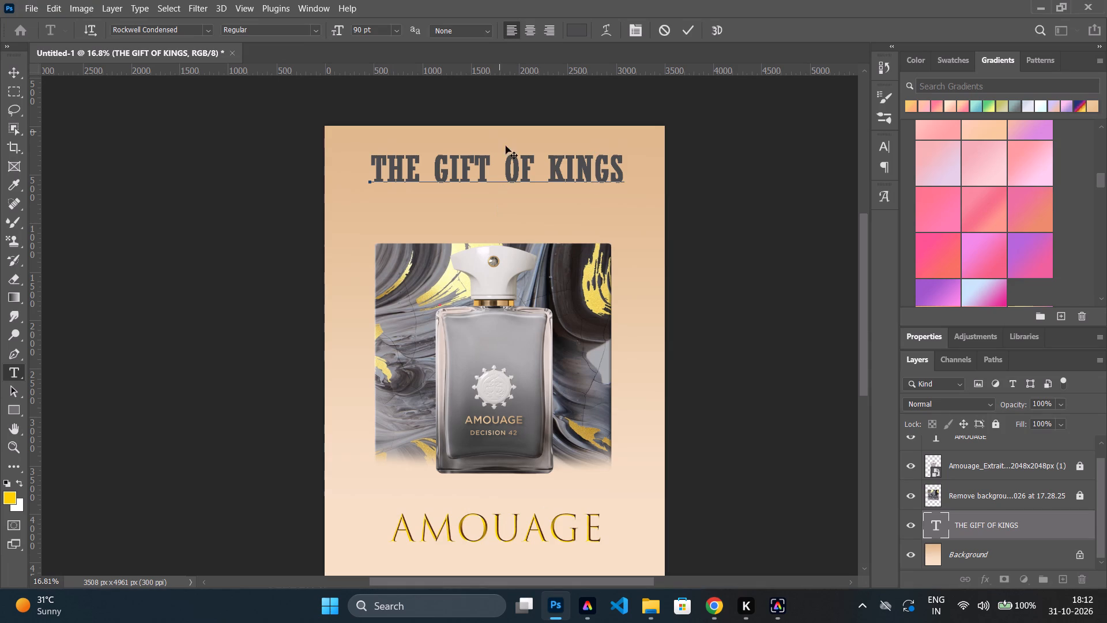
triple_click(509, 166)
left_click(575, 21)
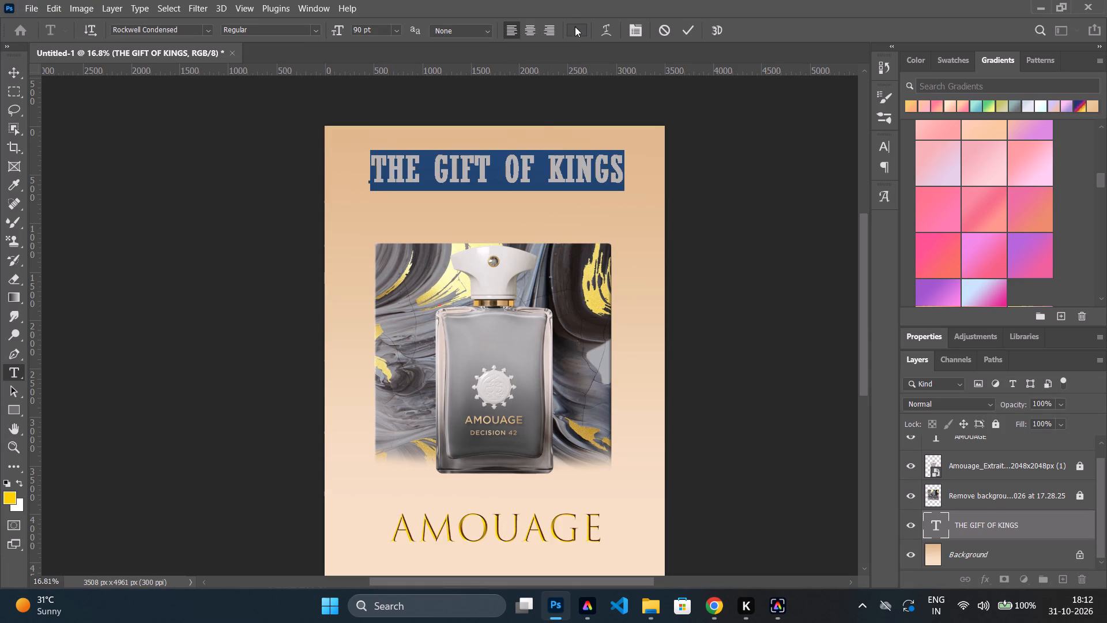
left_click(575, 27)
key("ctrl+v")
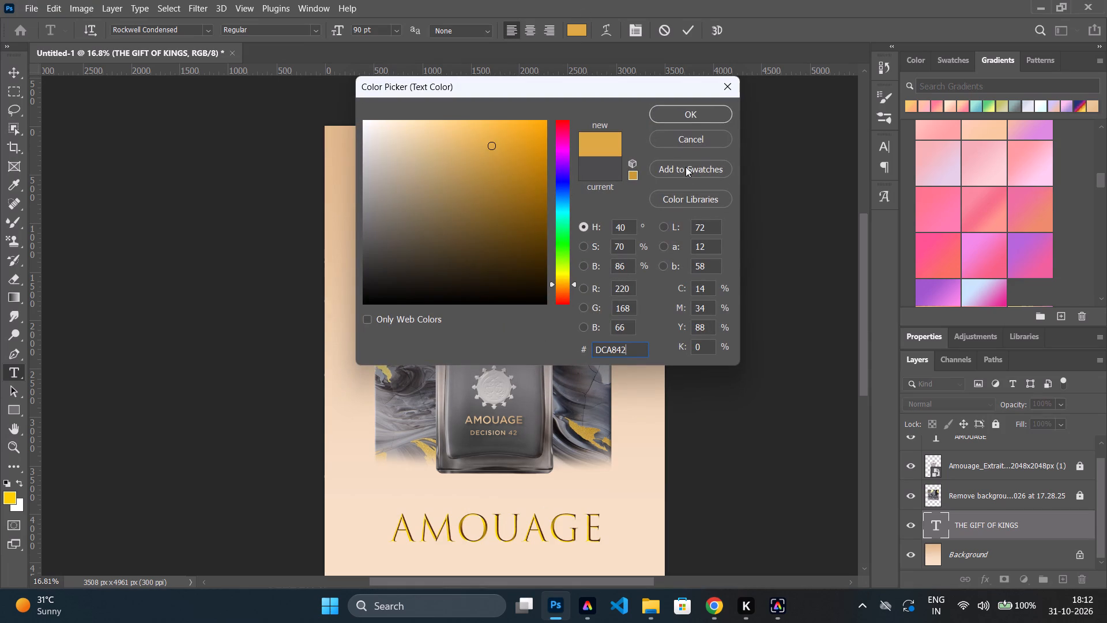
left_click(690, 112)
left_click(601, 175)
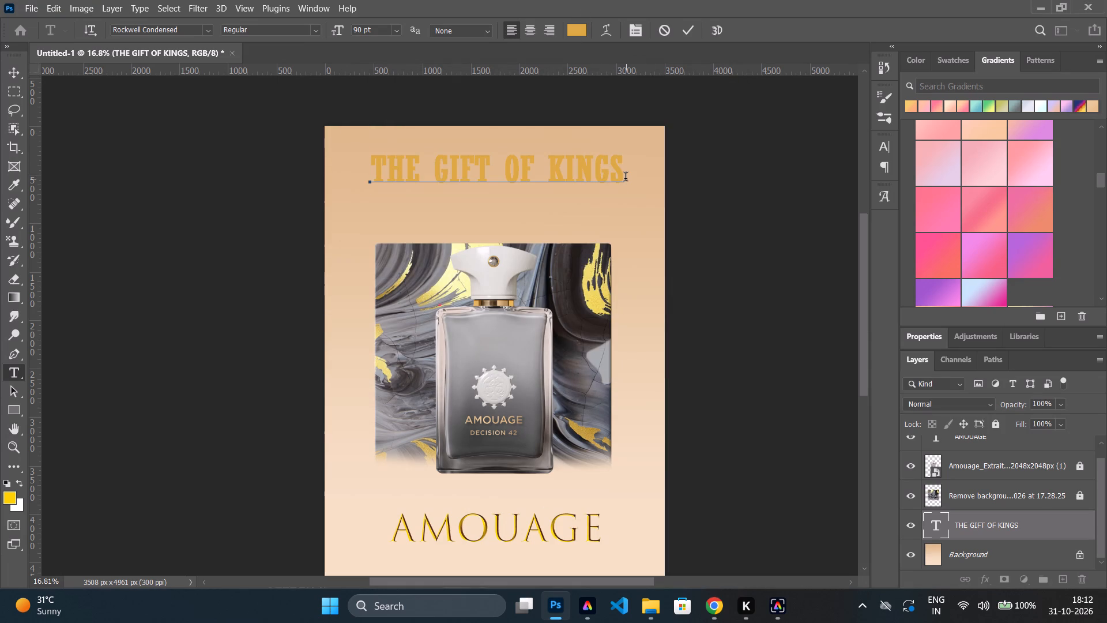
left_click(626, 178)
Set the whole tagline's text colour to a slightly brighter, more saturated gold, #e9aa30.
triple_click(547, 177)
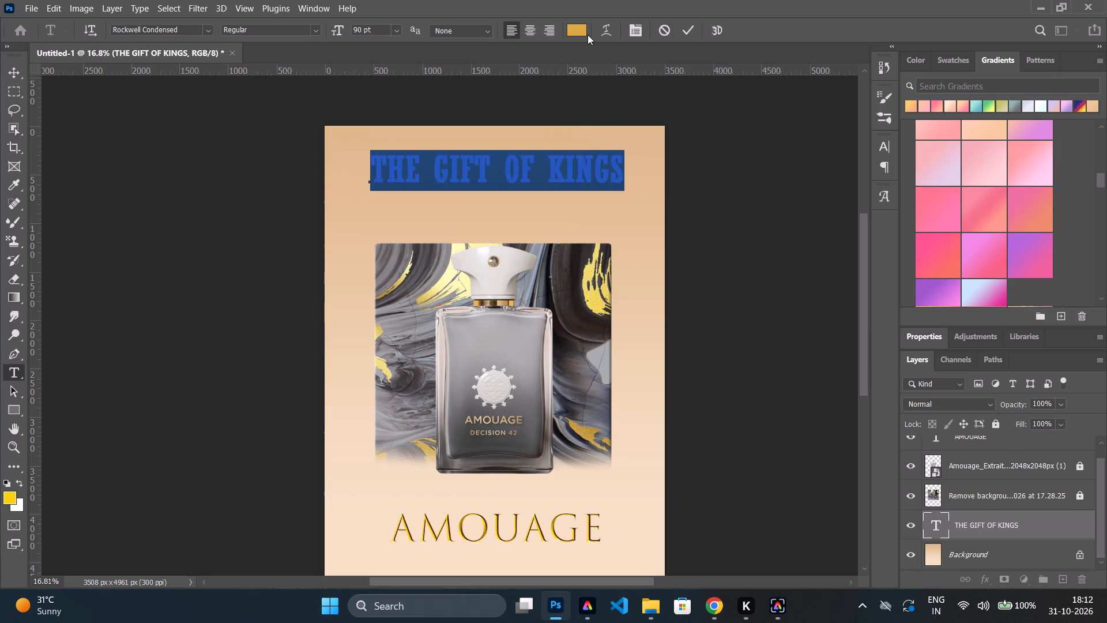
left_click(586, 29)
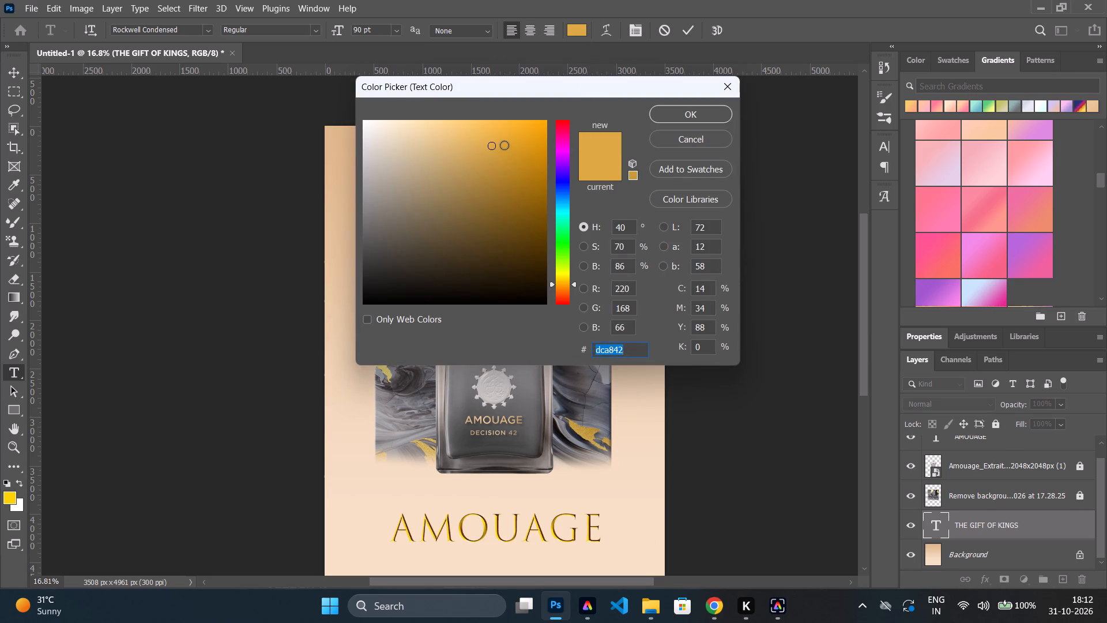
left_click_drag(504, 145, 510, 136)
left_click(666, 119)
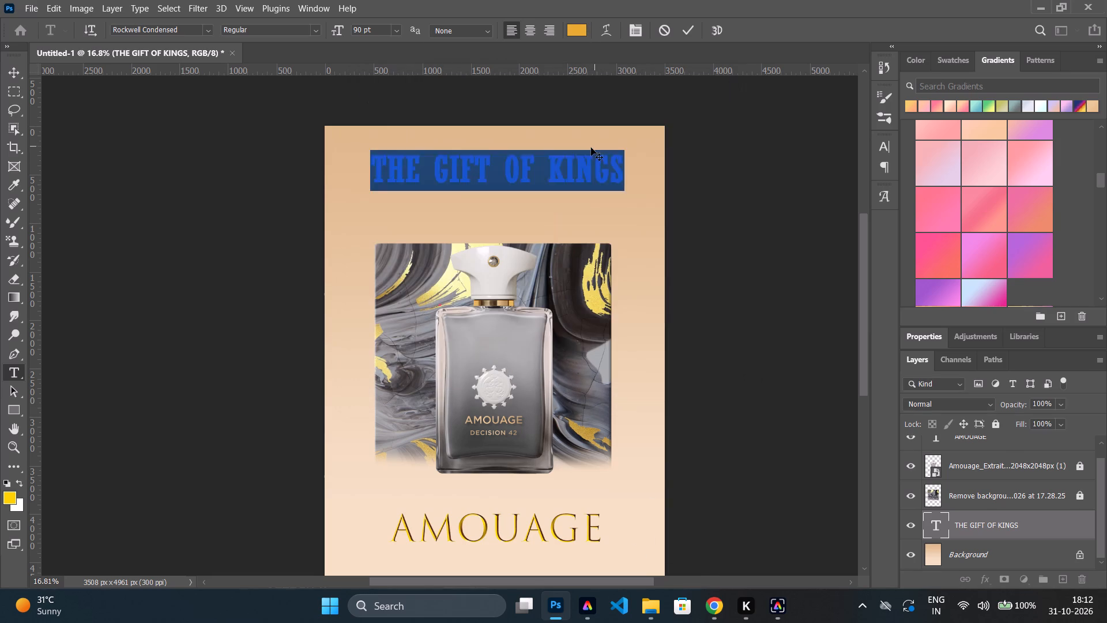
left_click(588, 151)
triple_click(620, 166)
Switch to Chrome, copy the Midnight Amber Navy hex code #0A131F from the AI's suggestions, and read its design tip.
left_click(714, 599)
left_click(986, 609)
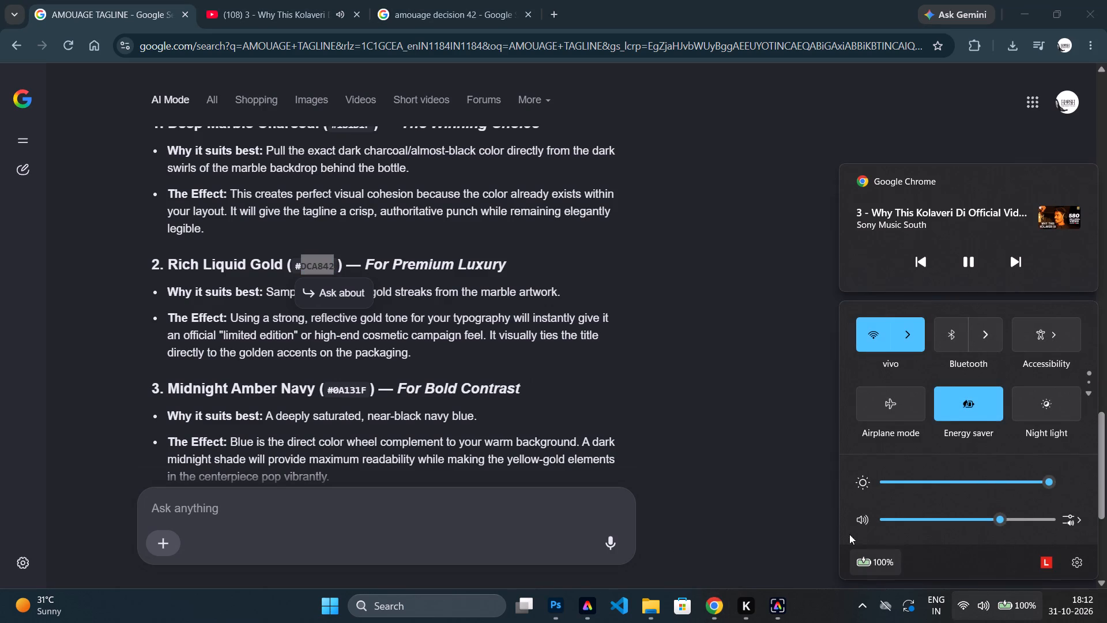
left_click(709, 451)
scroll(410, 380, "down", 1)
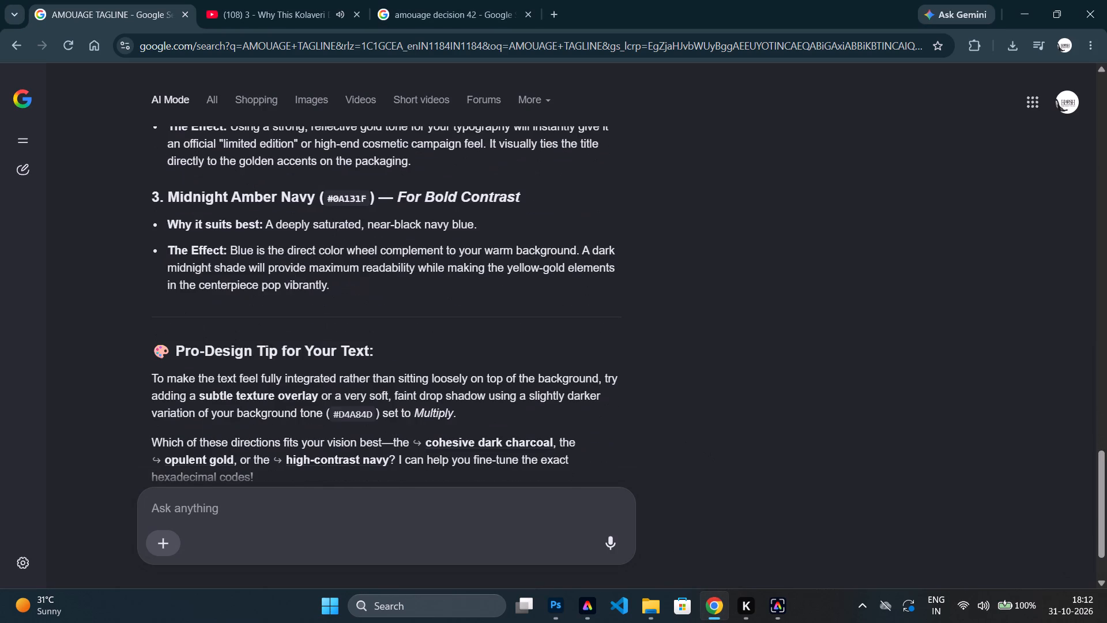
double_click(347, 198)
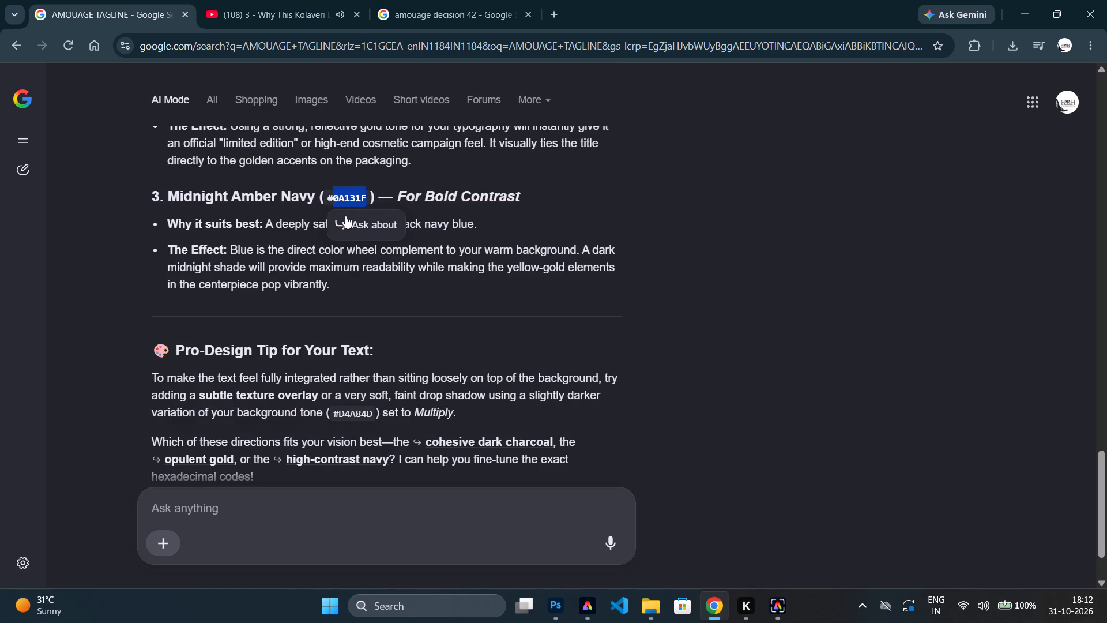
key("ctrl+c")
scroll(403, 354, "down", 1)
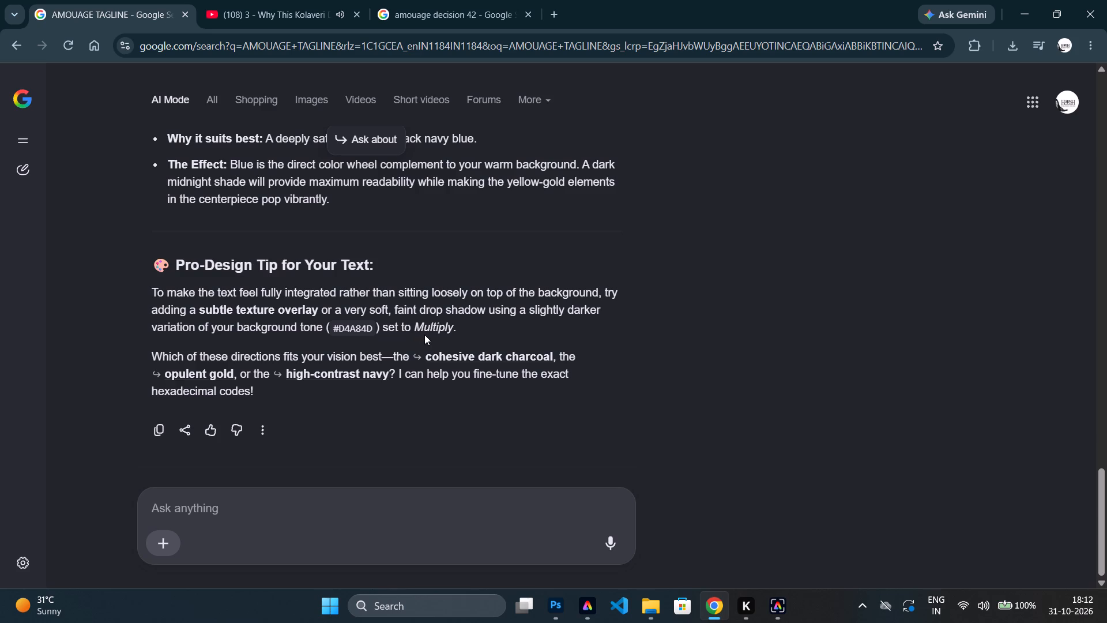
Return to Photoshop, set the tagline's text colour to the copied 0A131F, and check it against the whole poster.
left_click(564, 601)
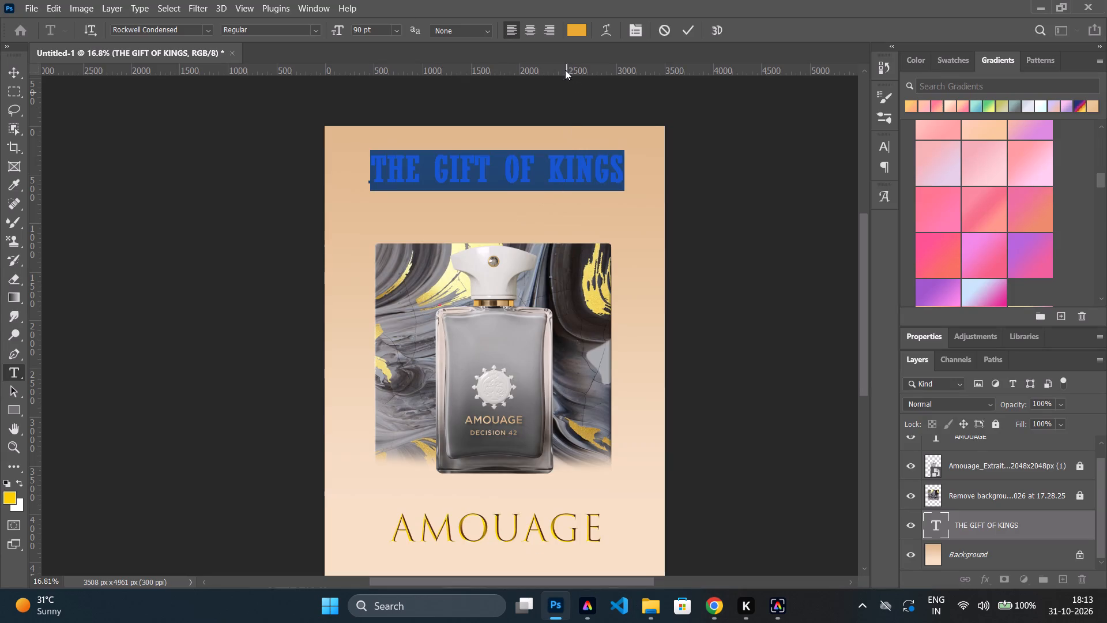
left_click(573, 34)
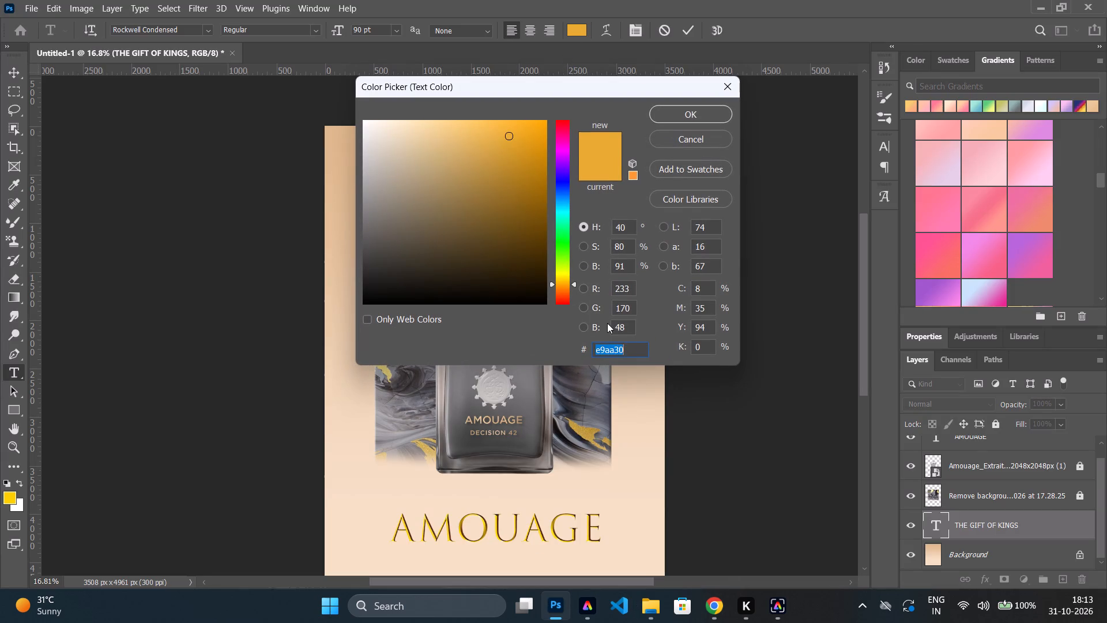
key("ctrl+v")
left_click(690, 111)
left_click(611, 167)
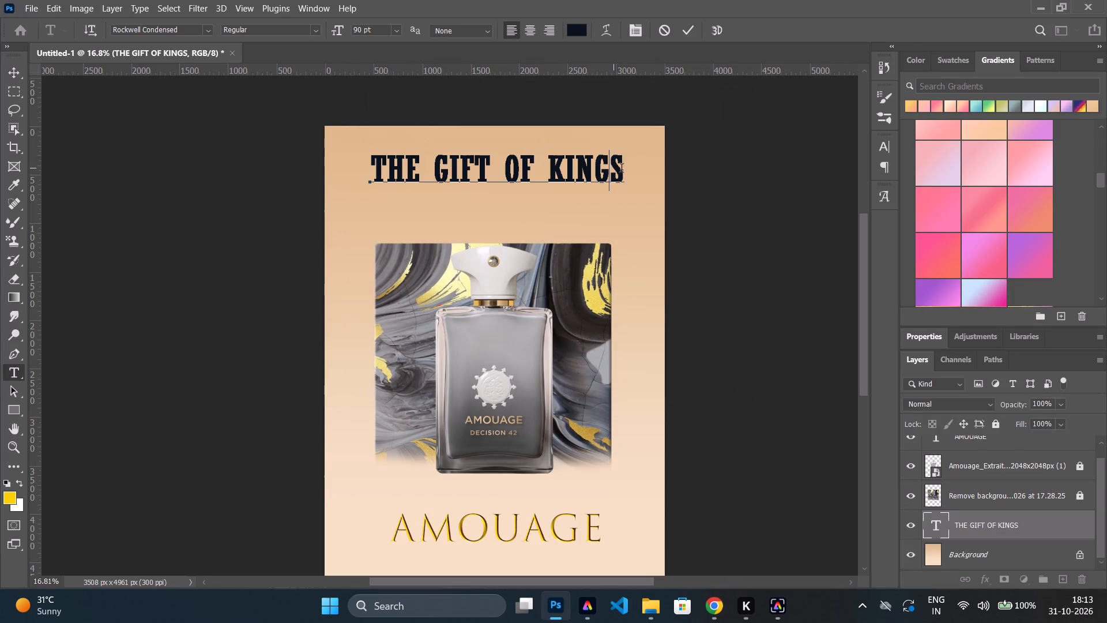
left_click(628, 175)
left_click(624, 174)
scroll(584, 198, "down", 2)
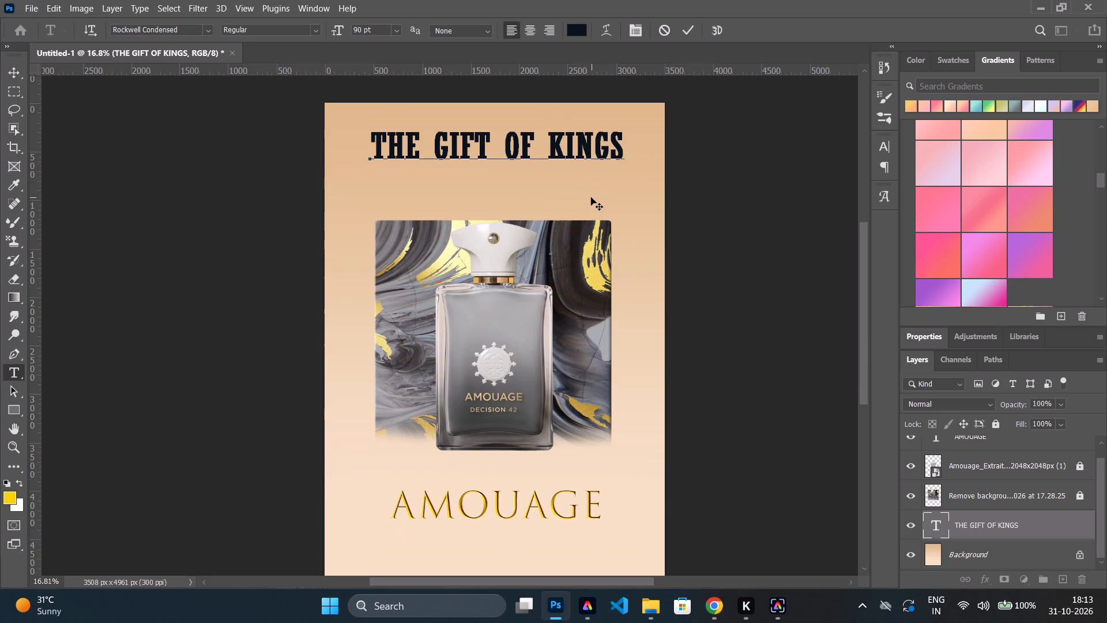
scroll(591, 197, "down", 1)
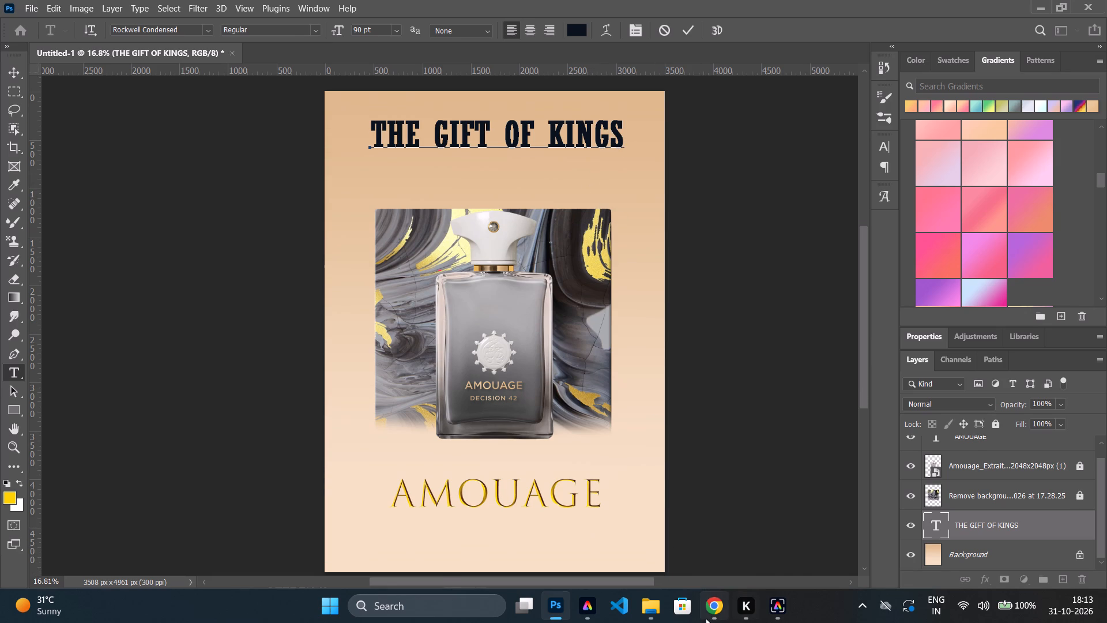
Switch to Chrome and copy the Deep Marble Charcoal hex code #1B1D1F from the AI's colour suggestions.
left_click(706, 618)
scroll(499, 260, "up", 3)
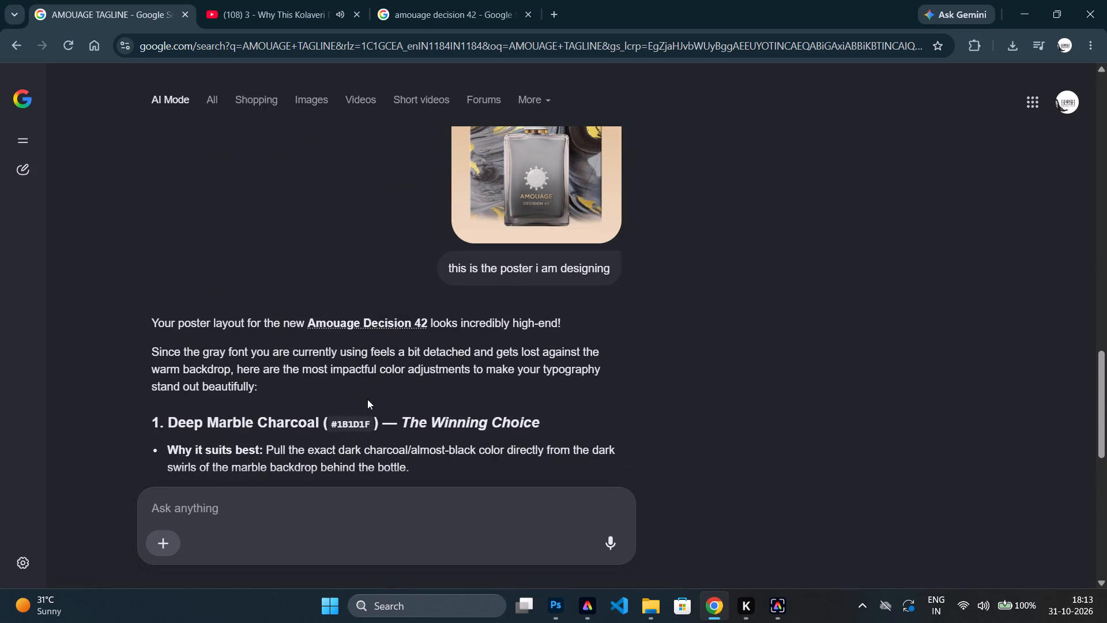
double_click(344, 420)
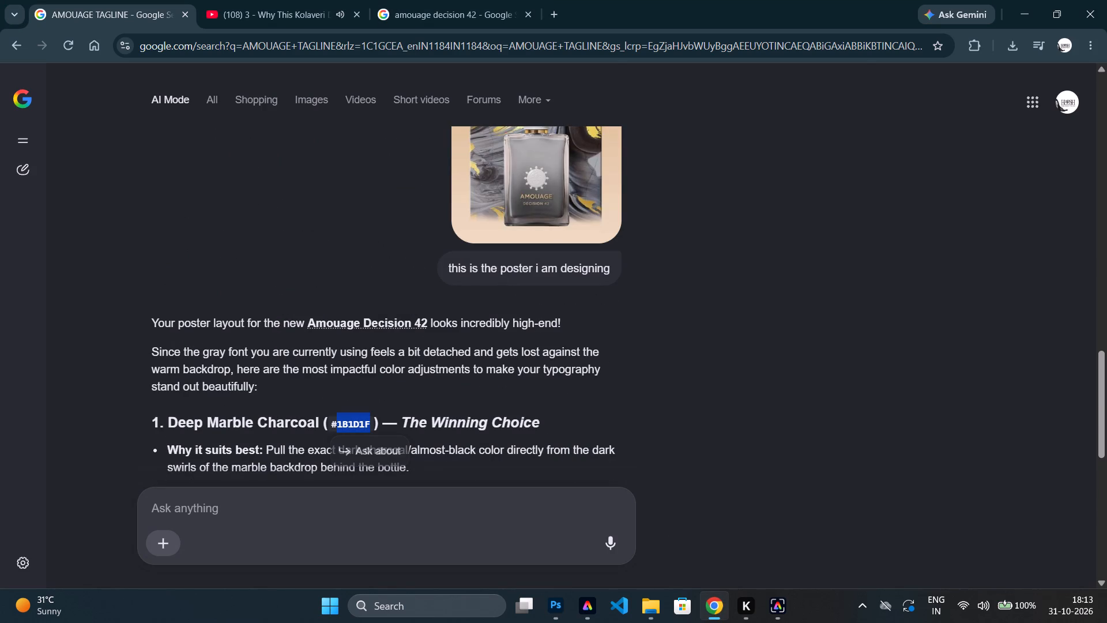
key("ctrl+c")
Return to Photoshop and set the whole tagline's text colour to the copied 1B1D1F.
left_click(546, 617)
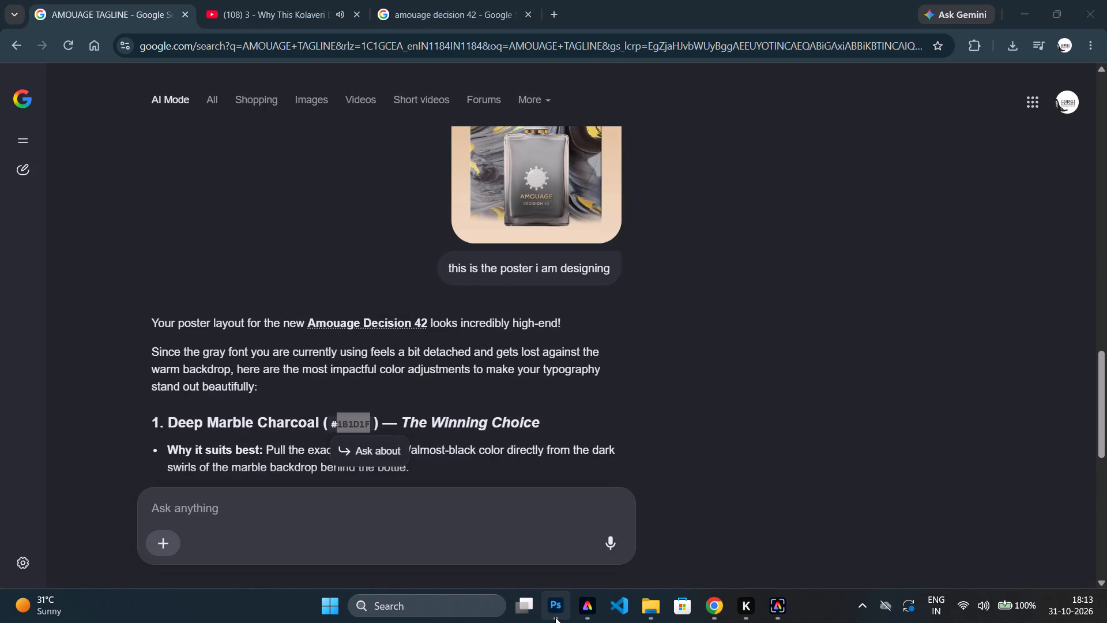
left_click(555, 617)
triple_click(498, 134)
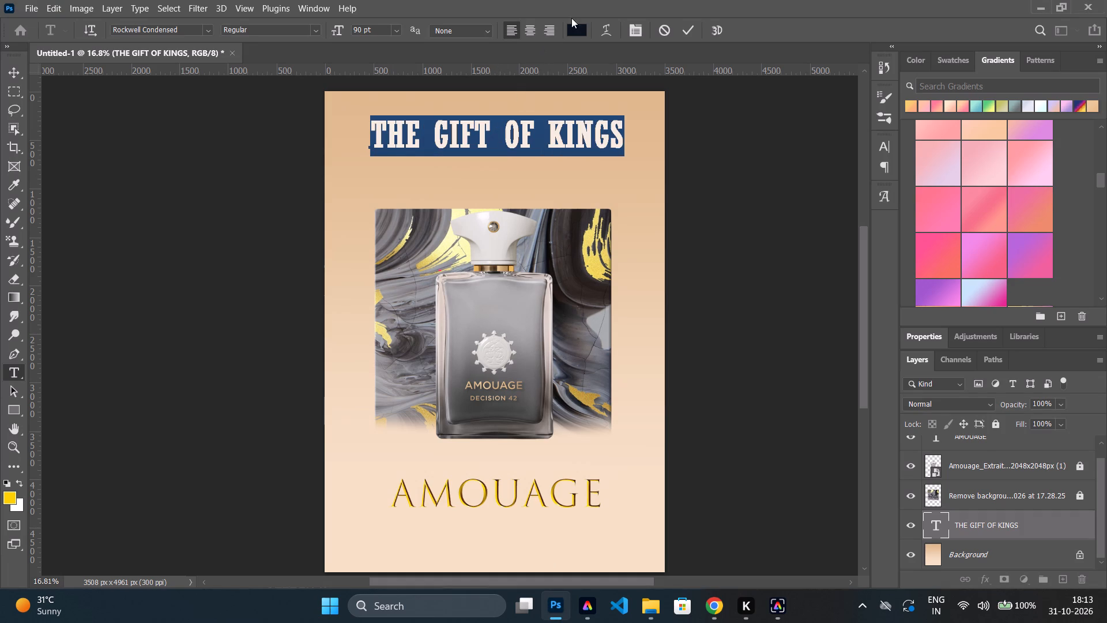
left_click(573, 32)
key("ctrl+v")
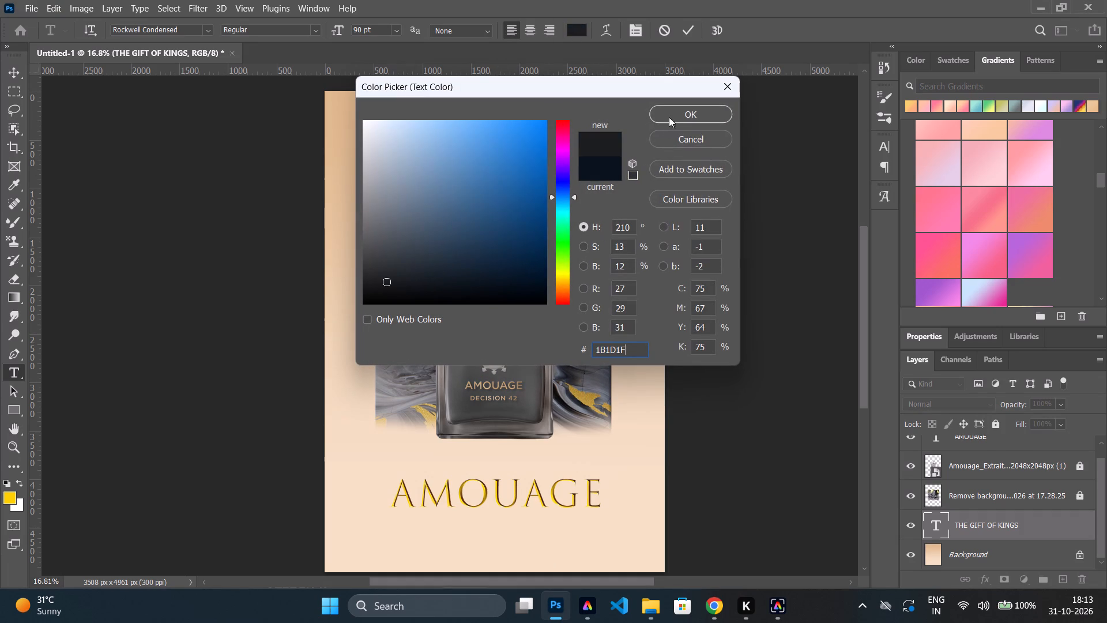
left_click(681, 111)
left_click(624, 143)
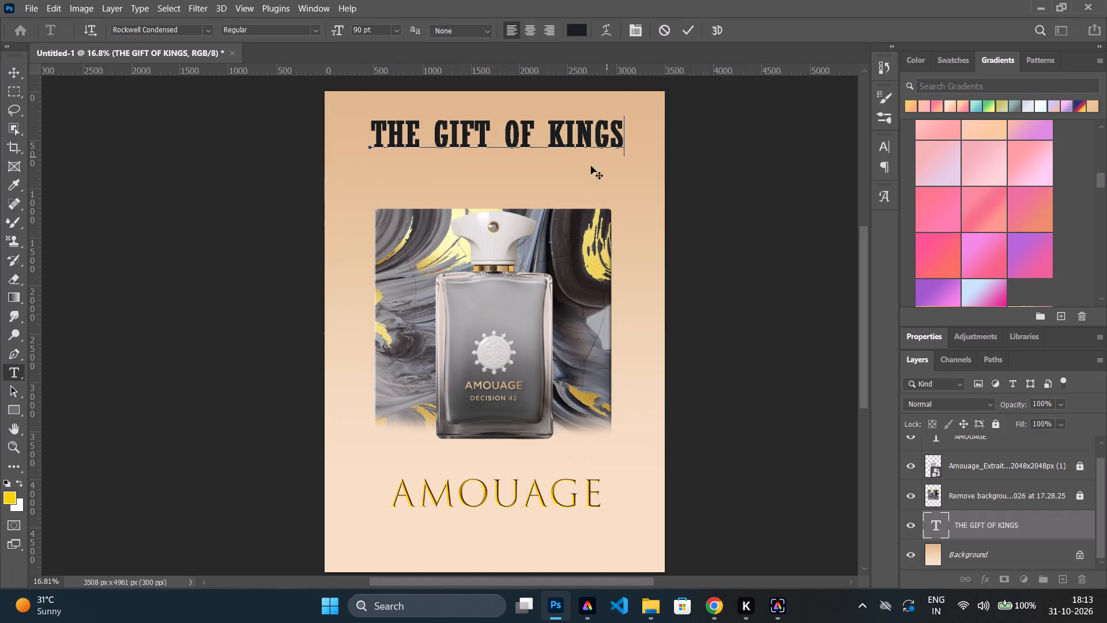
double_click(522, 148)
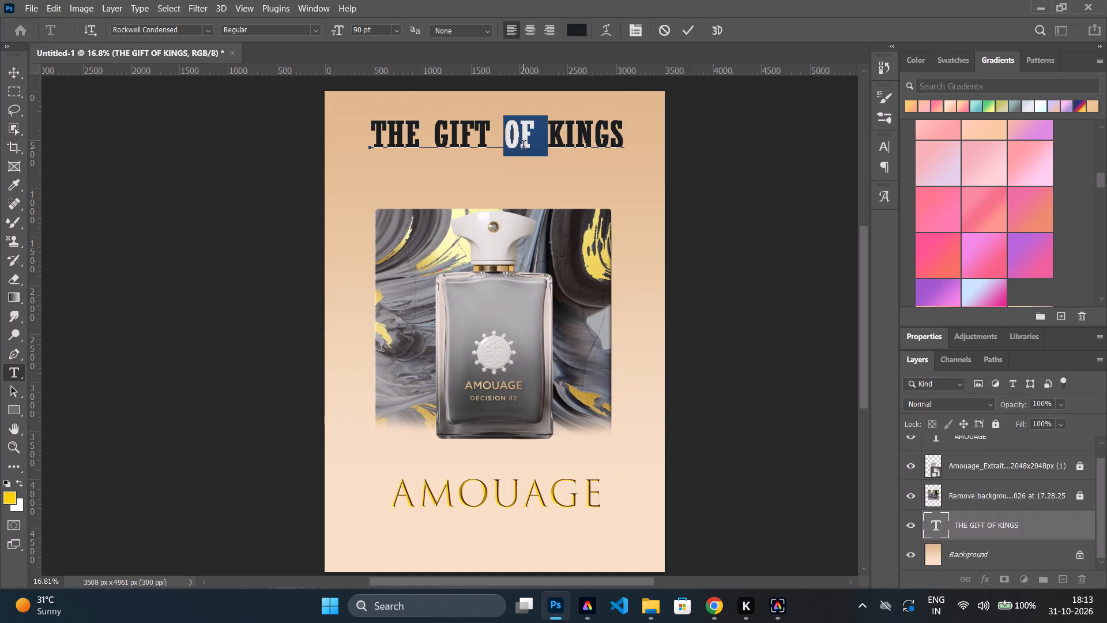
left_click(558, 147)
Finish editing the tagline and move it slightly lower, centred horizontally between the poster's top edge and the marble image.
left_click(963, 500)
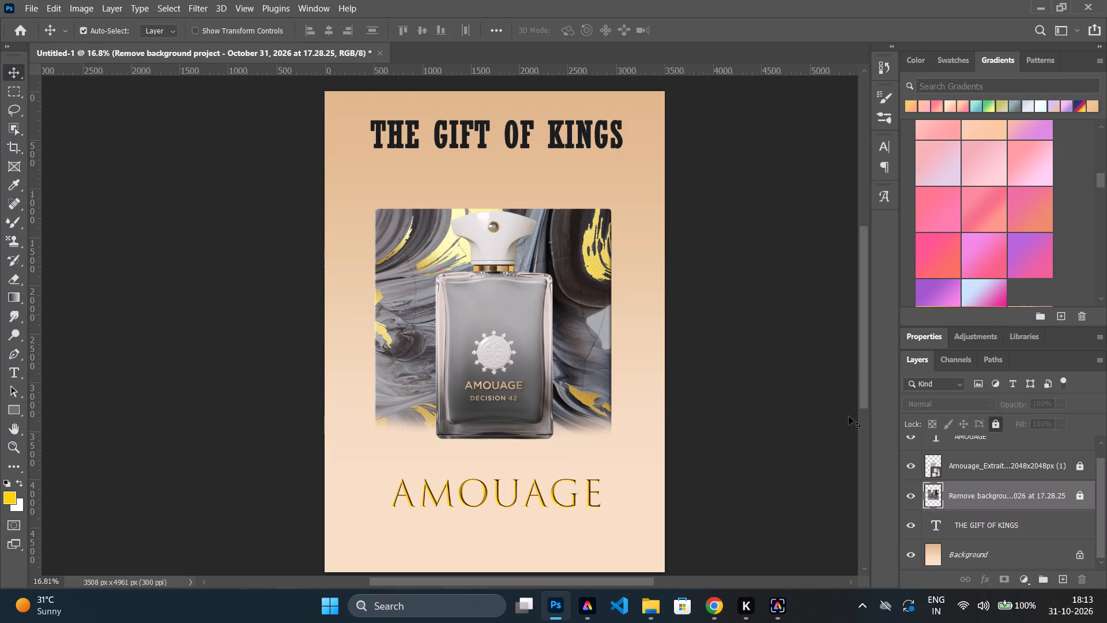
key("v")
left_click(560, 146)
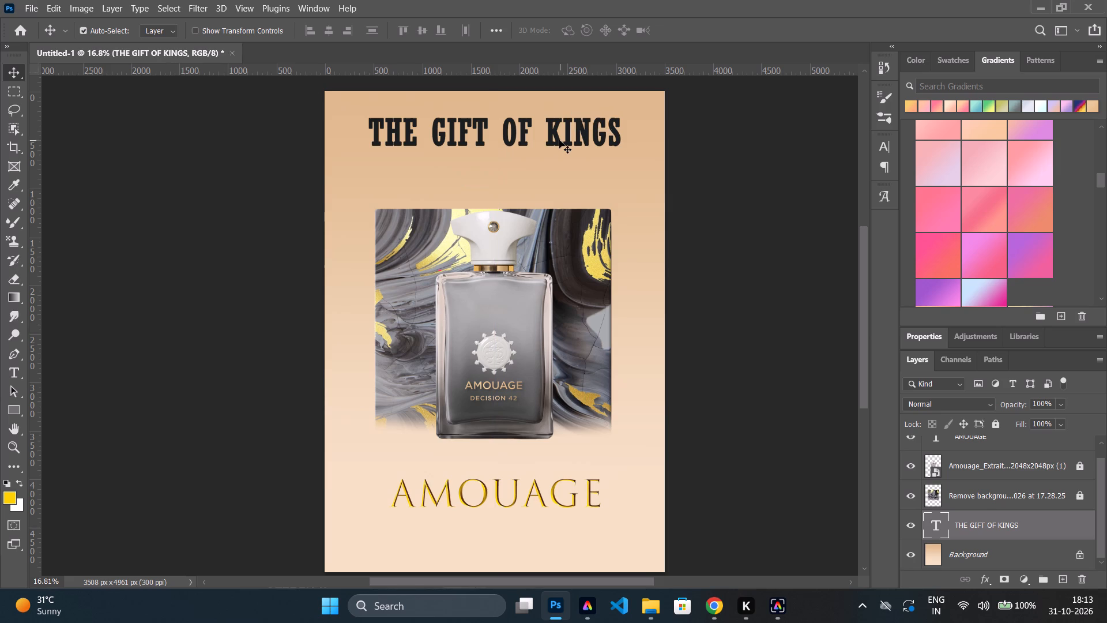
scroll(565, 156, "down", 1)
scroll(566, 157, "up", 5)
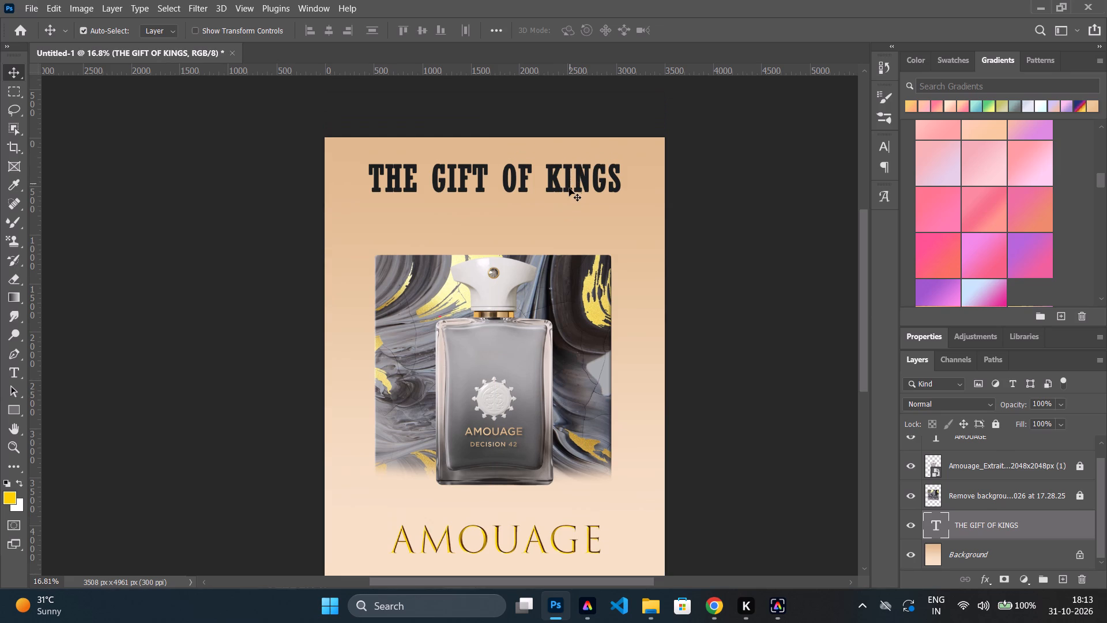
left_click_drag(569, 188, 569, 194)
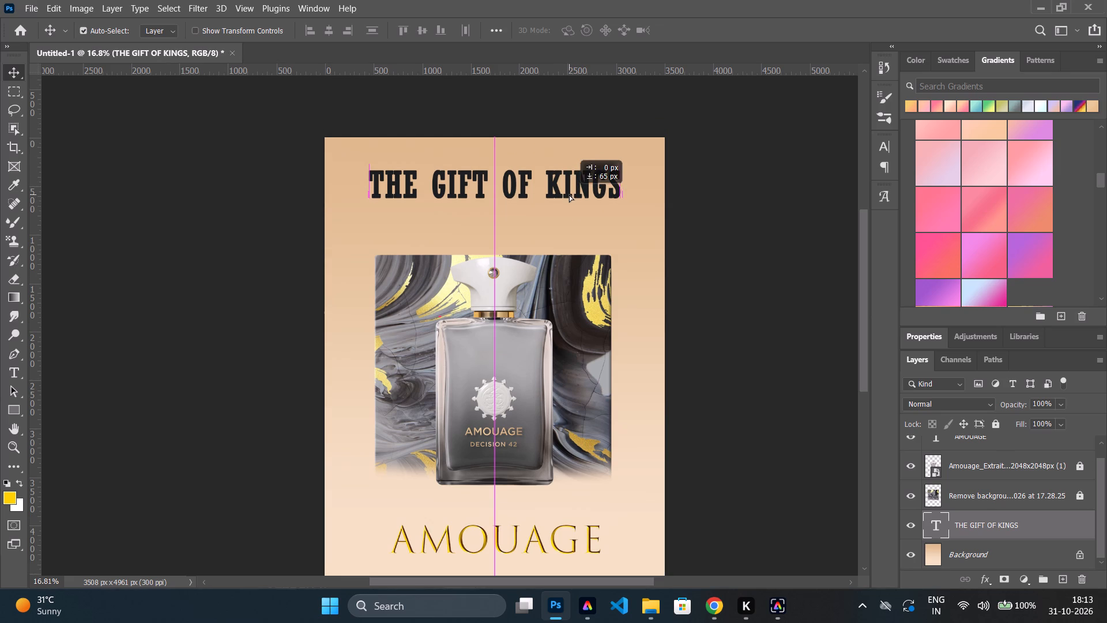
left_click_drag(569, 194, 573, 211)
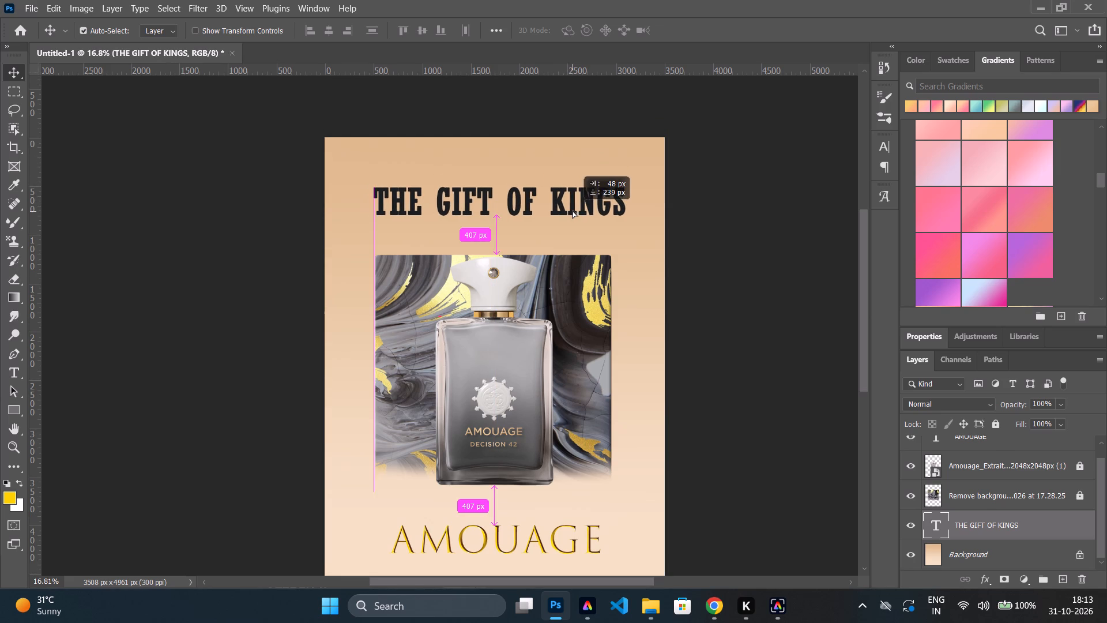
left_click_drag(573, 211, 571, 211)
scroll(571, 193, "down", 7)
scroll(567, 194, "up", 3)
left_click_drag(559, 170, 559, 167)
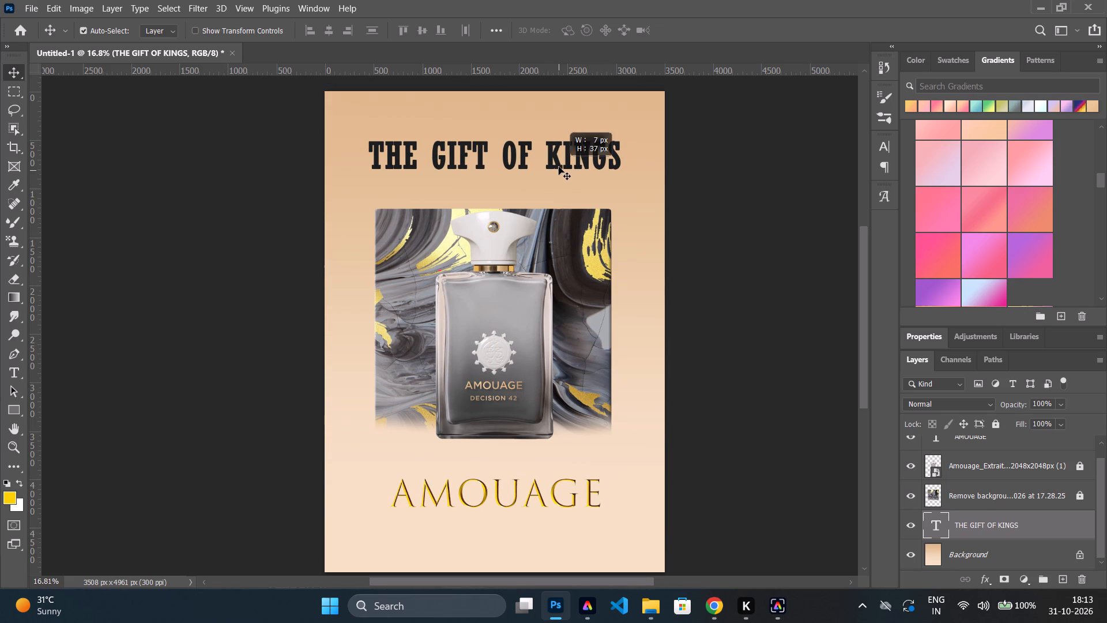
left_click_drag(559, 167, 560, 163)
left_click_drag(558, 163, 558, 162)
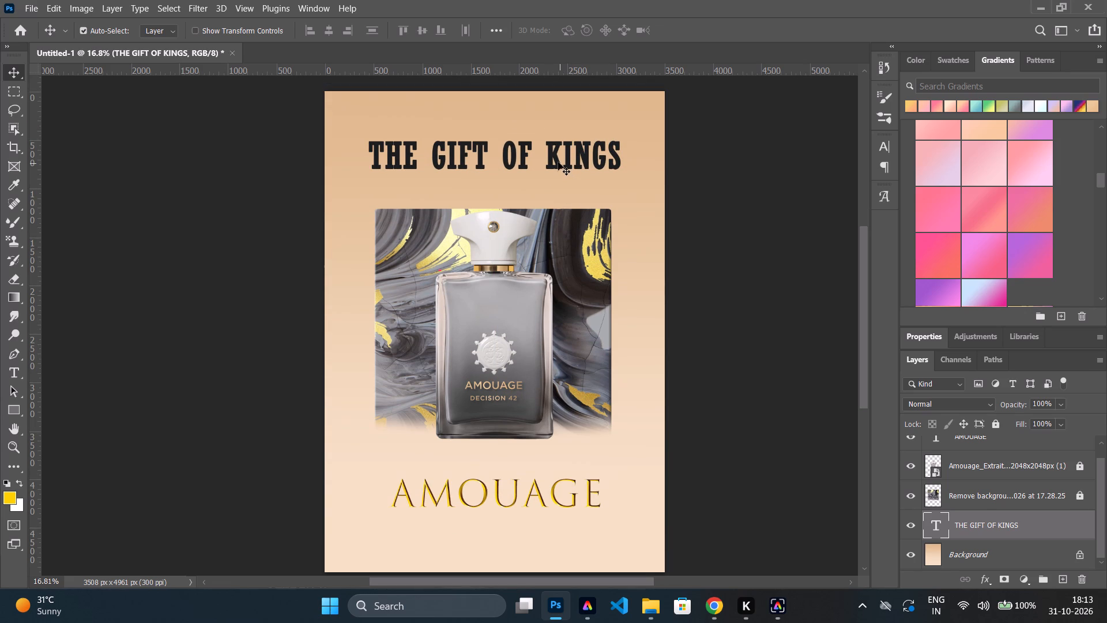
Move the THE GIFT OF KINGS tagline slightly higher above the marble image, keeping its horizontal alignment.
left_click_drag(558, 162, 559, 150)
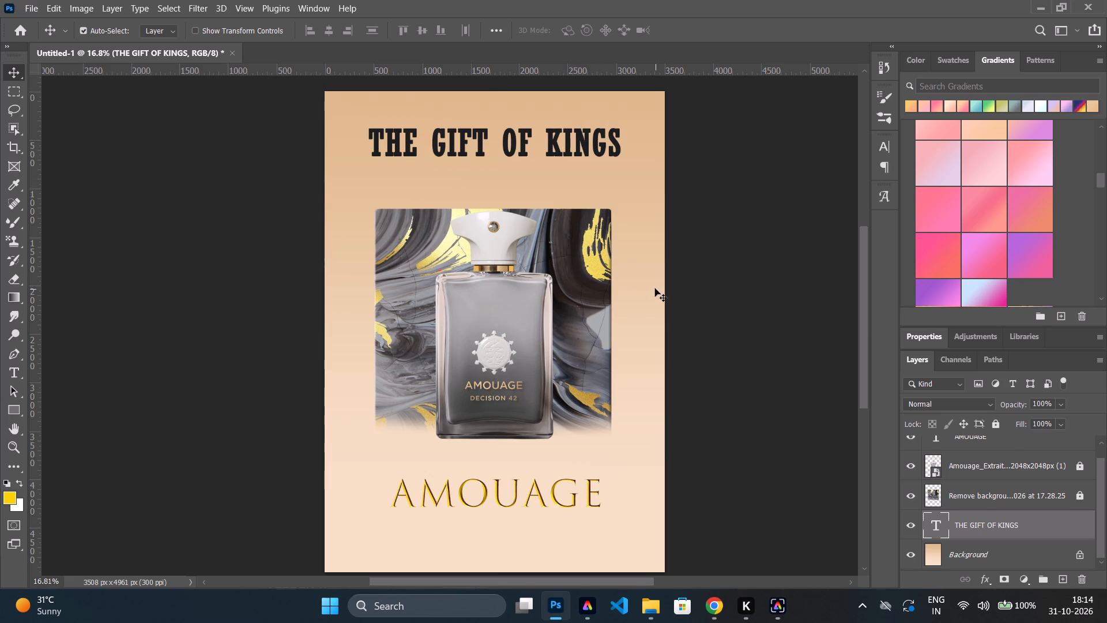
Skip the music playing in Chrome to the next track using the system media controls.
left_click(997, 613)
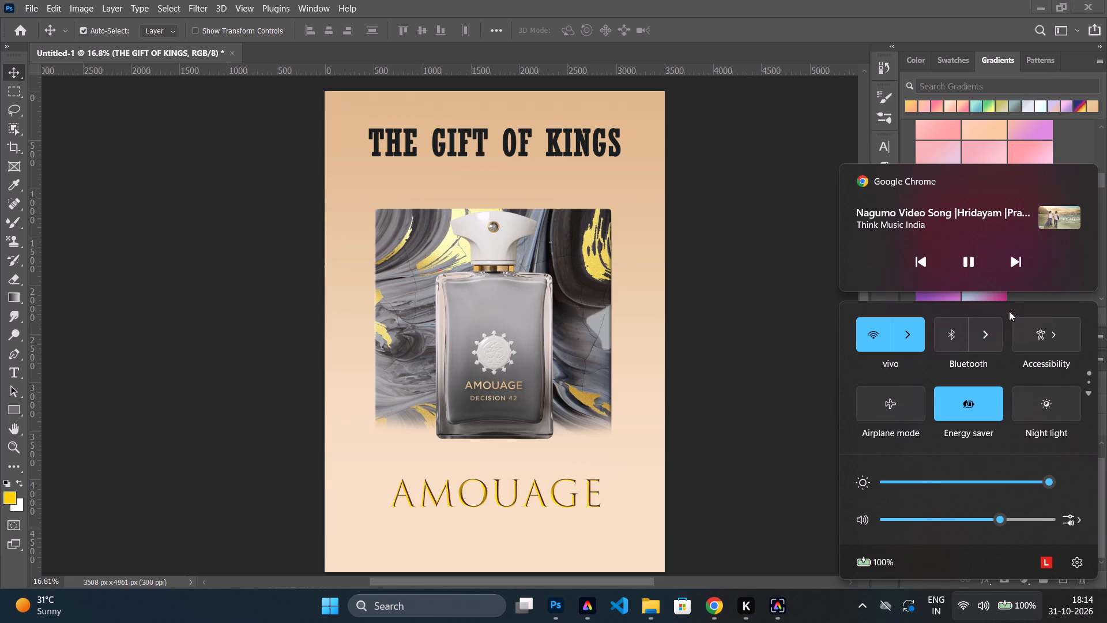
left_click(1007, 270)
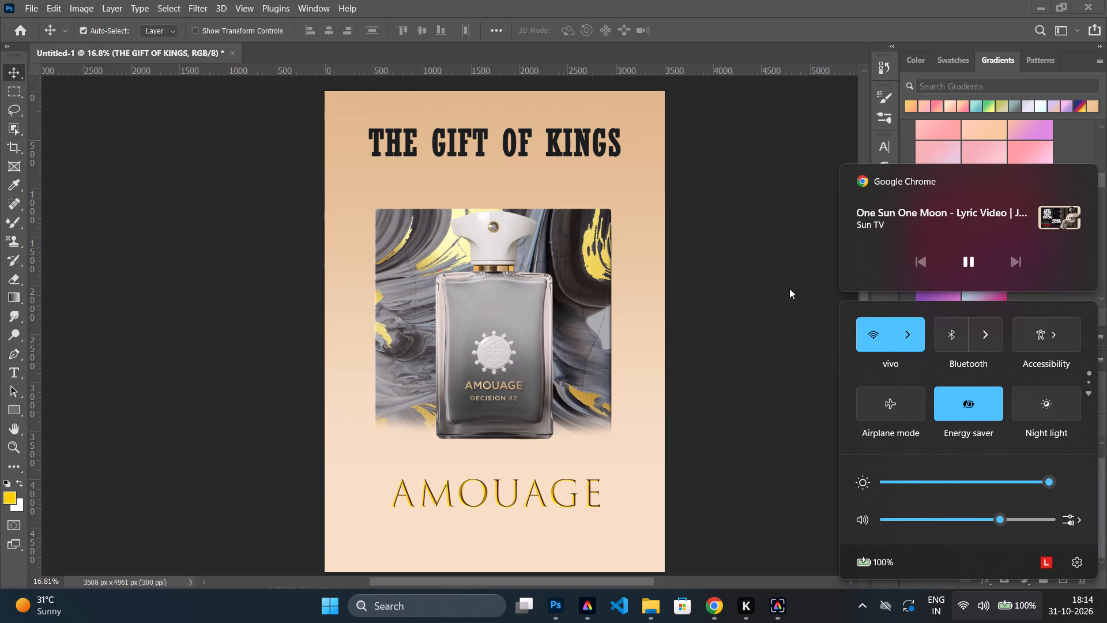
Look over the poster and switch to Chrome to return to the AI chat's colour suggestions.
left_click(789, 288)
scroll(551, 331, "down", 2)
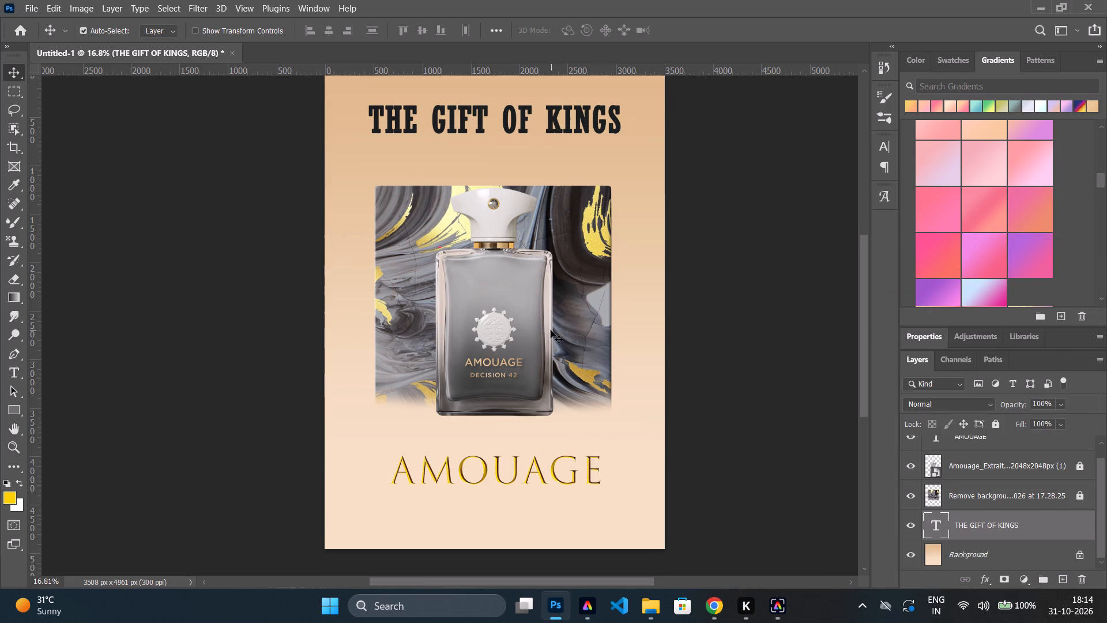
scroll(551, 326, "up", 7)
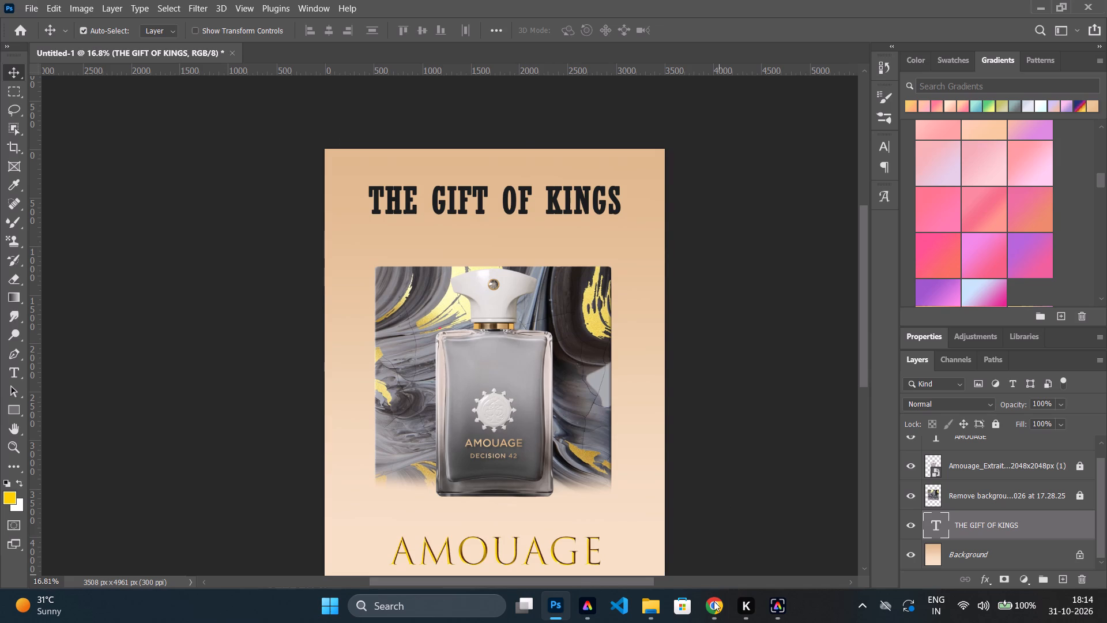
left_click(713, 608)
left_click(325, 250)
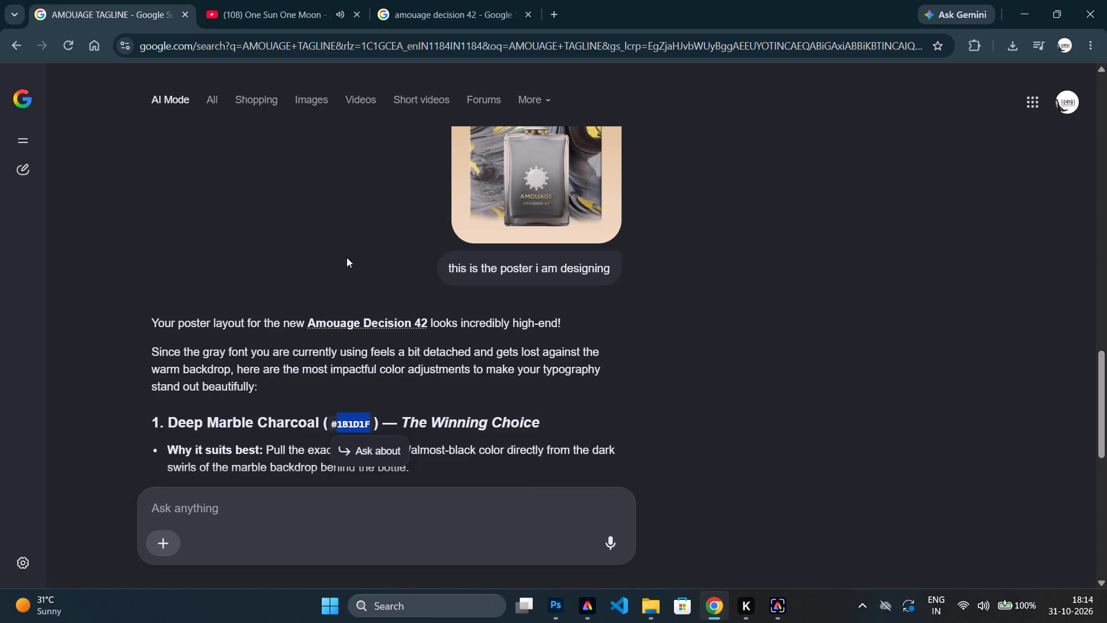
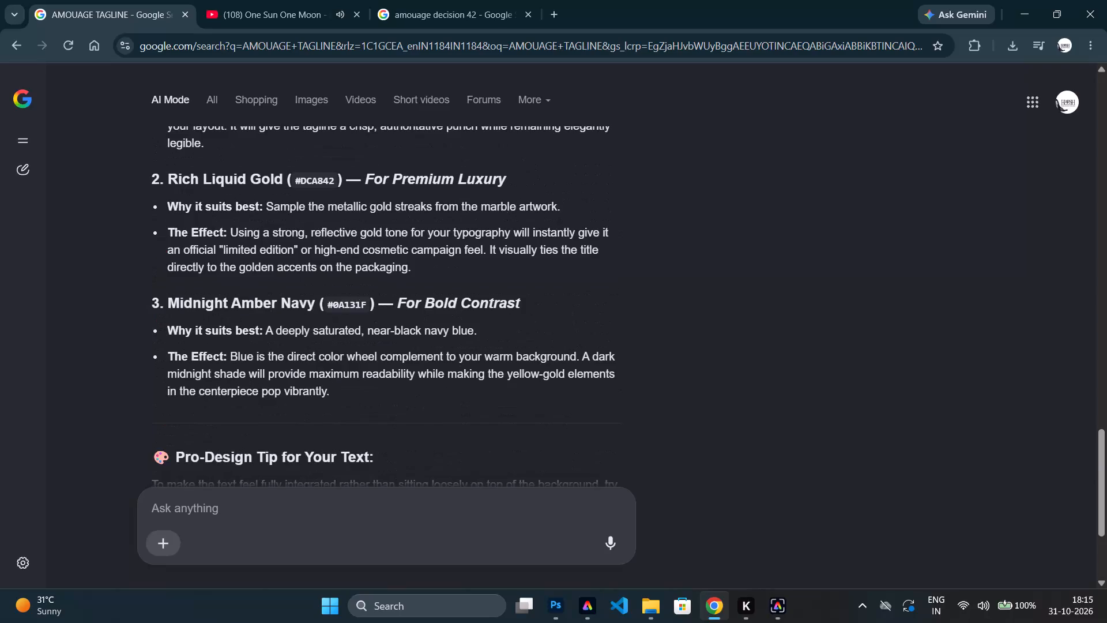
Read the rest of the AI's colour suggestions down to the Pro-Design Tip for the text.
scroll(340, 373, "down", 1)
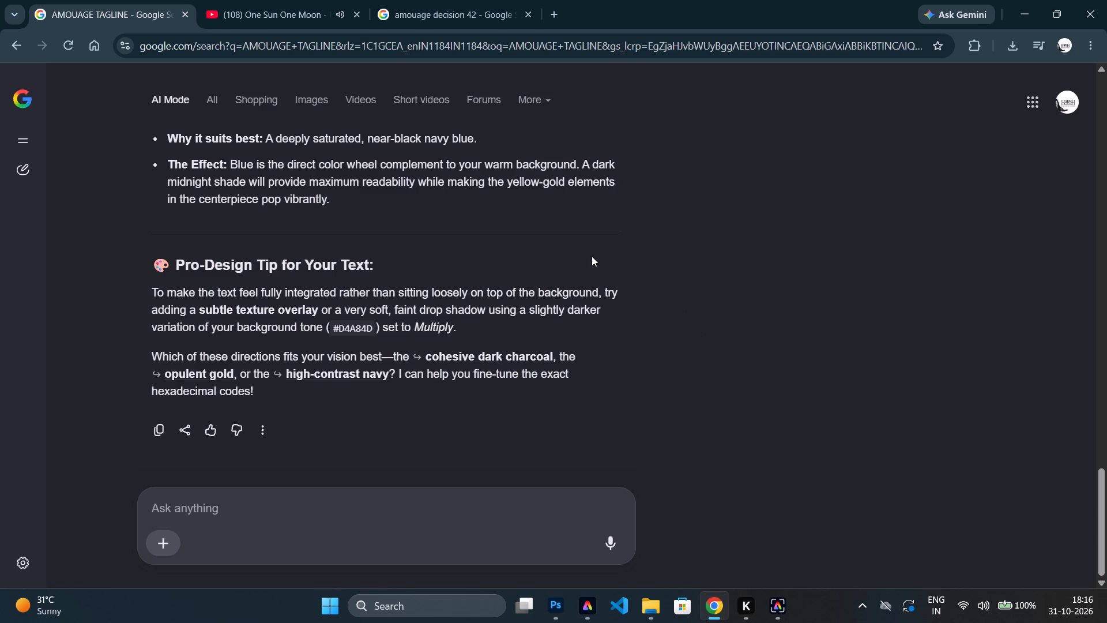
scroll(592, 256, "down", 1)
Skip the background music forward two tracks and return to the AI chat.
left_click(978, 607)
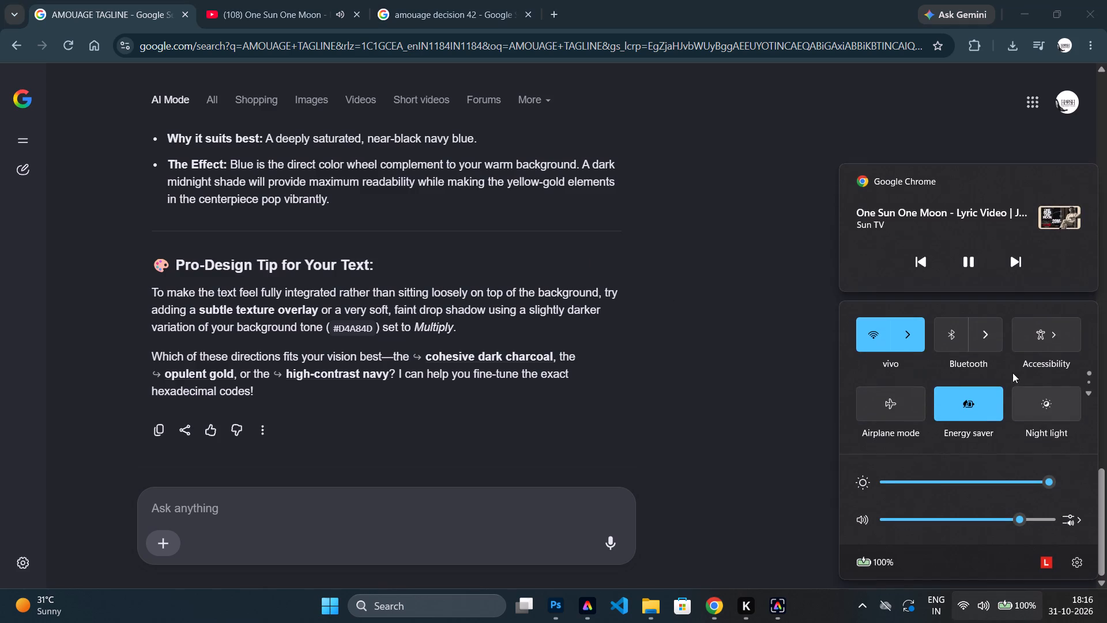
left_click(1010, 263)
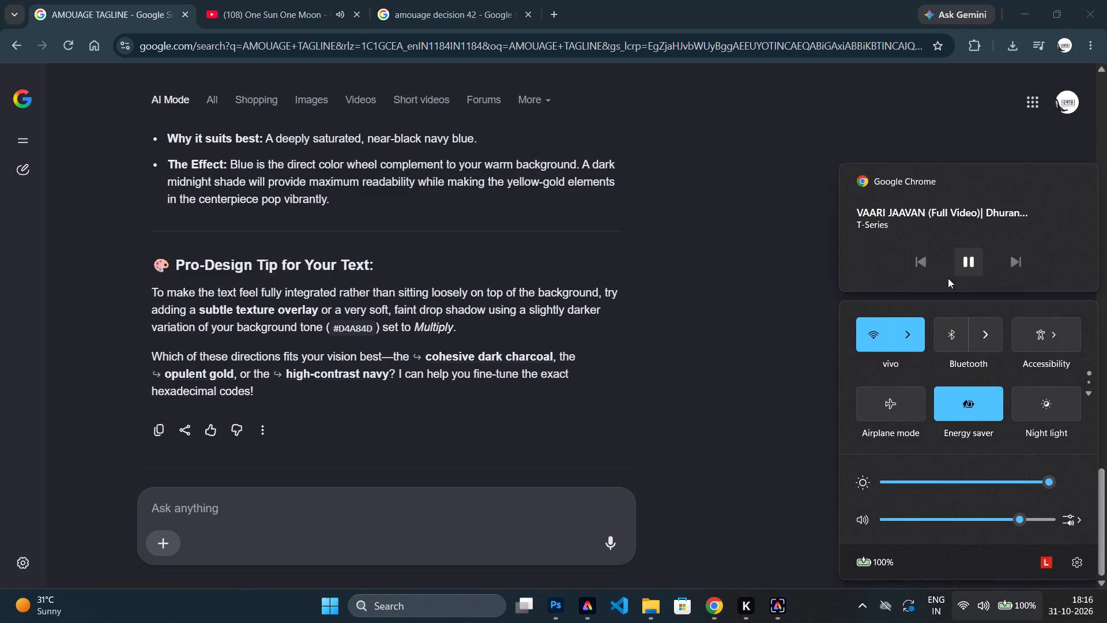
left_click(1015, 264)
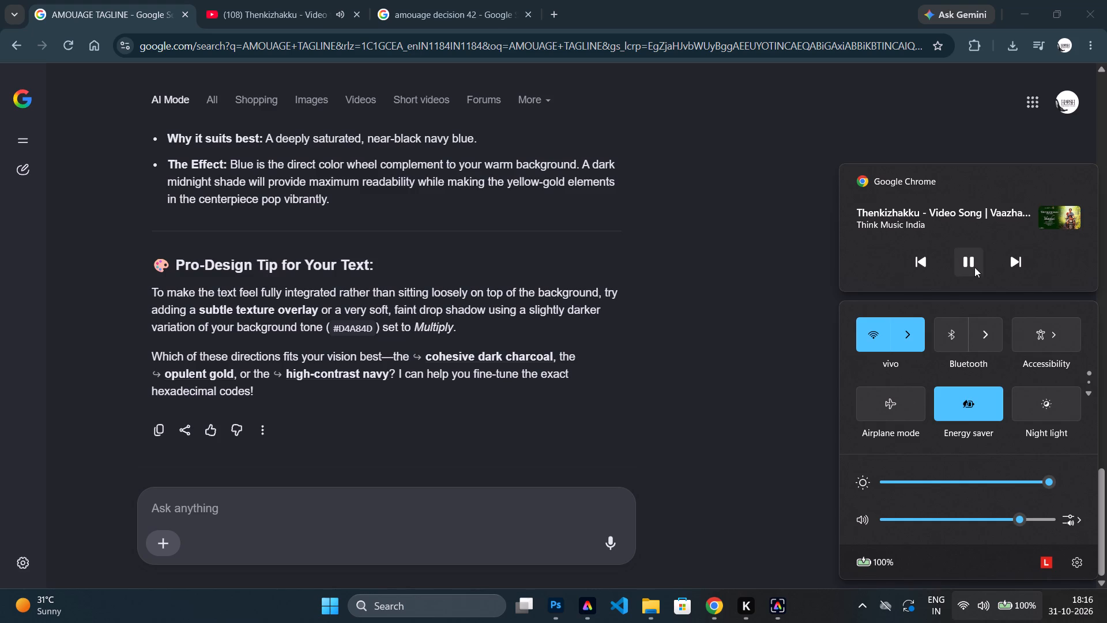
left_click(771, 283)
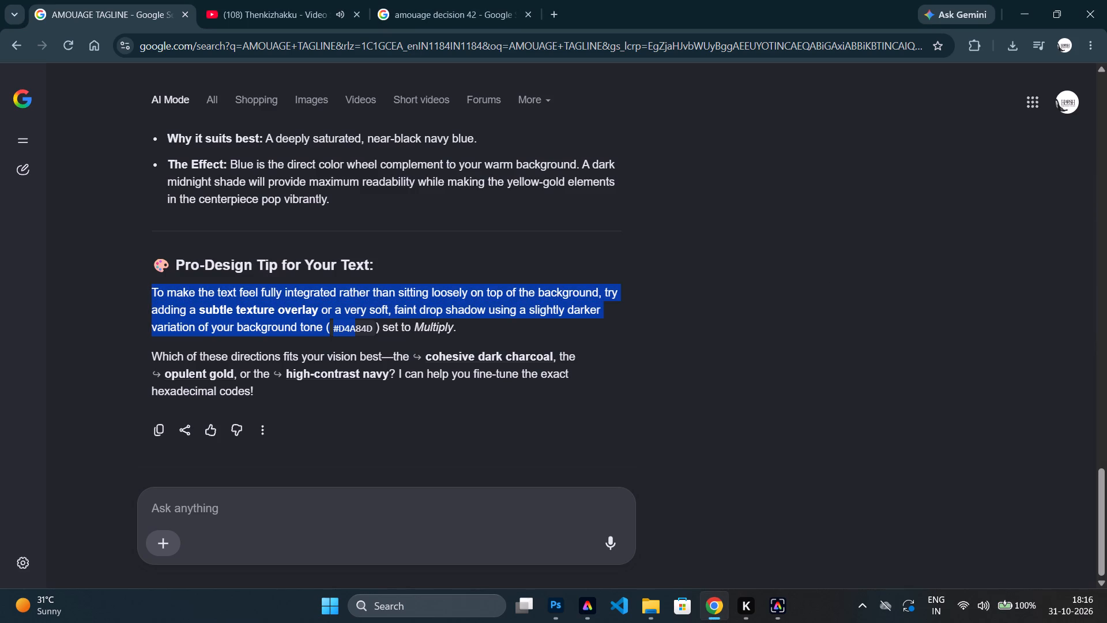
Send the AI's copied Pro-Design Tip paragraph on texture overlay and drop shadow back to the chat, adding "proceed with this".
key("ctrl+c")
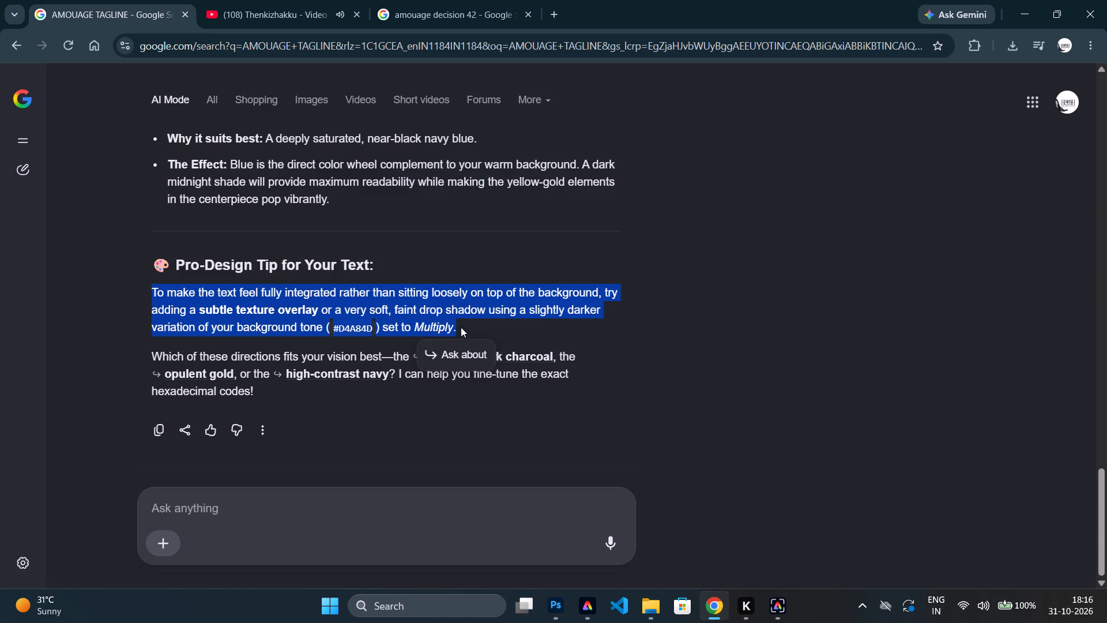
left_click(256, 511)
key("ctrl+v")
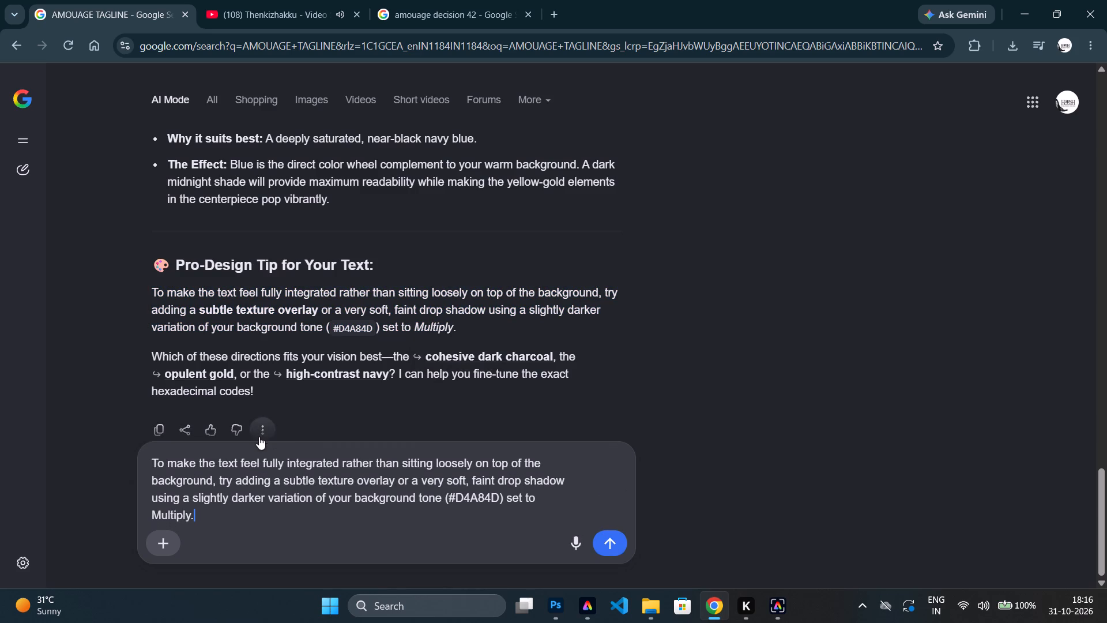
key("shift+Return")
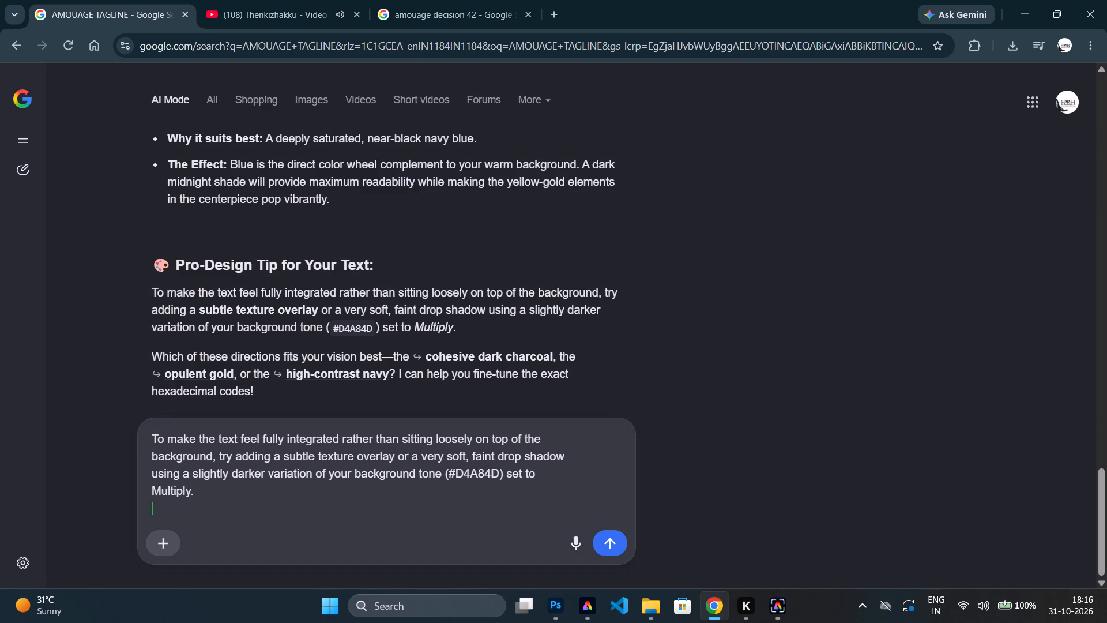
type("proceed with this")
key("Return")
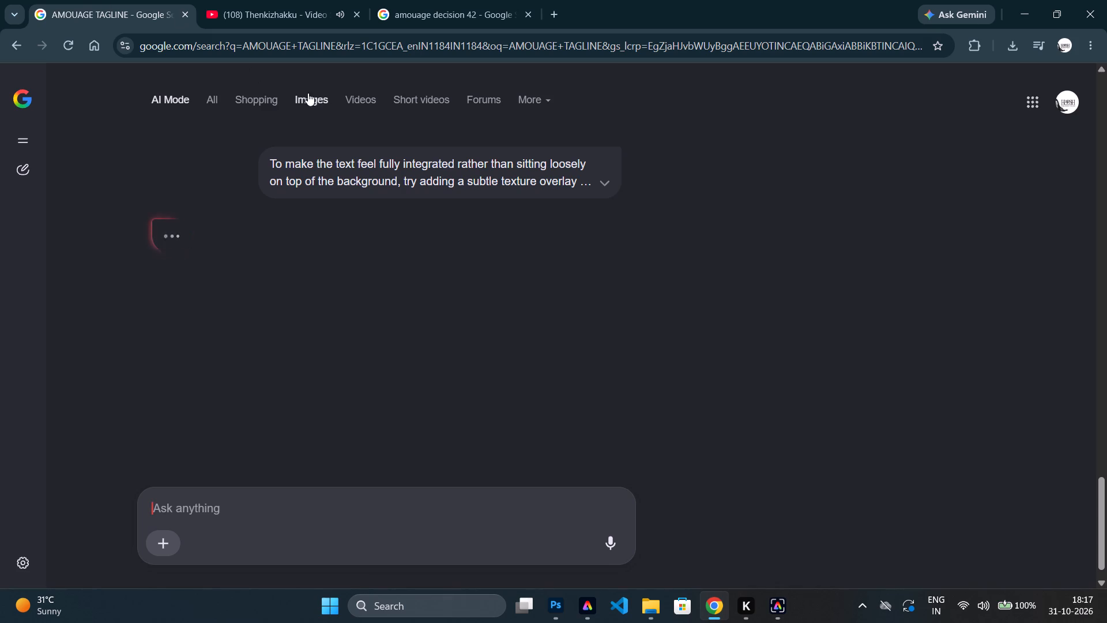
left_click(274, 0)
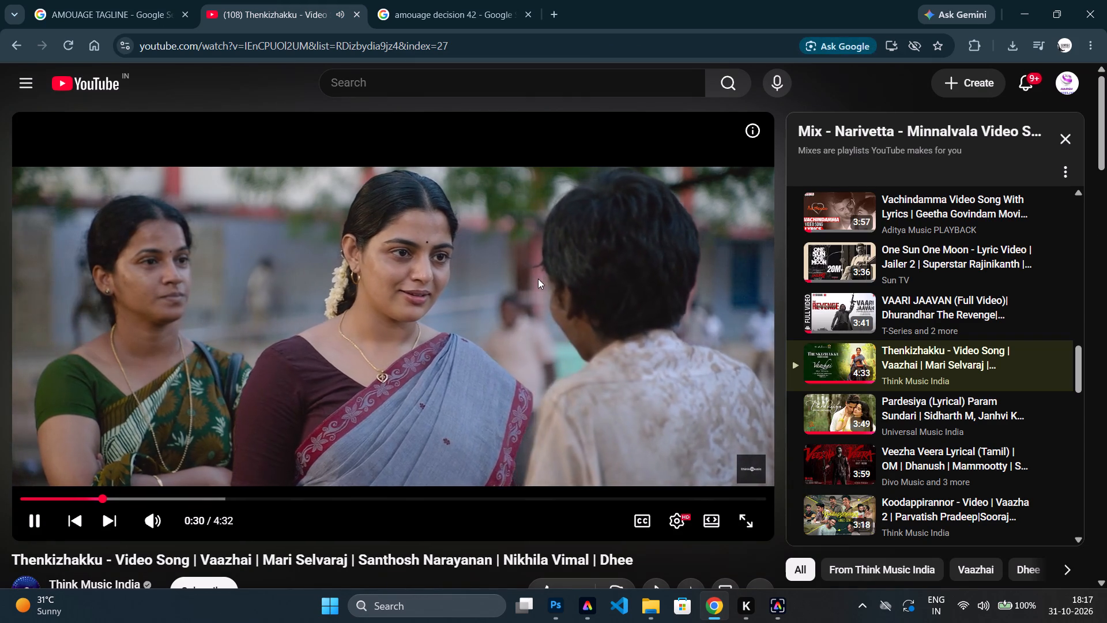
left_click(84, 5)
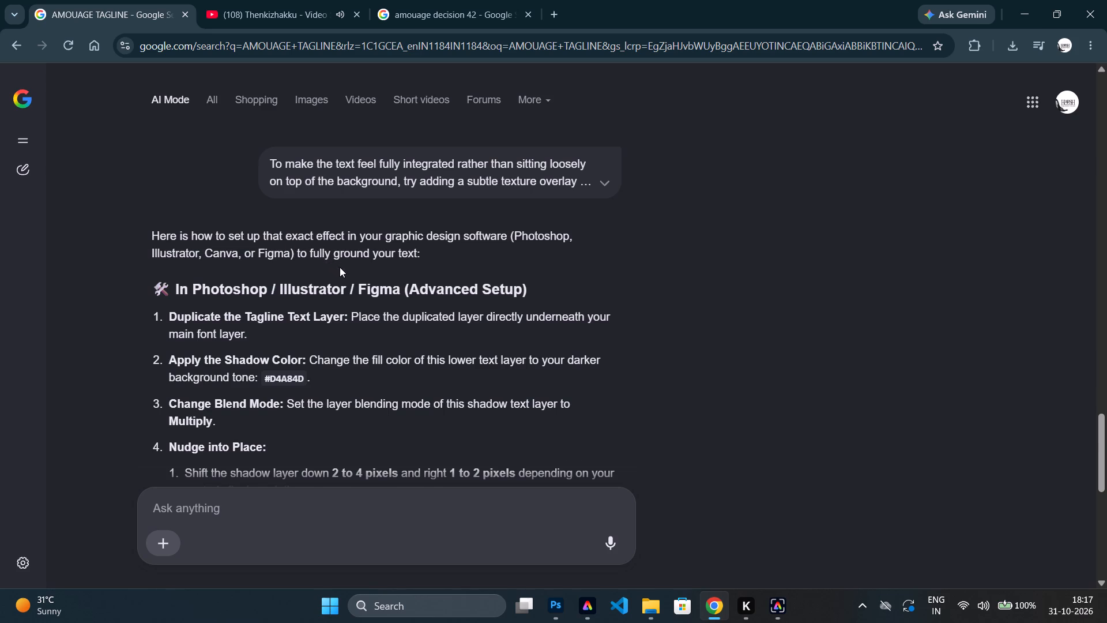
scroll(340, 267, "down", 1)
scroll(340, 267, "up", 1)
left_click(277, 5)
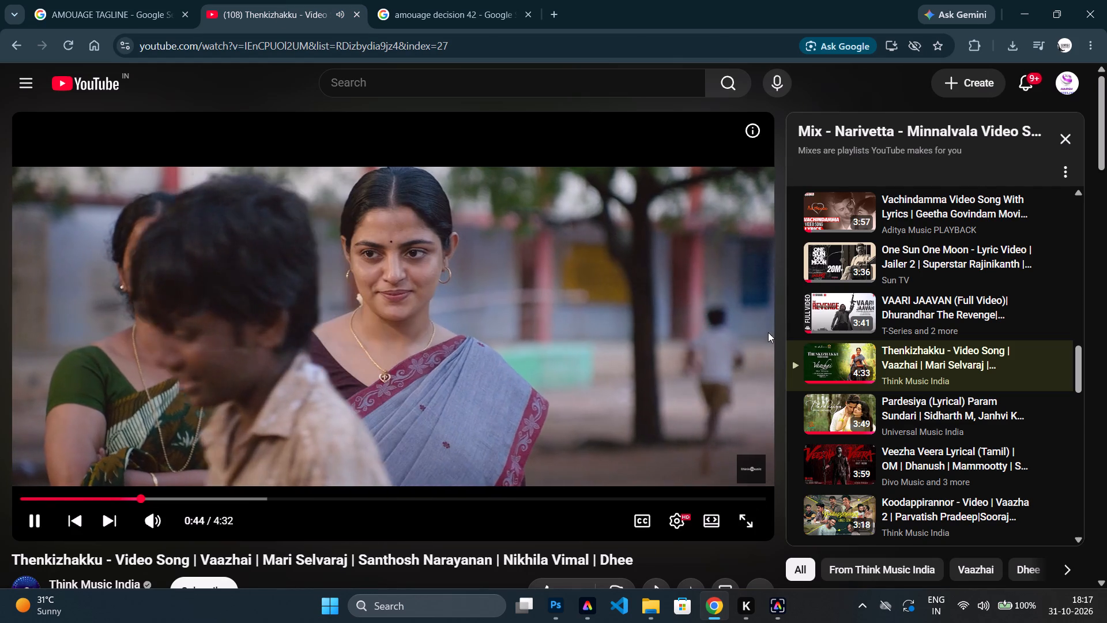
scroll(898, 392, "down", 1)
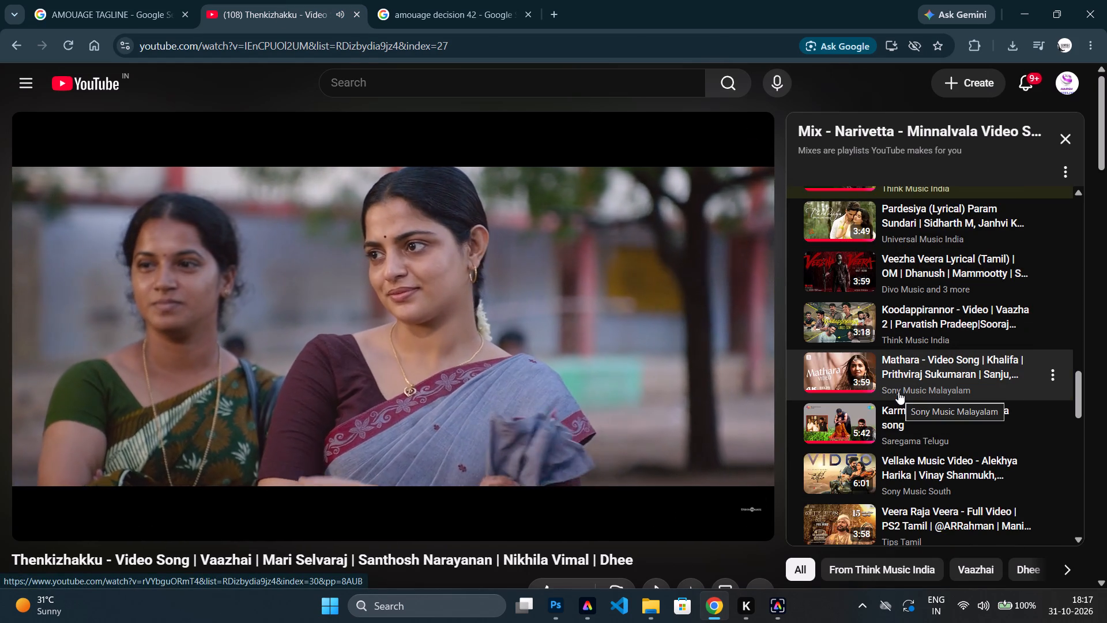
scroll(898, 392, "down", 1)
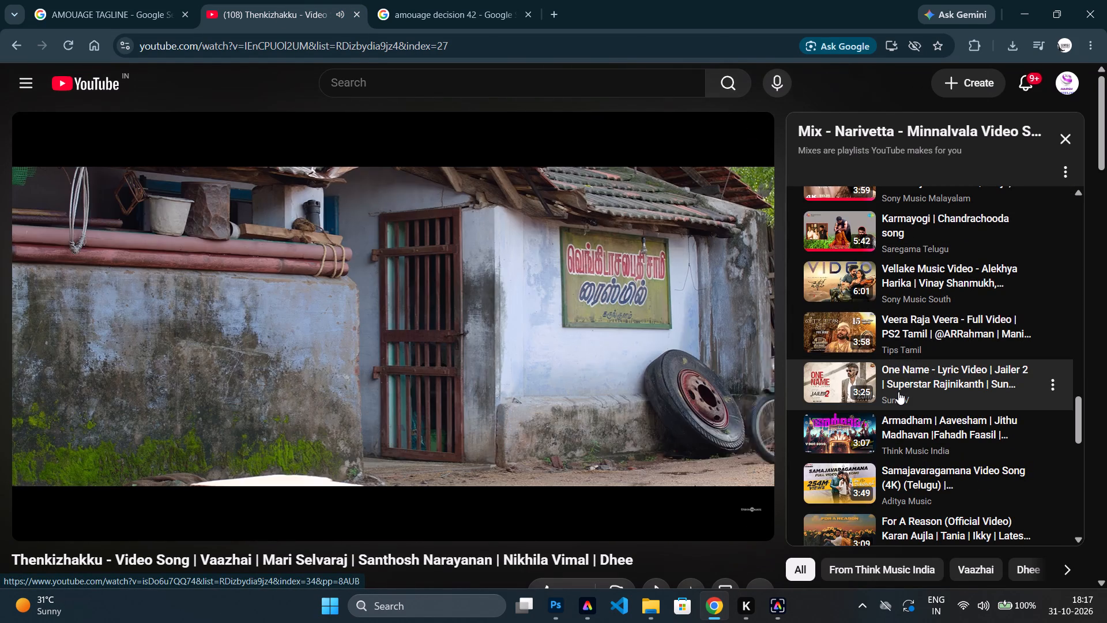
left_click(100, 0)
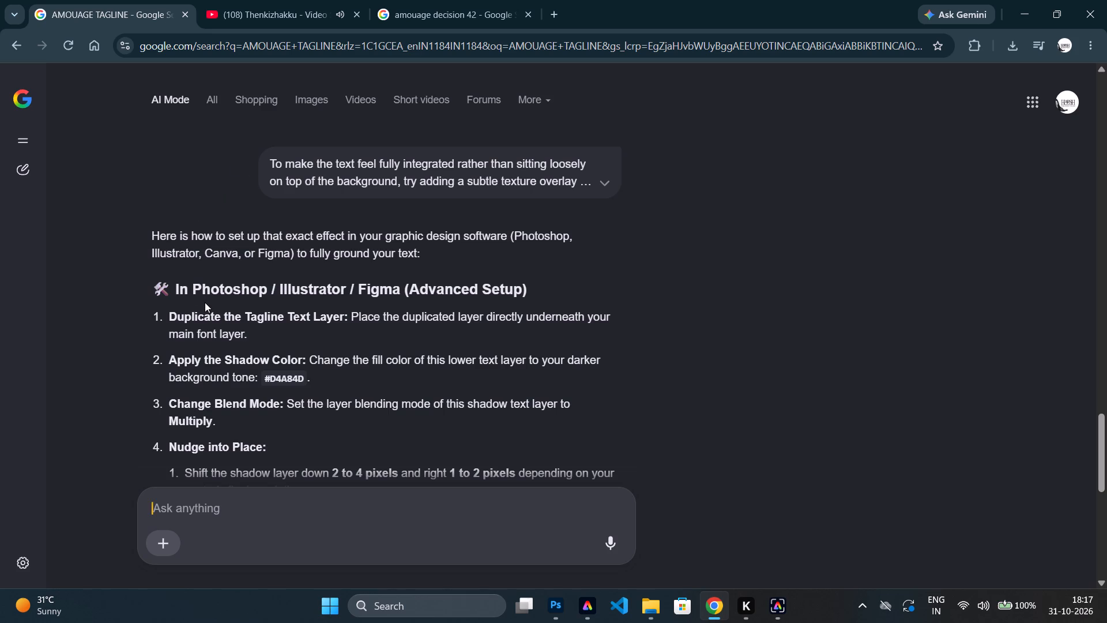
Review the AI's Photoshop setup steps, switch to Photoshop and copy the tagline text THE GIFT OF KINGS.
scroll(205, 302, "down", 1)
scroll(205, 303, "up", 1)
left_click(556, 601)
triple_click(398, 211)
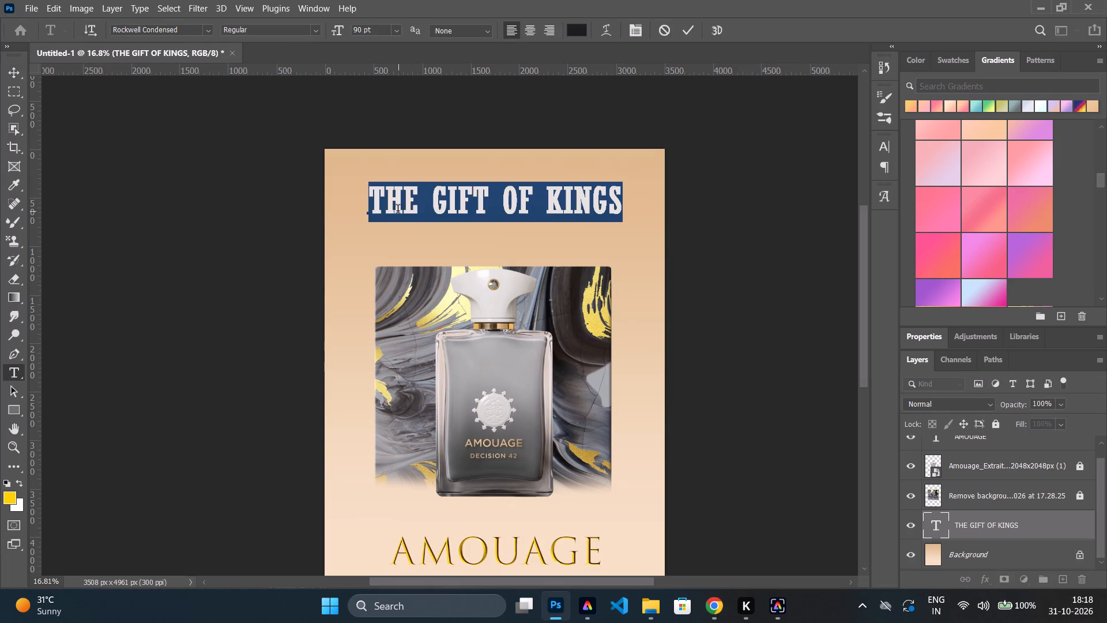
key("ctrl+c")
key("ctrl+v")
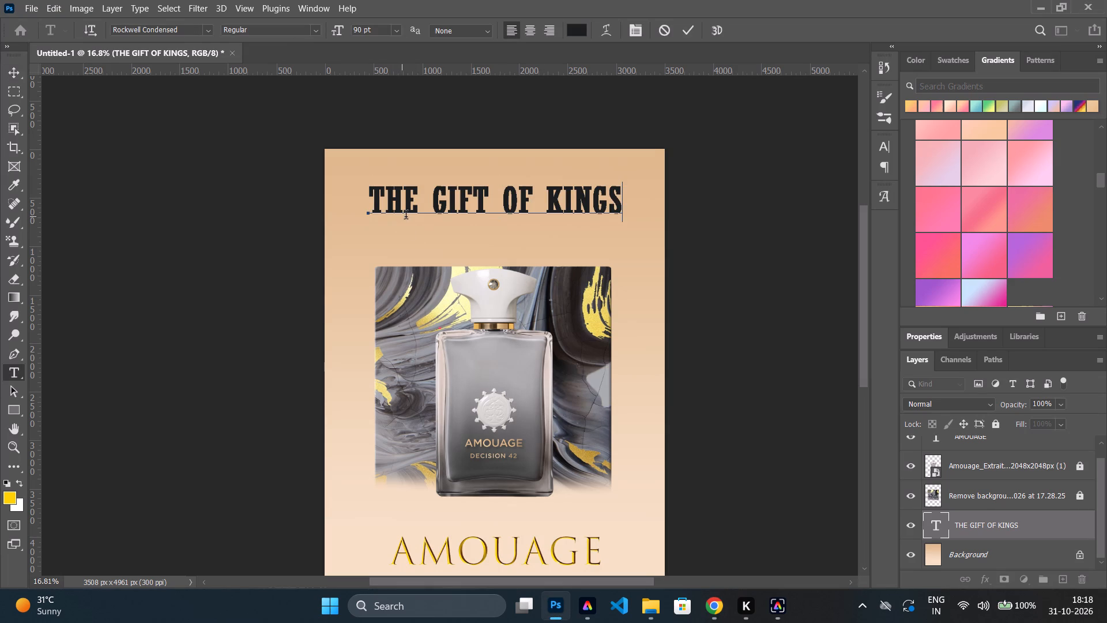
key("ctrl+v")
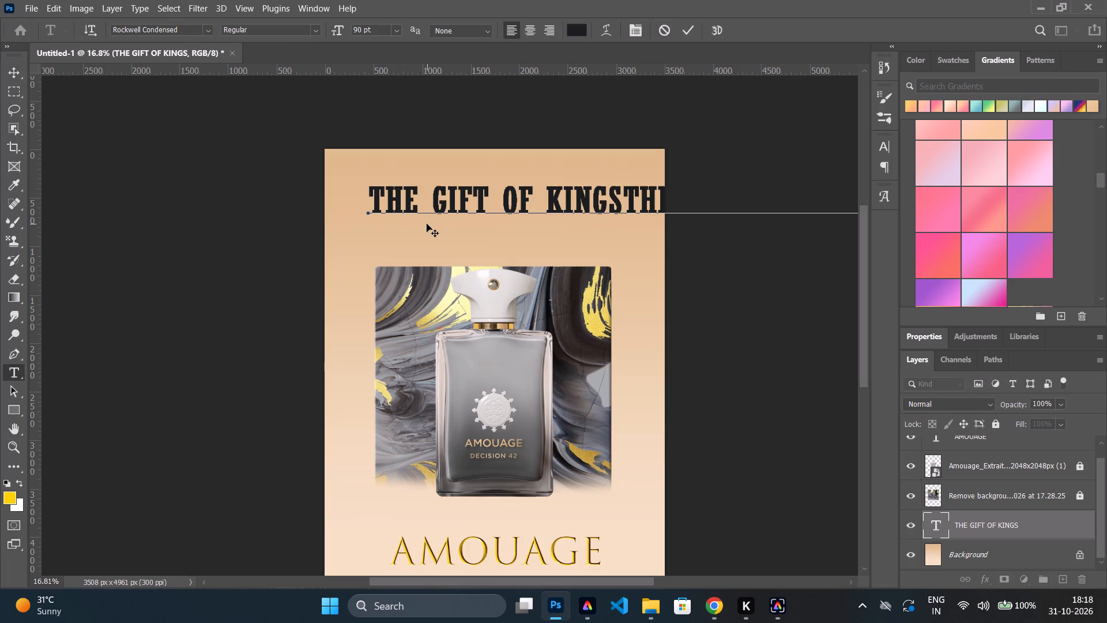
key("ctrl+z")
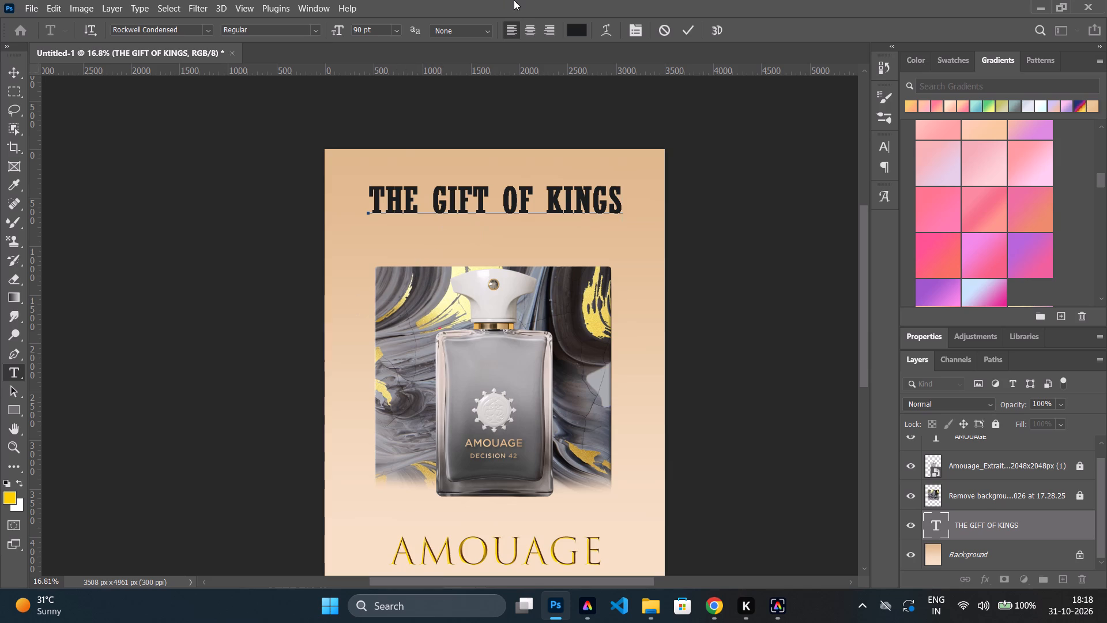
key("Return")
Paste the copied tagline as a separate text layer above the original and align it directly over the original text.
left_click(1048, 527)
left_click(1065, 575)
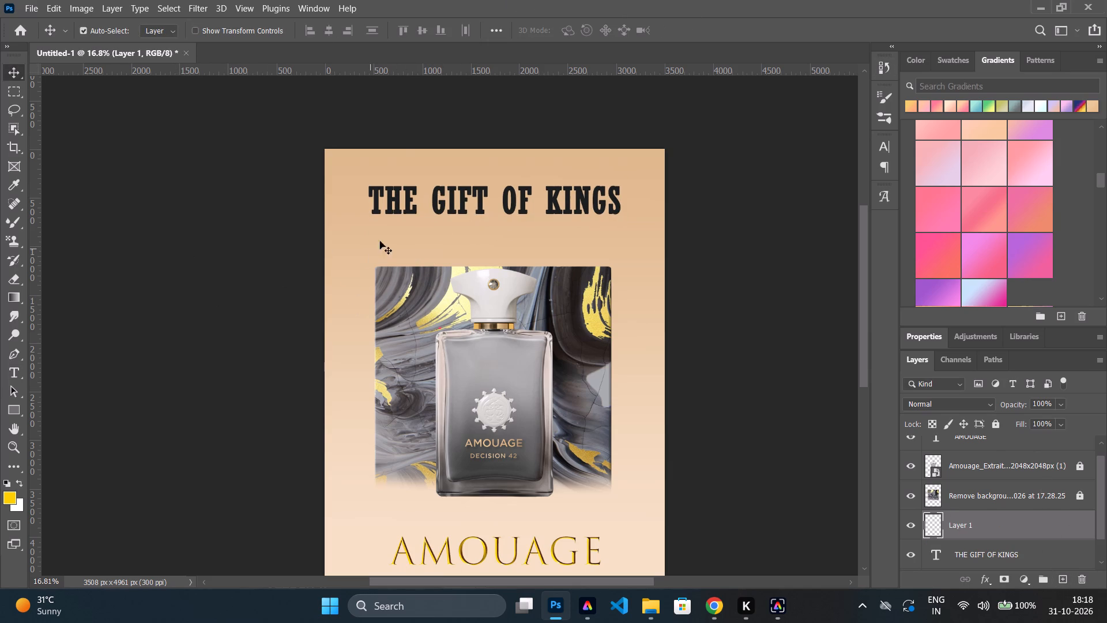
left_click(6, 377)
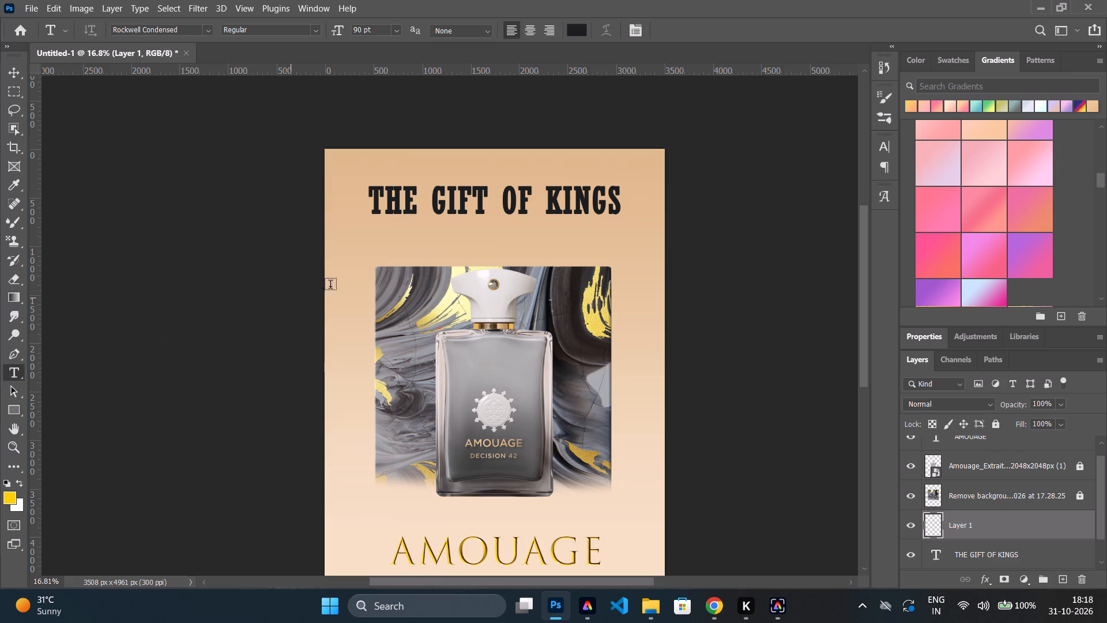
left_click(409, 236)
key("ctrl+v")
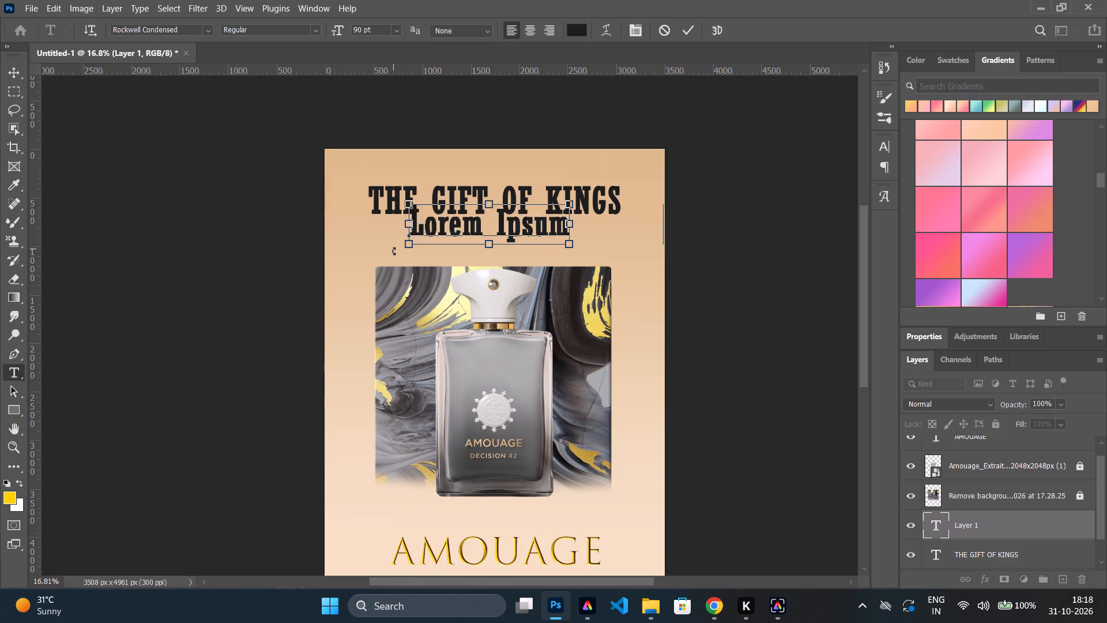
left_click_drag(474, 245, 444, 242)
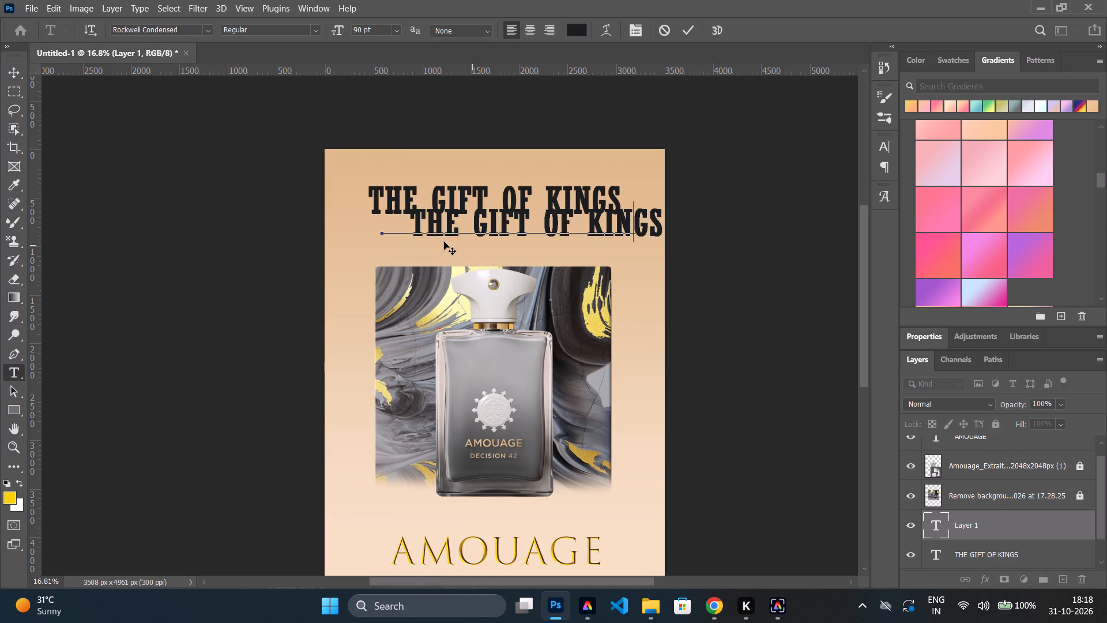
left_click_drag(444, 242, 432, 220)
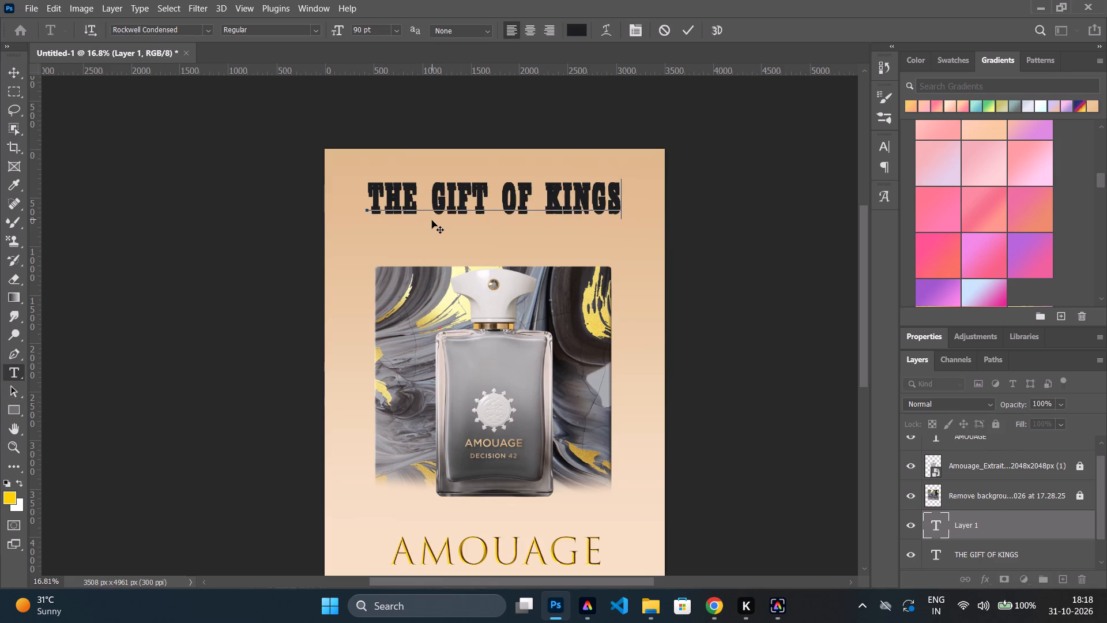
left_click_drag(432, 220, 432, 222)
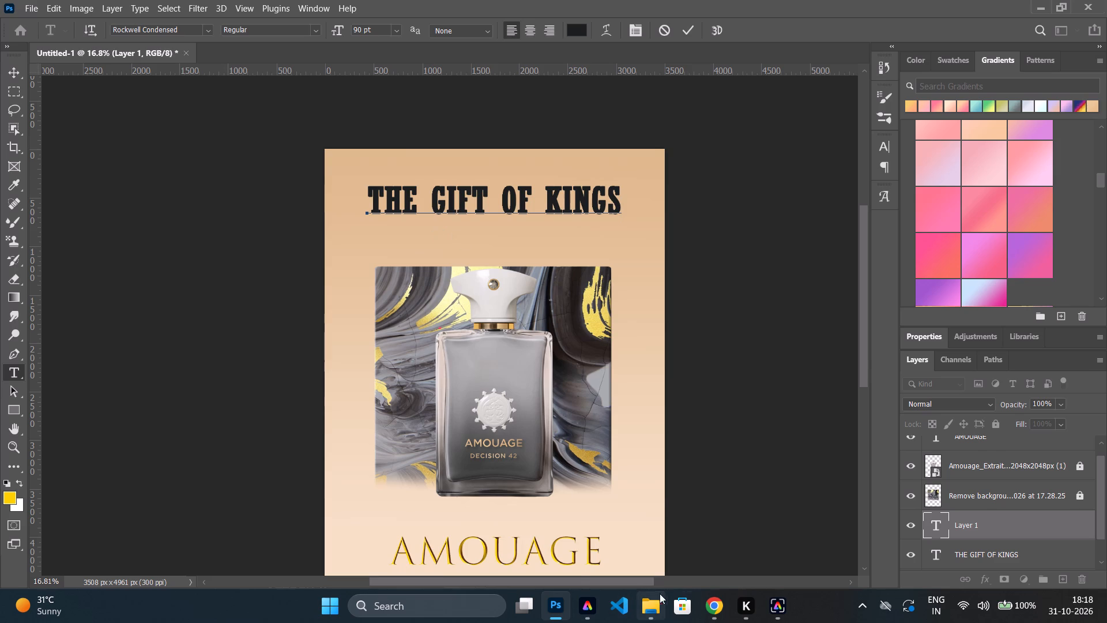
Shift the duplicate tagline just below the original and set its font size to 95 pt.
left_click(701, 603)
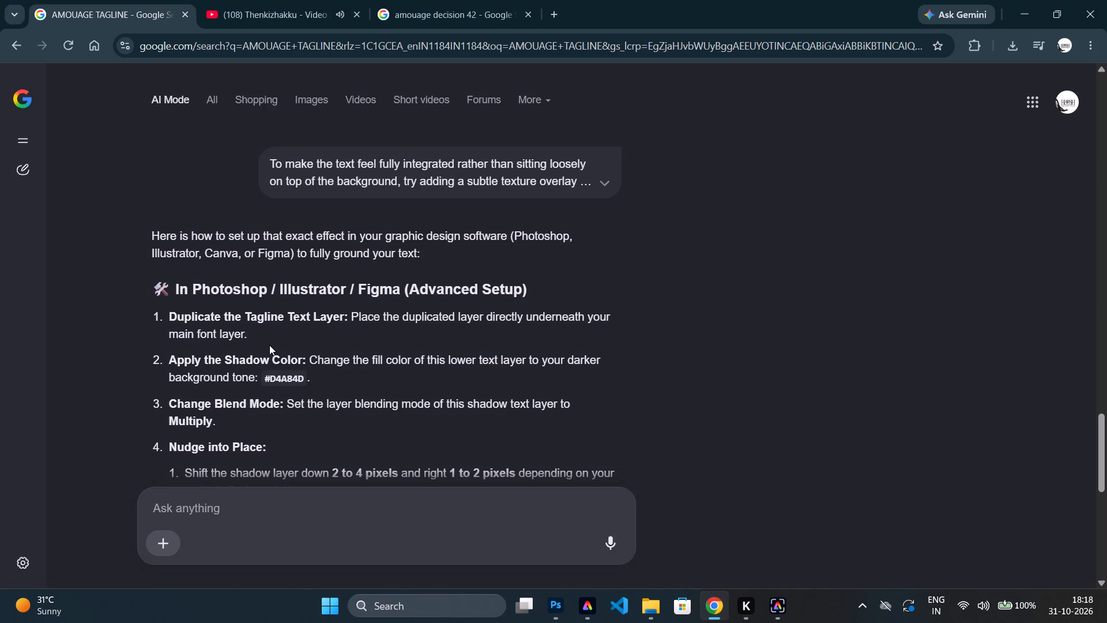
left_click(561, 609)
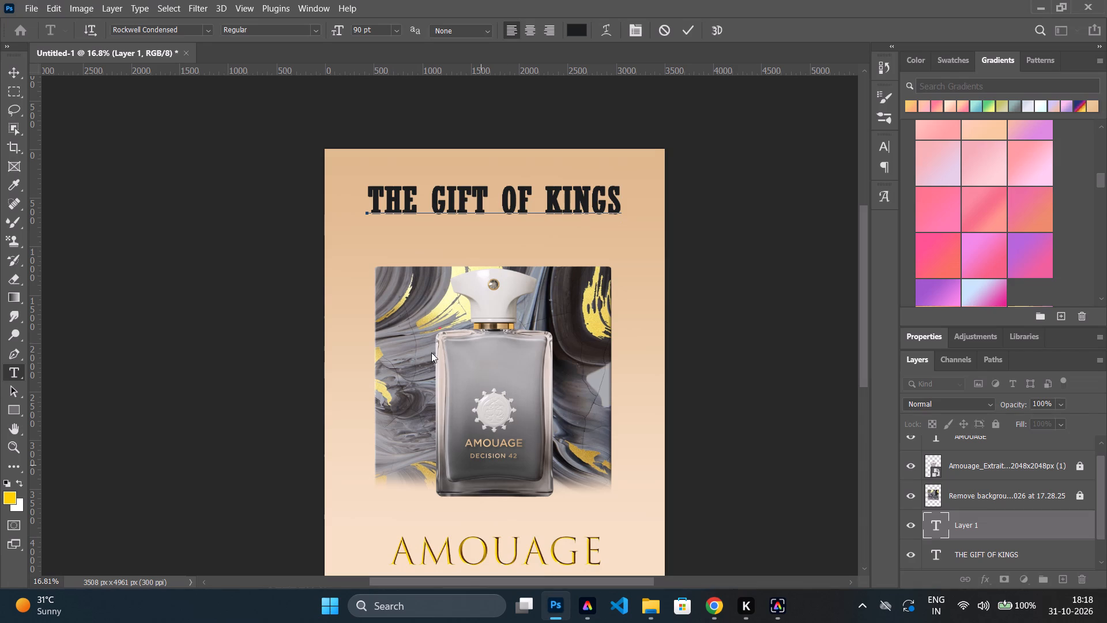
left_click_drag(387, 224, 387, 249)
triple_click(387, 235)
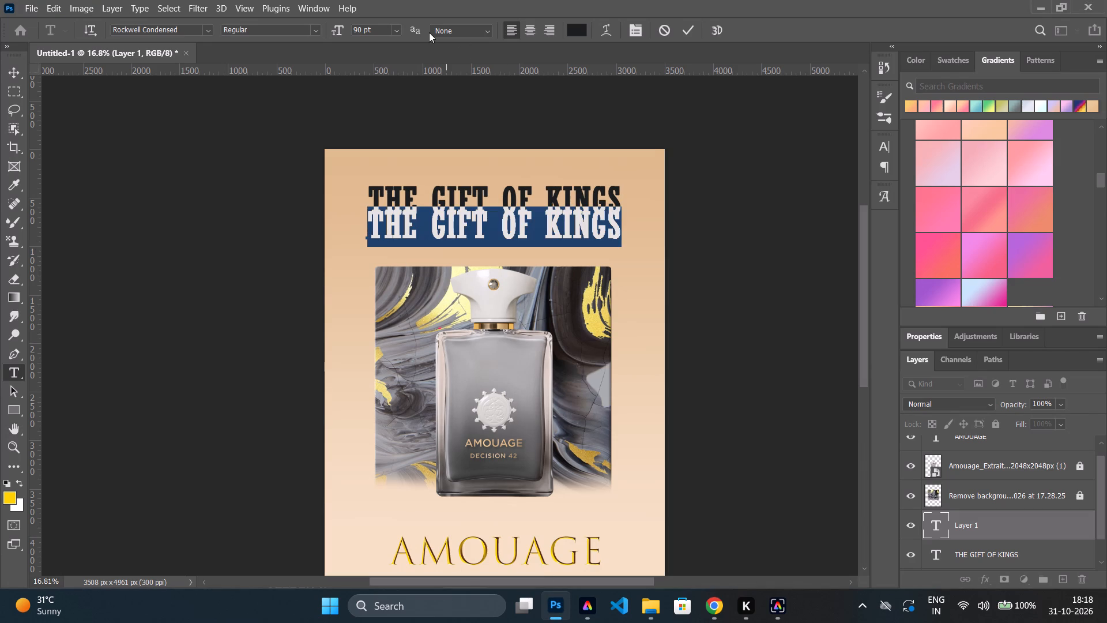
left_click(358, 33)
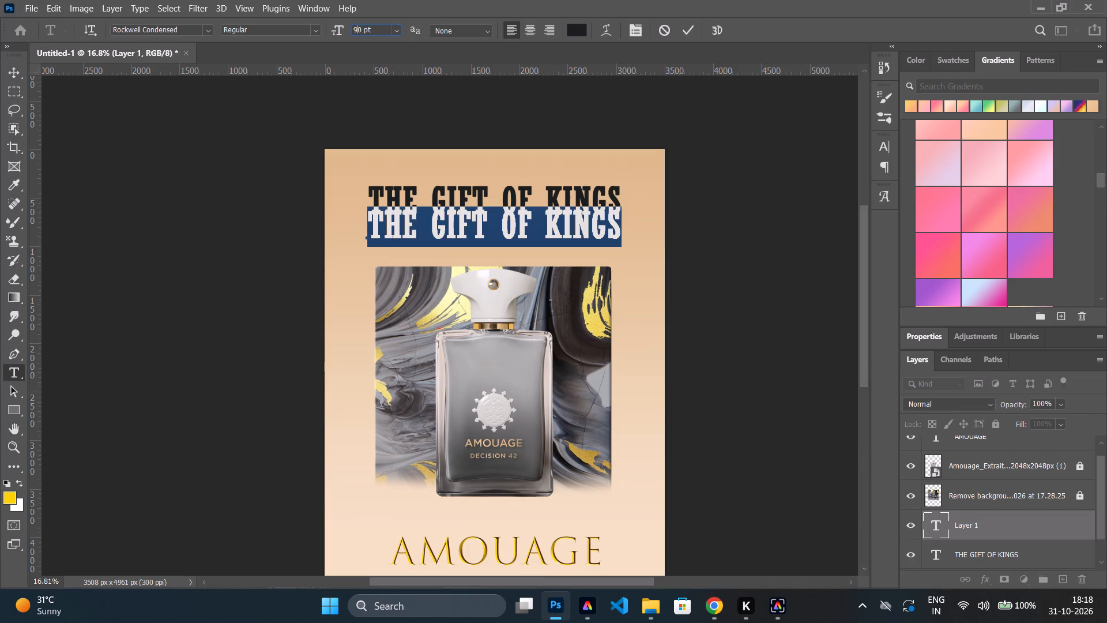
left_click(362, 33)
key("BackSpace")
key("5")
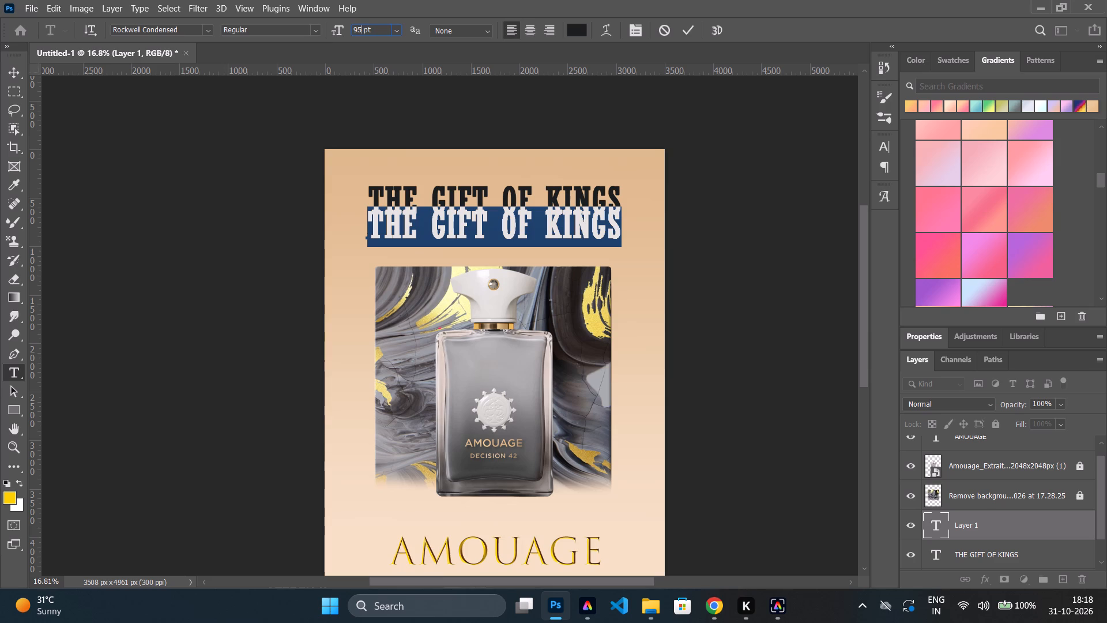
key("Return")
Move the enlarged duplicate tagline back up so that it overlaps the original THE GIFT OF KINGS text.
left_click_drag(484, 256, 481, 237)
left_click(481, 237)
left_click(482, 207)
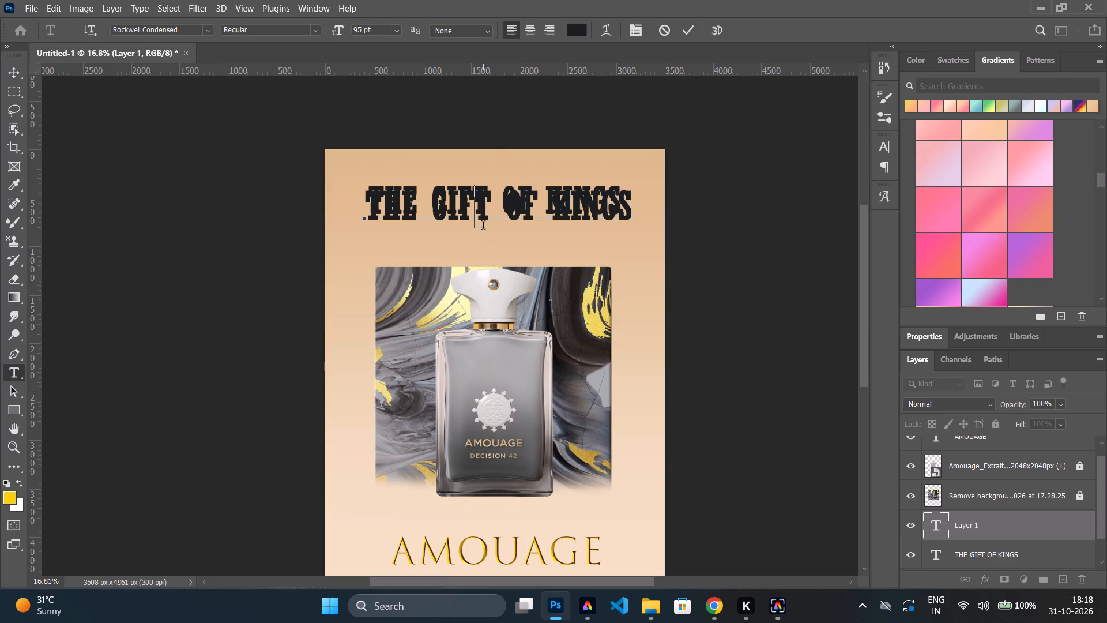
left_click(483, 227)
left_click_drag(483, 236, 482, 233)
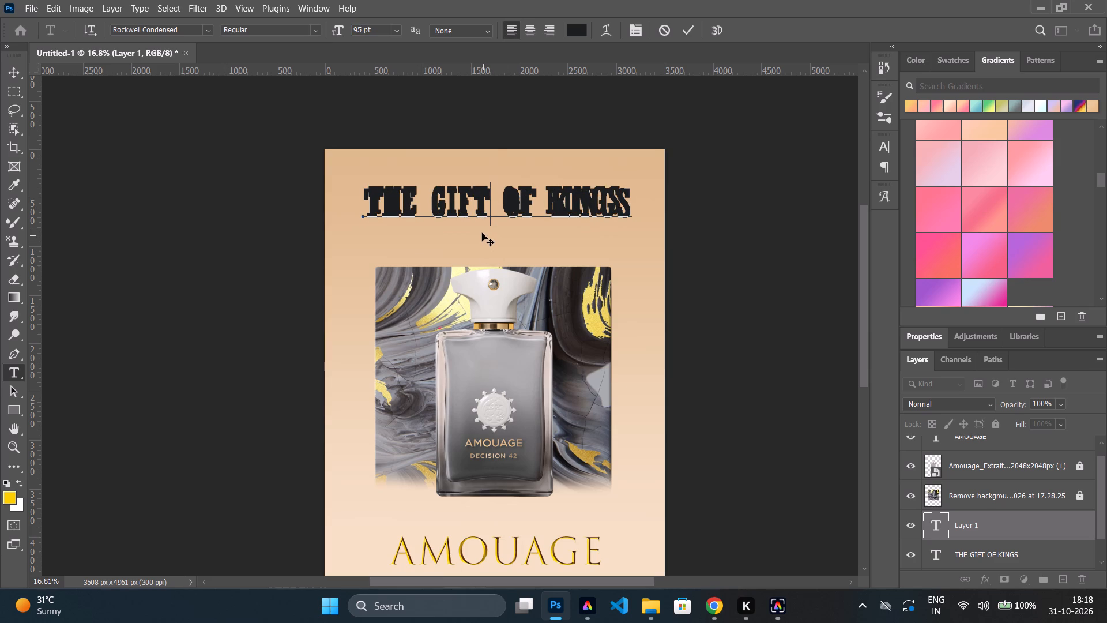
left_click_drag(482, 233, 480, 232)
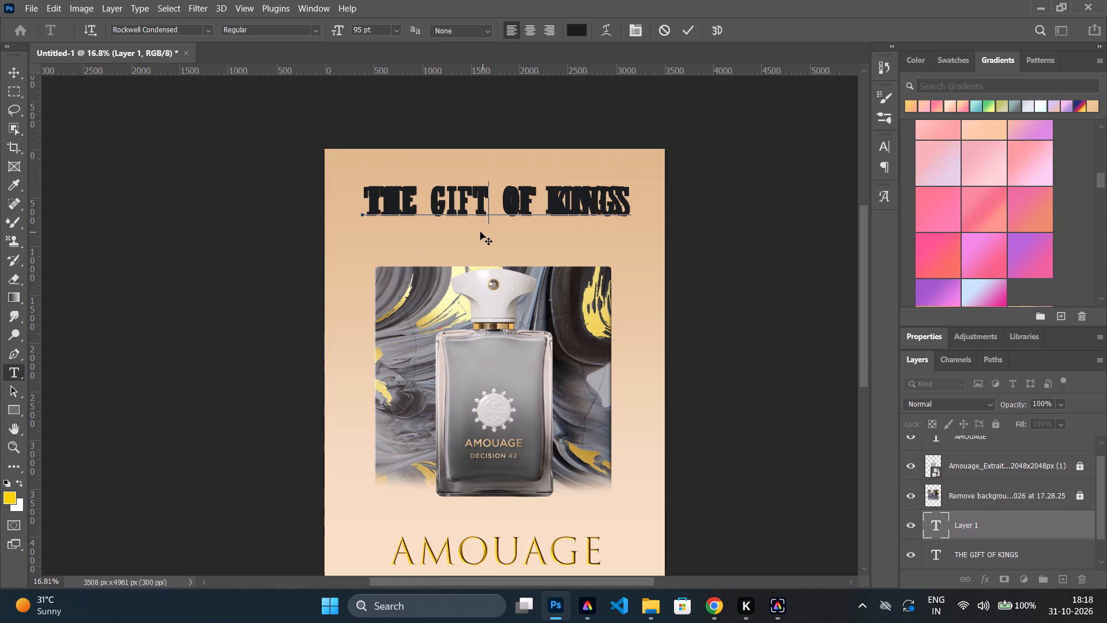
left_click_drag(480, 232, 478, 231)
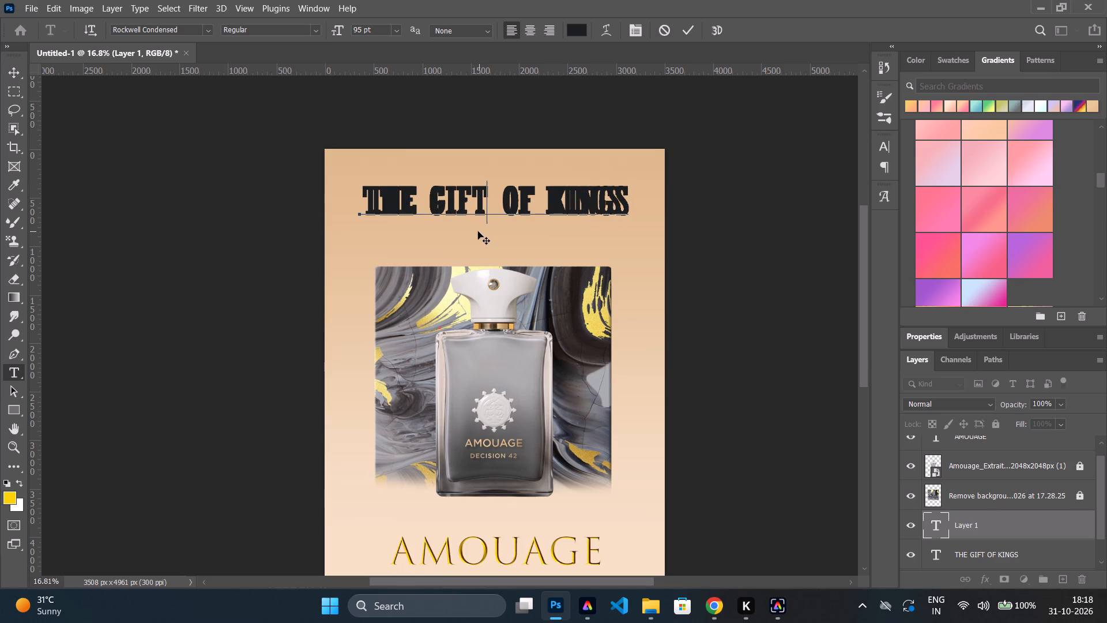
left_click_drag(478, 231, 484, 230)
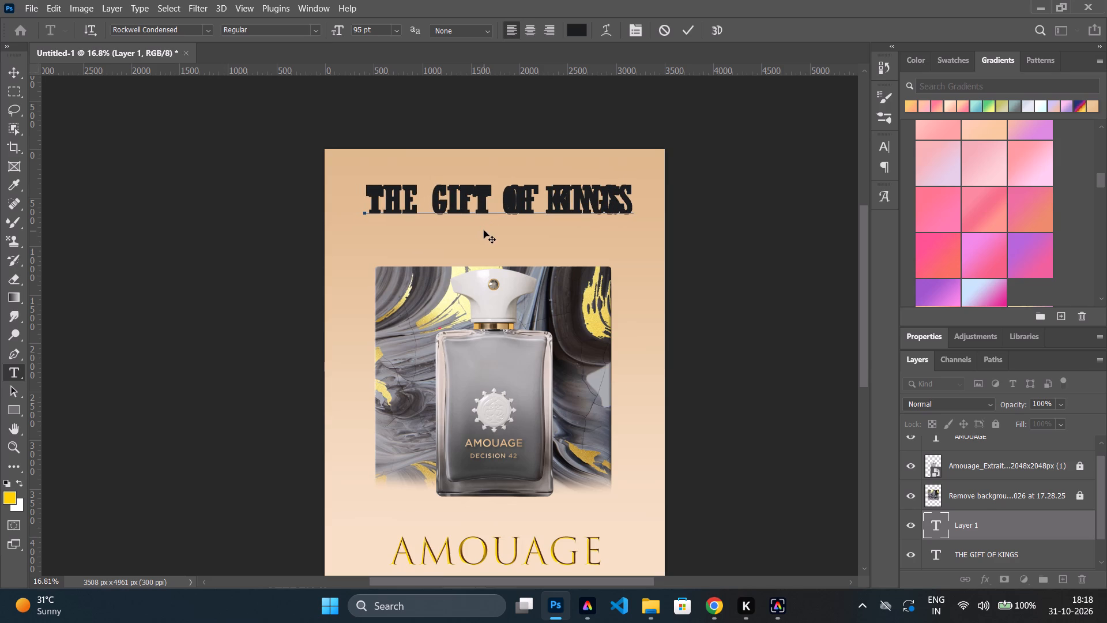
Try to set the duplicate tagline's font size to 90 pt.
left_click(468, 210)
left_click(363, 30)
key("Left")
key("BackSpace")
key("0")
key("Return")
Move the duplicate tagline down so that it sits clear of the original, just above the perfume image.
left_click(497, 224)
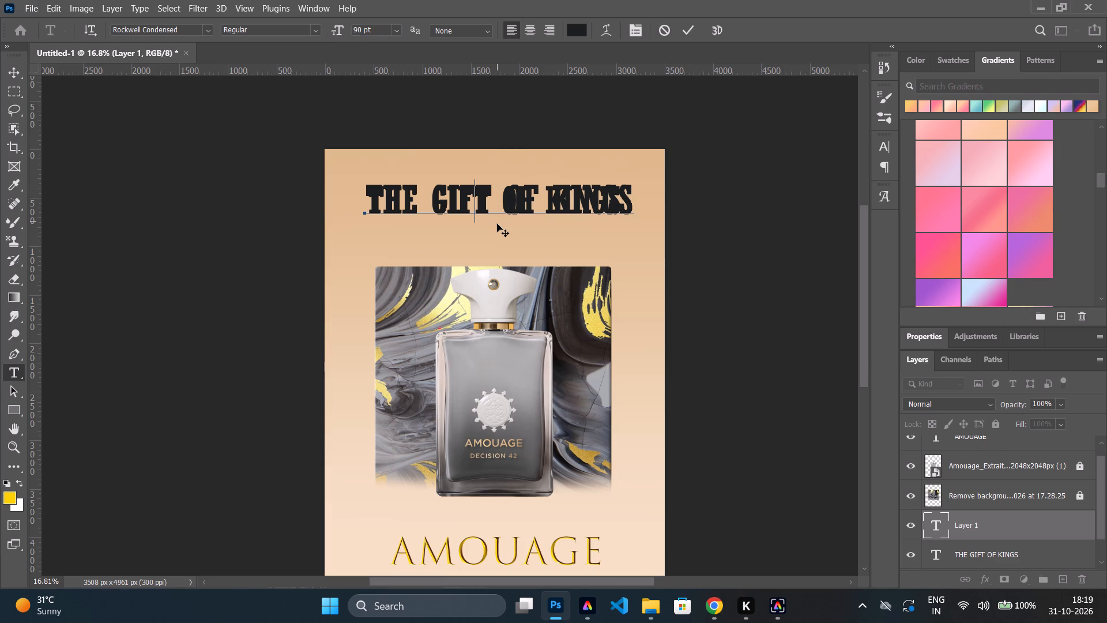
left_click_drag(495, 224, 496, 224)
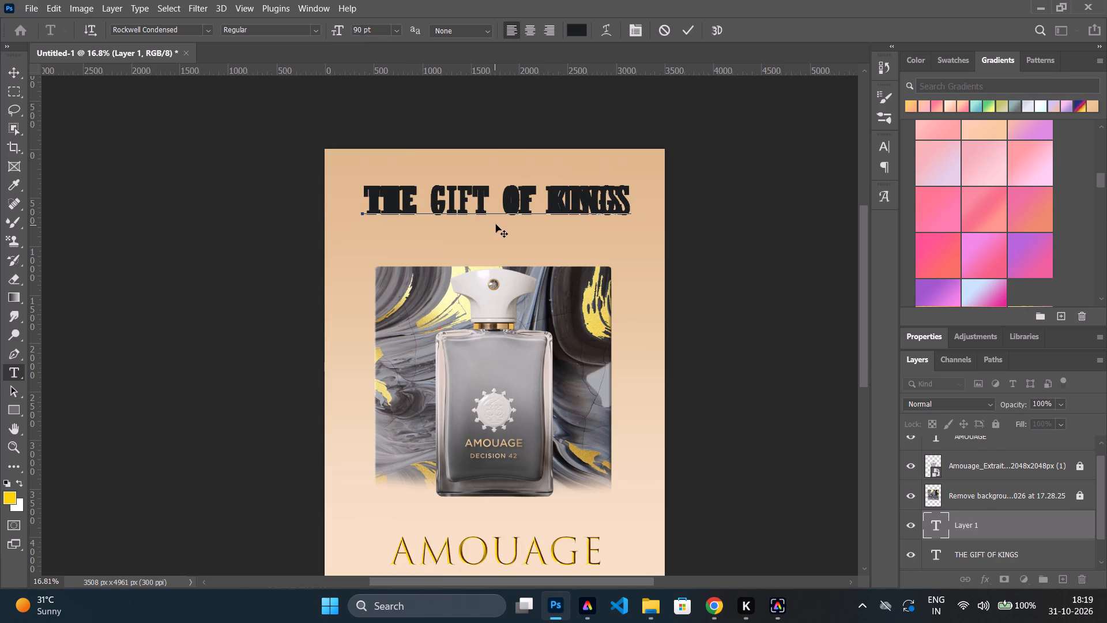
left_click_drag(496, 224, 492, 237)
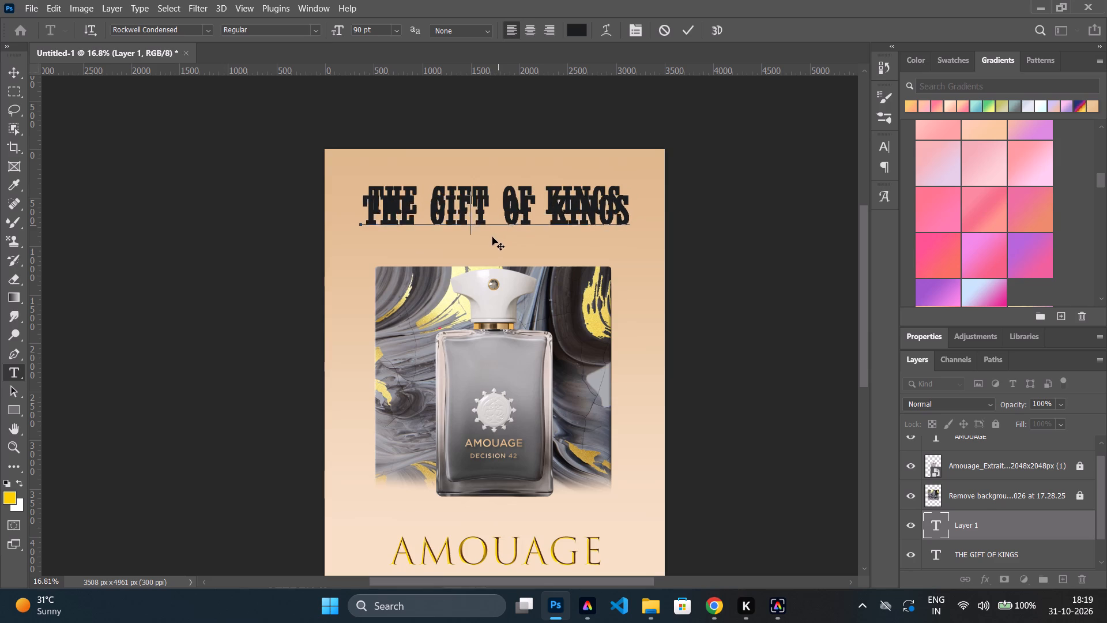
left_click_drag(492, 237, 491, 261)
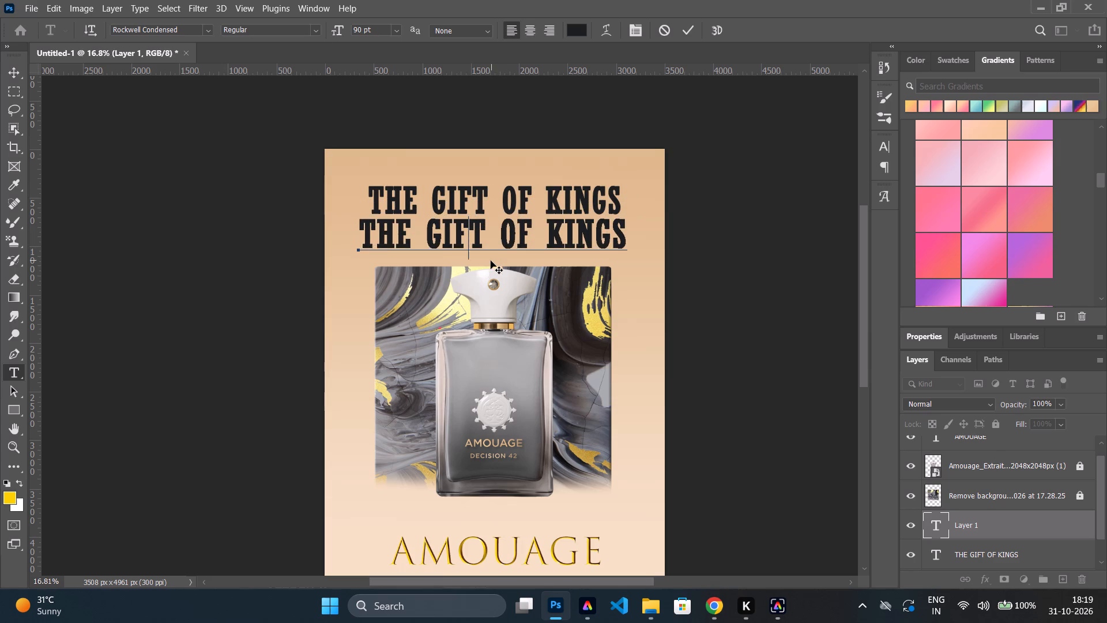
left_click_drag(491, 261, 492, 262)
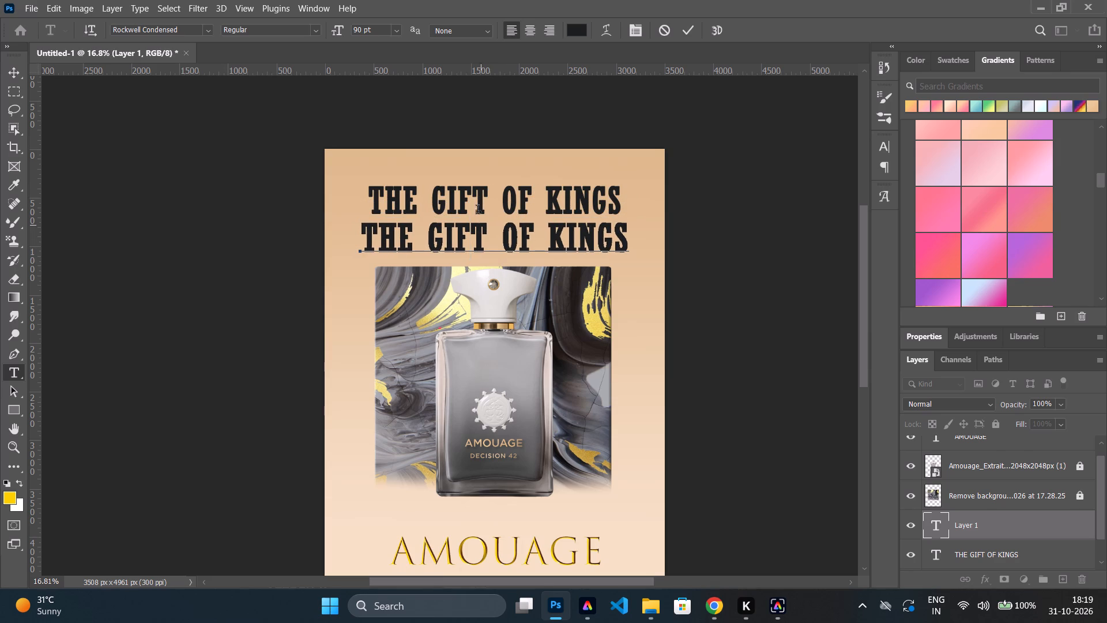
Select the whole text of the original THE GIFT OF KINGS tagline and check its font size.
left_click(472, 188)
left_click(480, 211)
triple_click(480, 211)
left_click(974, 553)
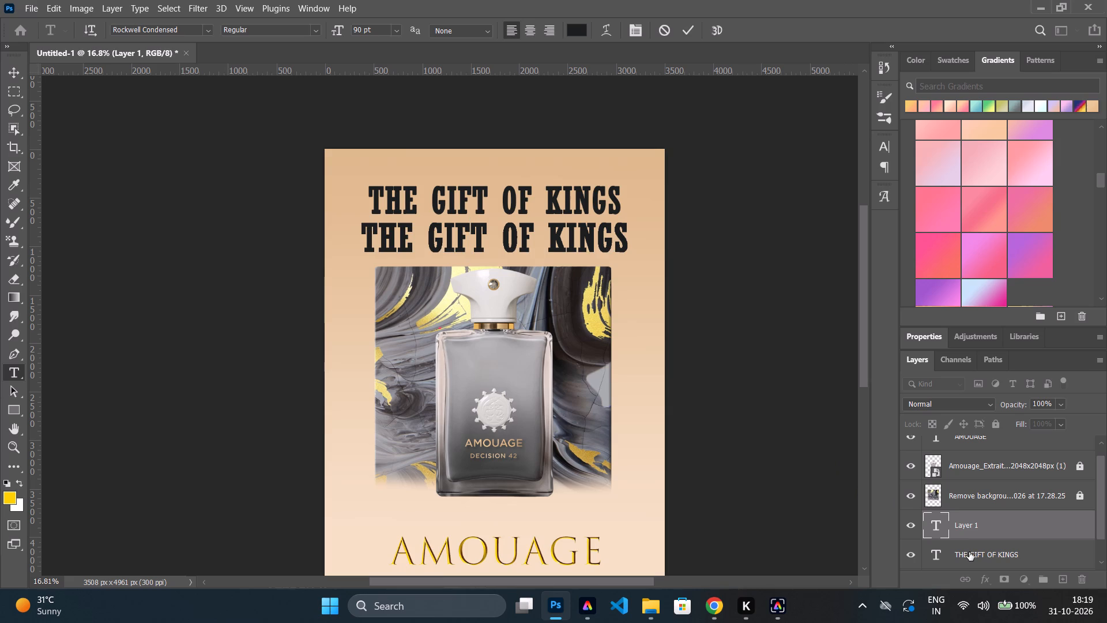
double_click(593, 209)
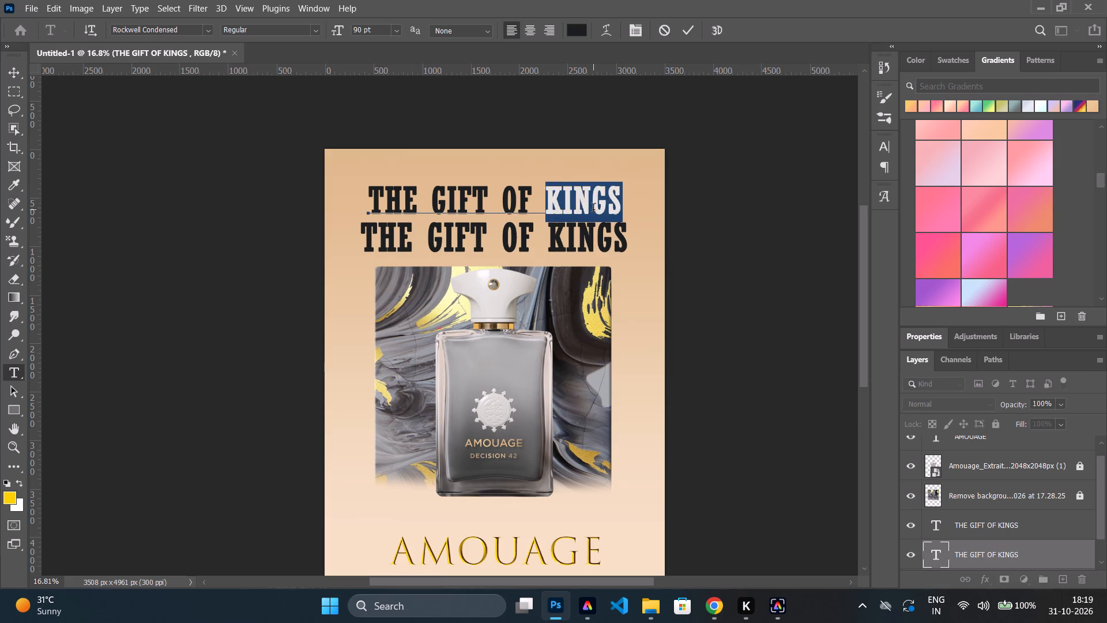
left_click(593, 209)
triple_click(540, 202)
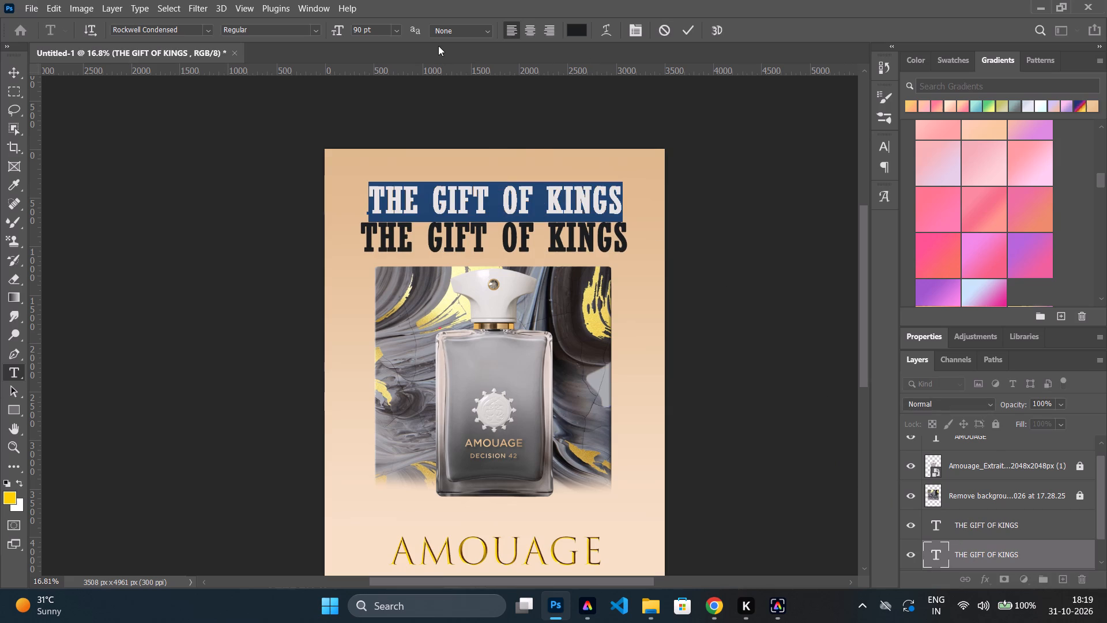
left_click(373, 22)
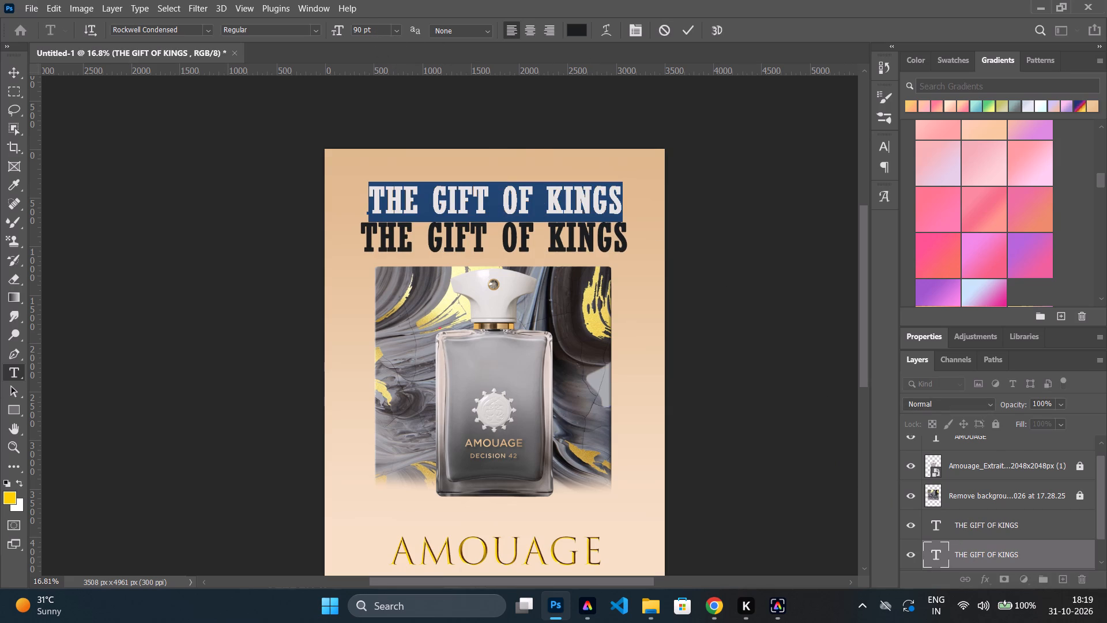
left_click(362, 28)
key("Return")
Move the duplicate tagline up until it slightly overlaps the original, with the starting edges of both texts aligned.
left_click(436, 241)
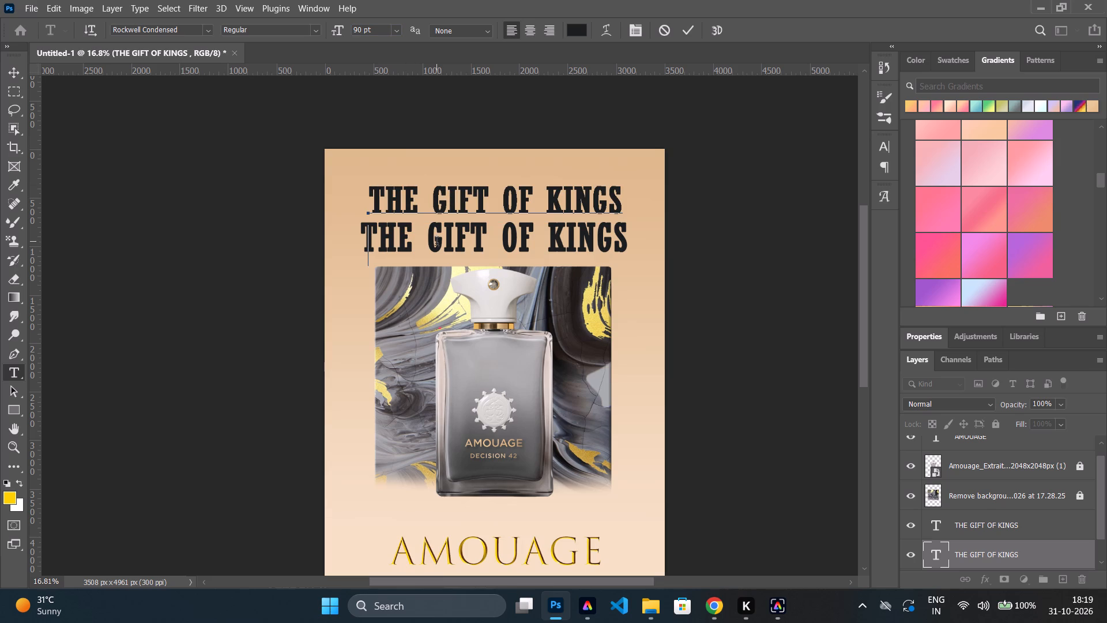
triple_click(438, 241)
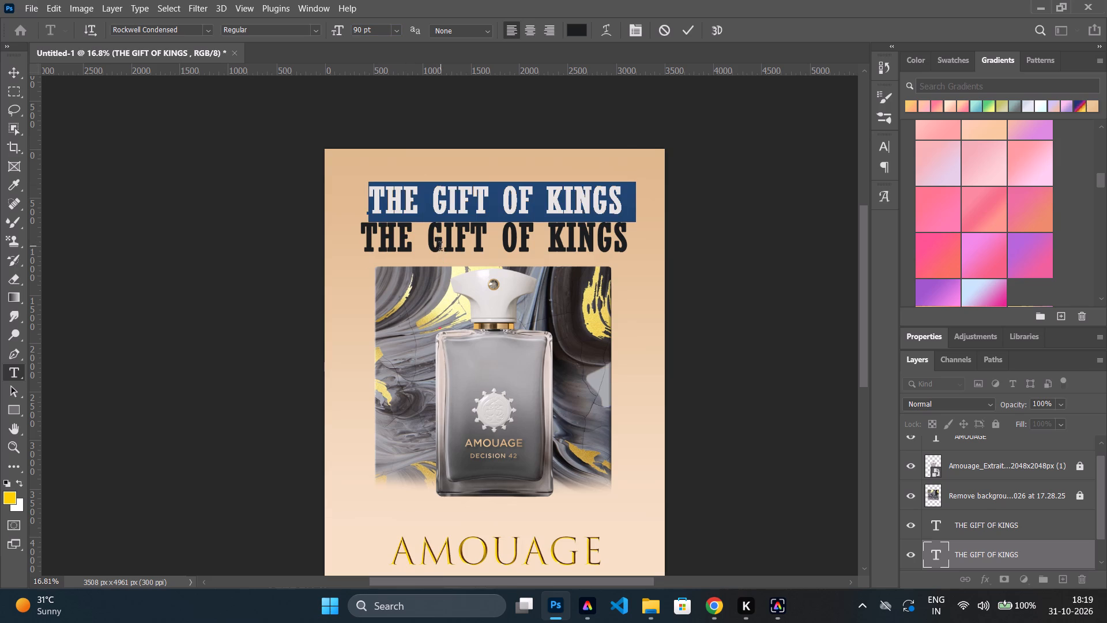
left_click(440, 258)
left_click(964, 517)
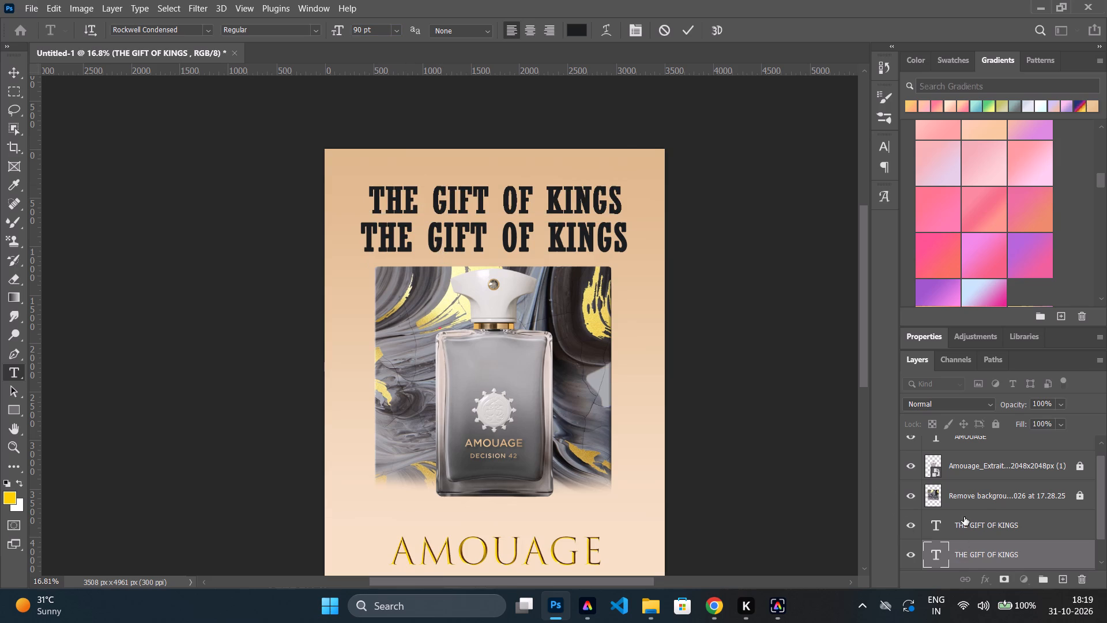
left_click(955, 551)
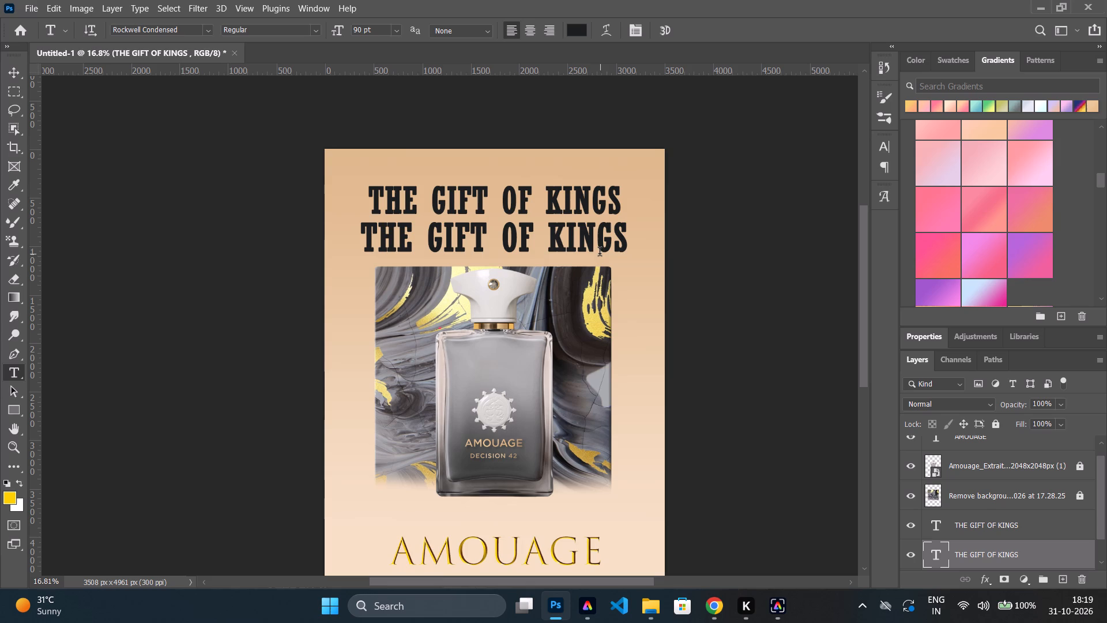
key("v")
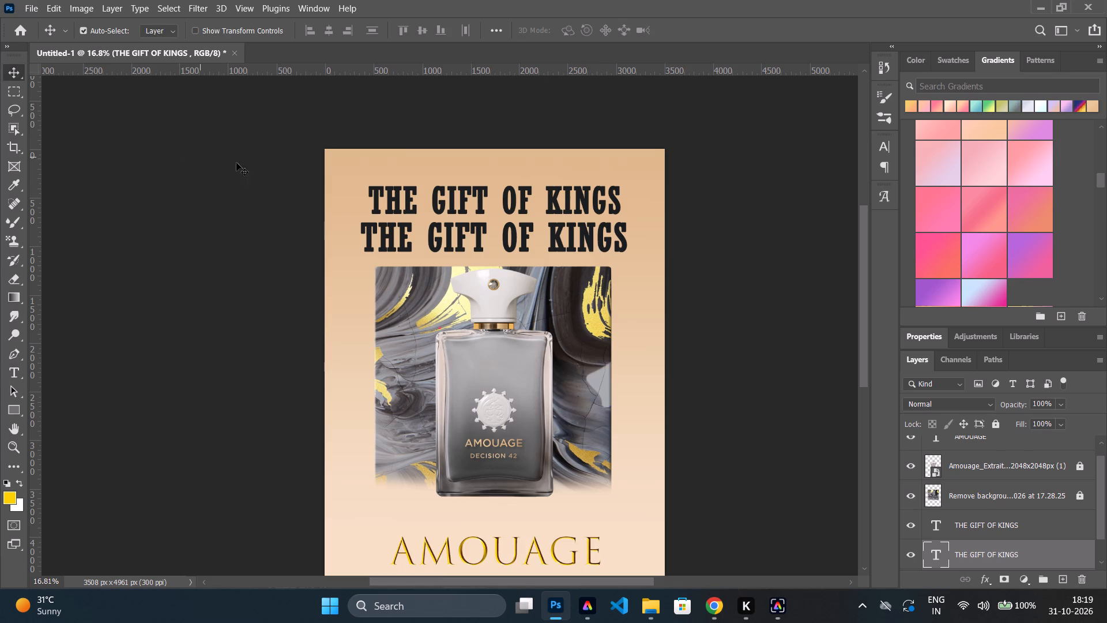
left_click_drag(368, 247, 371, 237)
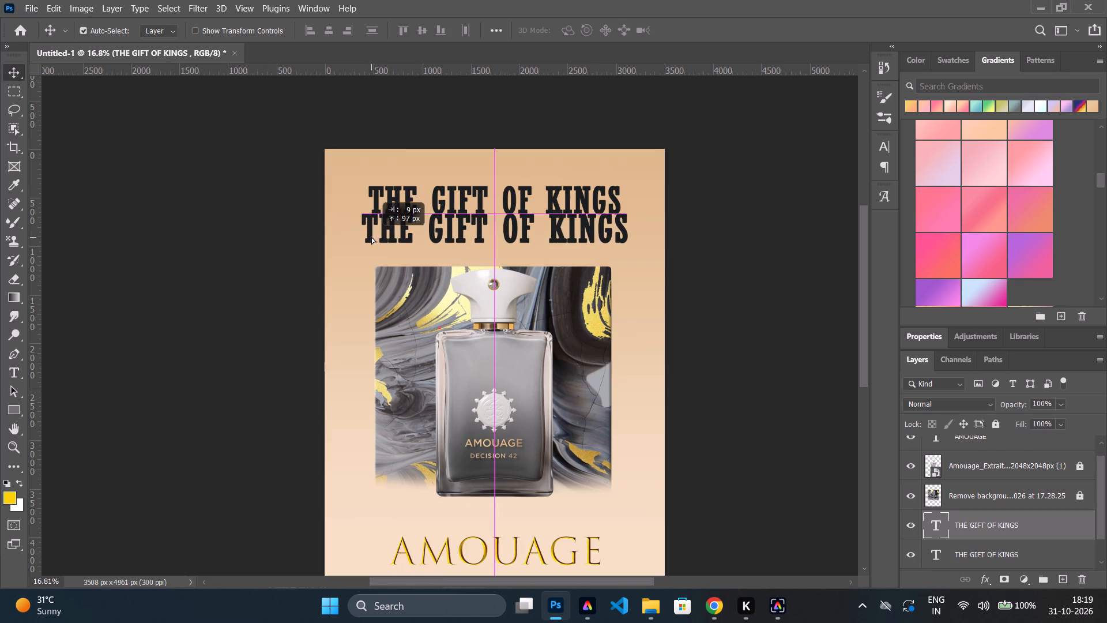
left_click_drag(371, 237, 372, 238)
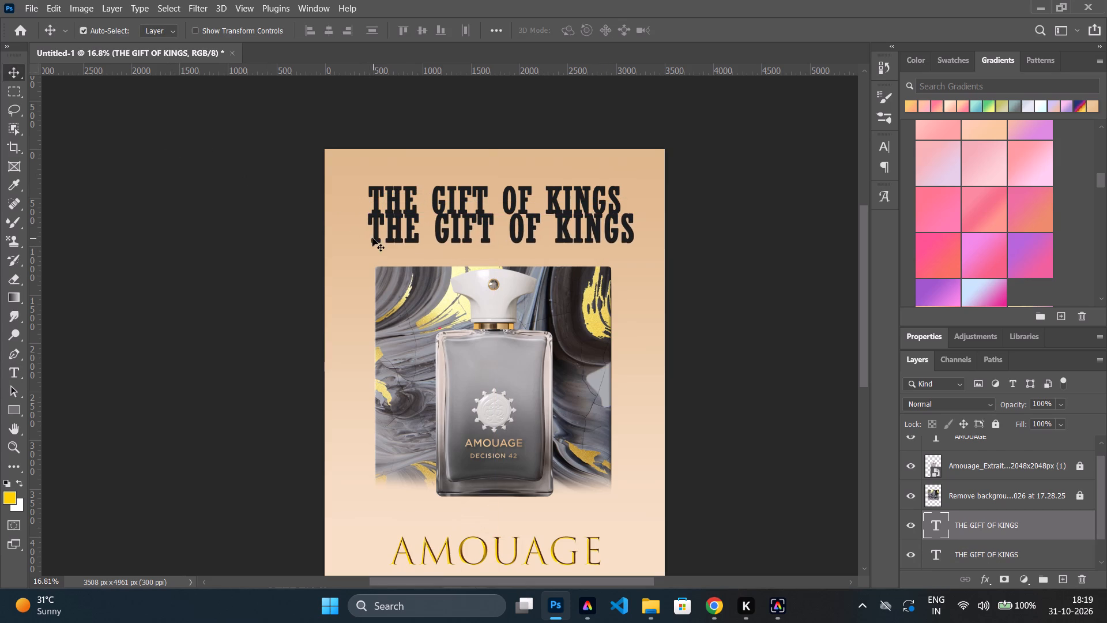
left_click_drag(407, 237, 404, 242)
Set the font size of the whole duplicate THE GIFT OF KINGS text to 90 pt.
triple_click(402, 224)
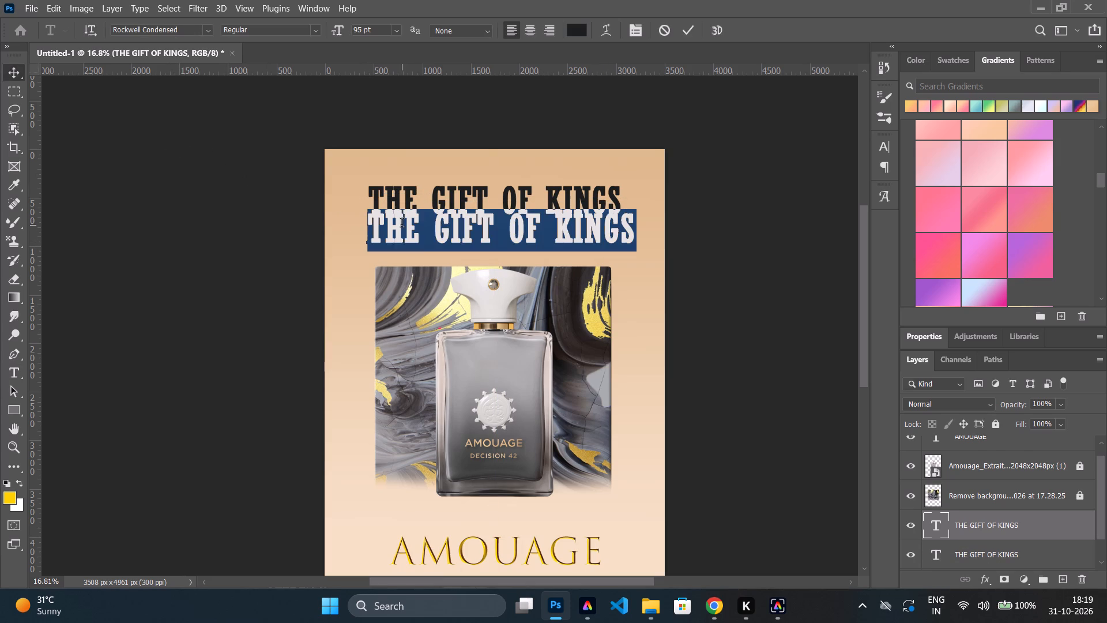
left_click(359, 27)
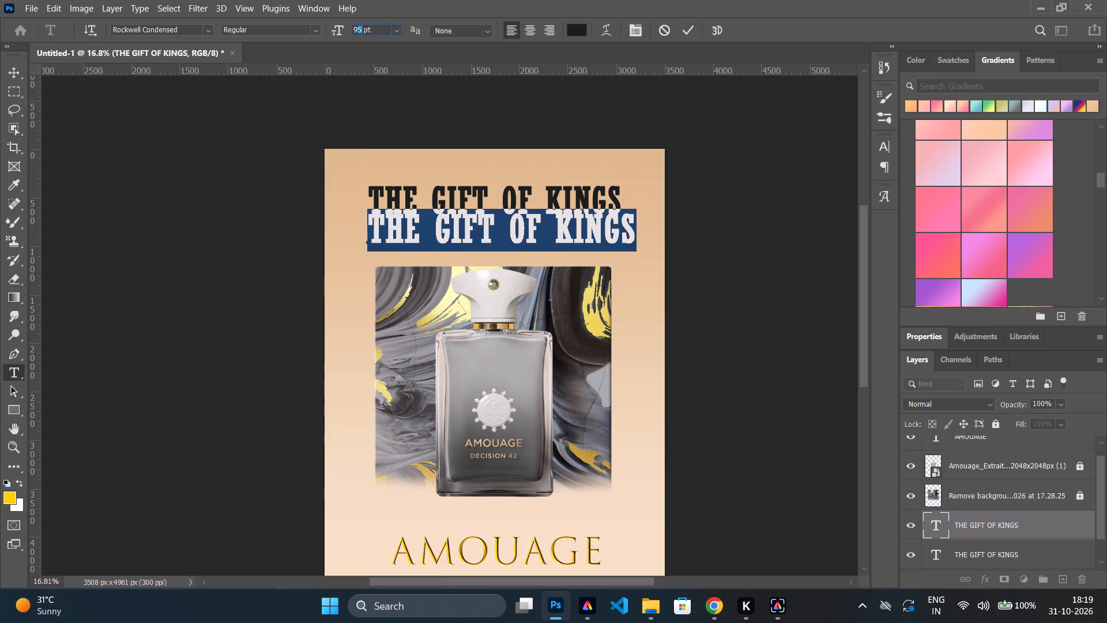
key("BackSpace")
key("0")
key("Return")
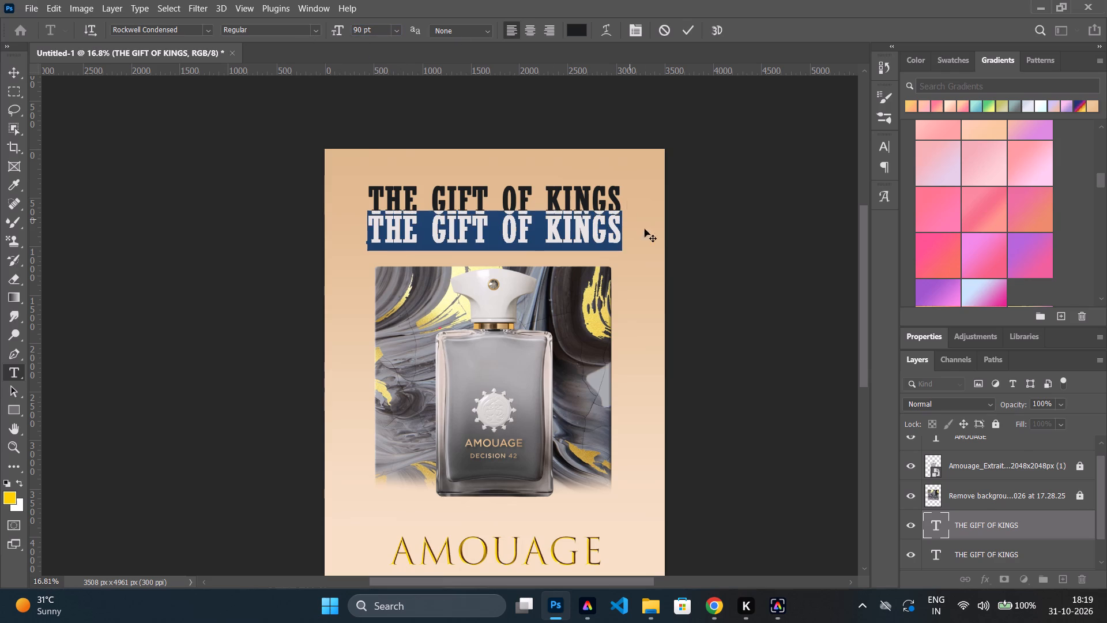
Move the resized duplicate tagline up so that it lies directly over the original text.
left_click(584, 251)
left_click_drag(589, 260, 589, 257)
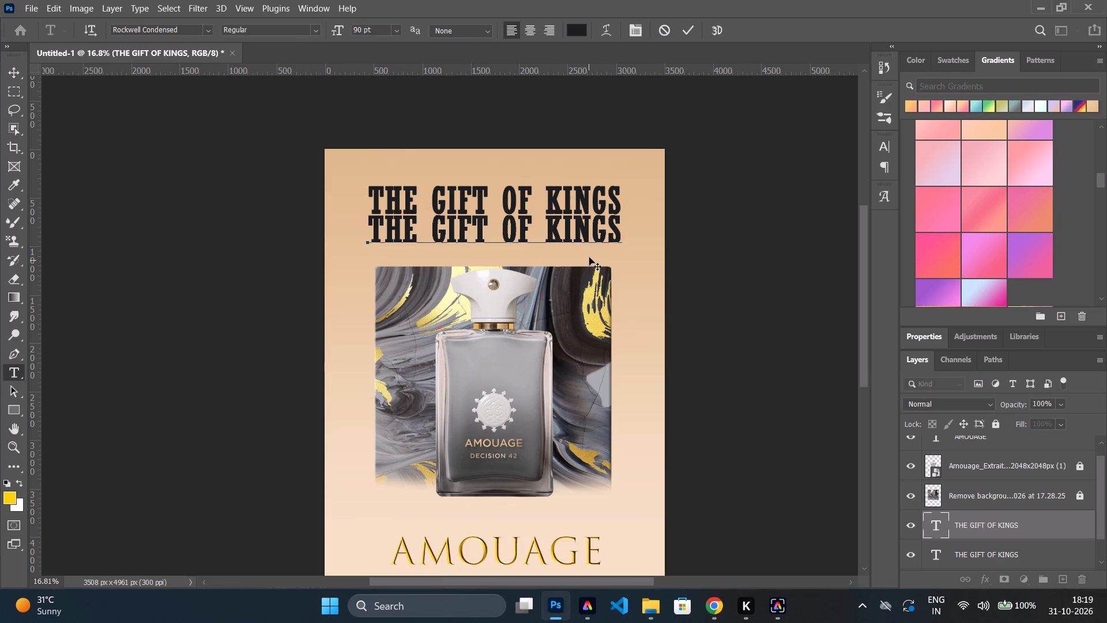
left_click_drag(589, 257, 590, 231)
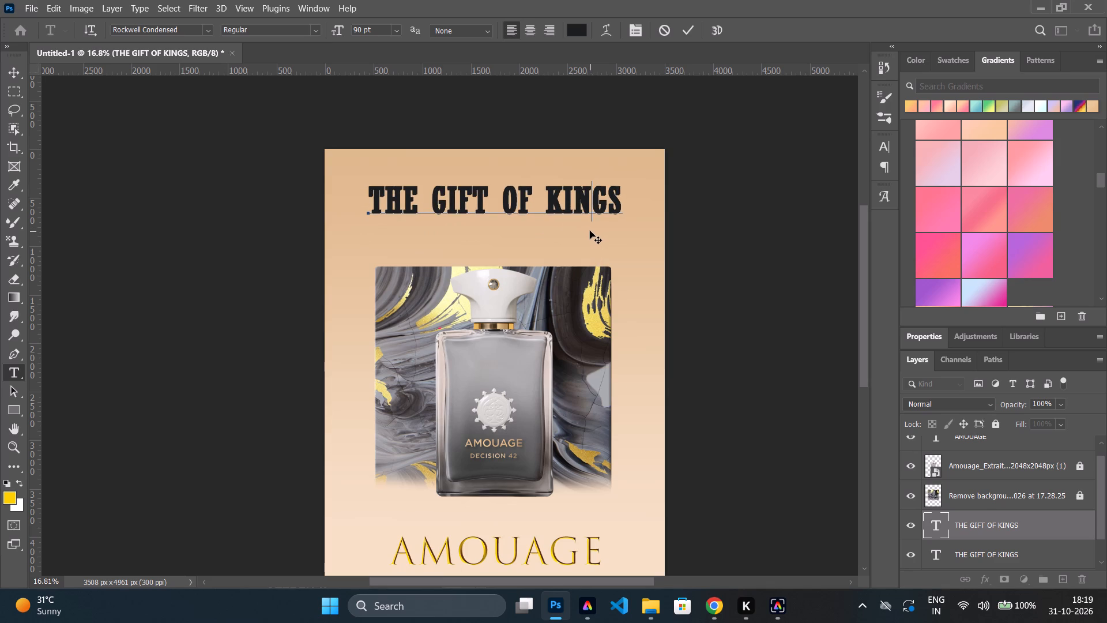
left_click_drag(590, 231, 589, 231)
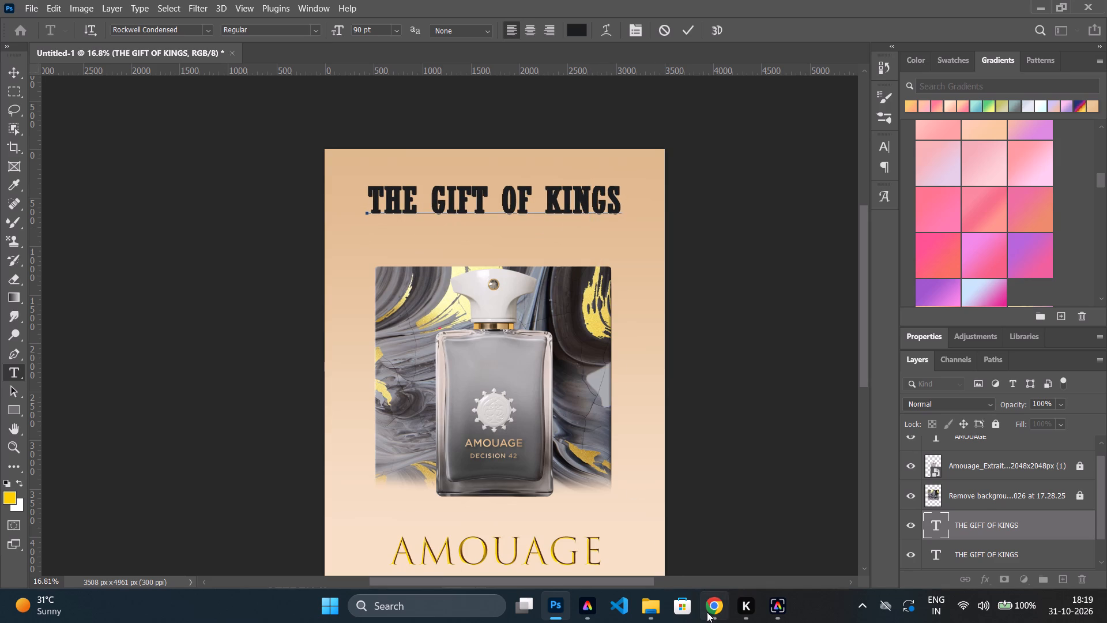
Switch to Chrome and choose Hukum - Thalaivar Alappara from YouTube's recommended videos to play.
left_click(712, 612)
left_click(713, 616)
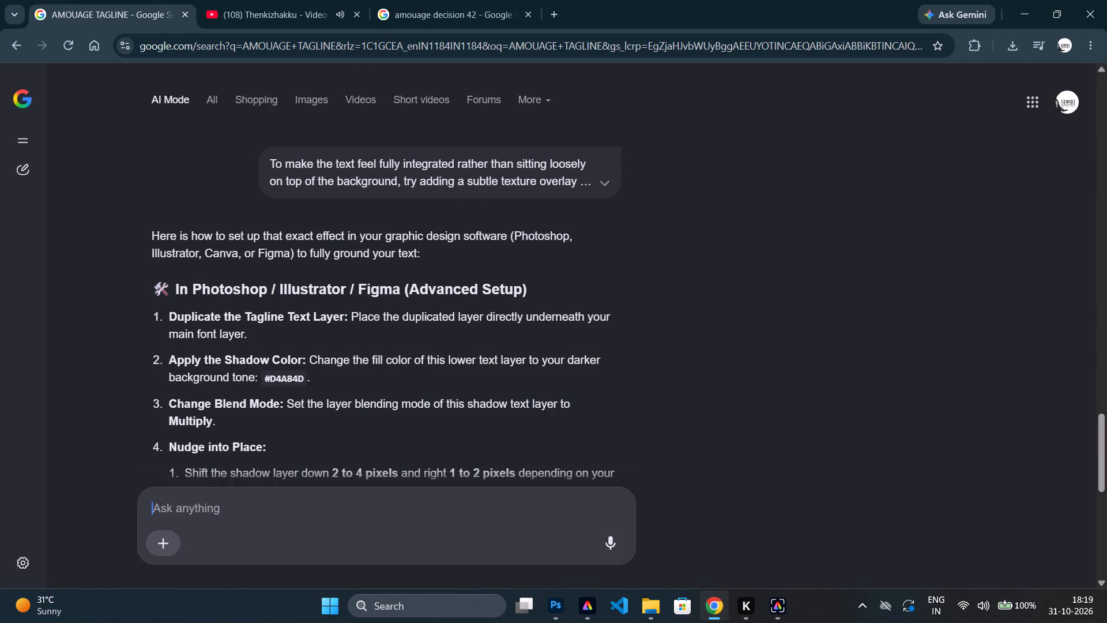
left_click(286, 0)
scroll(905, 382, "down", 1)
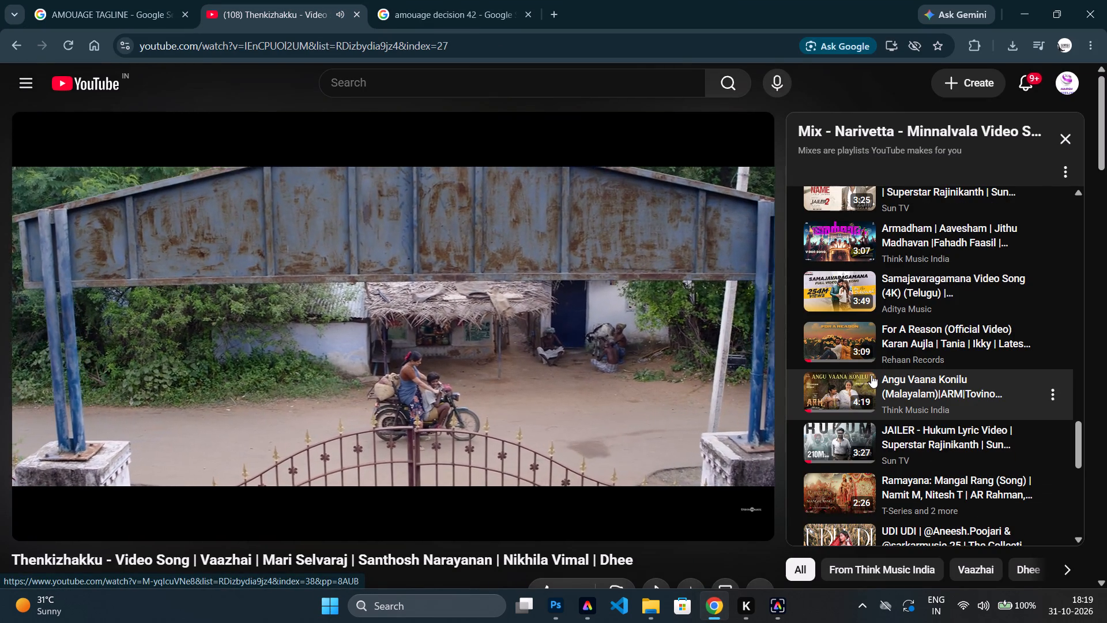
scroll(871, 375, "down", 1)
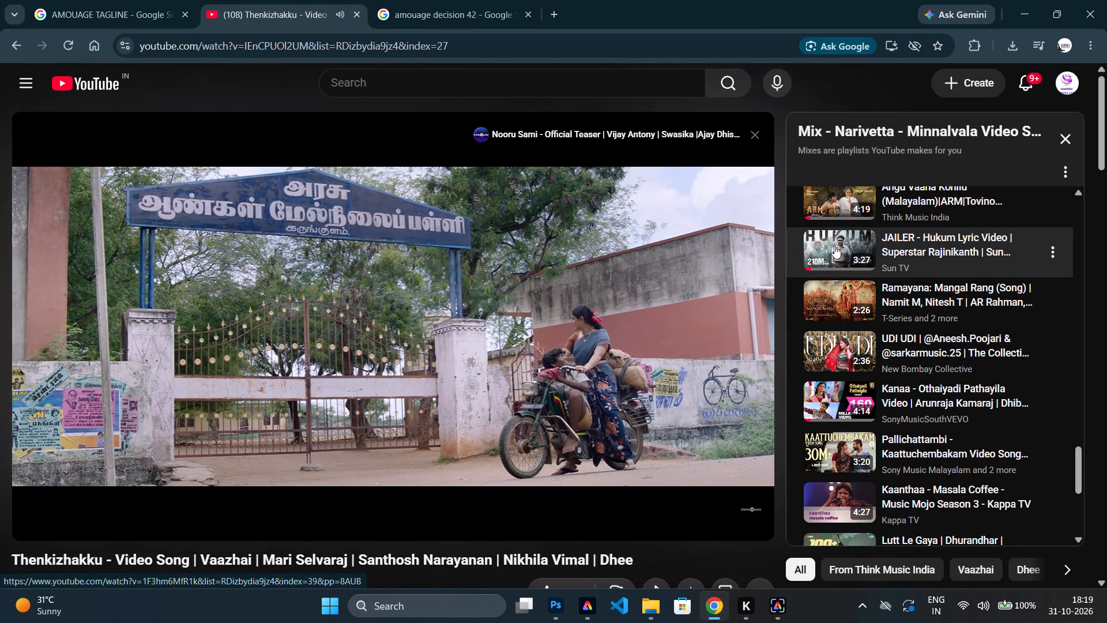
scroll(862, 381, "down", 1)
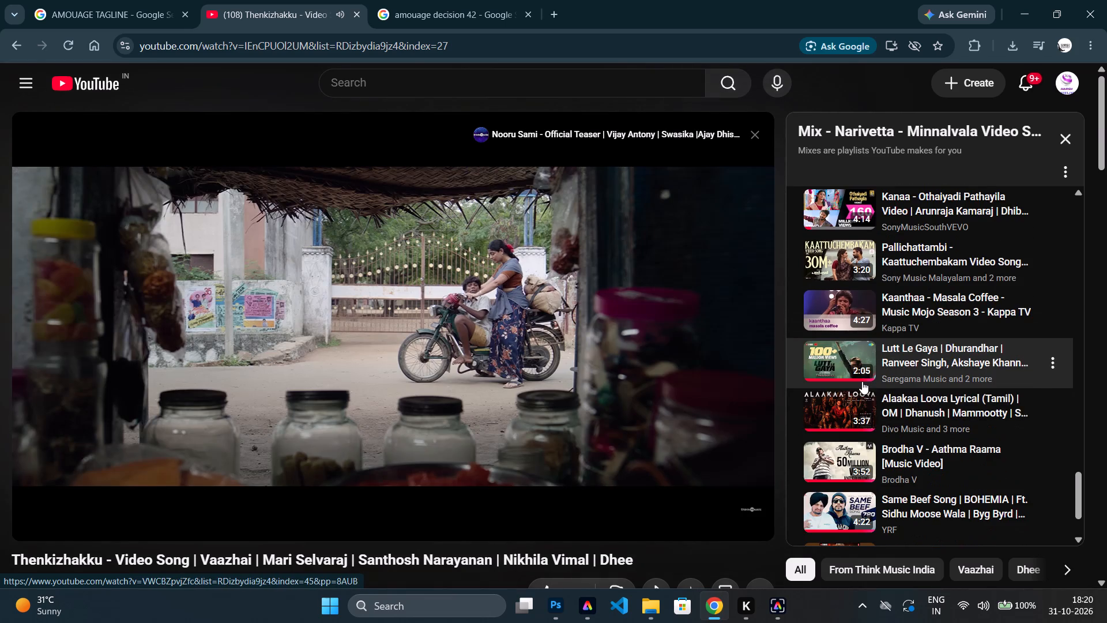
scroll(864, 382, "down", 1)
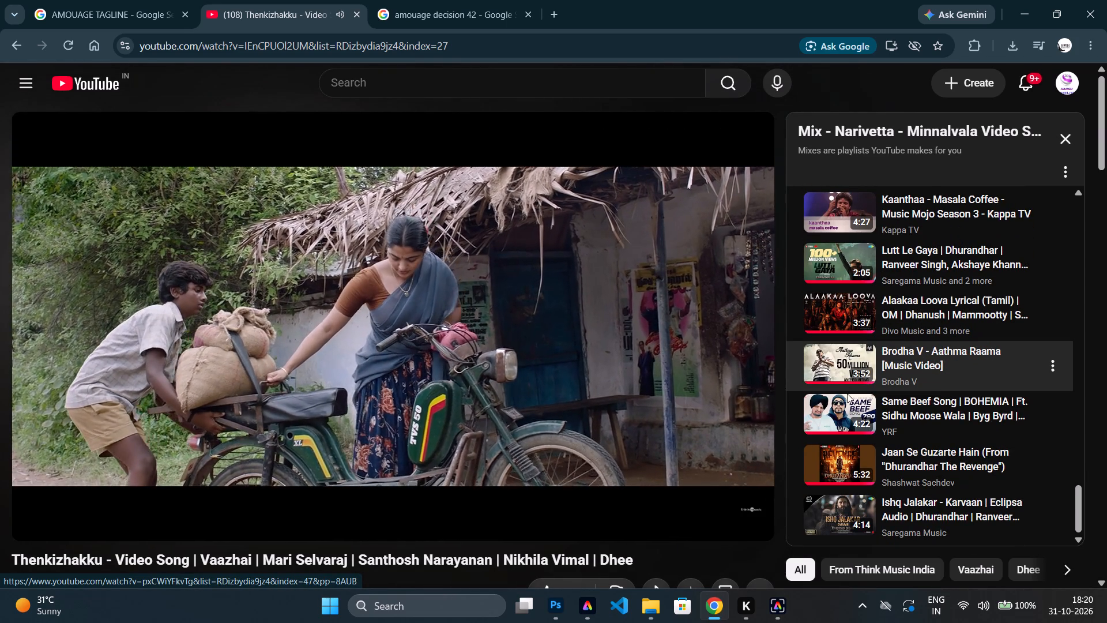
scroll(847, 422, "down", 6)
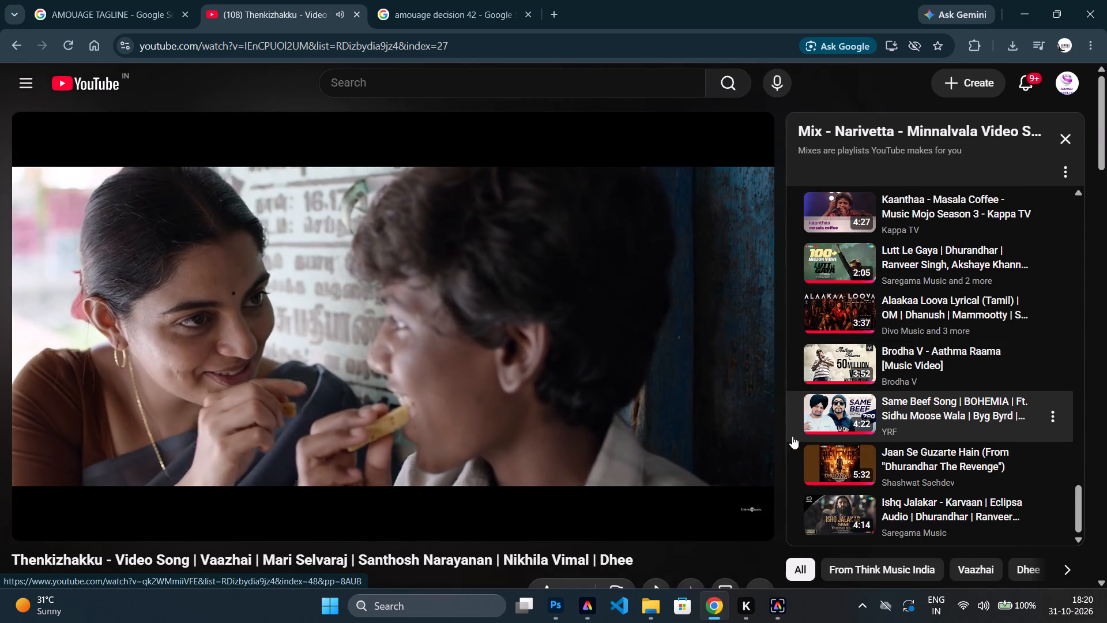
scroll(739, 446, "down", 3)
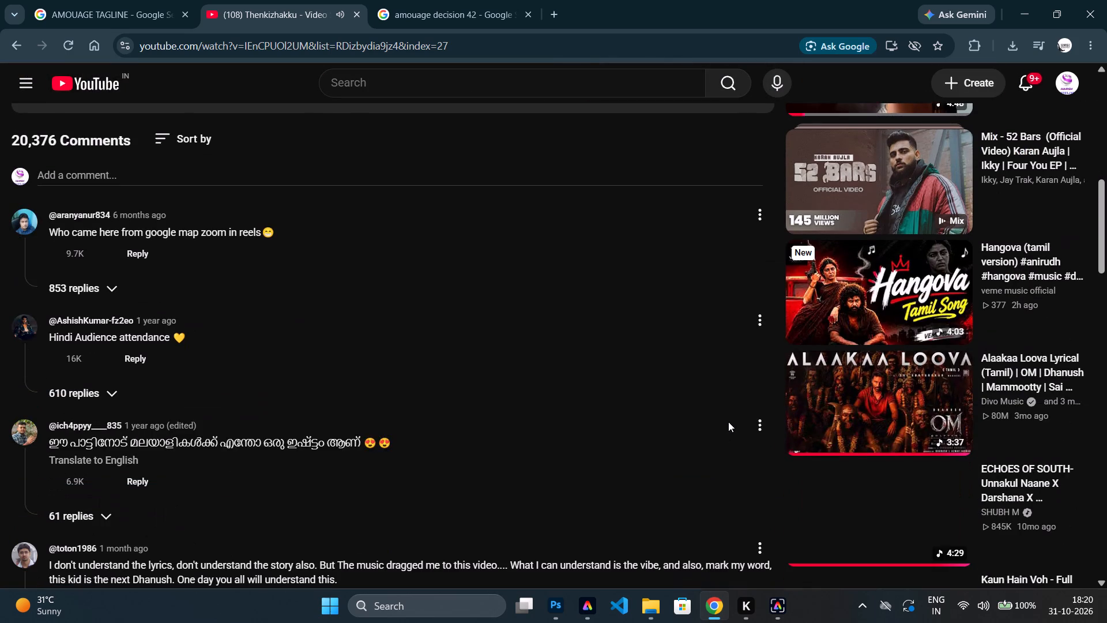
scroll(731, 418, "down", 2)
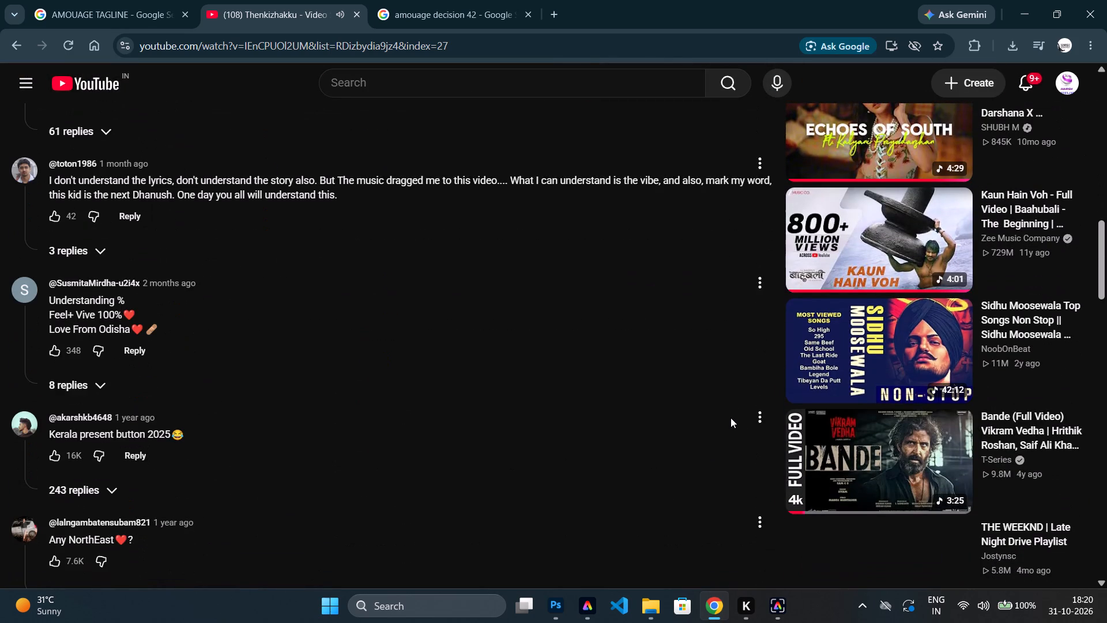
scroll(731, 418, "down", 3)
left_click(886, 228)
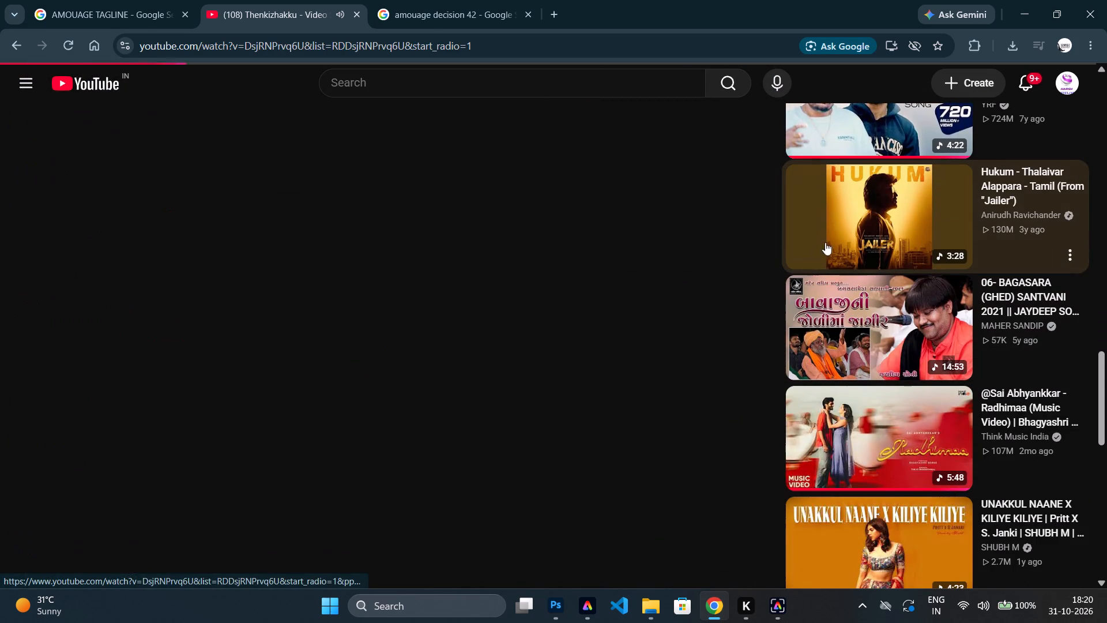
Return to the AI assistant's answer and review its Photoshop steps for the tagline shadow.
left_click(131, 2)
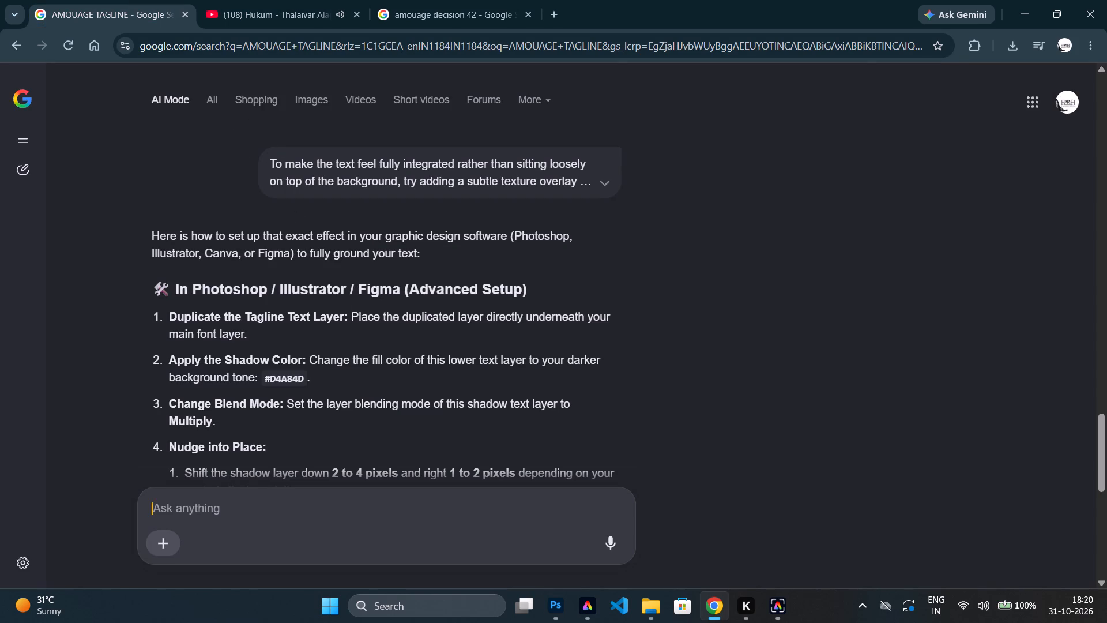
scroll(265, 332, "down", 1)
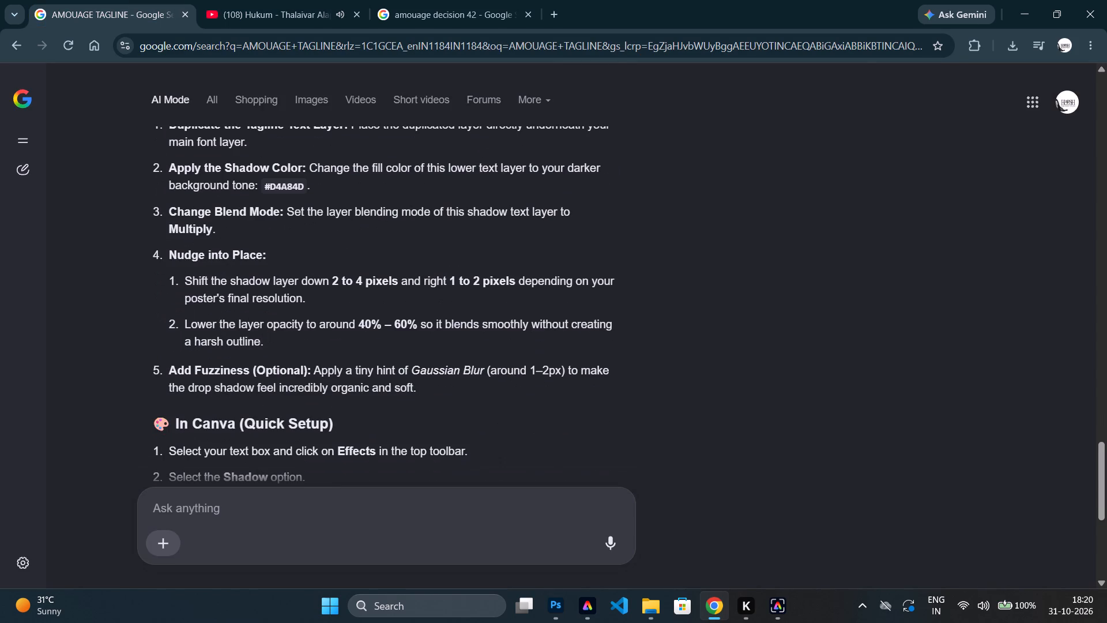
scroll(258, 310, "up", 1)
scroll(248, 316, "down", 1)
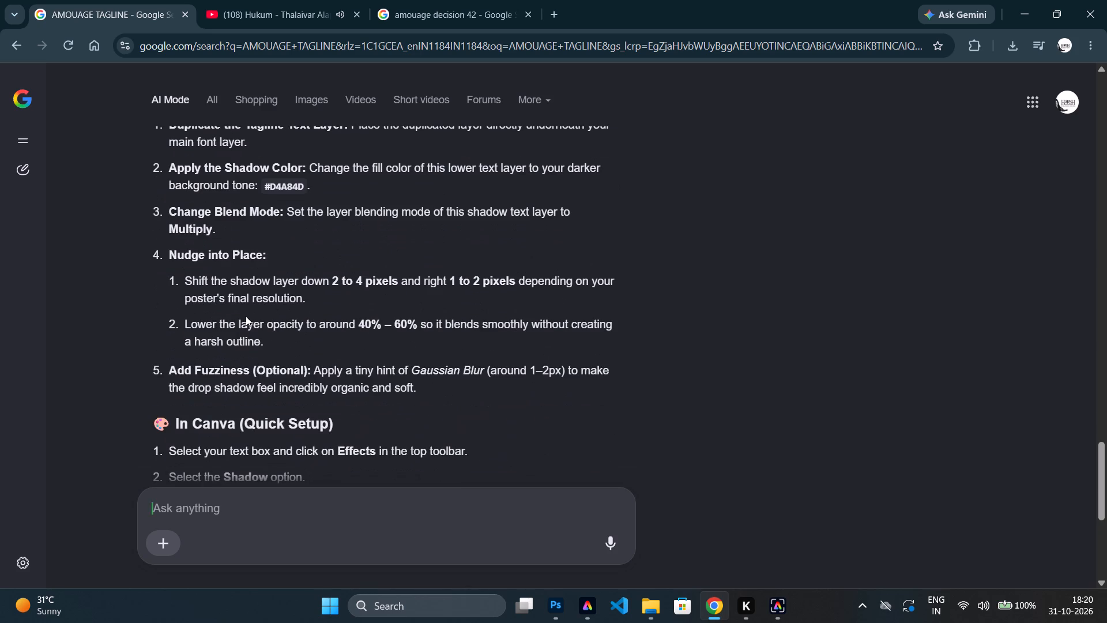